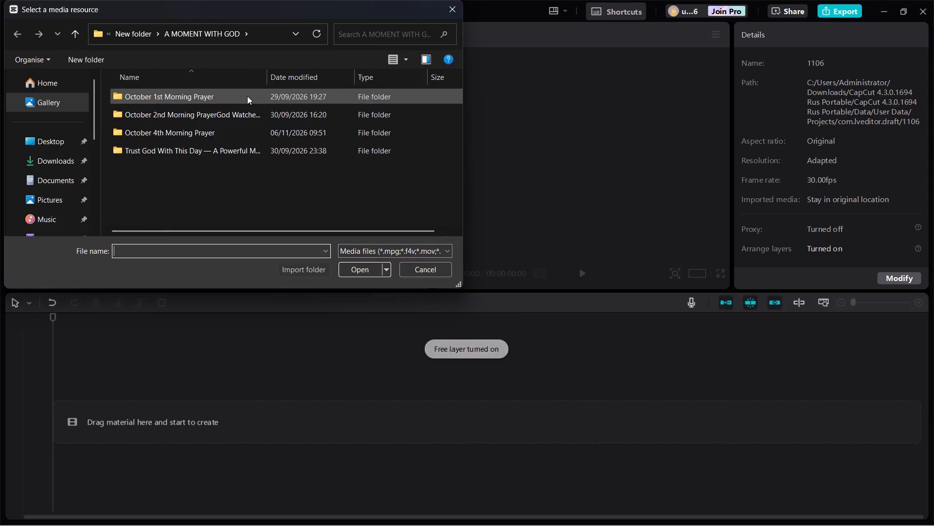
click(136, 33)
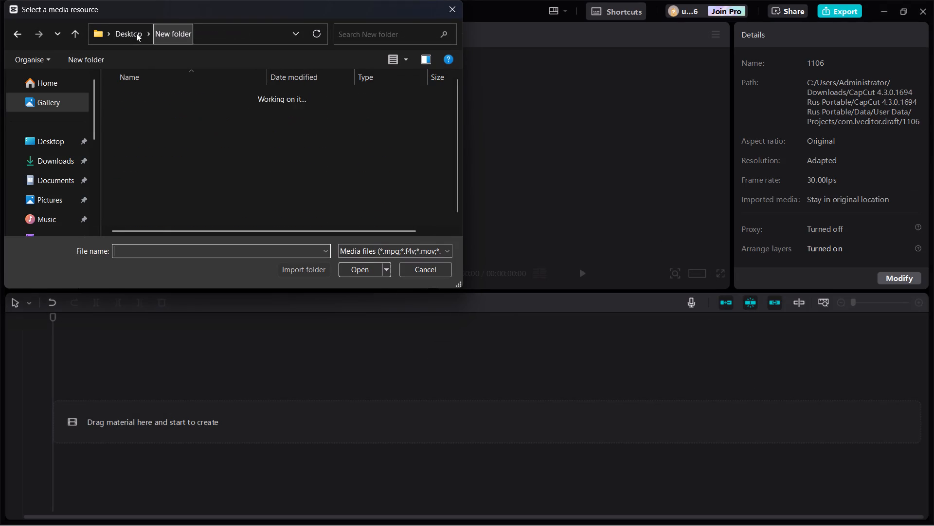
scroll(188, 139, down, 4)
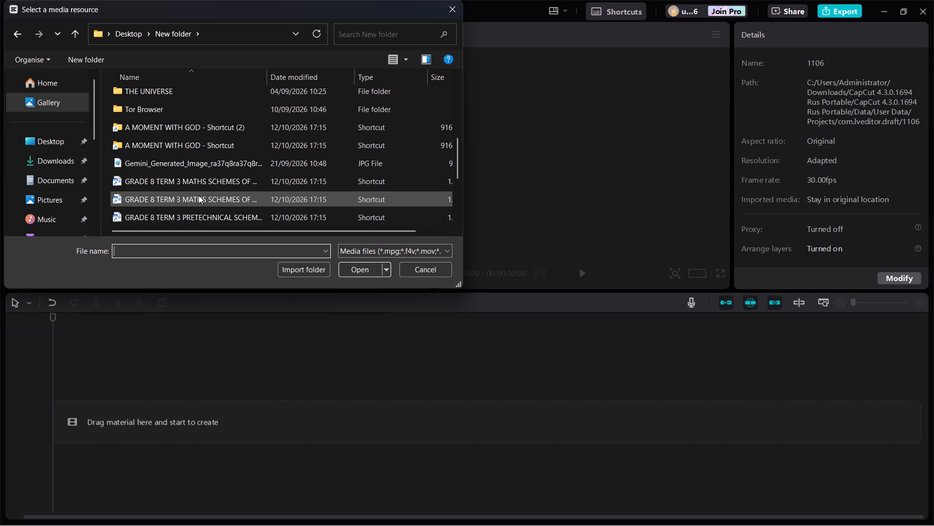
scroll(189, 148, up, 1)
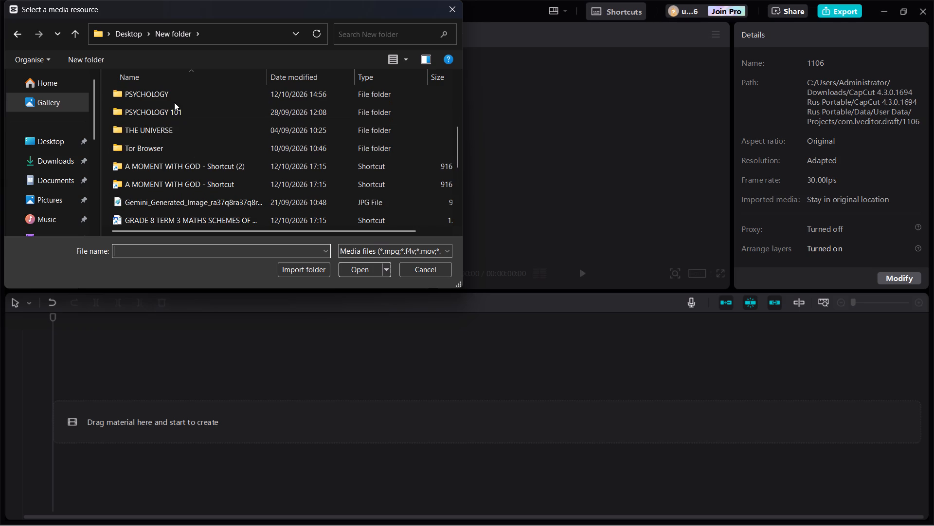
scroll(174, 102, up, 1)
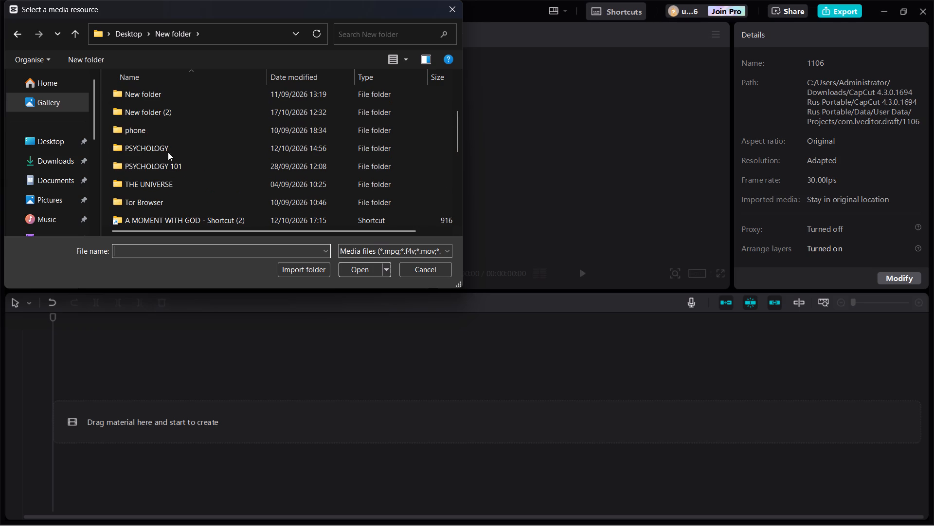
scroll(167, 145, up, 2)
double_click(168, 131)
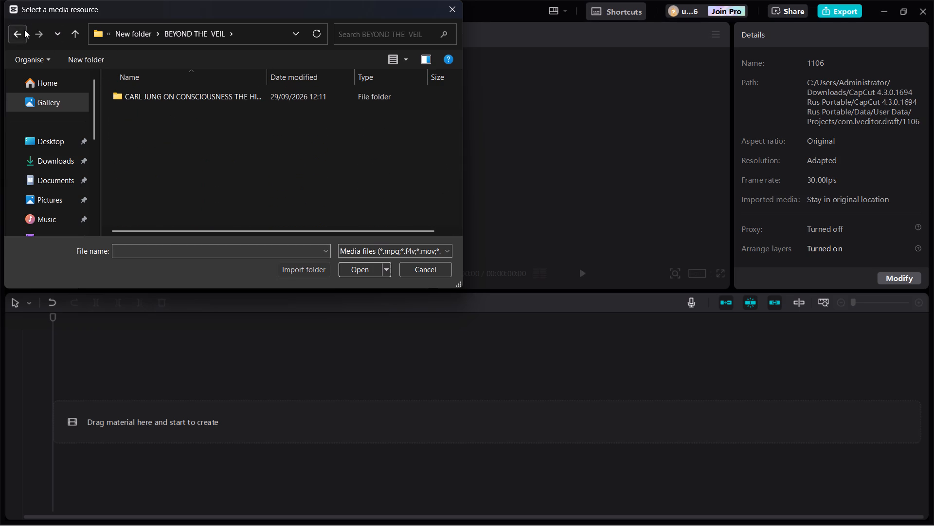
click(23, 31)
double_click(163, 152)
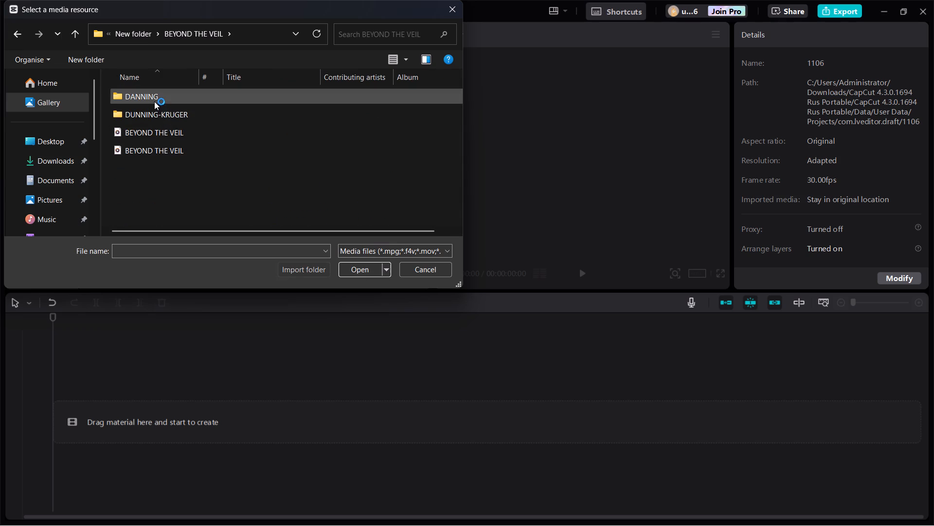
double_click(154, 101)
Look through the images and generated audio files in the DANNING folder for media to import.
scroll(276, 124, down, 5)
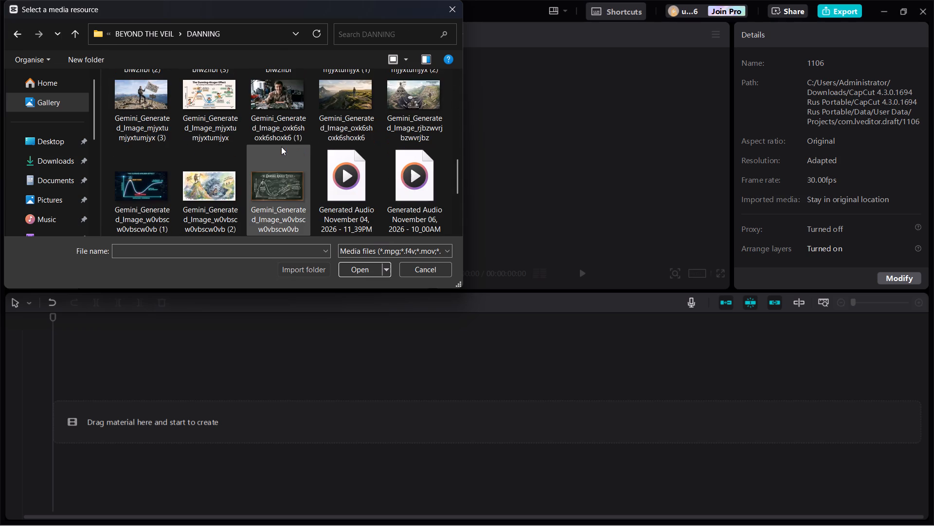
scroll(281, 147, down, 1)
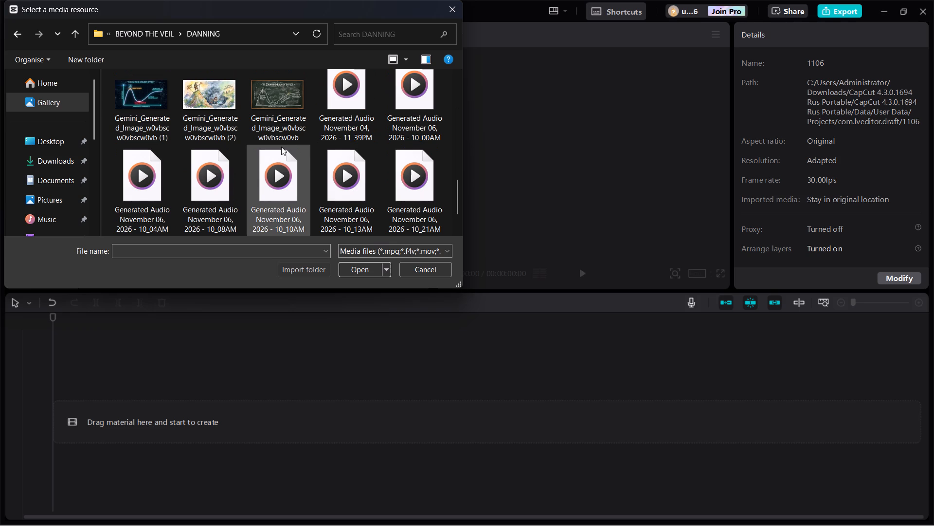
scroll(334, 158, down, 1)
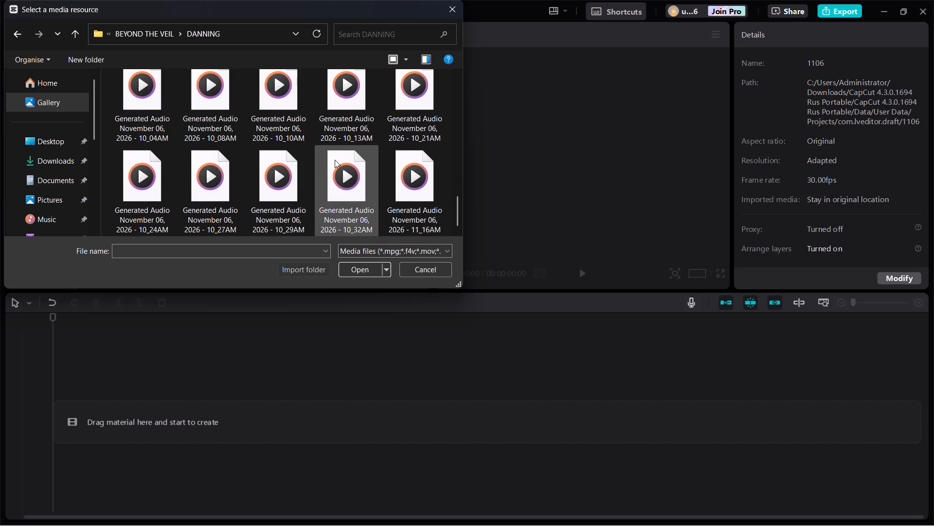
scroll(335, 160, down, 3)
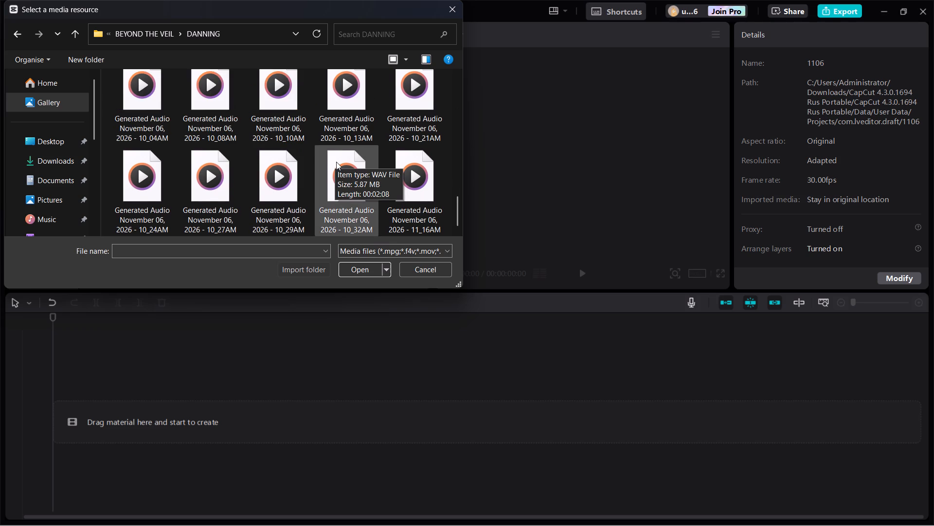
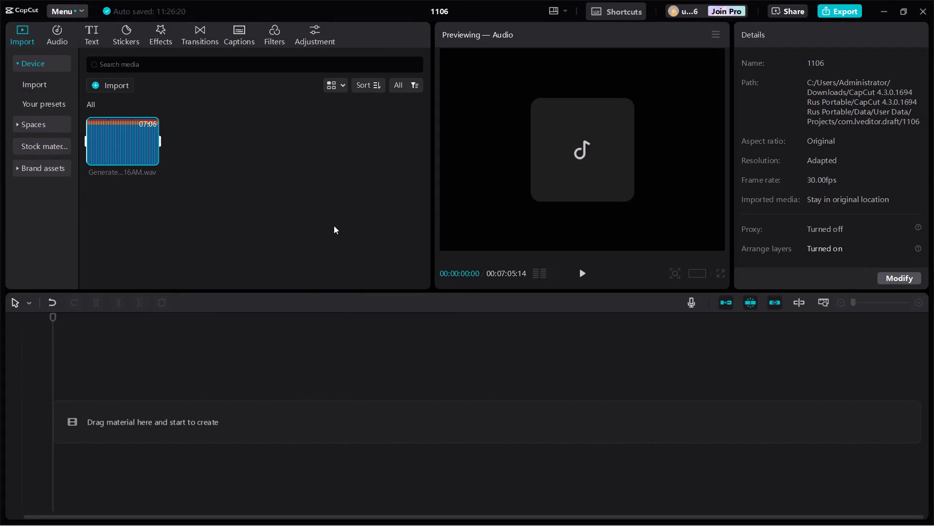
Preview the imported Generated Audio November 06 file and add it to the timeline as an audio track.
click(581, 272)
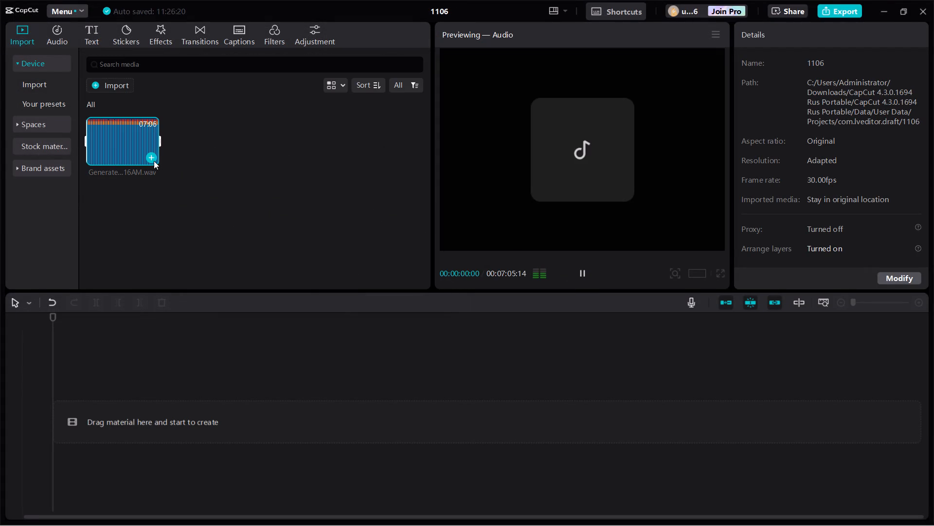
click(152, 159)
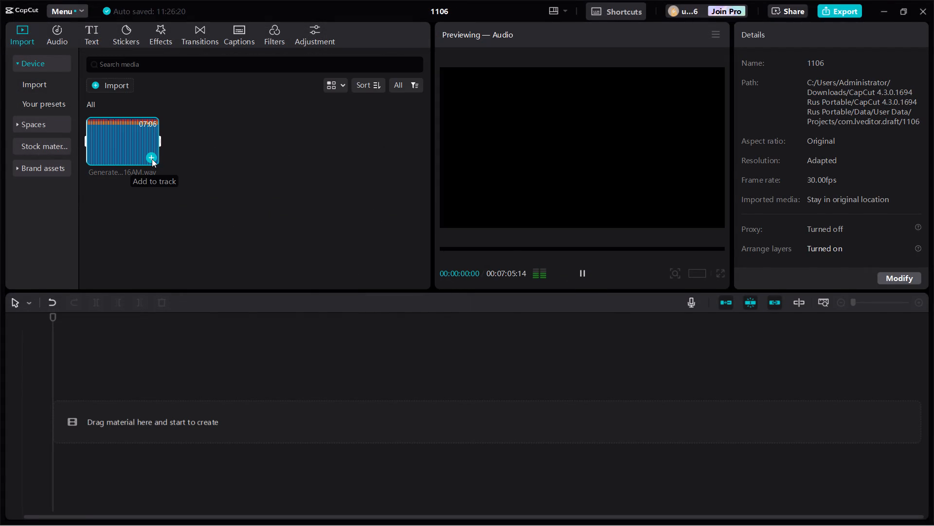
Play the audio track and replay it from the start of the timeline.
click(580, 270)
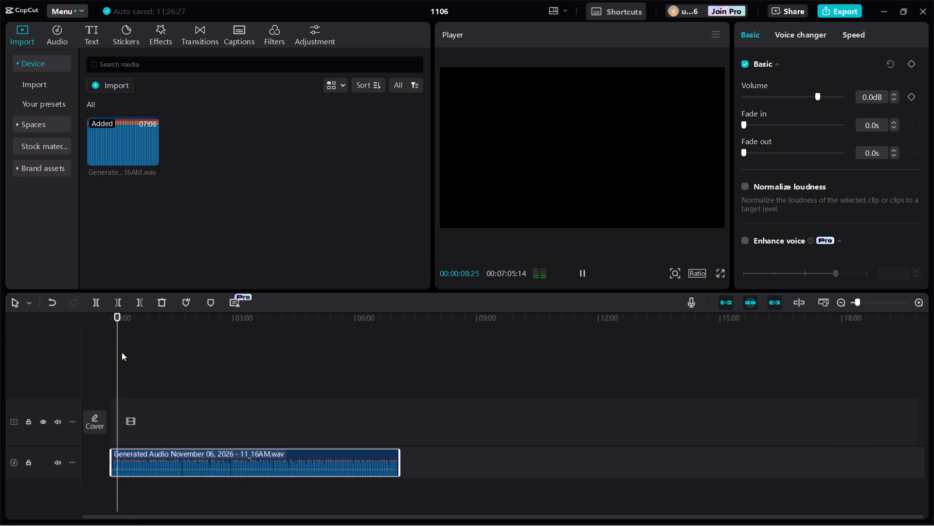
drag(118, 344, 76, 331)
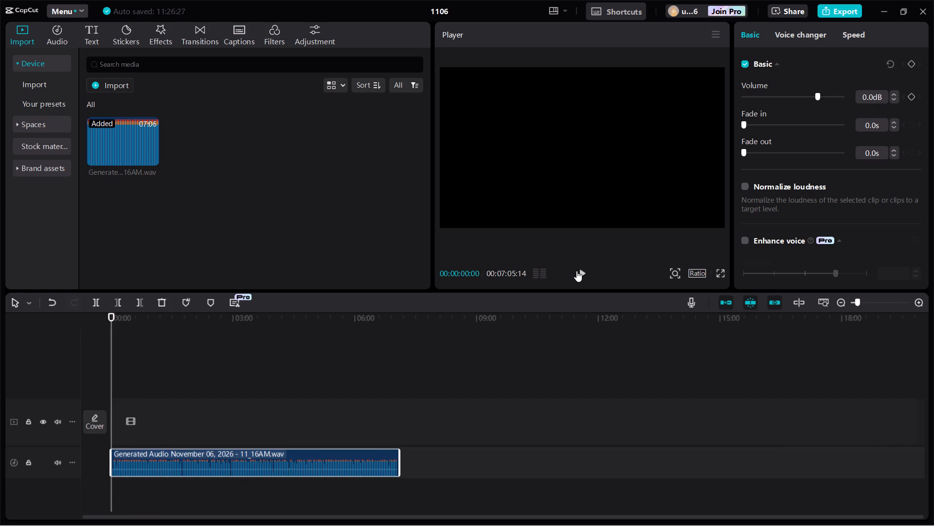
click(576, 271)
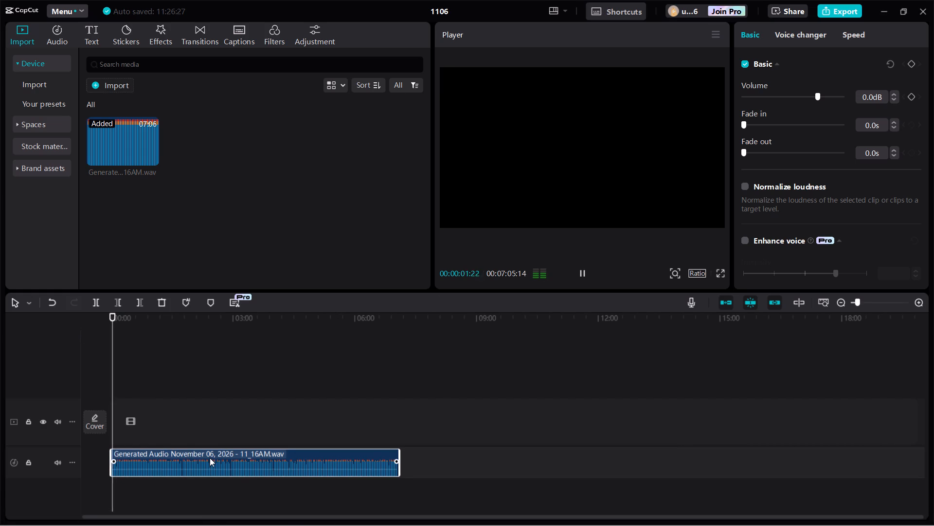
Shift the generated audio clip along its track so it starts about 6 seconds into the timeline.
drag(210, 458, 218, 460)
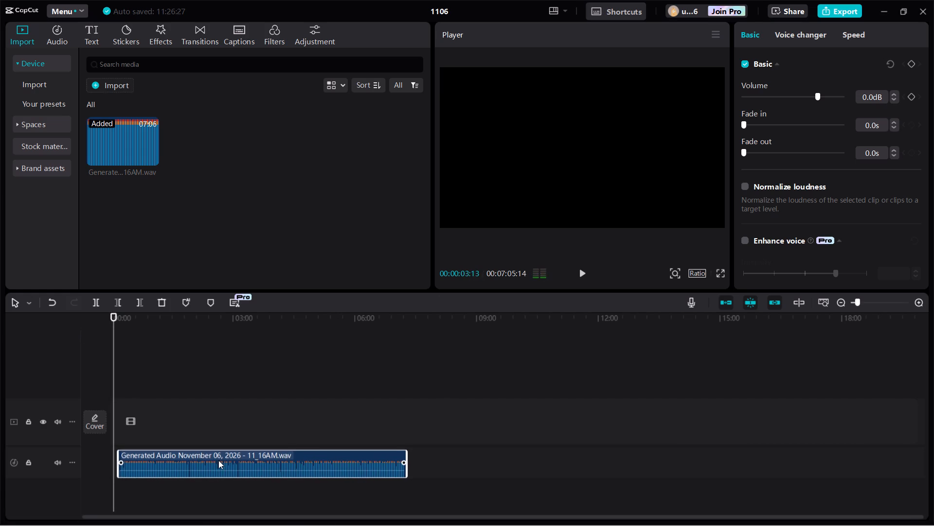
drag(218, 460, 219, 457)
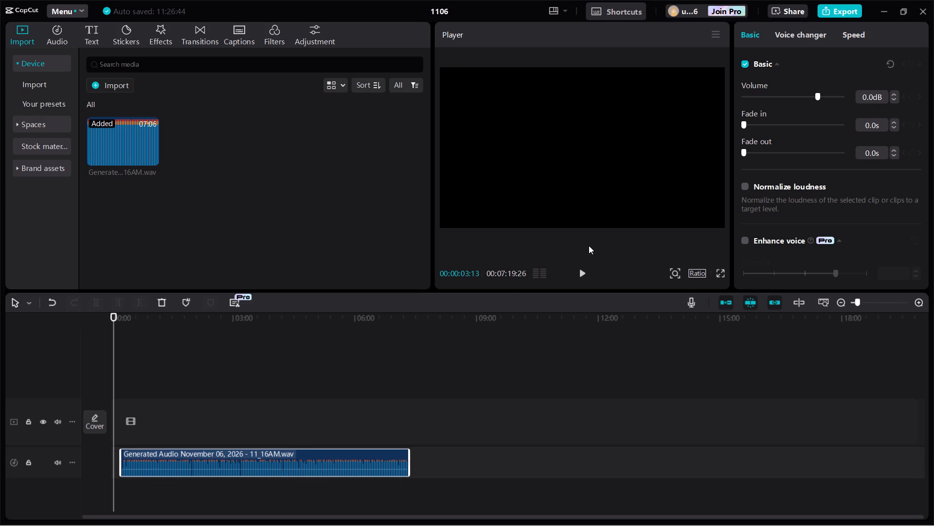
click(581, 267)
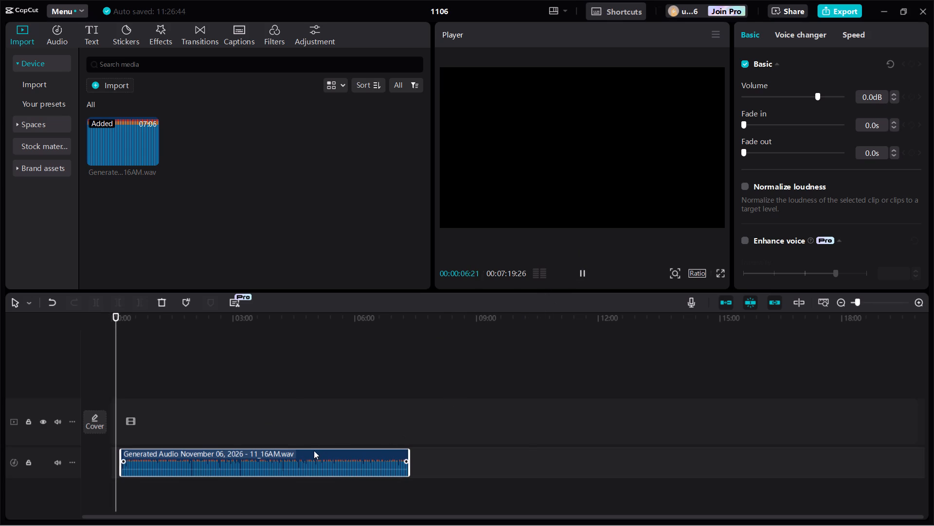
drag(283, 465, 274, 465)
click(331, 389)
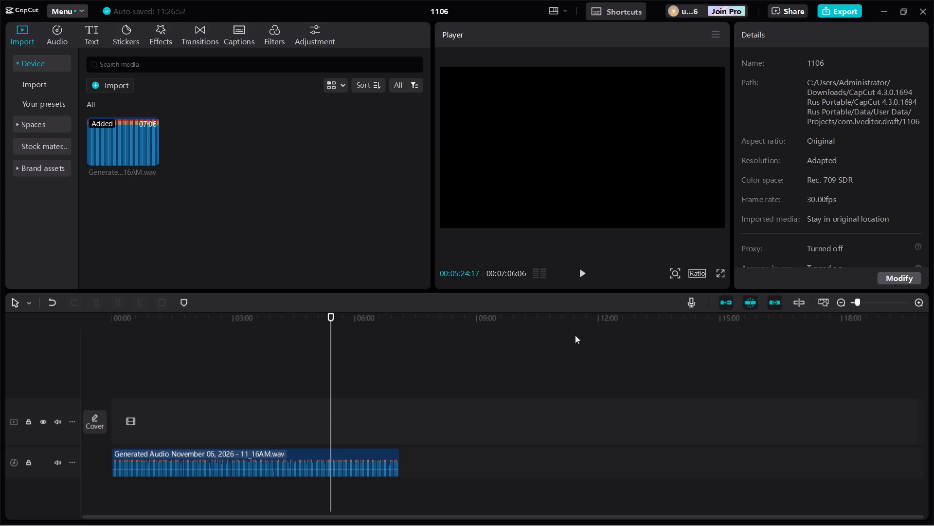
click(919, 301)
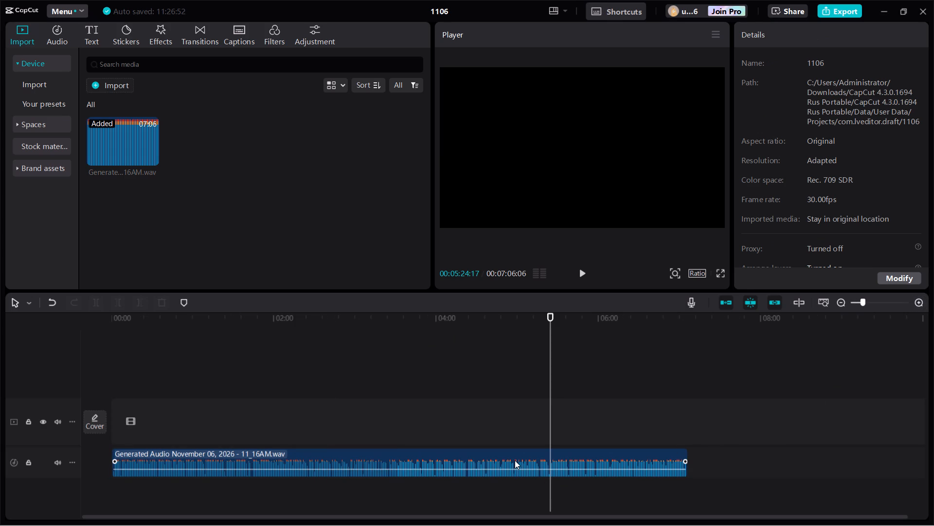
drag(514, 458, 514, 458)
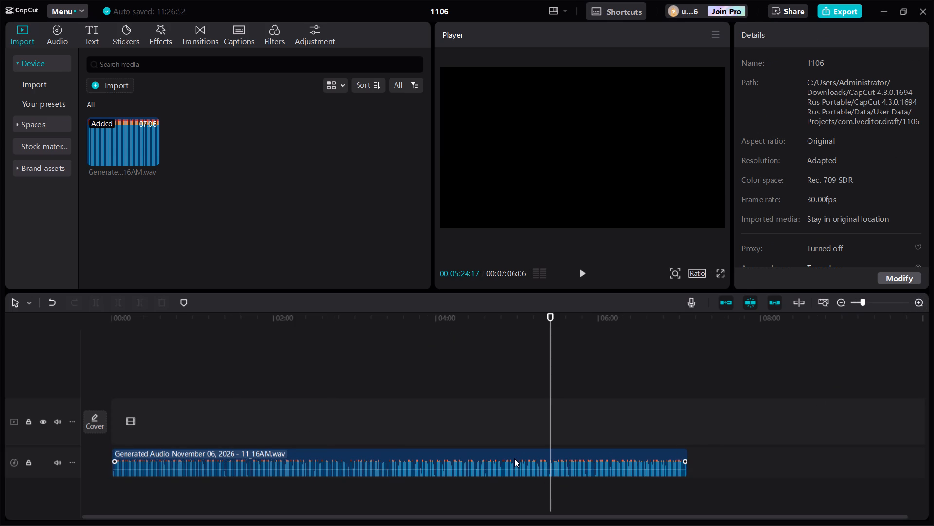
drag(514, 458, 520, 458)
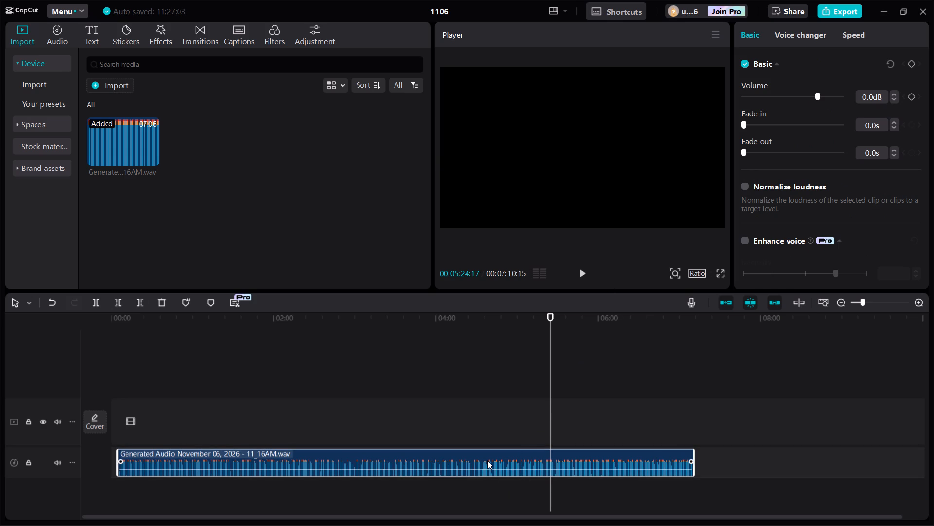
drag(487, 459, 491, 459)
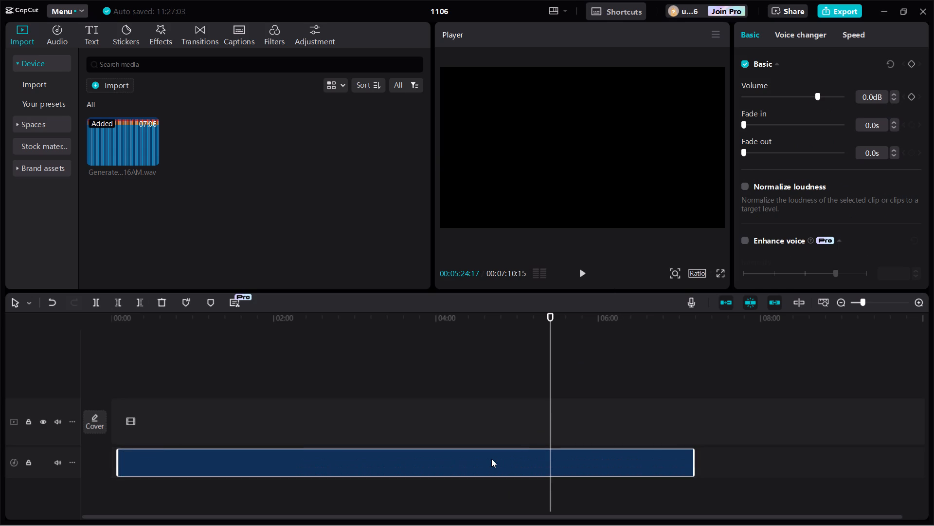
drag(491, 459, 492, 459)
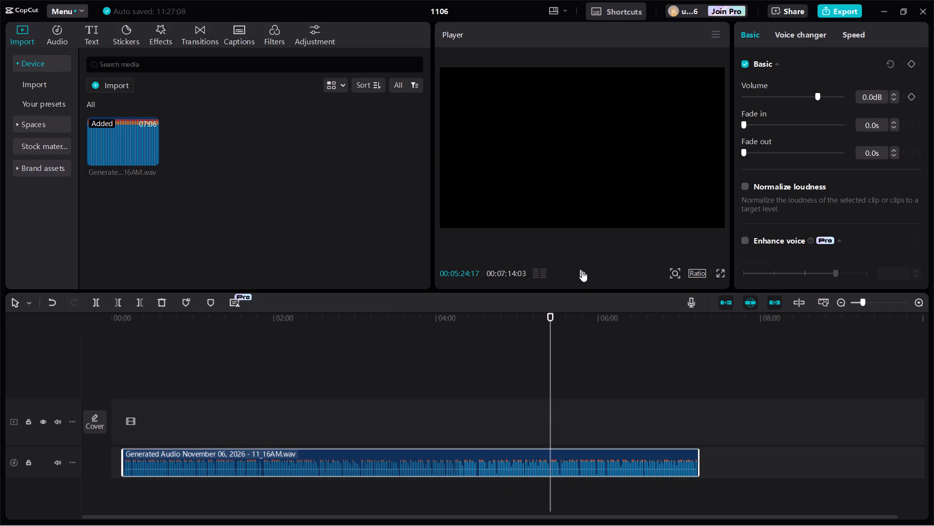
click(476, 453)
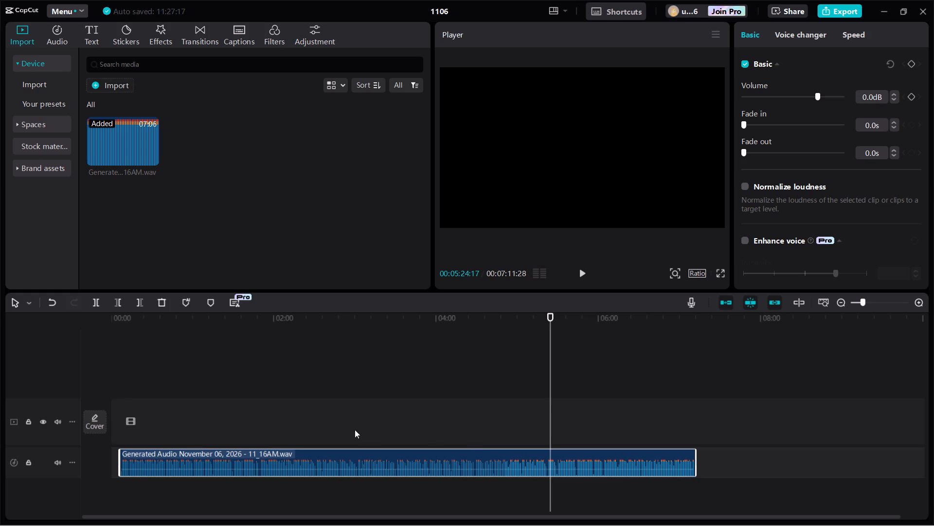
Play the timeline from near its beginning to check the delayed start of the audio.
click(113, 356)
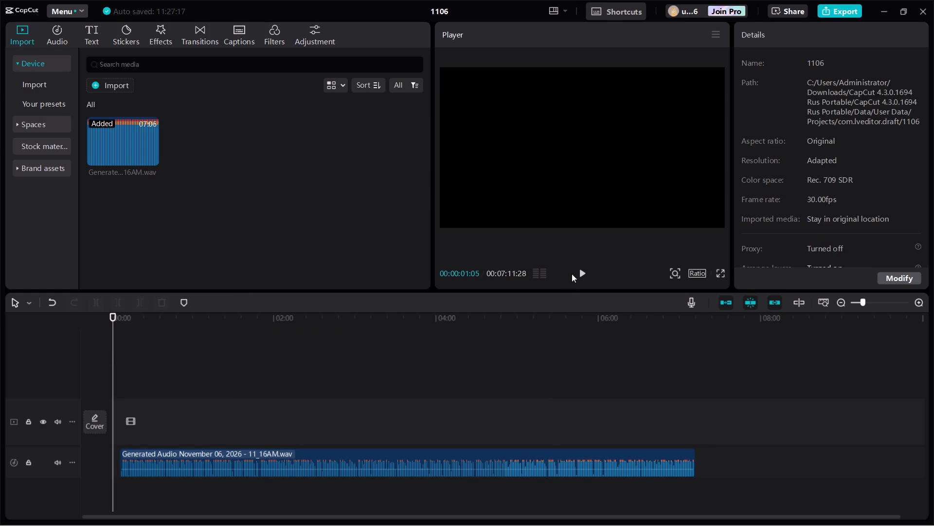
click(575, 271)
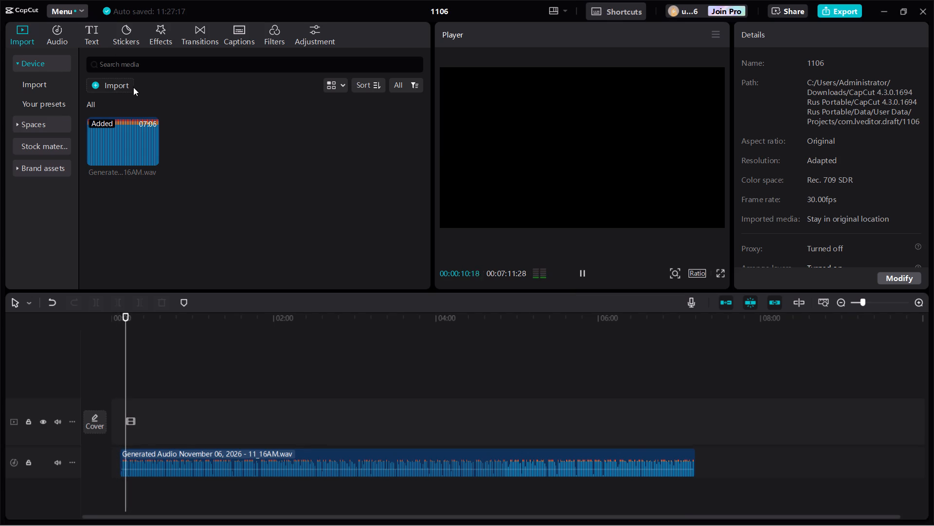
Start another media import and open the Downloads folder.
click(120, 84)
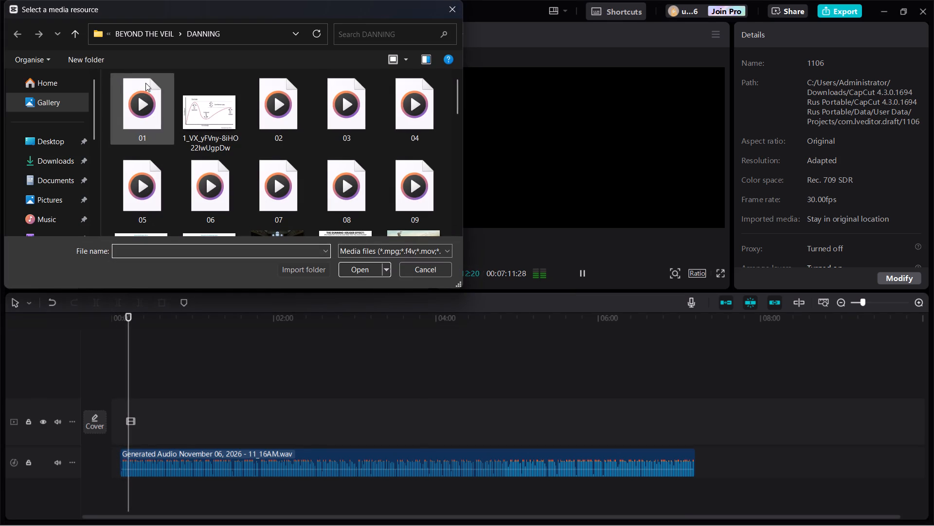
click(143, 29)
click(54, 153)
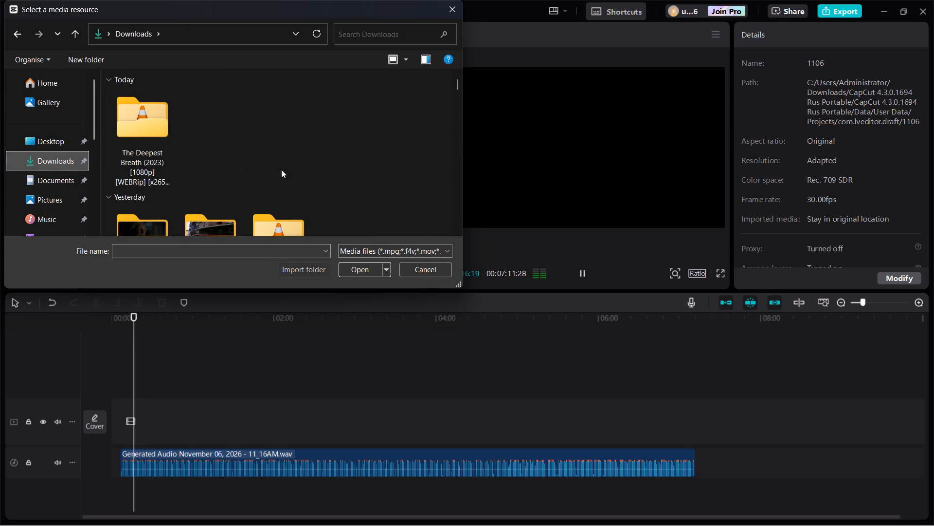
Look through the stock video clips in the Downloads folder for footage to accompany the audio.
scroll(286, 169, down, 20)
scroll(286, 169, down, 20)
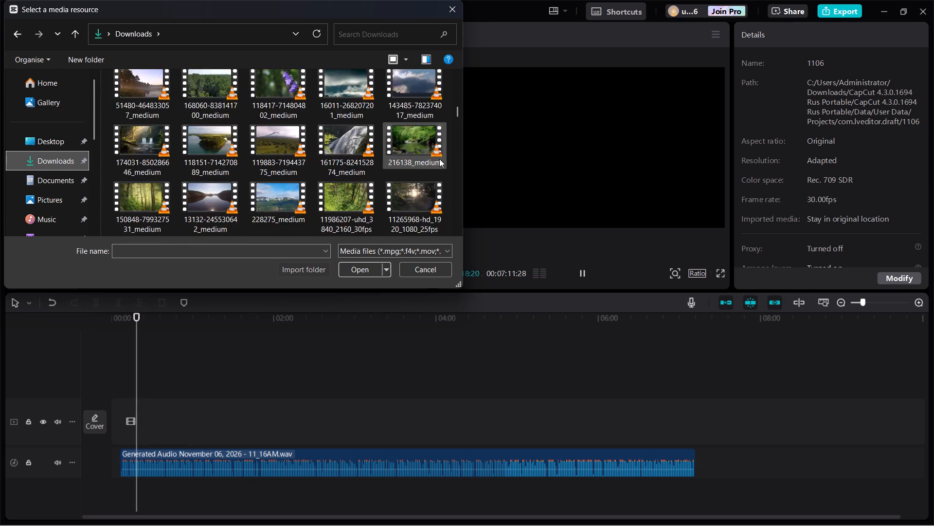
scroll(439, 159, down, 20)
scroll(439, 159, down, 20)
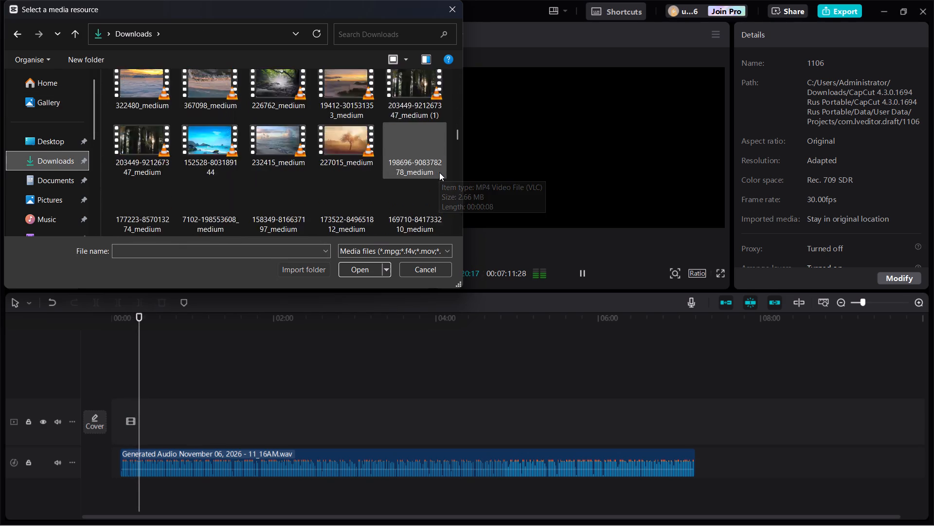
scroll(439, 172, down, 20)
scroll(441, 172, down, 12)
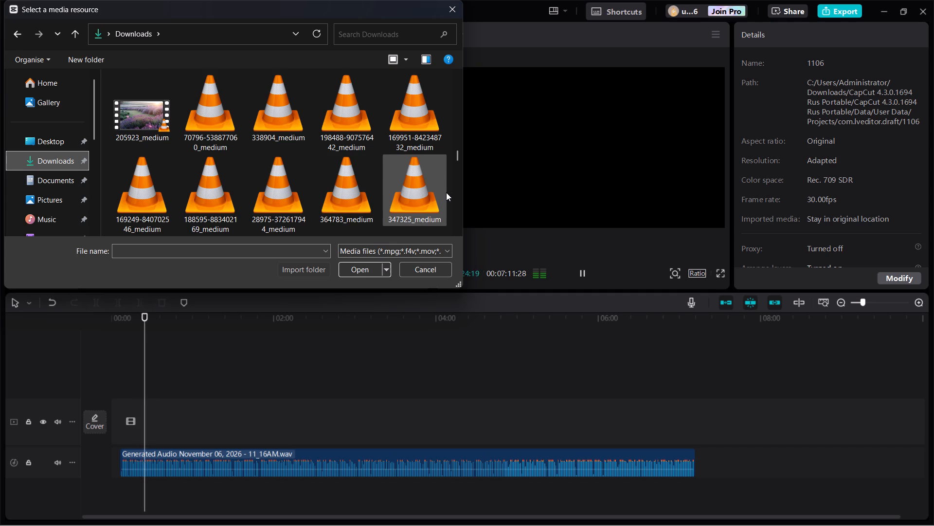
scroll(418, 202, down, 4)
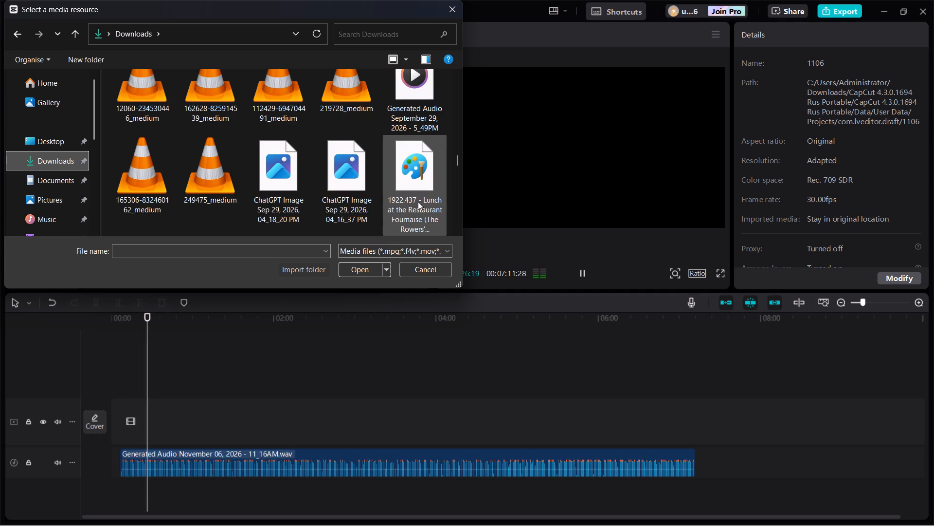
scroll(395, 204, down, 4)
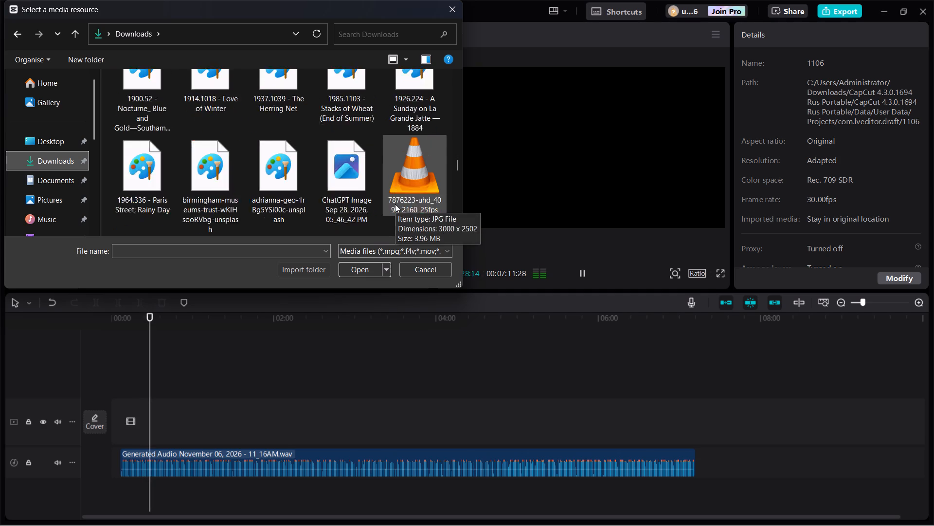
scroll(395, 204, down, 17)
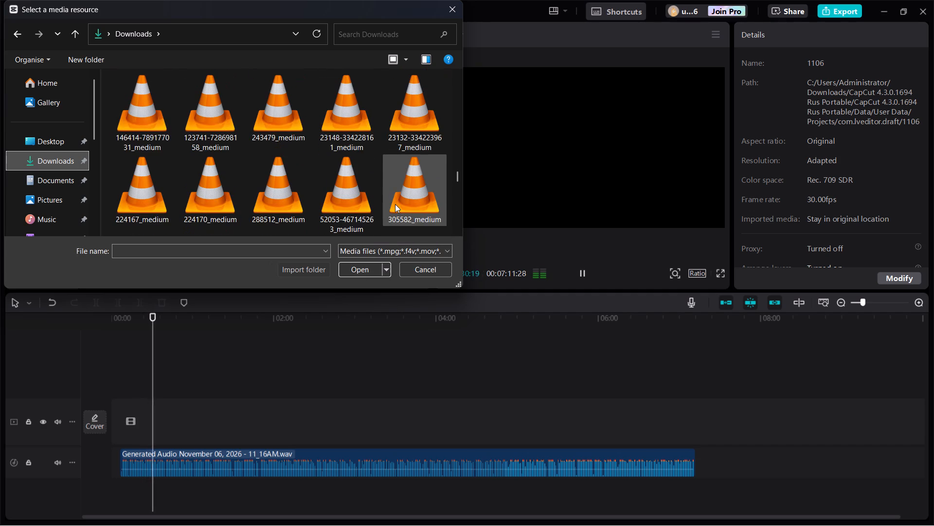
scroll(395, 204, down, 3)
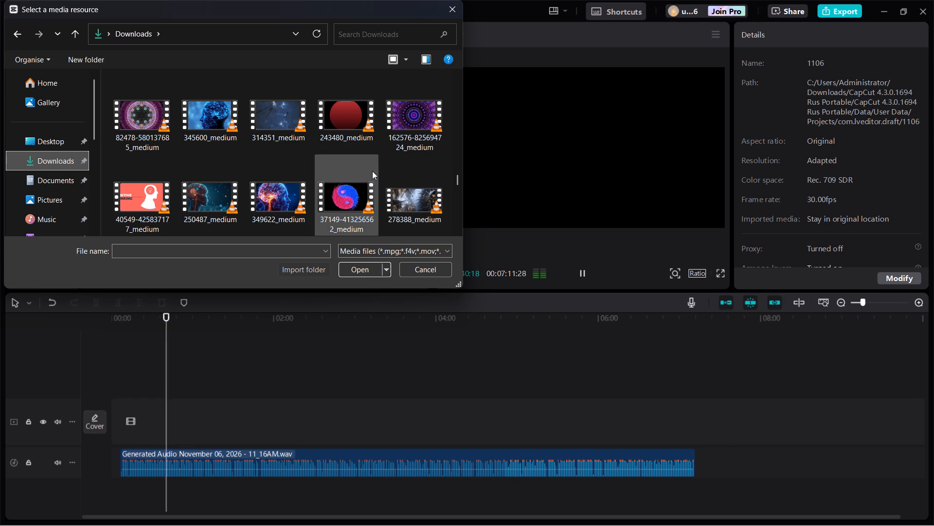
scroll(372, 171, down, 1)
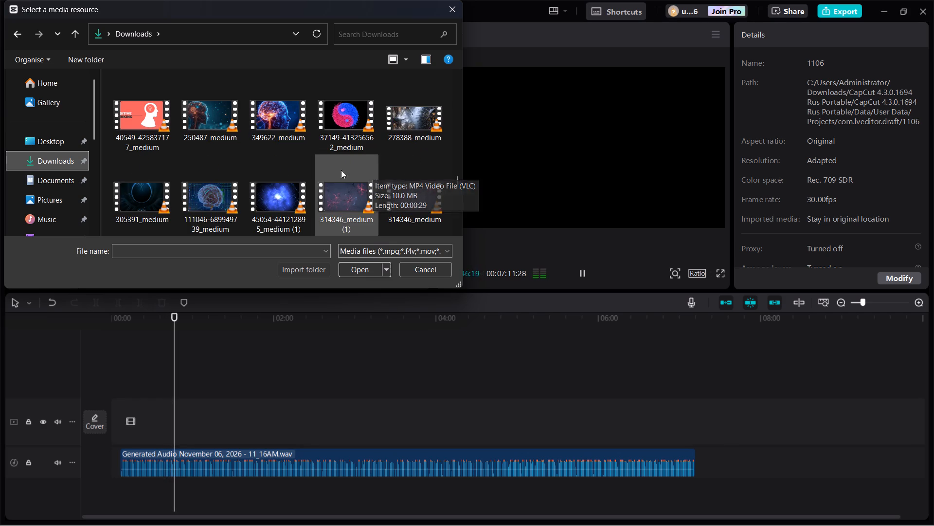
scroll(314, 178, down, 1)
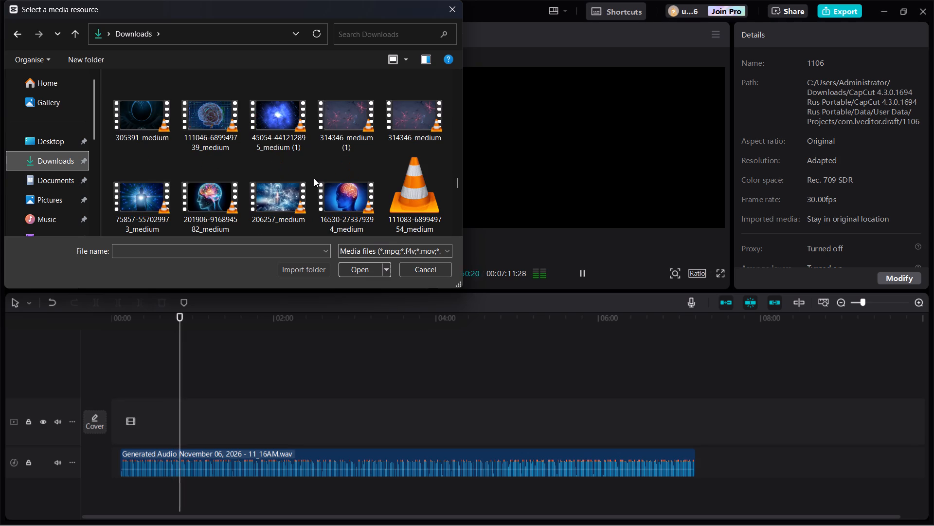
scroll(314, 178, up, 1)
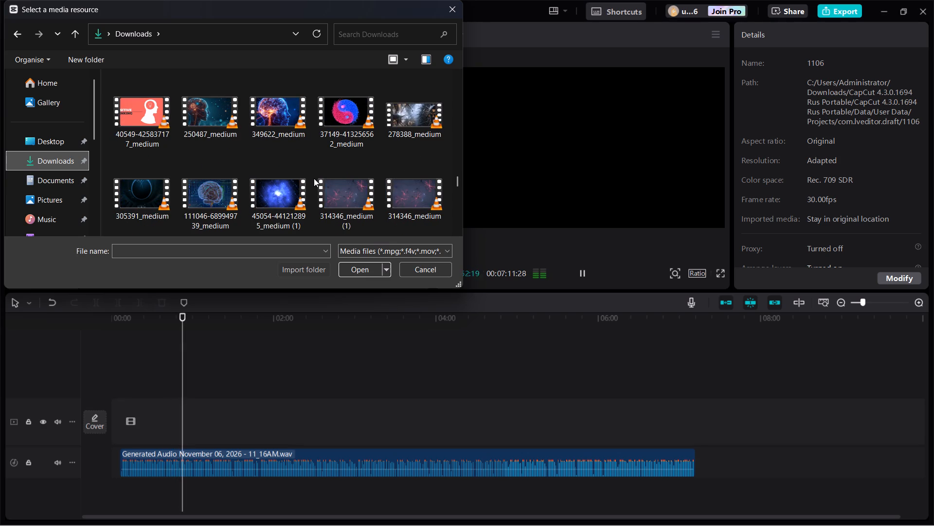
scroll(314, 178, up, 3)
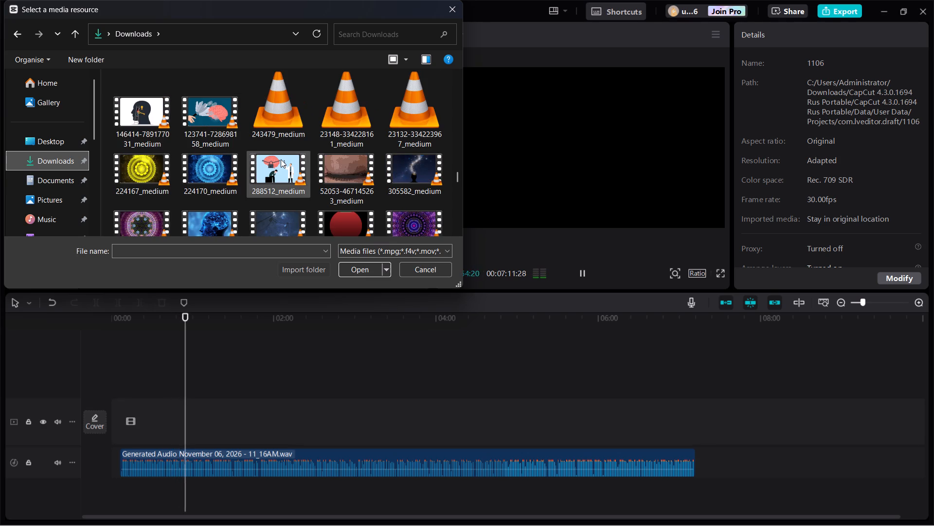
scroll(281, 159, up, 1)
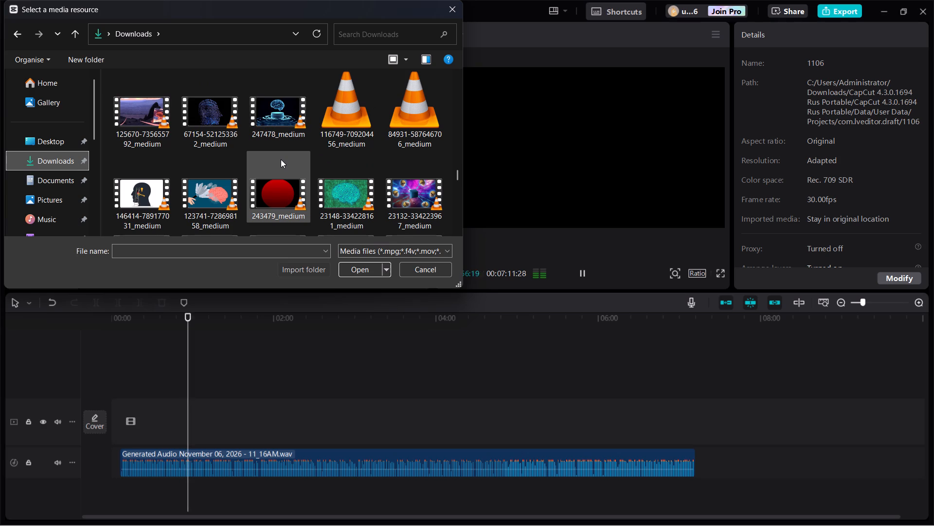
scroll(281, 159, up, 1)
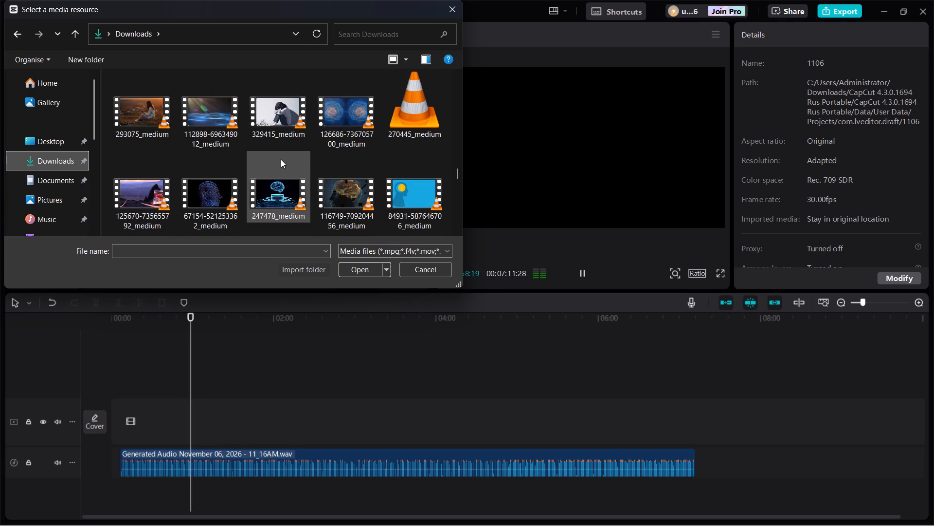
scroll(281, 159, up, 1)
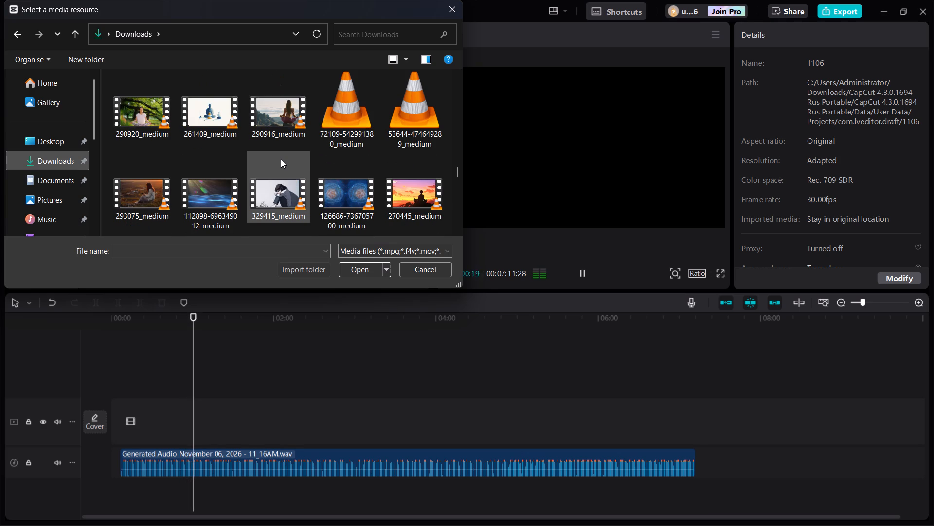
Select the meditation clips 293075_medium and 290920_medium for import.
ctrl+click(130, 198)
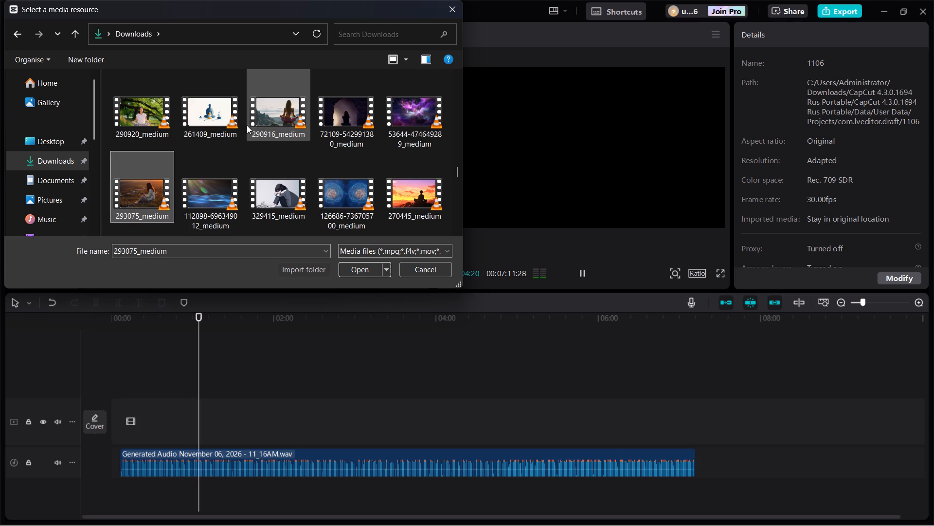
ctrl+click(152, 119)
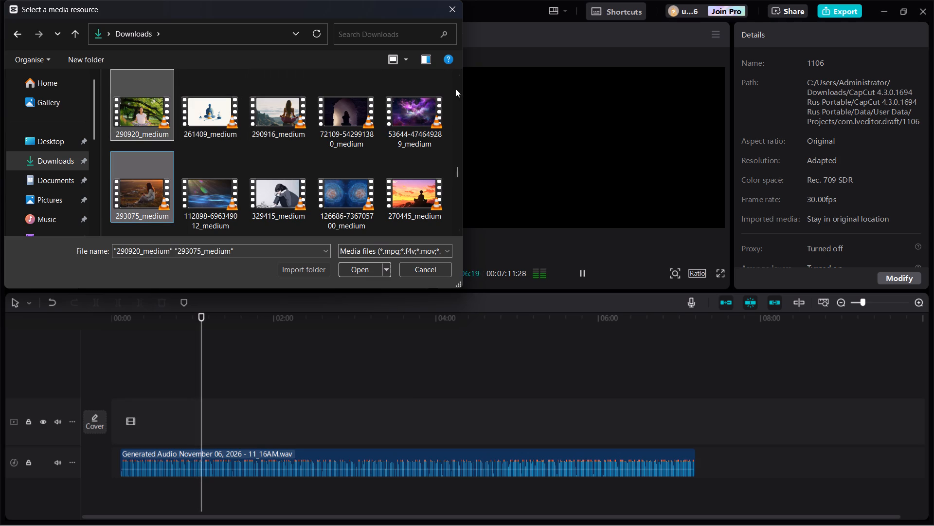
ctrl+click(456, 75)
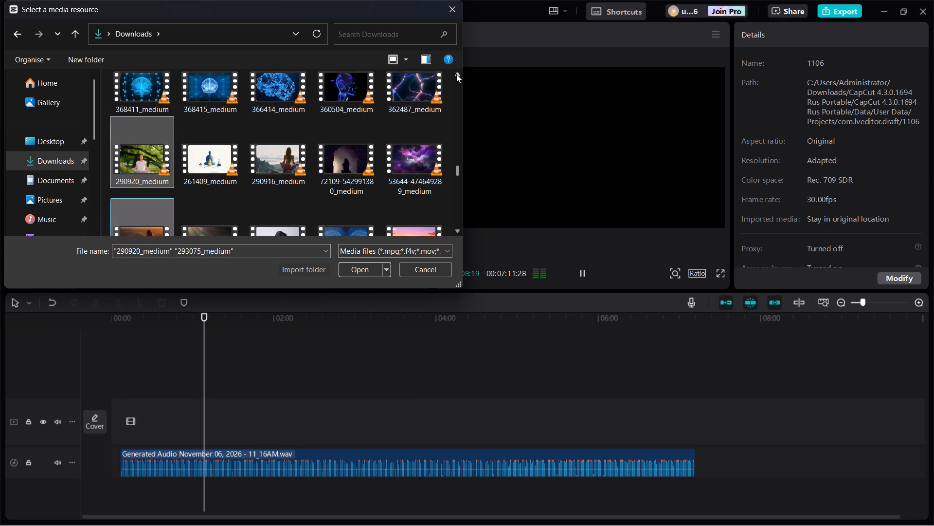
ctrl+click(456, 74)
ctrl+click(456, 74)
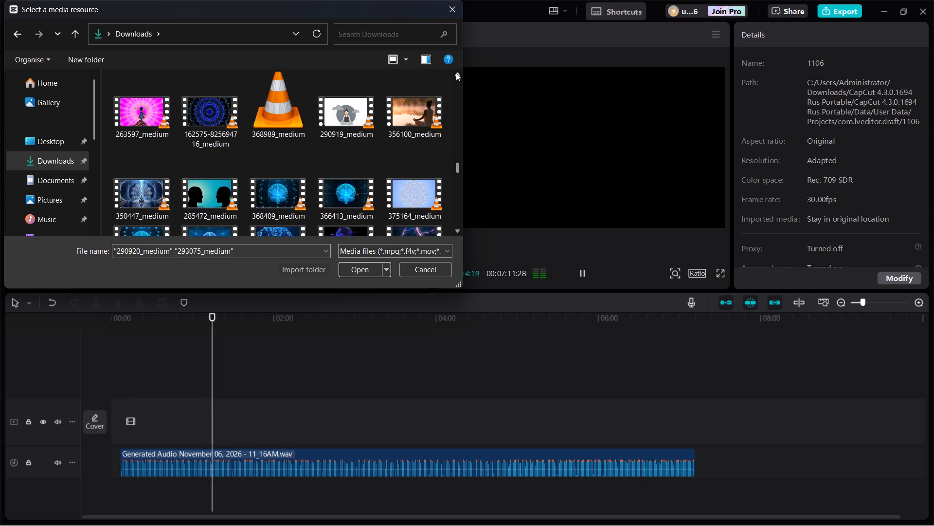
ctrl+click(456, 73)
ctrl+click(456, 73)
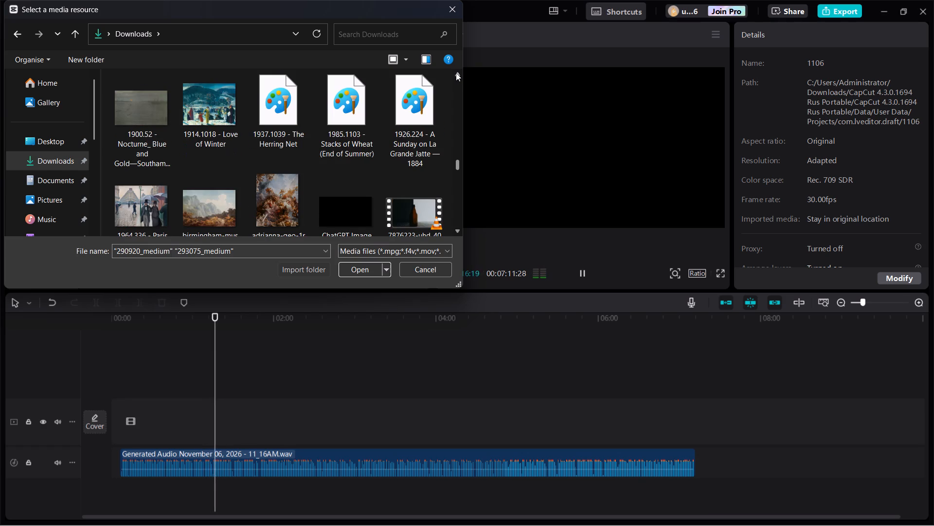
ctrl+click(456, 73)
ctrl+click(456, 73)
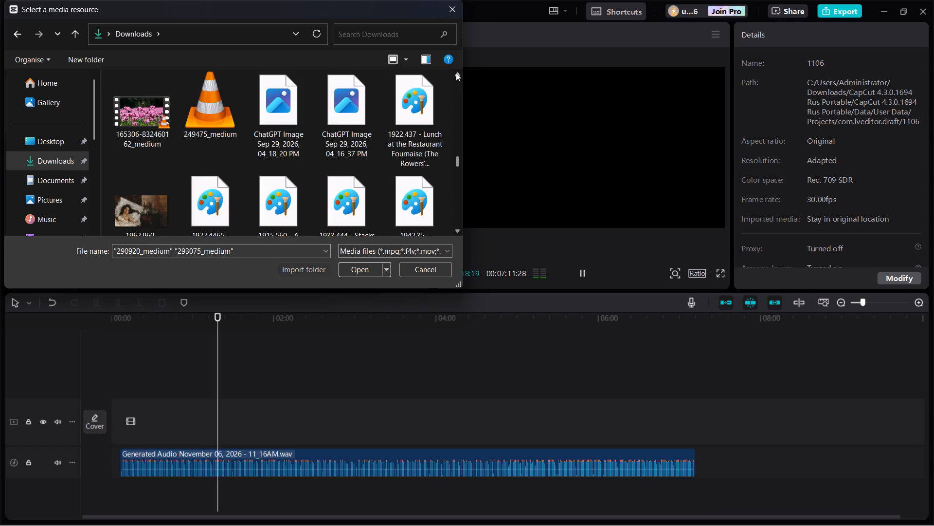
ctrl+click(144, 119)
ctrl+click(200, 115)
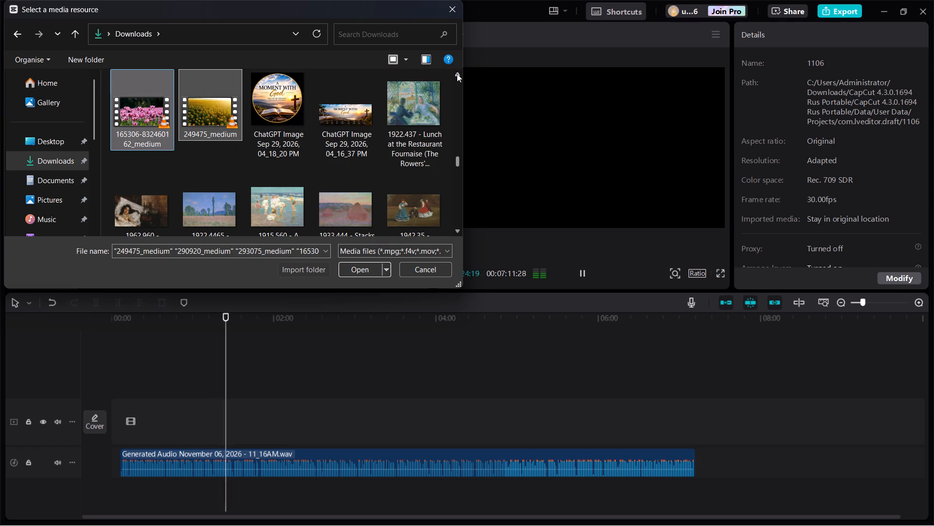
ctrl+click(457, 74)
ctrl+click(342, 117)
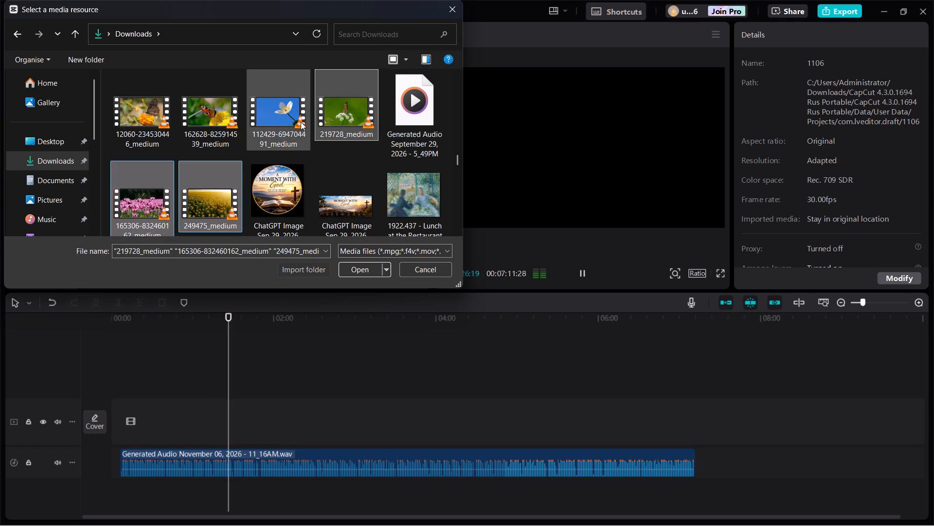
ctrl+click(295, 120)
ctrl+click(220, 121)
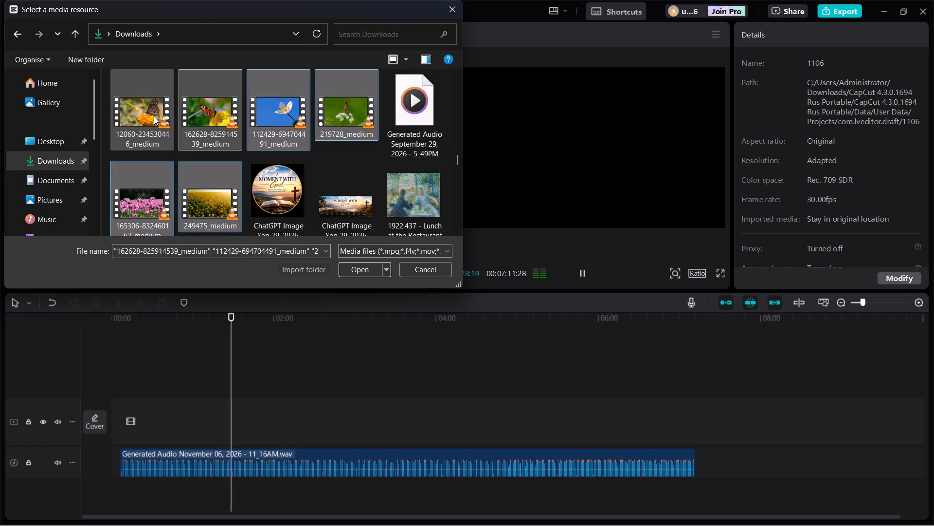
ctrl+click(154, 116)
ctrl+click(455, 73)
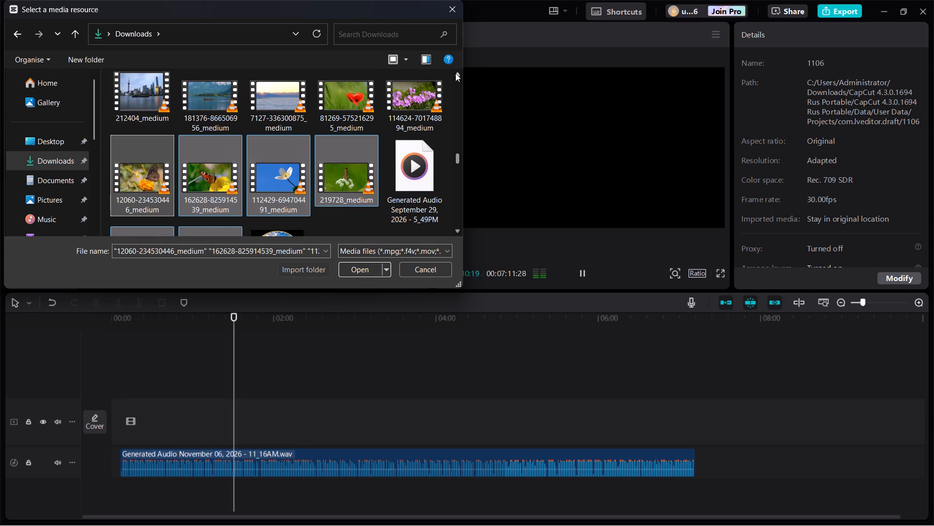
ctrl+click(455, 73)
ctrl+click(414, 161)
ctrl+click(344, 184)
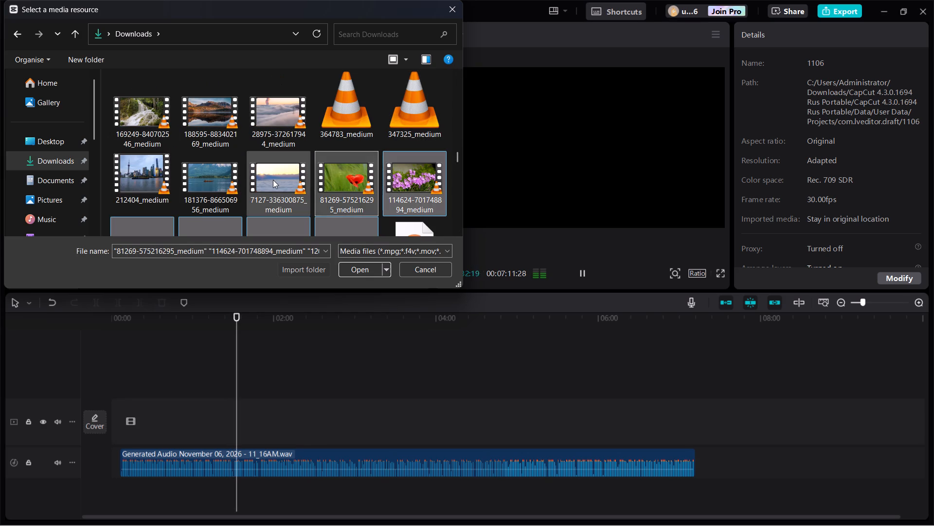
ctrl+click(273, 180)
ctrl+click(229, 173)
ctrl+click(130, 183)
ctrl+click(144, 119)
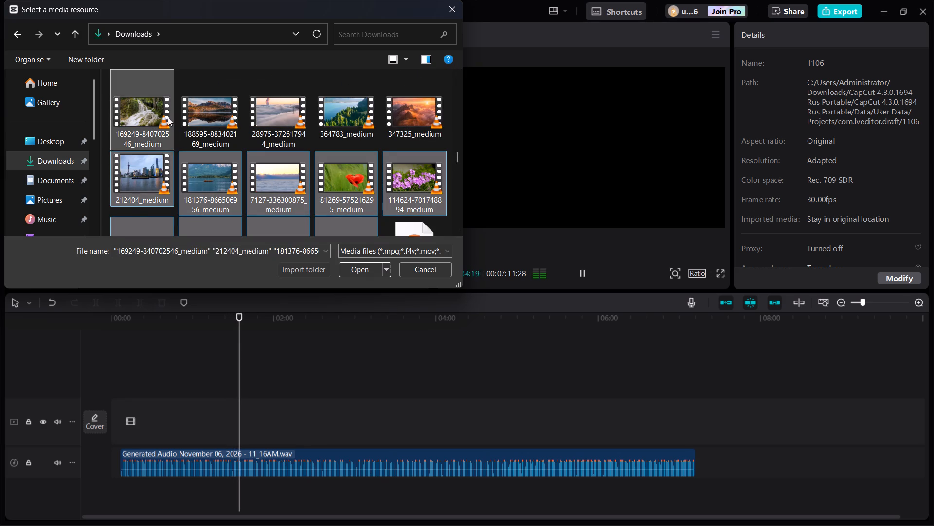
ctrl+click(226, 105)
ctrl+click(259, 101)
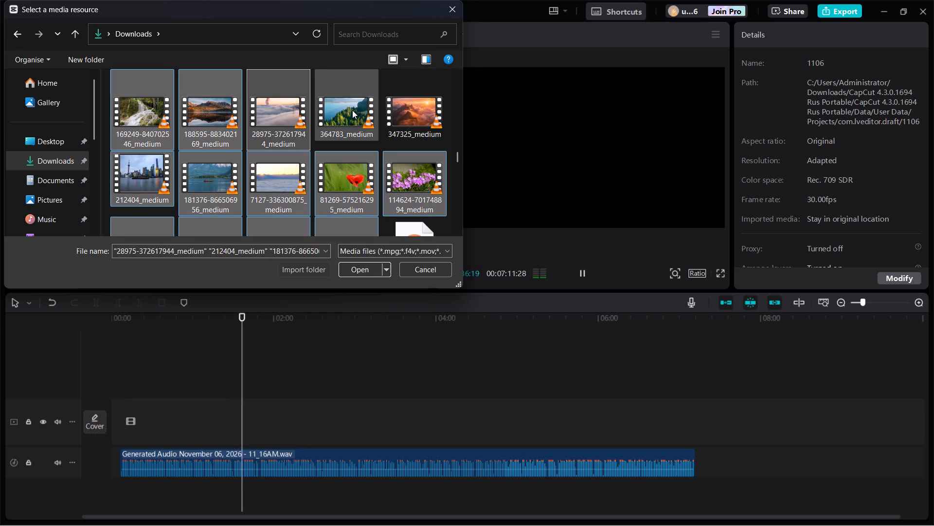
ctrl+click(352, 110)
ctrl+click(413, 115)
Add the ten nature clips in the rows beginning 205923_medium and 233745_medium to the import selection.
ctrl+click(458, 73)
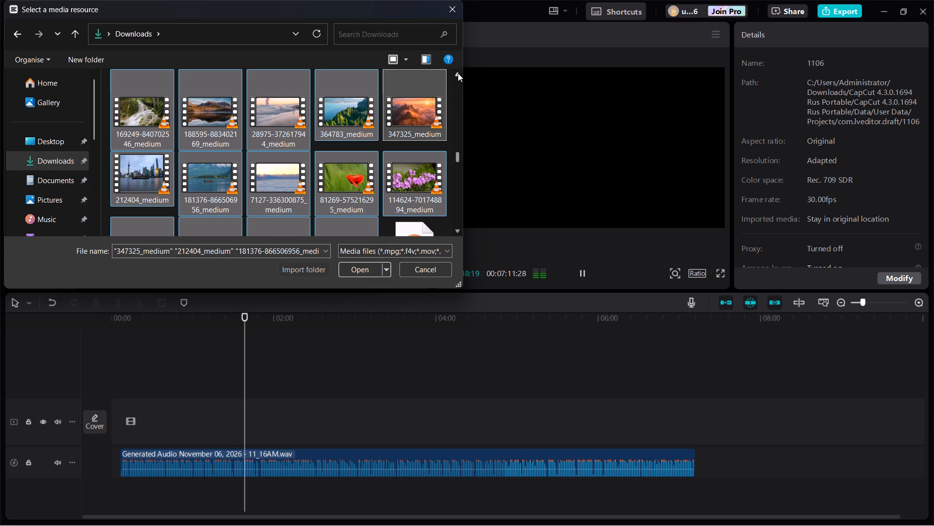
ctrl+click(427, 86)
ctrl+click(356, 95)
ctrl+click(284, 101)
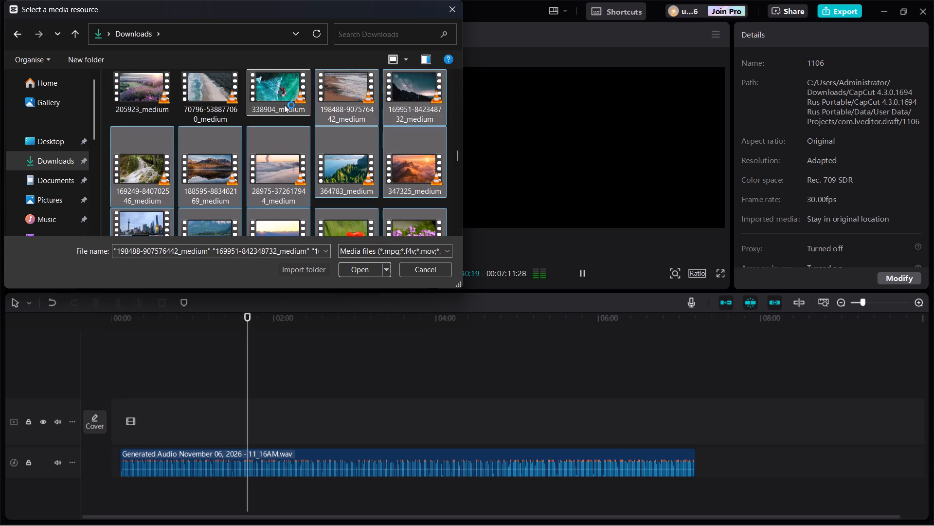
ctrl+click(213, 102)
ctrl+click(154, 101)
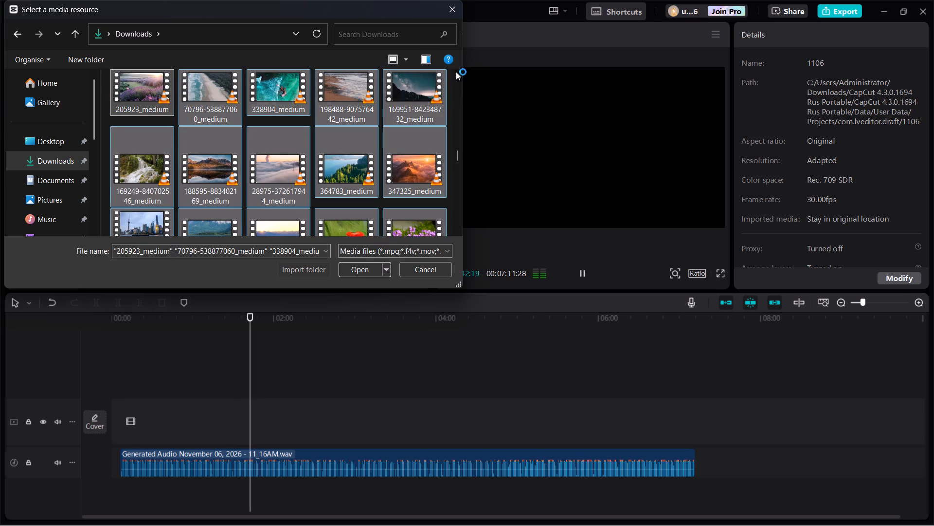
ctrl+click(456, 71)
ctrl+click(407, 82)
ctrl+click(354, 86)
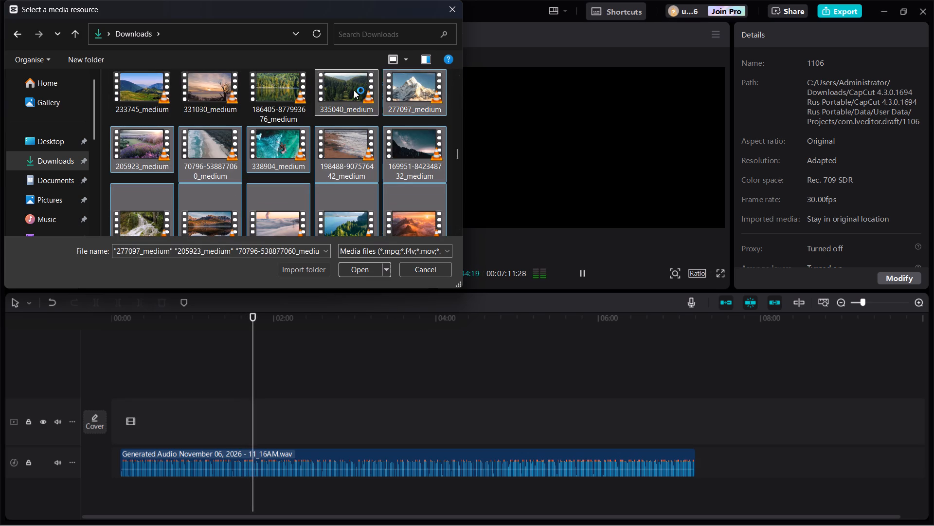
ctrl+click(296, 83)
ctrl+click(198, 84)
ctrl+click(144, 92)
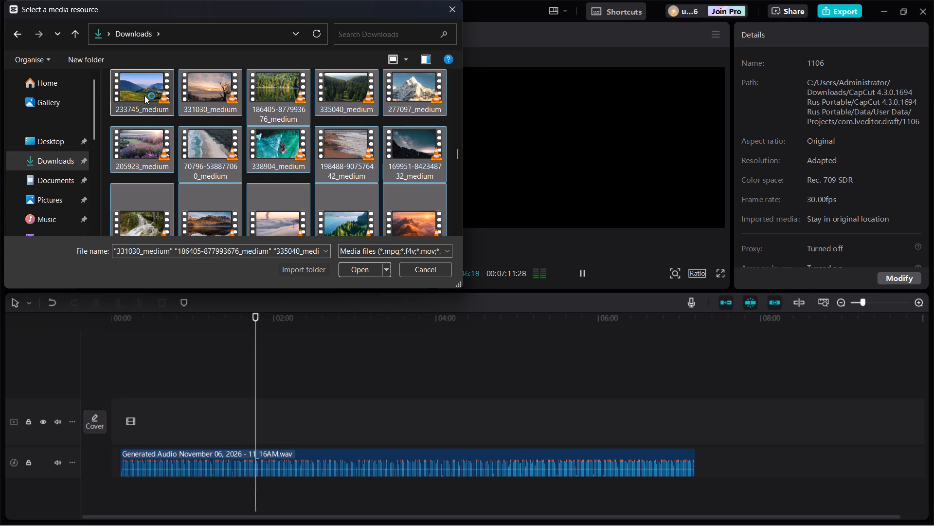
Add the five clips in the row beginning 208704_medium, plus 307130_medium and 216058_medium, to the import selection.
ctrl+click(457, 73)
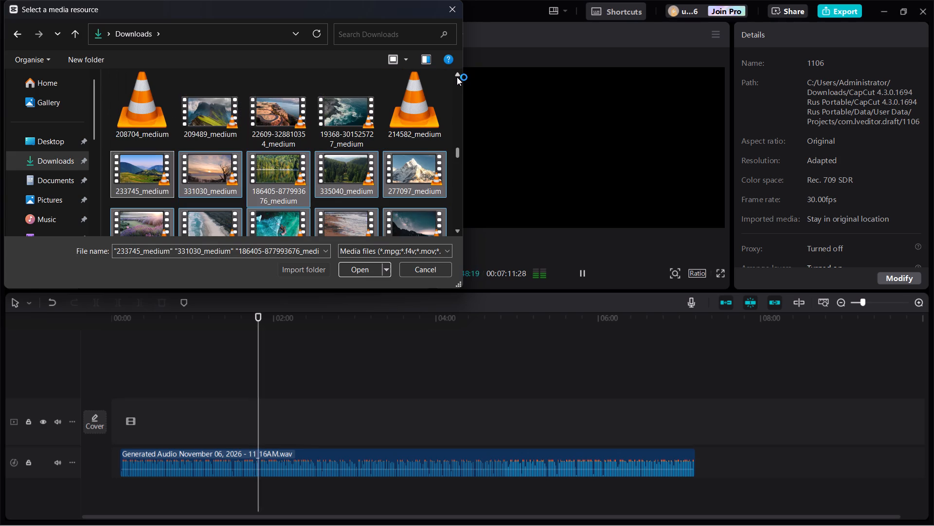
ctrl+click(457, 73)
ctrl+click(409, 180)
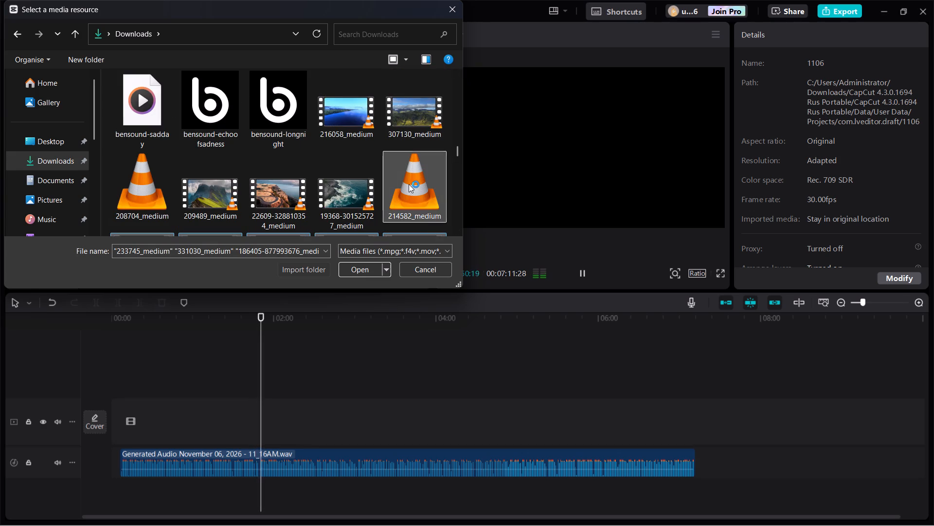
ctrl+click(341, 189)
ctrl+click(260, 193)
ctrl+click(198, 189)
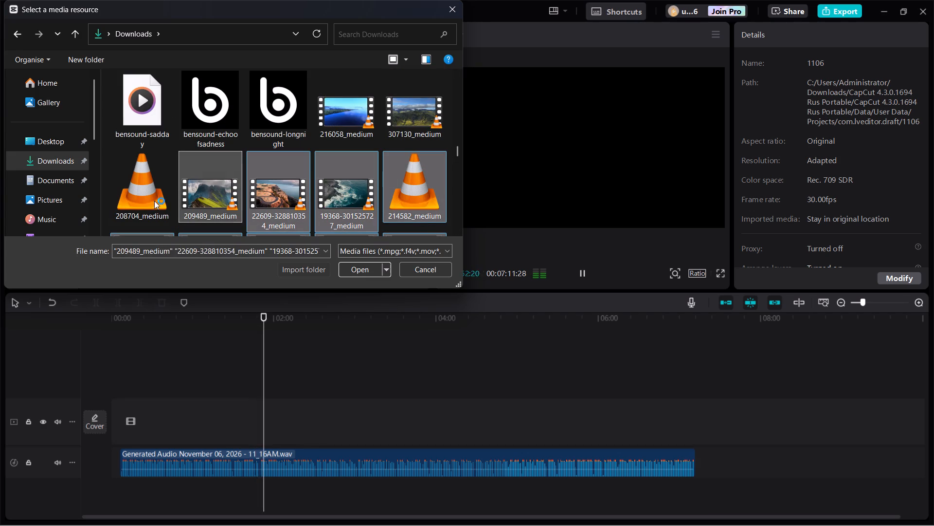
ctrl+click(147, 199)
ctrl+click(420, 107)
ctrl+click(355, 117)
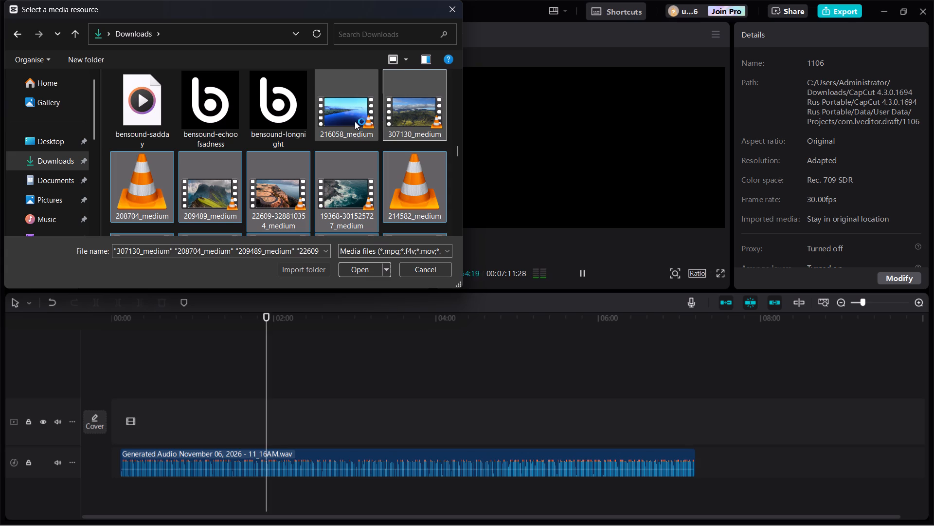
ctrl+click(458, 74)
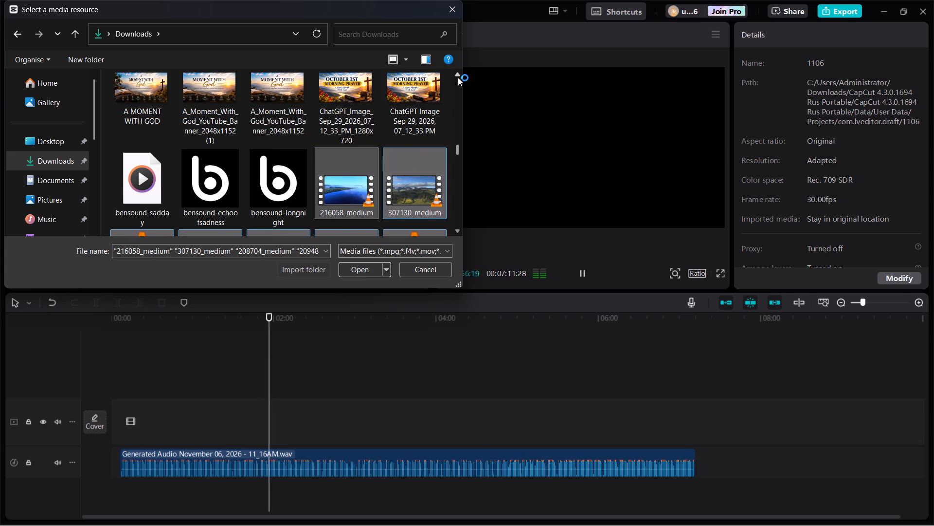
ctrl+click(458, 74)
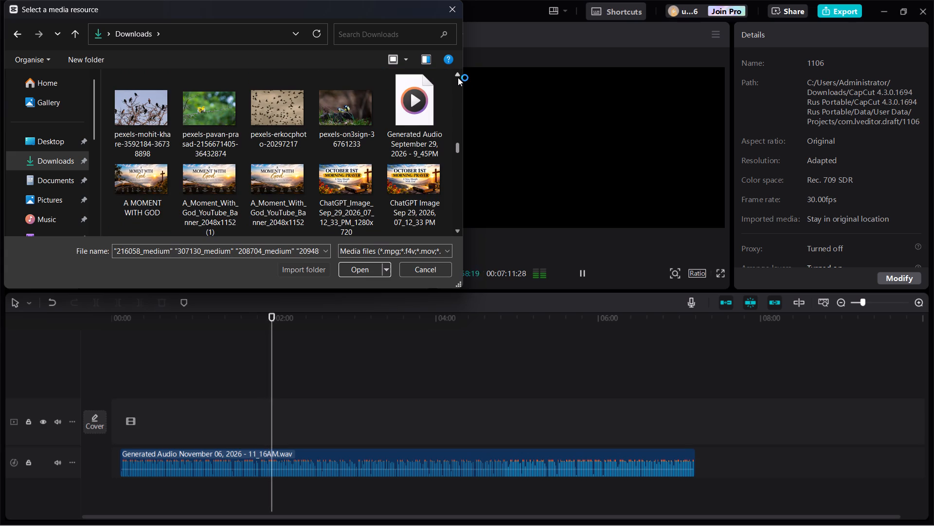
ctrl+click(458, 74)
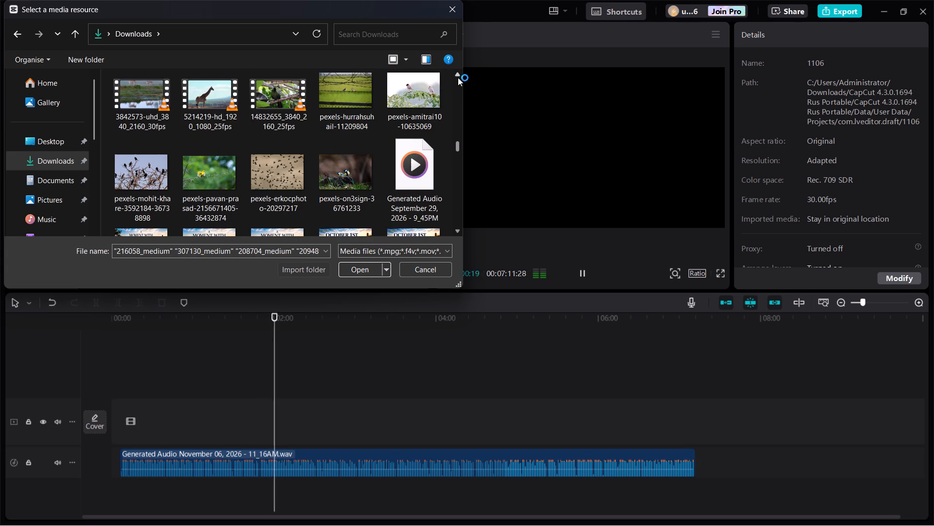
ctrl+click(271, 105)
ctrl+click(402, 86)
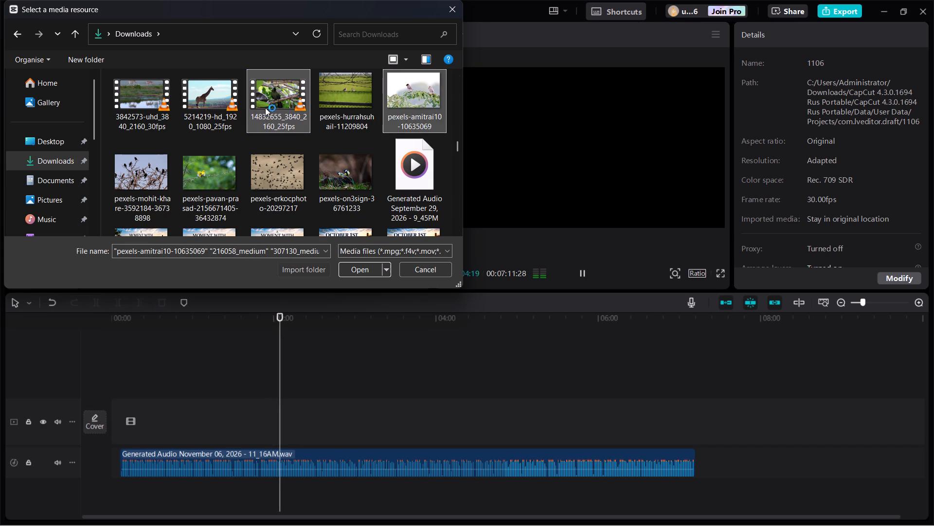
ctrl+click(223, 102)
ctrl+click(154, 99)
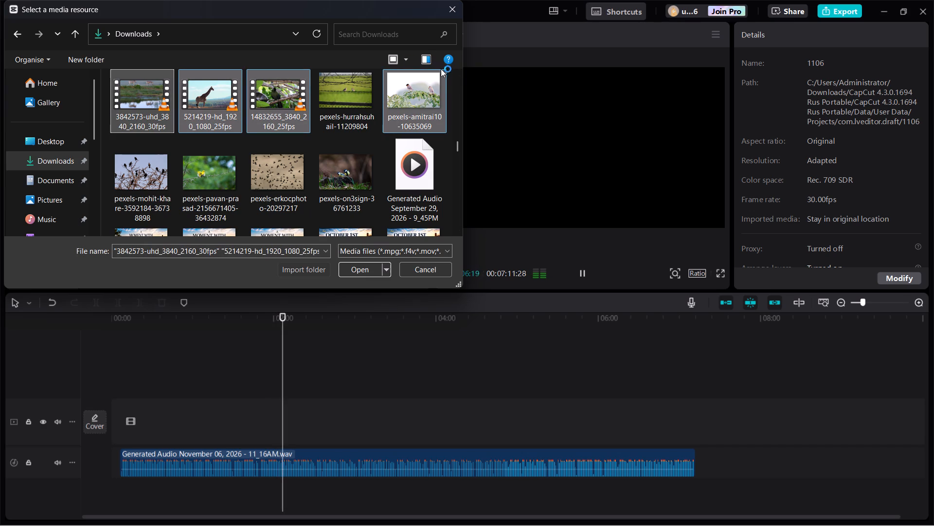
ctrl+click(457, 74)
ctrl+click(457, 74)
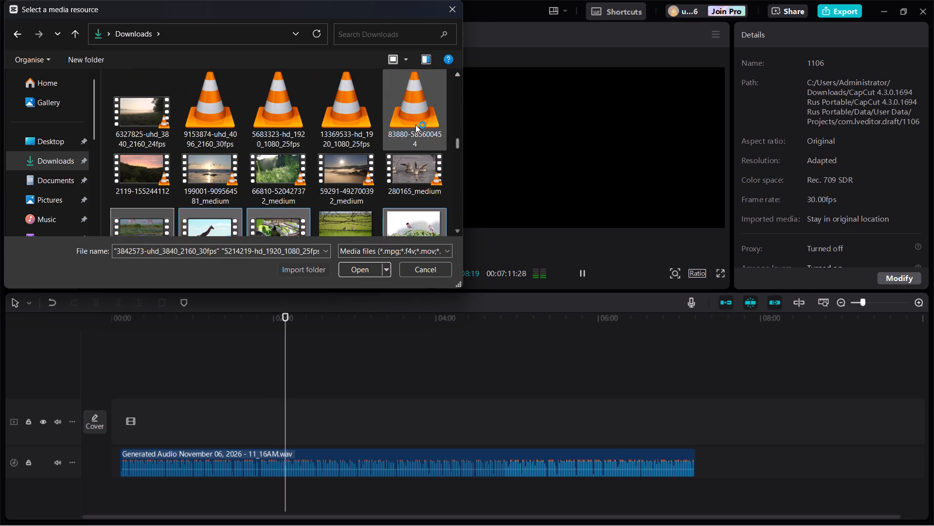
ctrl+click(411, 166)
ctrl+click(348, 161)
ctrl+click(270, 174)
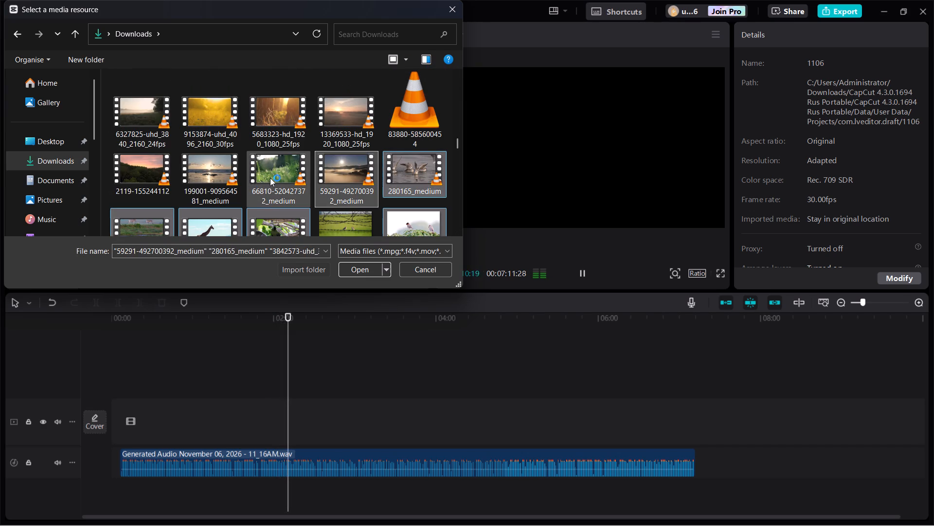
ctrl+click(211, 174)
ctrl+click(150, 170)
ctrl+click(144, 121)
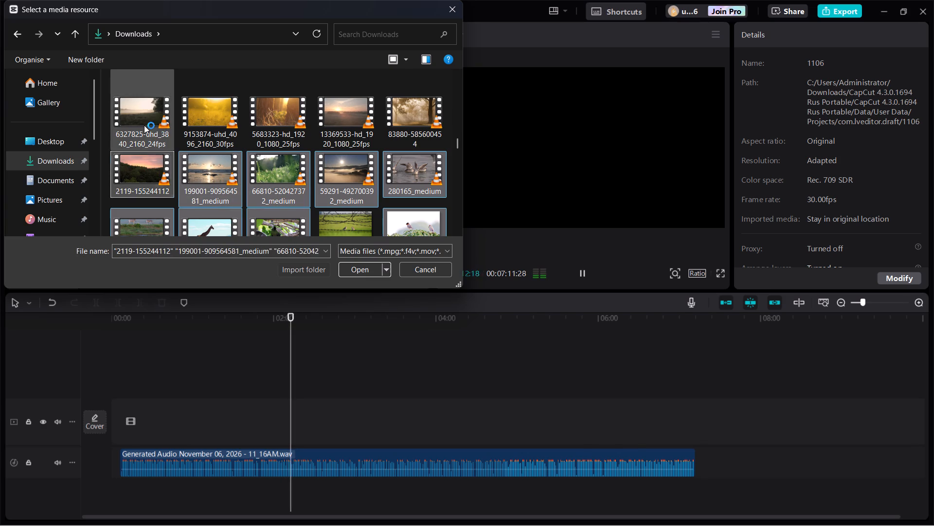
ctrl+click(222, 118)
ctrl+click(268, 112)
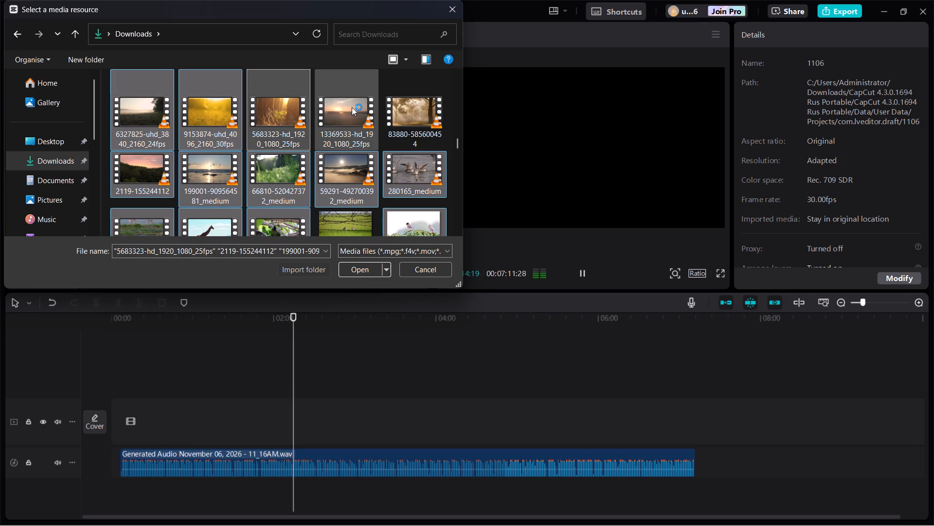
ctrl+click(353, 103)
ctrl+click(402, 102)
Add the ten clips in the rows beginning 5609587-hd_1920_1080_30fps and 5548122-hd_1920_1080_30fps to the selection and import all selected media.
ctrl+click(456, 75)
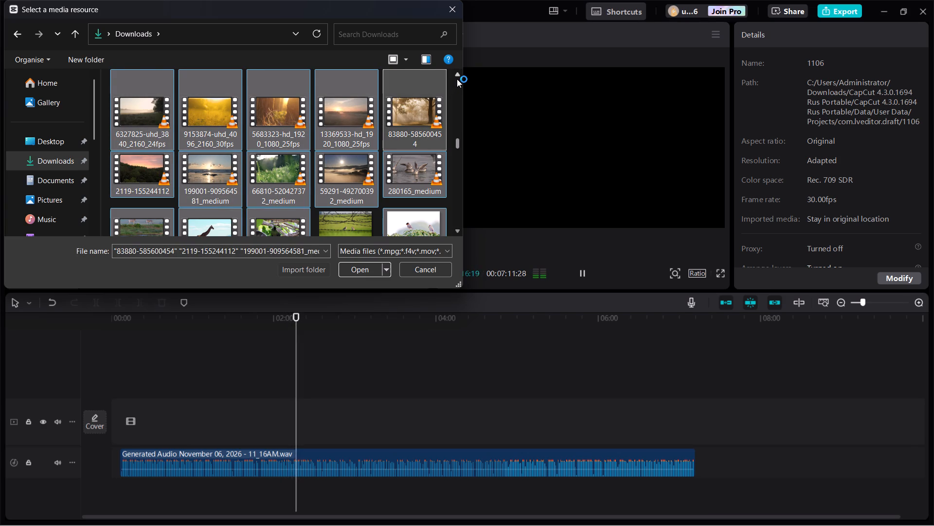
ctrl+click(457, 75)
ctrl+click(412, 128)
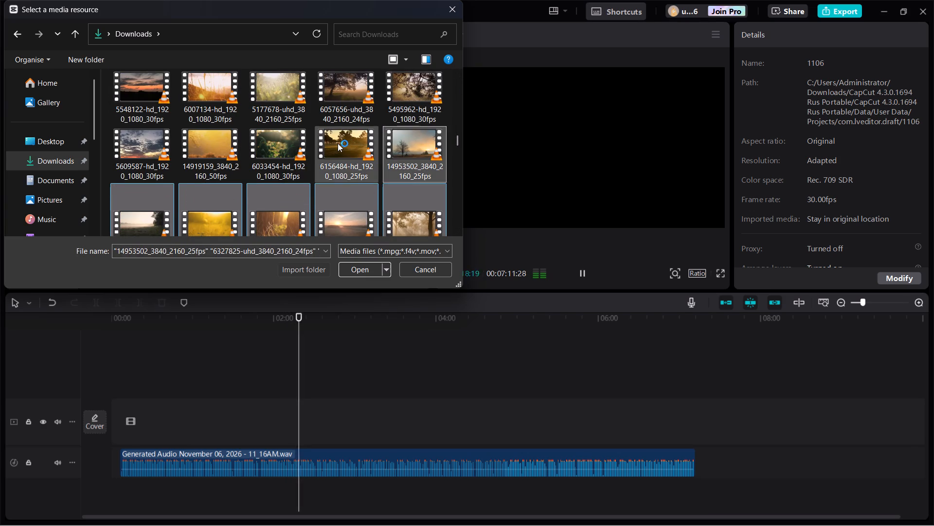
ctrl+click(338, 139)
ctrl+click(297, 148)
ctrl+click(201, 152)
ctrl+click(137, 154)
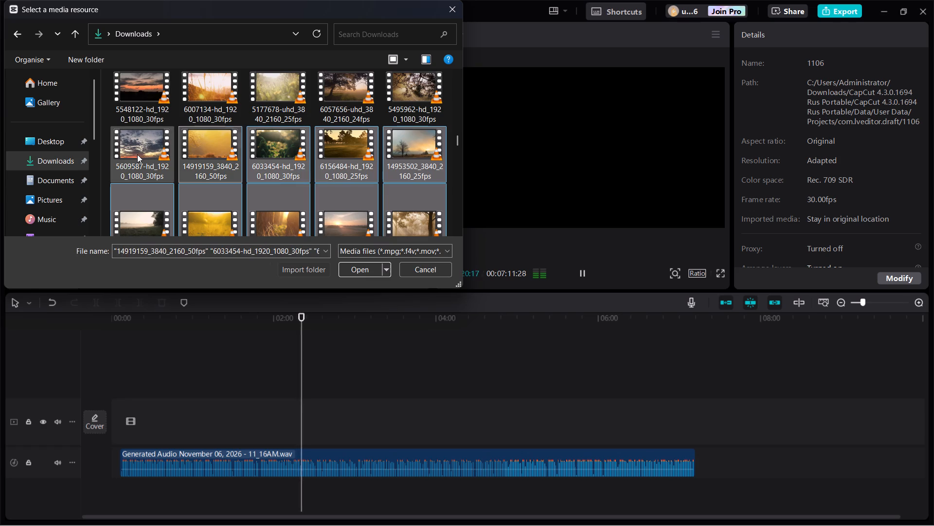
ctrl+click(147, 100)
ctrl+click(213, 96)
ctrl+click(280, 83)
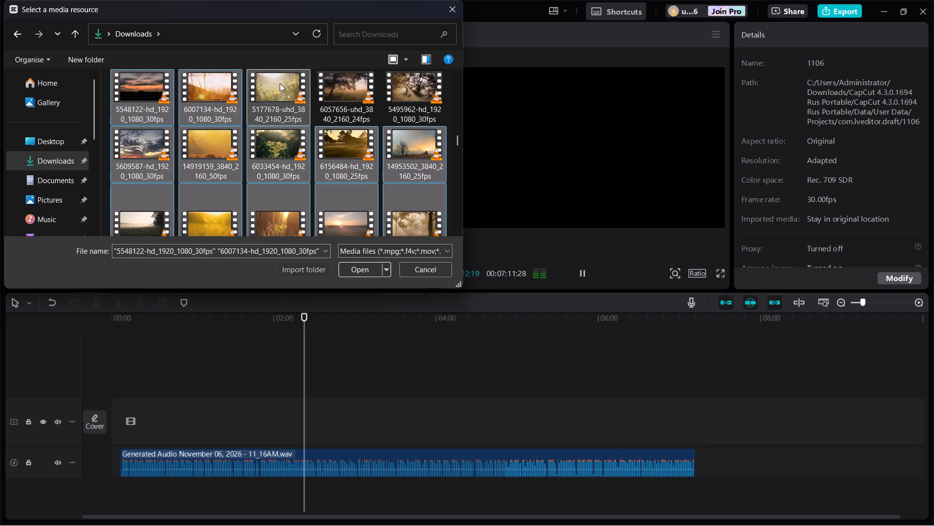
ctrl+click(342, 87)
ctrl+click(399, 85)
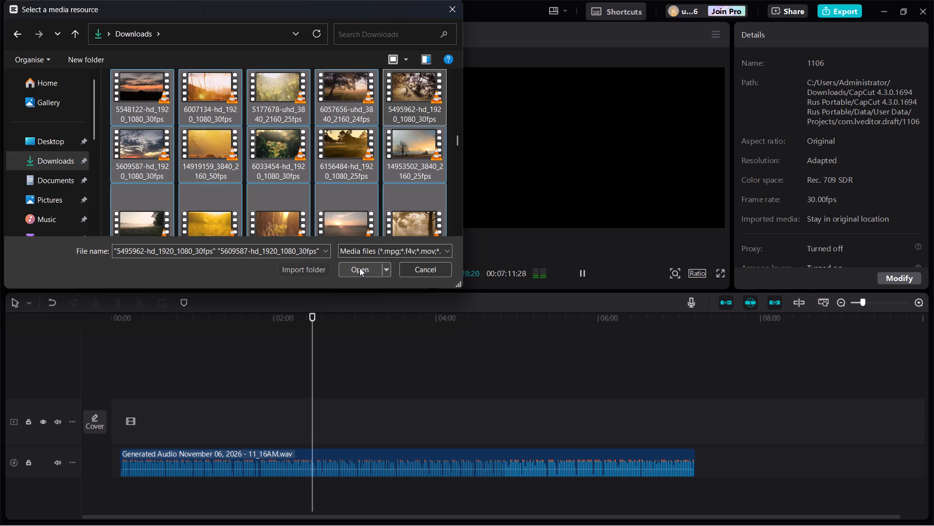
click(359, 268)
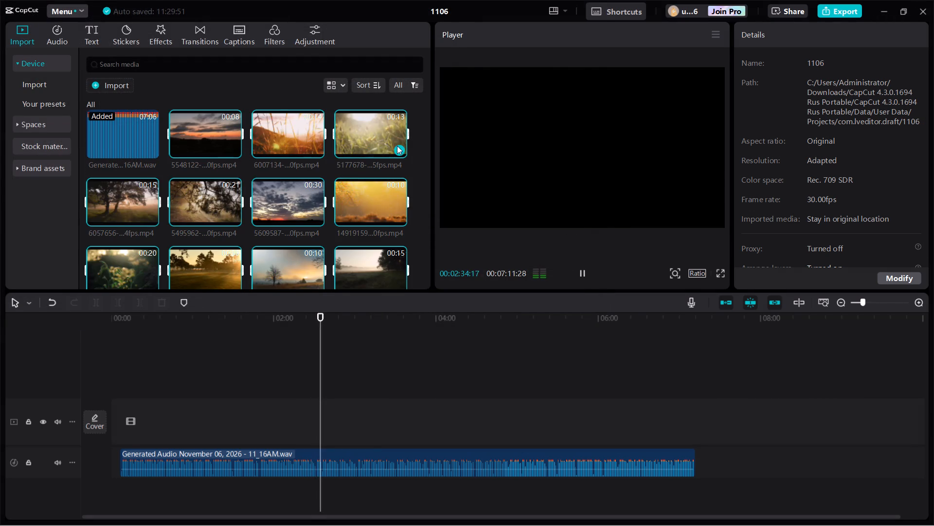
Add all the imported clips to the timeline's video track and transcode them for smoother playback.
click(398, 149)
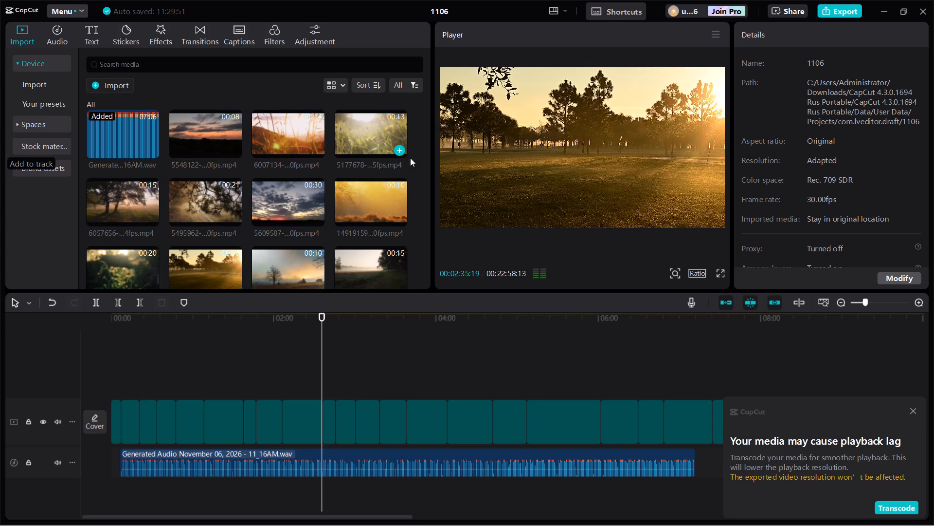
click(894, 509)
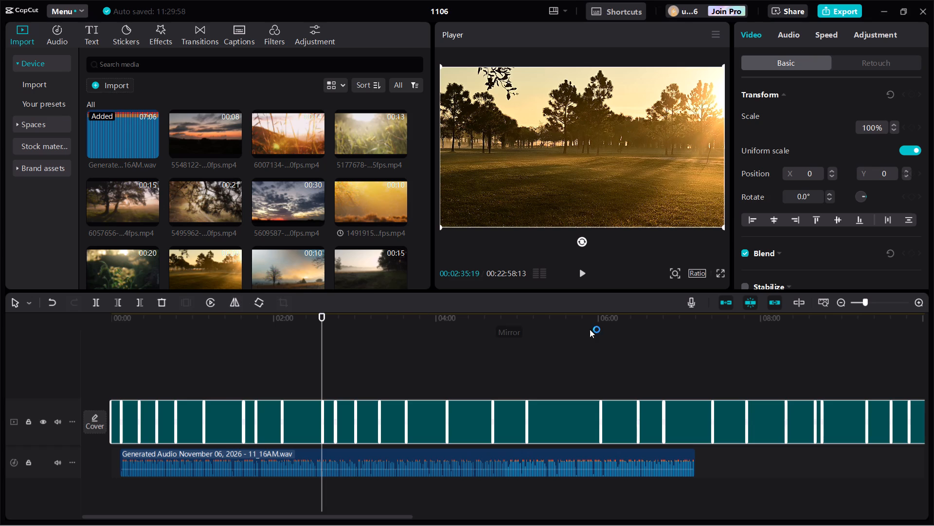
Play the sequence from its beginning, and delete the first clip, the dark sunset 5548122, from the video track.
drag(321, 330, 161, 342)
drag(161, 342, 45, 365)
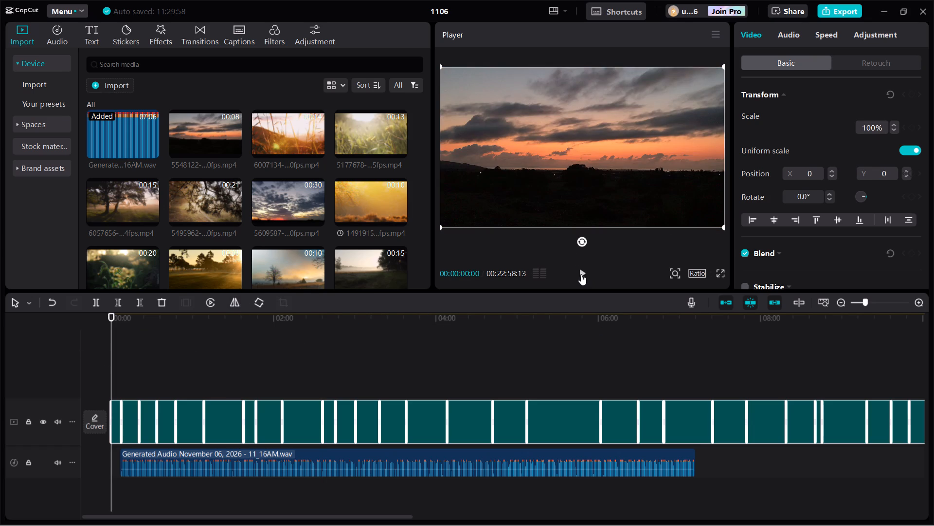
click(579, 272)
click(580, 270)
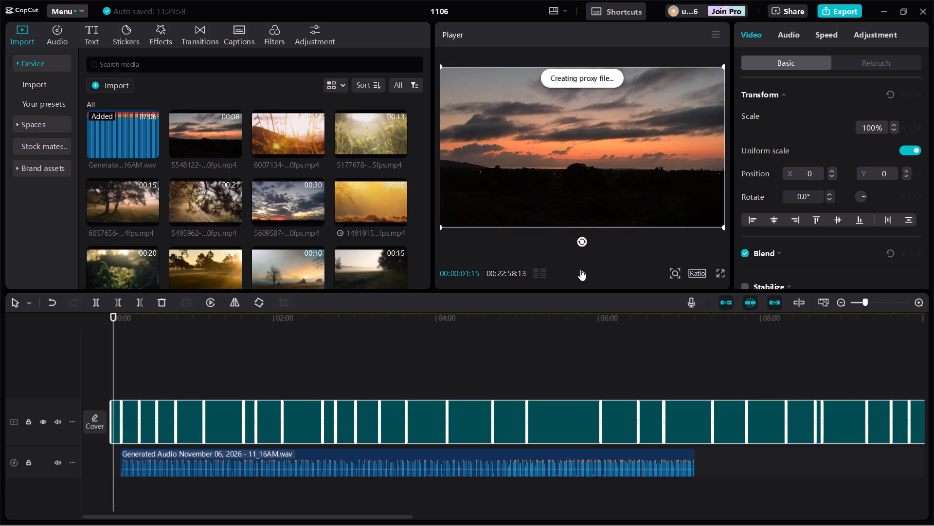
click(580, 270)
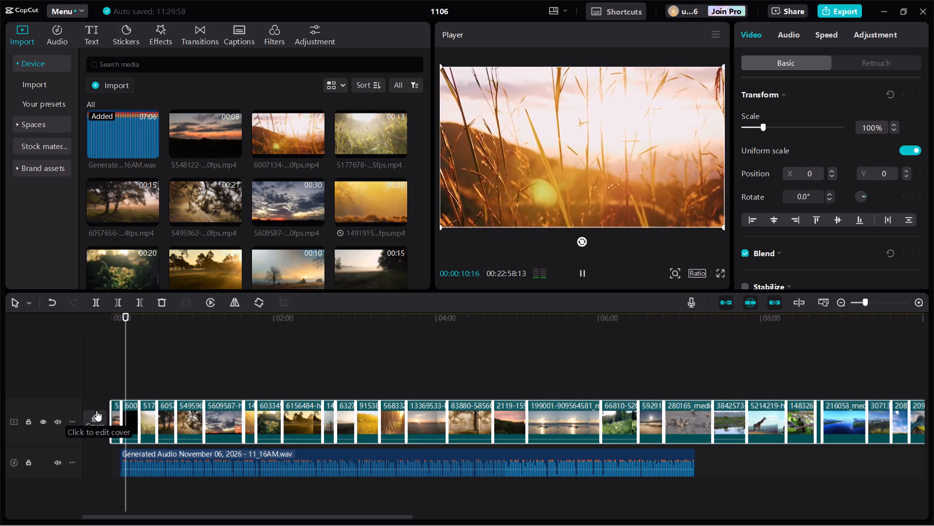
click(117, 415)
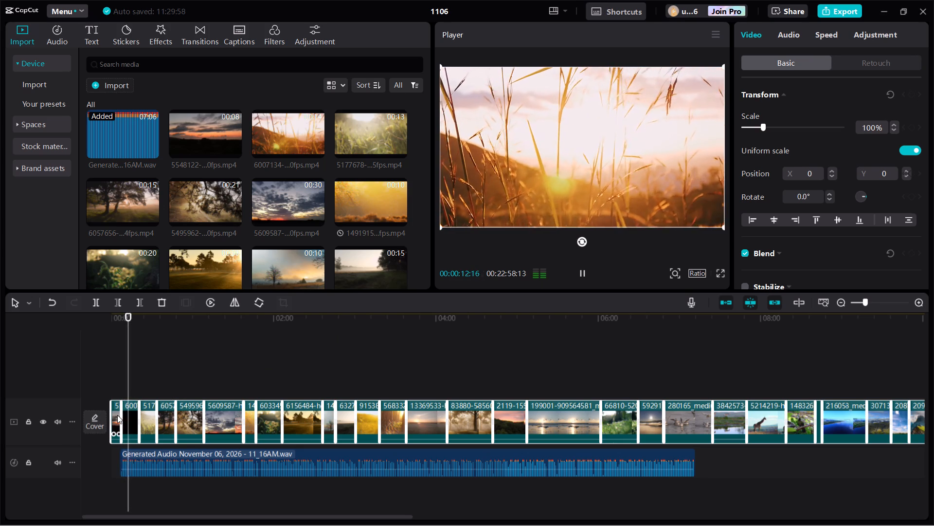
key(BackSpace)
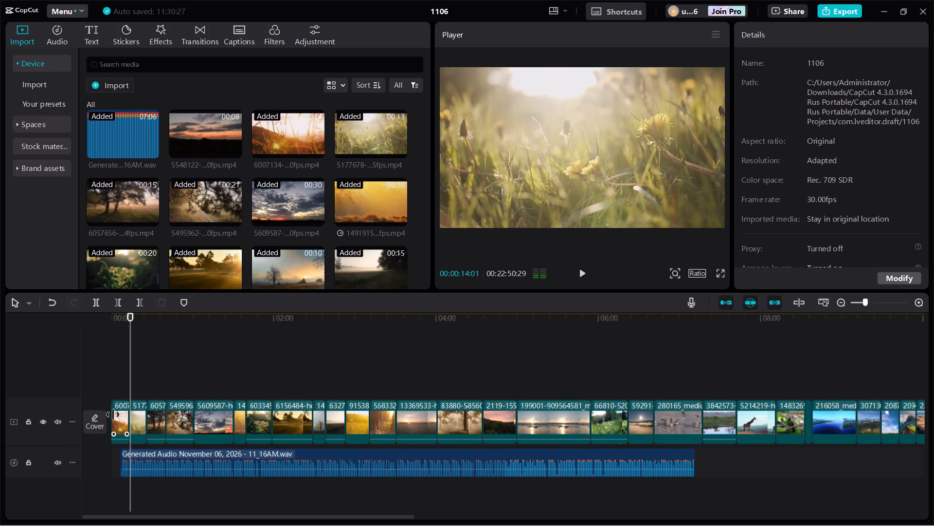
Scrub through the opening grass and tree clips against the audio to examine where the first clip should be cut.
click(145, 389)
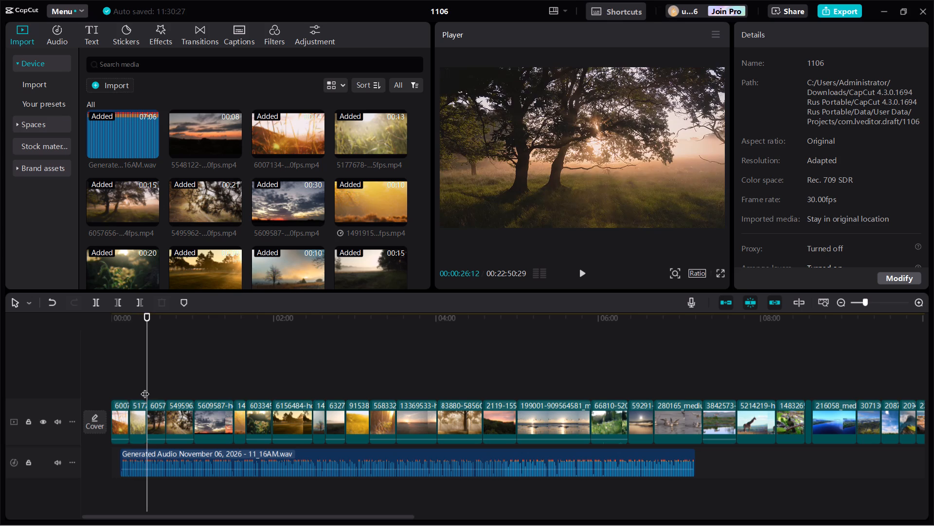
click(140, 376)
click(125, 375)
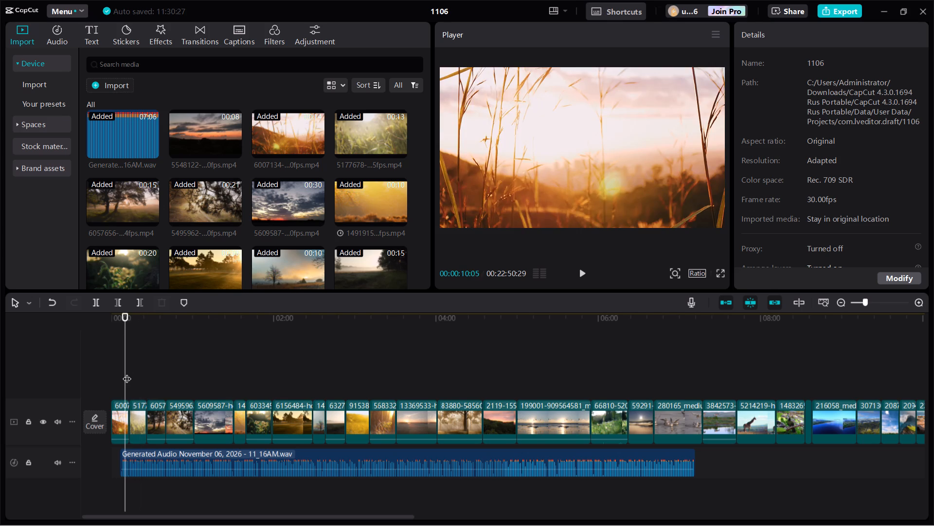
click(127, 373)
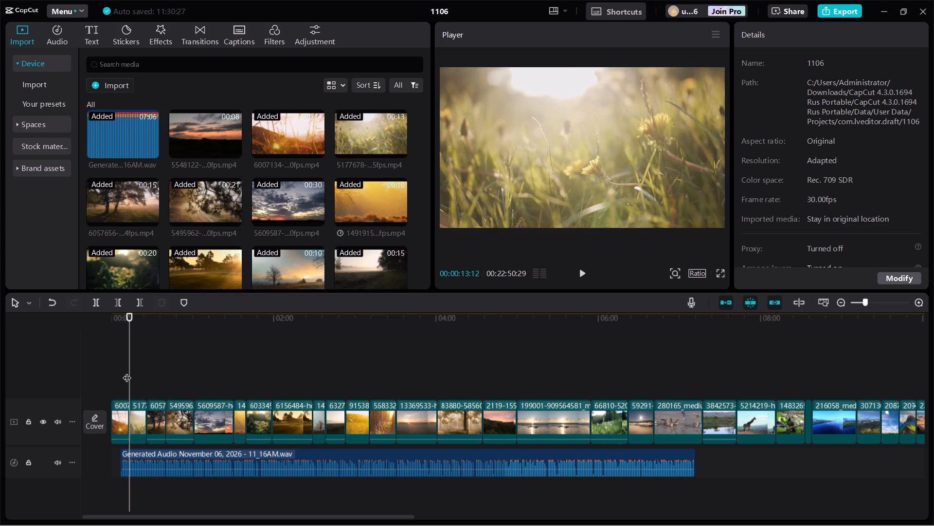
click(127, 372)
click(126, 363)
double_click(919, 300)
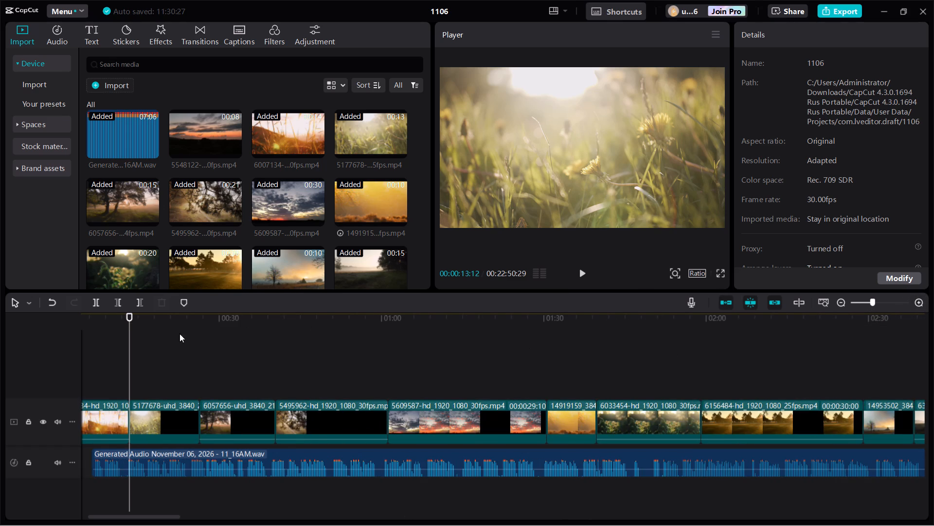
click(131, 366)
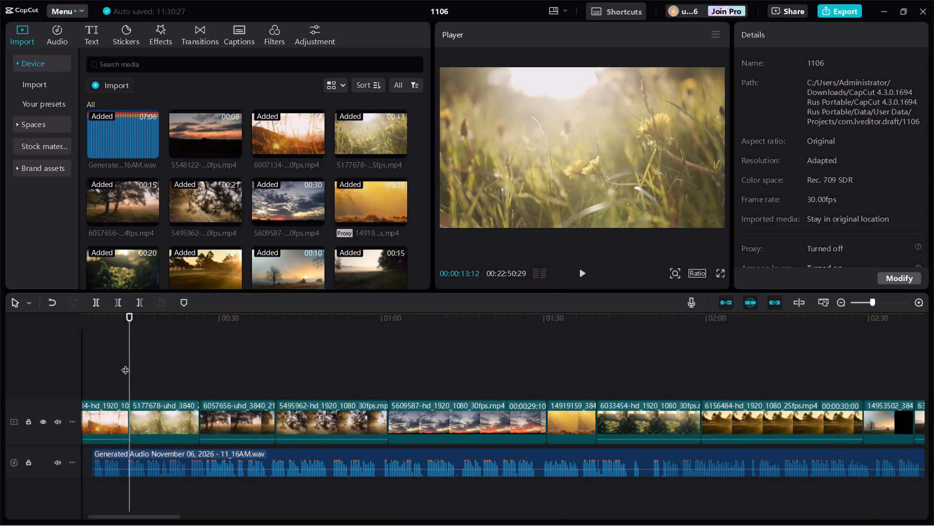
click(125, 364)
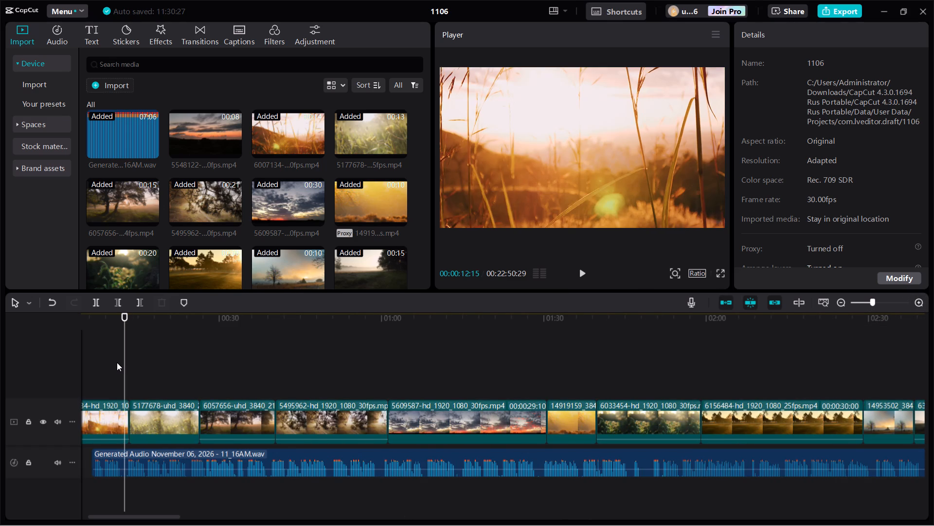
click(117, 362)
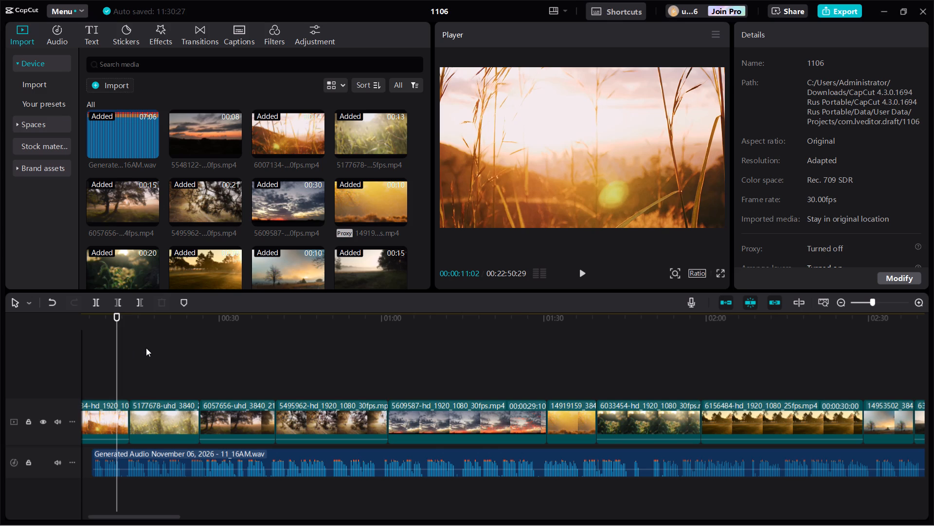
click(113, 333)
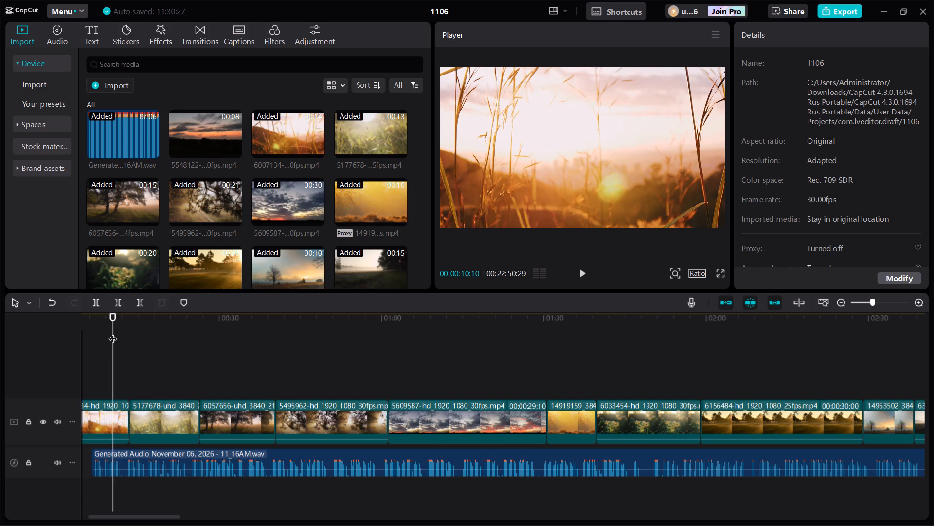
click(108, 334)
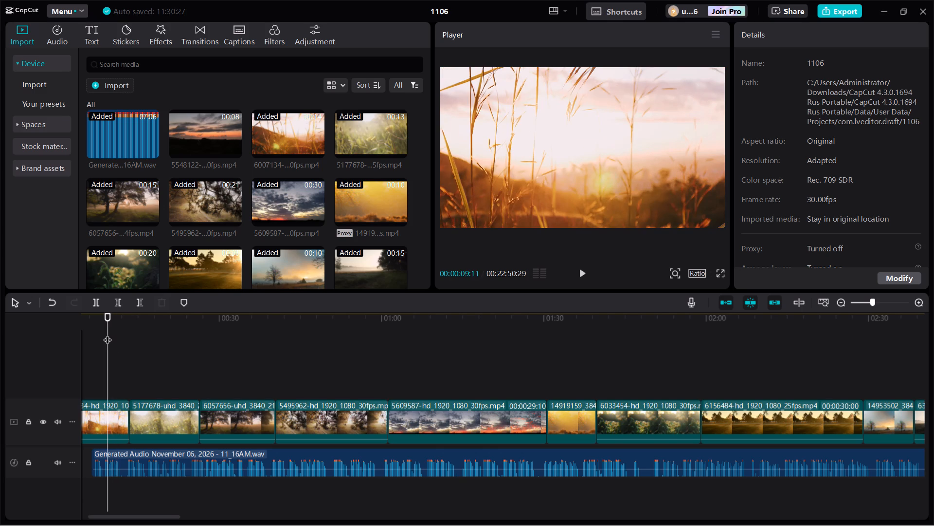
Trim the end of the opening sunset-grass clip to 00:00:09:00, matching the pause in the audio.
click(919, 304)
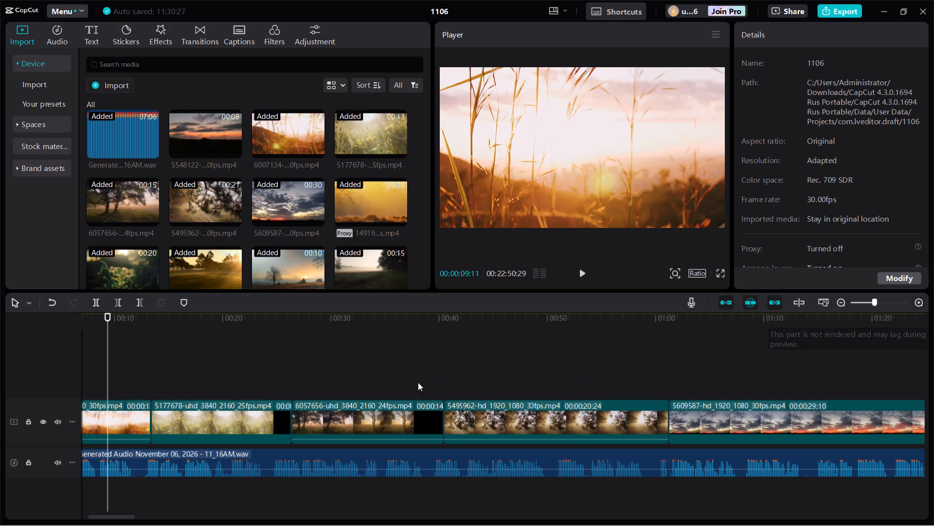
click(102, 362)
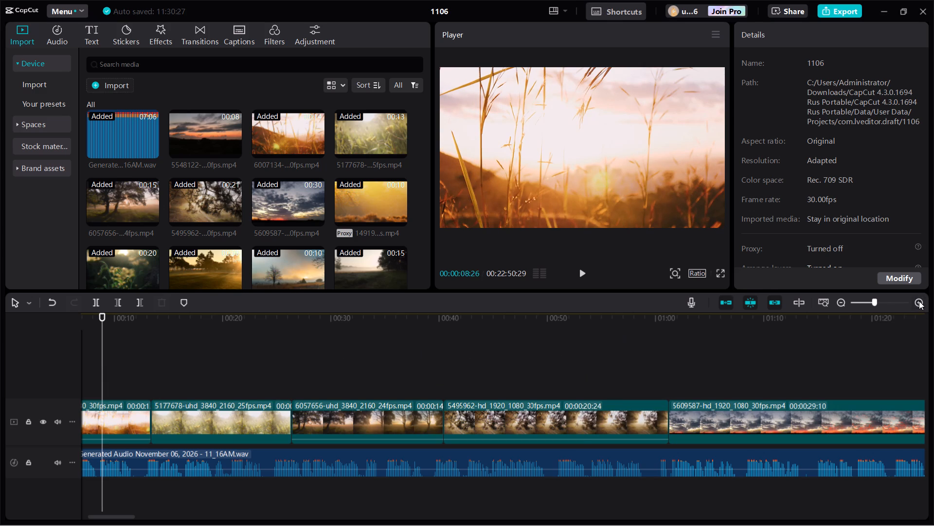
double_click(919, 302)
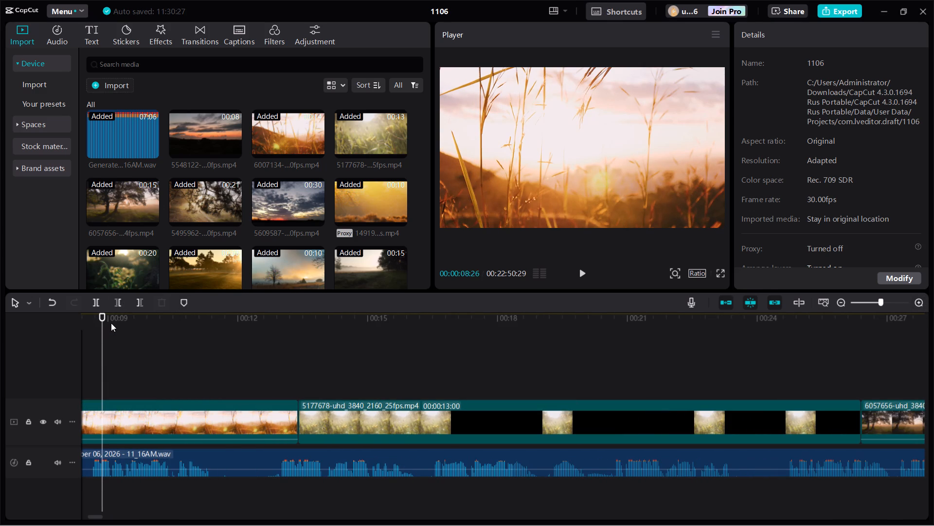
click(109, 323)
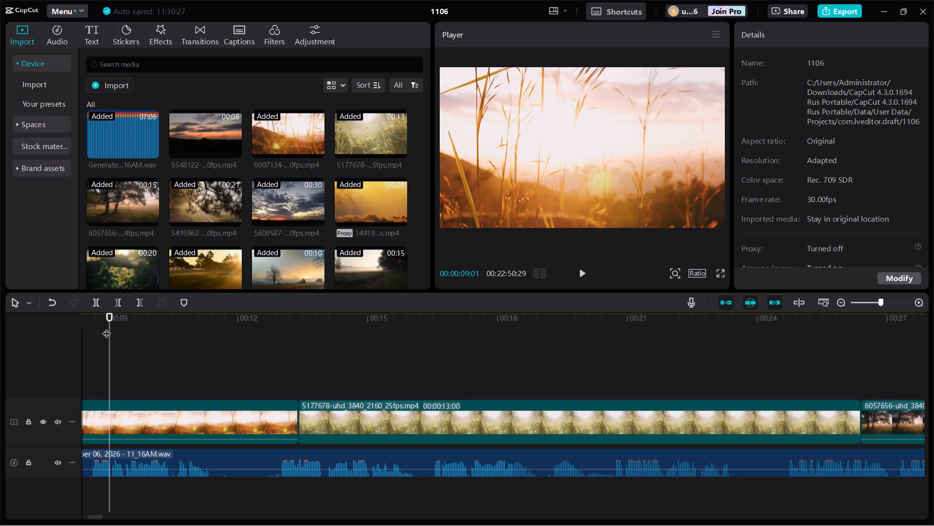
click(161, 342)
click(107, 319)
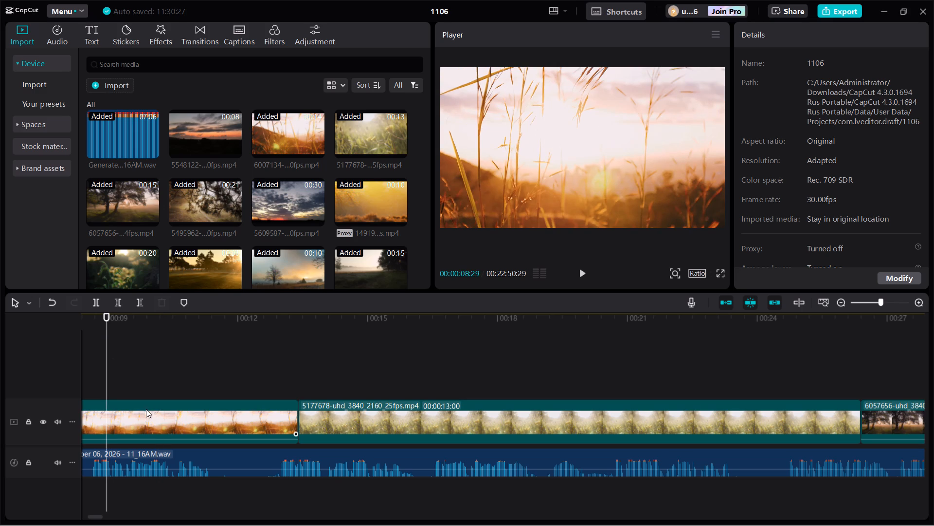
click(146, 415)
click(230, 353)
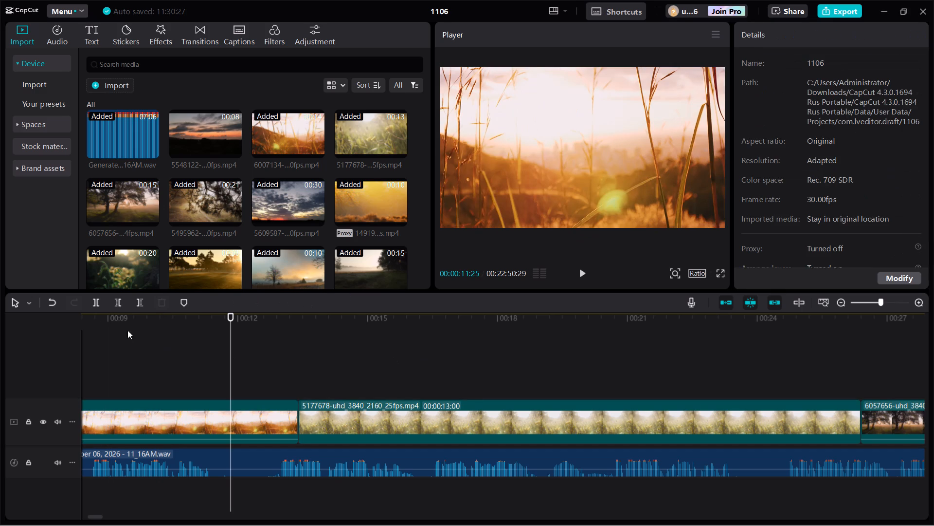
click(107, 321)
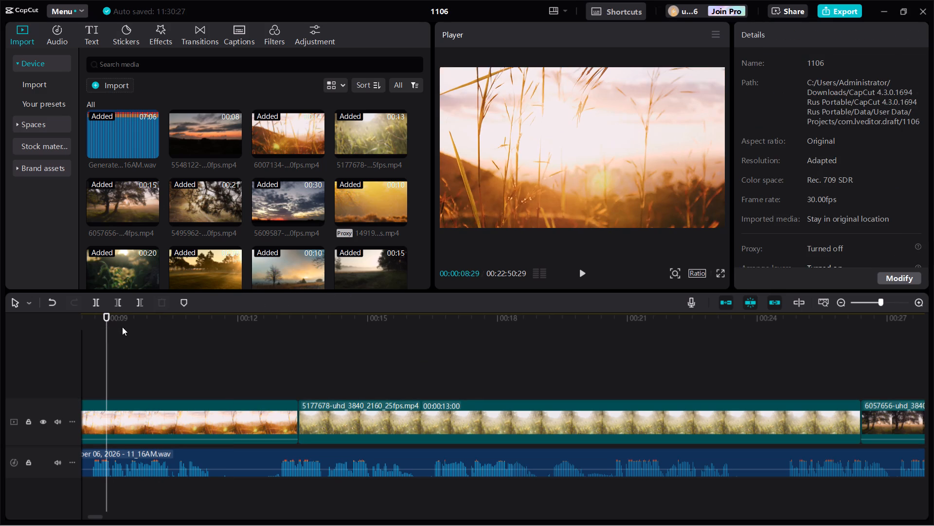
click(125, 330)
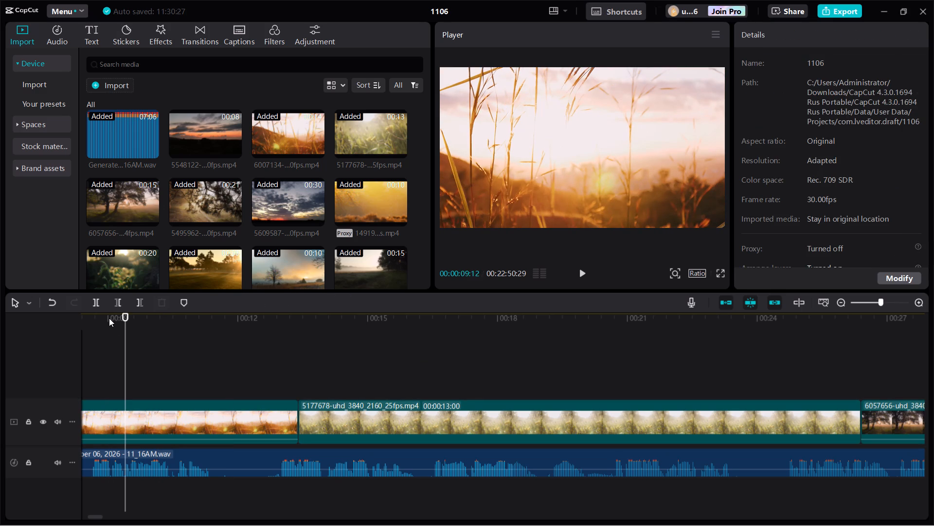
click(109, 318)
click(142, 339)
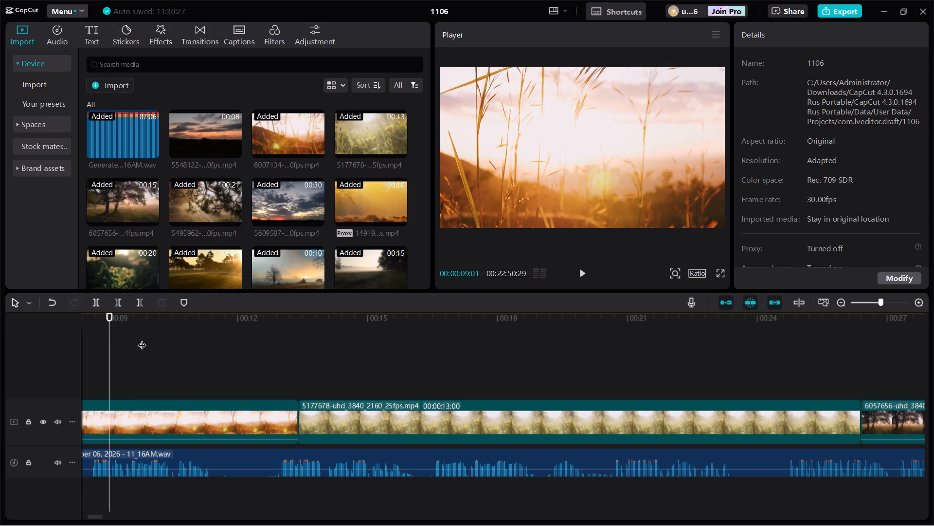
click(108, 321)
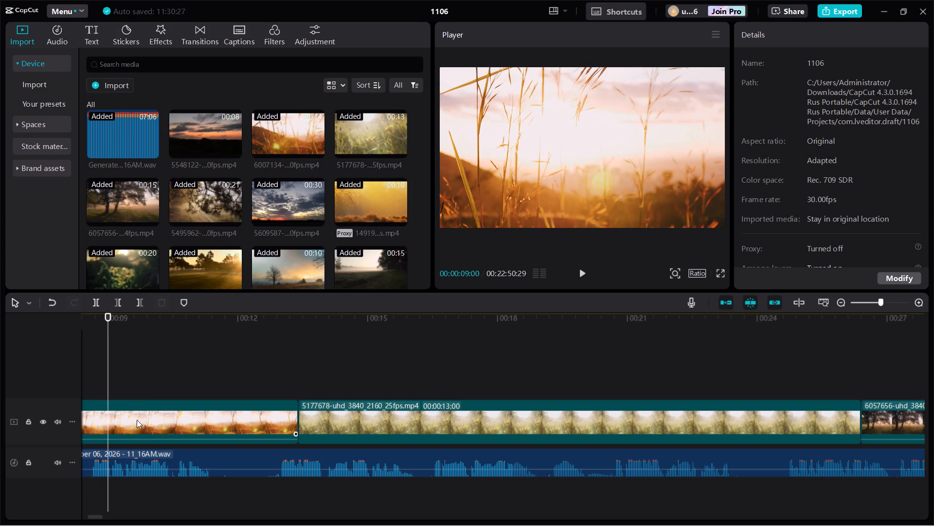
click(138, 428)
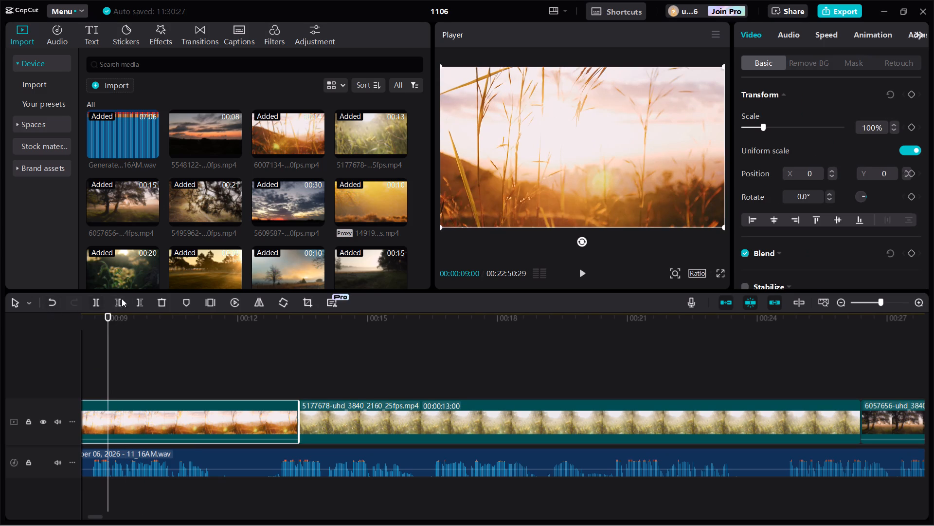
click(141, 301)
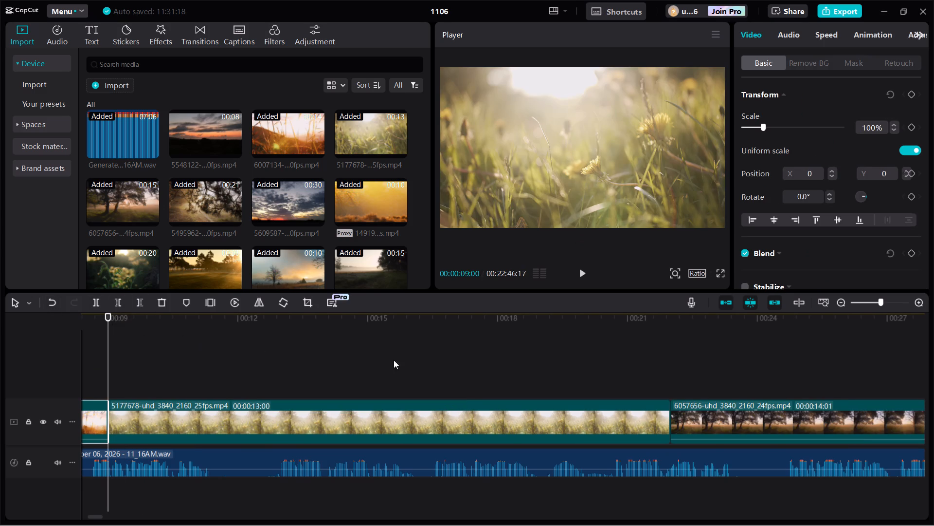
Trim the end of the 5177678 meadow clip at 00:00:15:00 so it lasts 6 seconds.
click(368, 321)
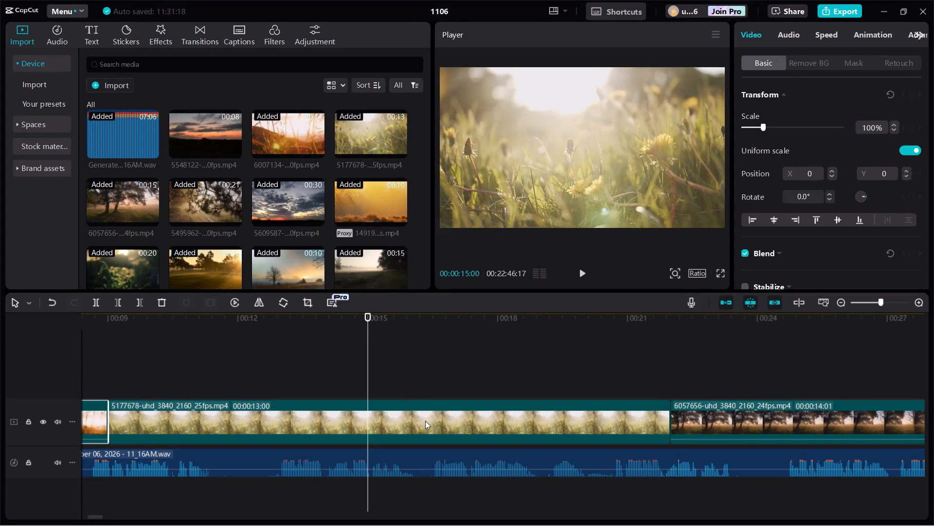
click(425, 421)
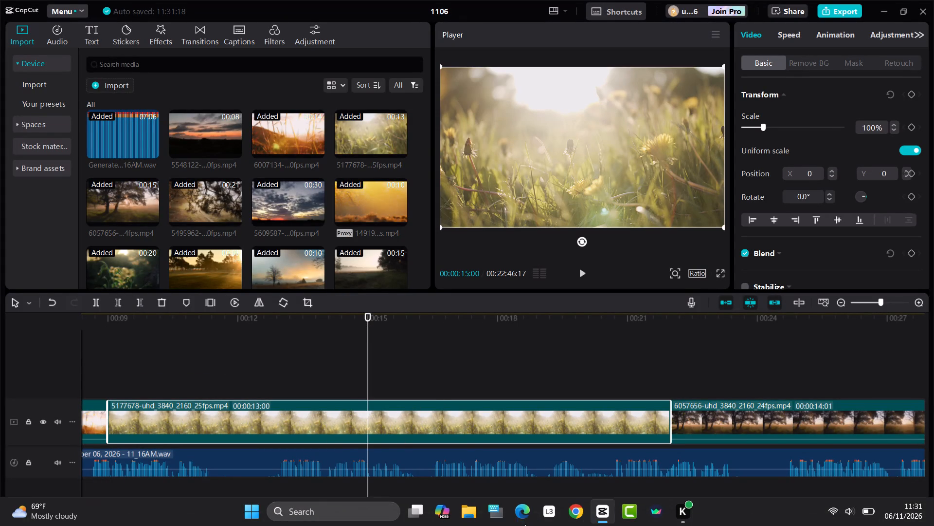
click(136, 301)
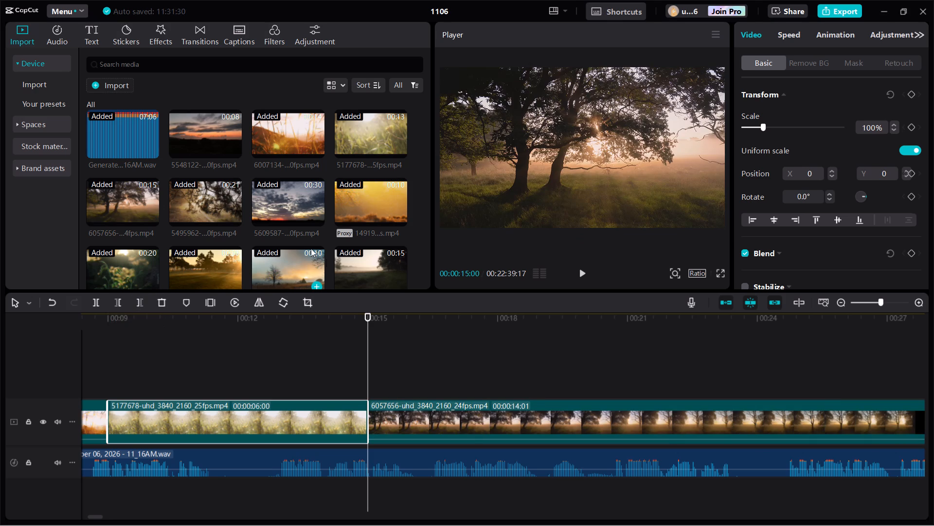
Trim the end of the 6057656 tree clip at 00:00:24:00 so it lasts 9 seconds.
click(758, 321)
click(686, 423)
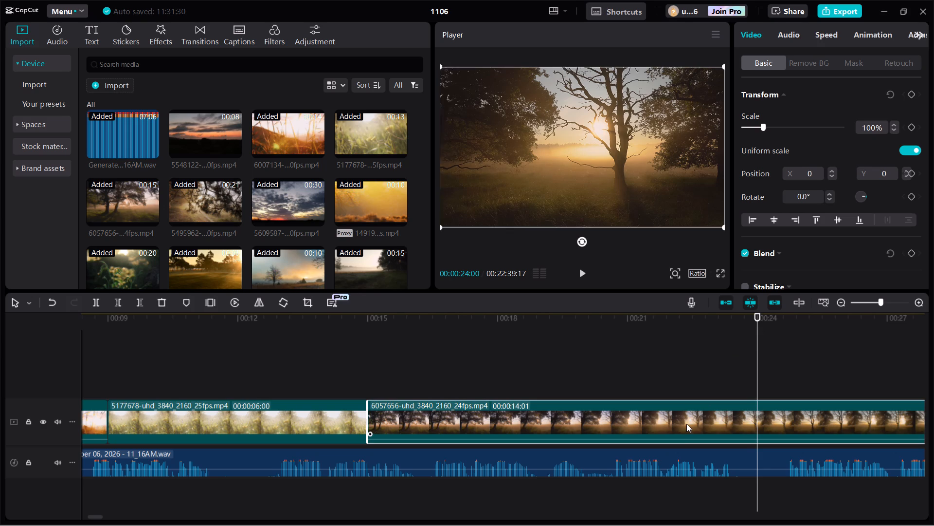
click(139, 300)
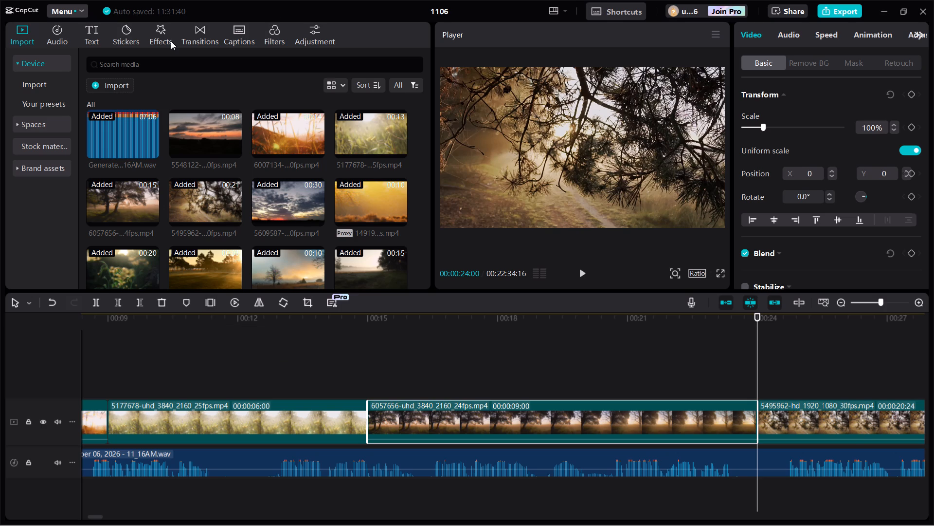
Add the Tearing Paper transition between the 6057656 and 5495962 clips at 24 seconds, accepting duplicate frames.
click(197, 36)
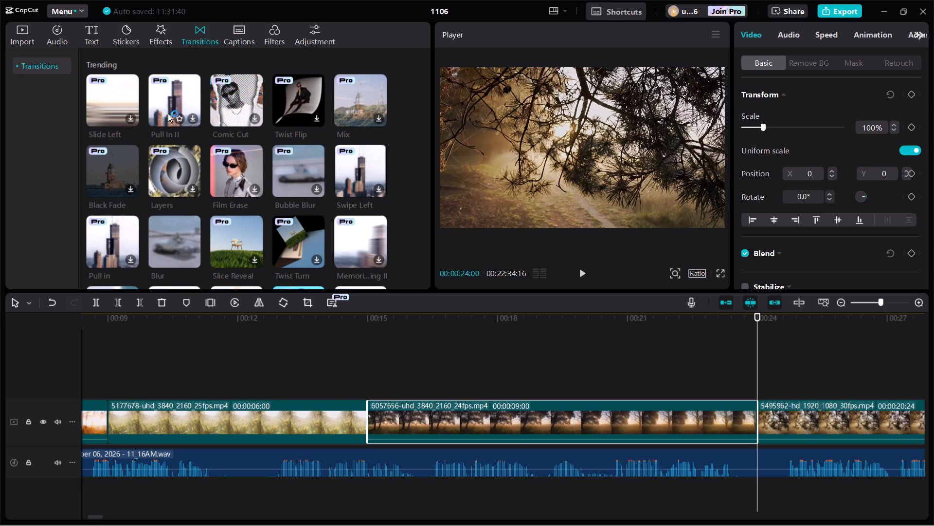
scroll(292, 207, down, 2)
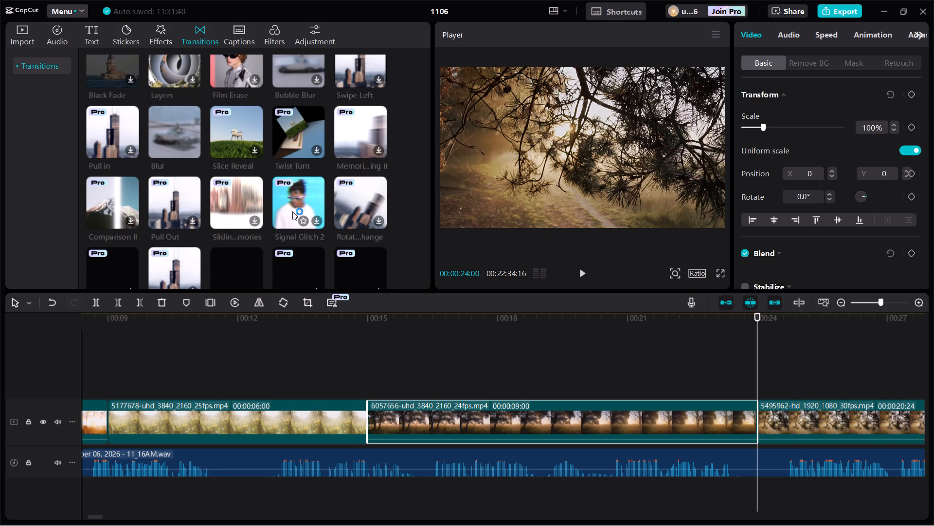
scroll(287, 208, down, 1)
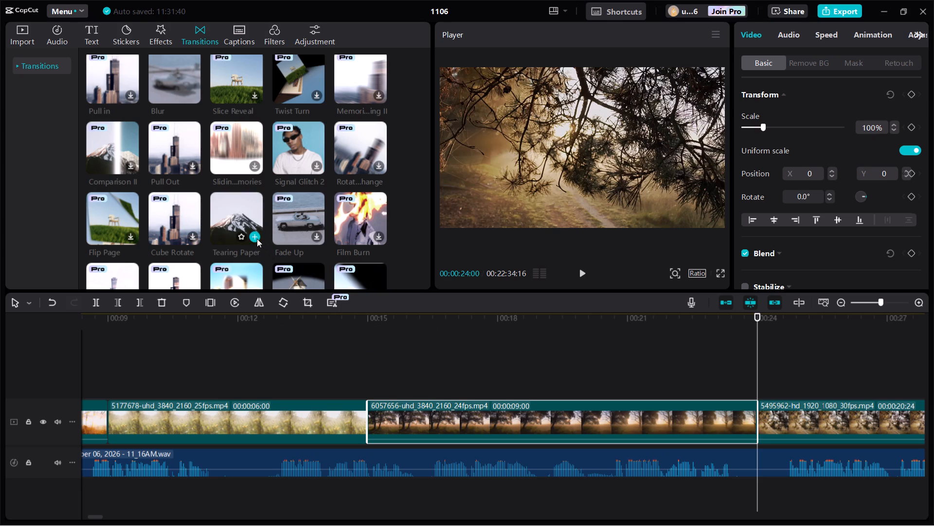
click(254, 234)
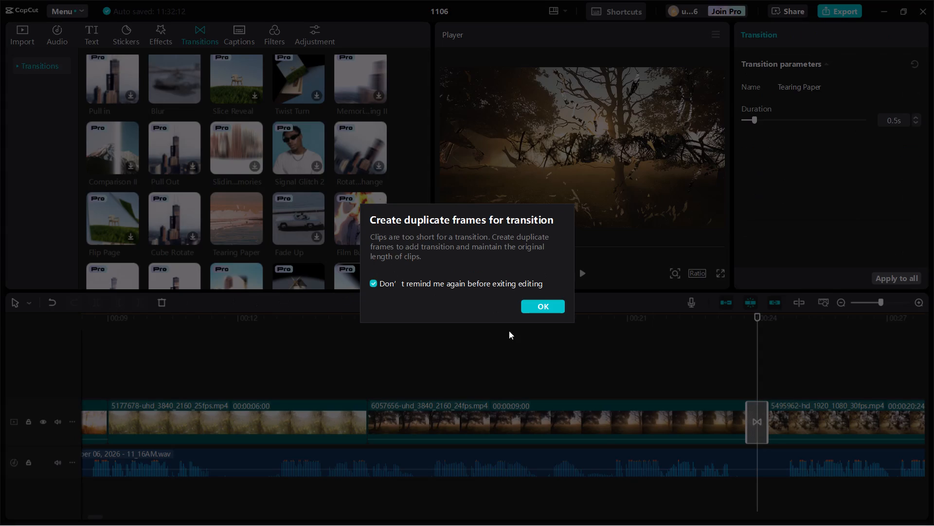
click(530, 309)
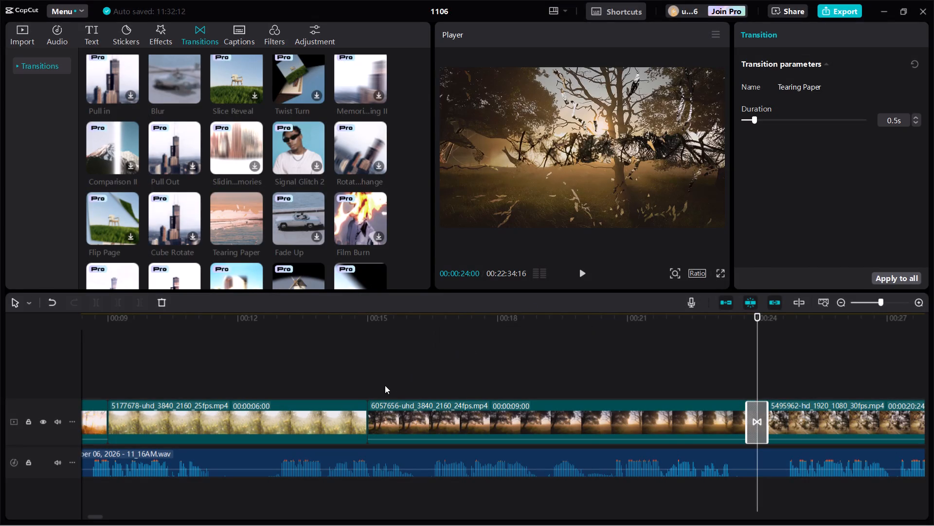
Add the Twinkle Zoom transition between the 5177678 and 6057656 clips at 15 seconds.
click(361, 377)
click(368, 373)
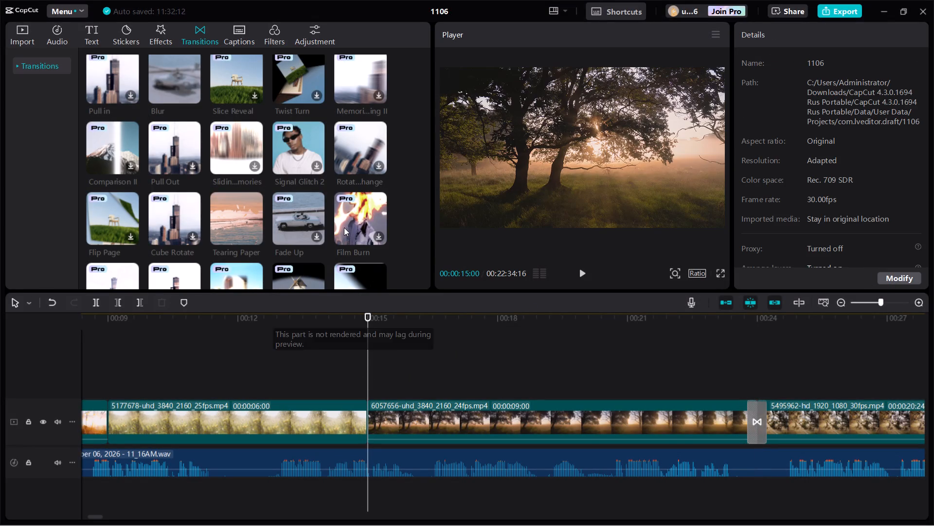
scroll(343, 225, down, 2)
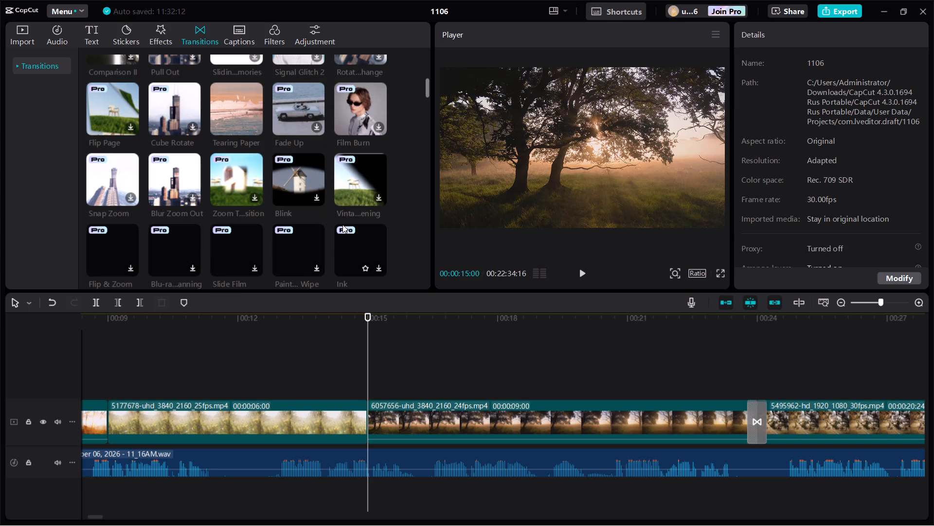
scroll(341, 225, down, 1)
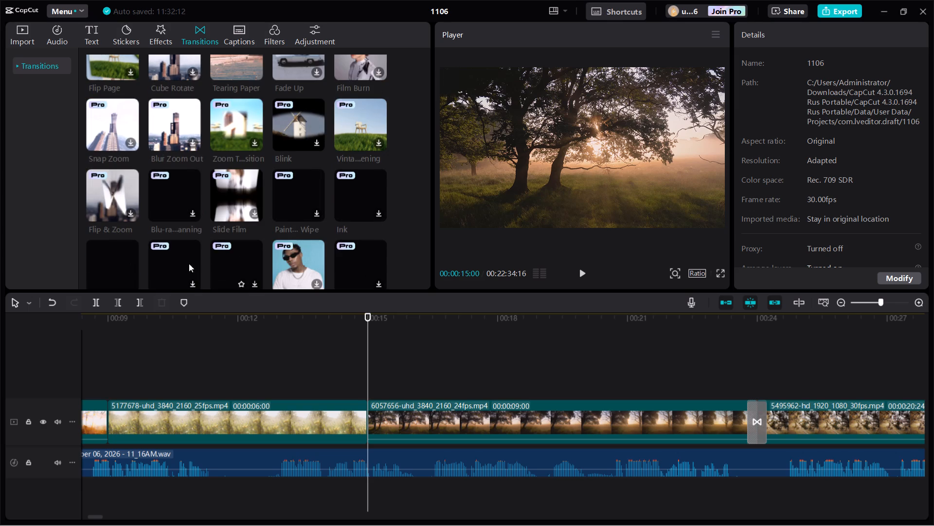
scroll(161, 256, down, 2)
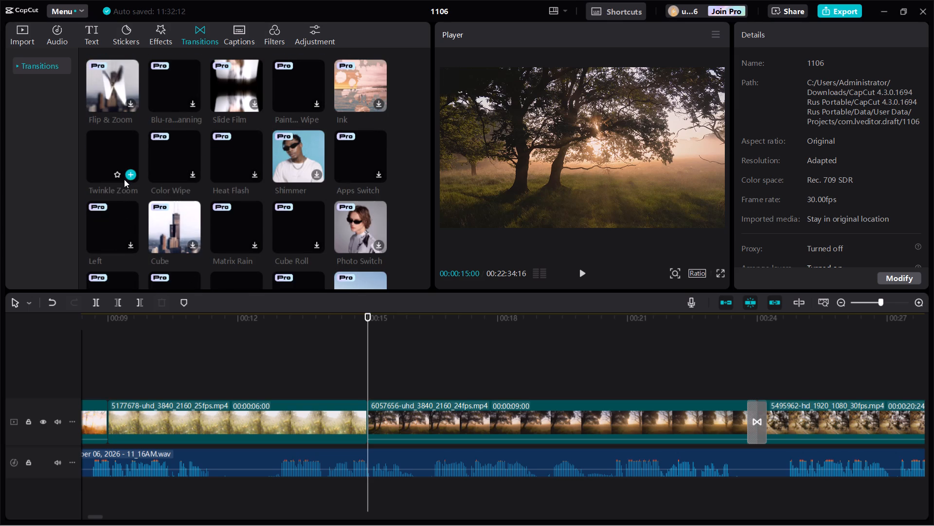
click(128, 172)
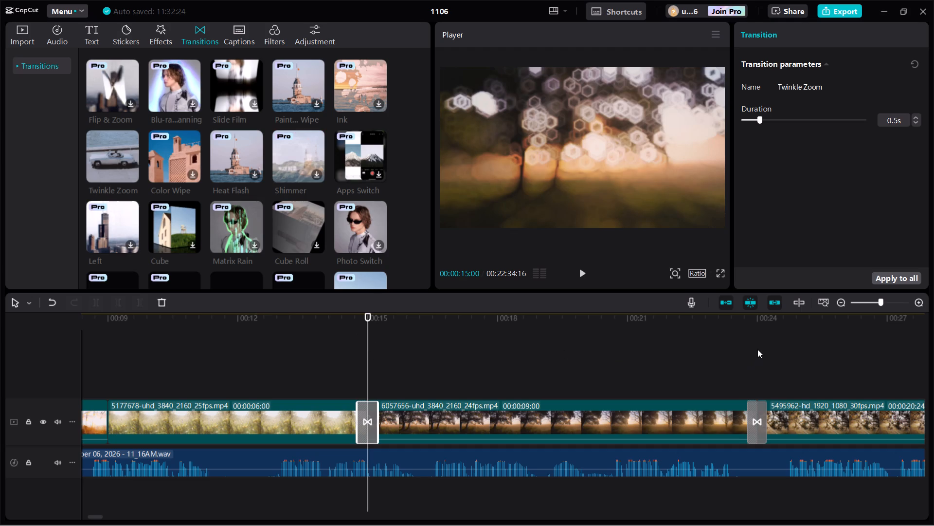
Play and scrub through the cut at 24 seconds to examine the Tearing Paper transition against the audio.
click(757, 332)
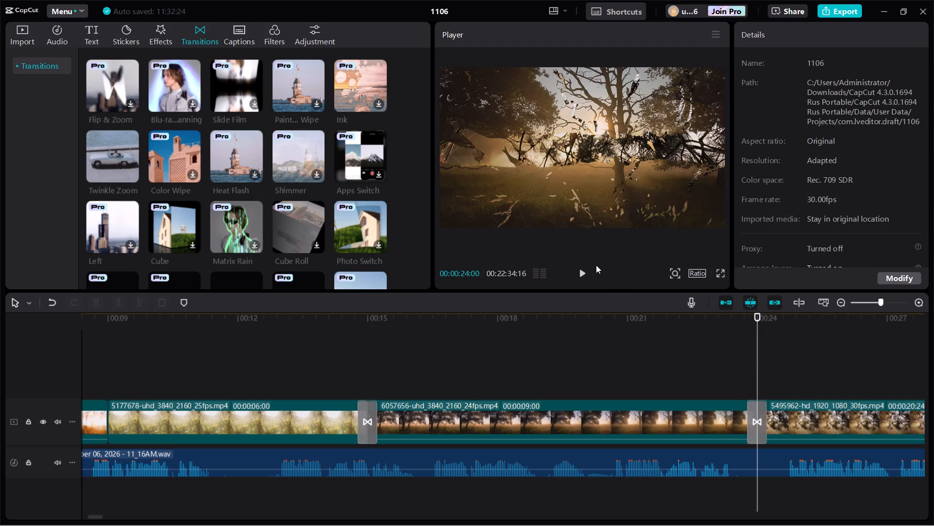
click(648, 366)
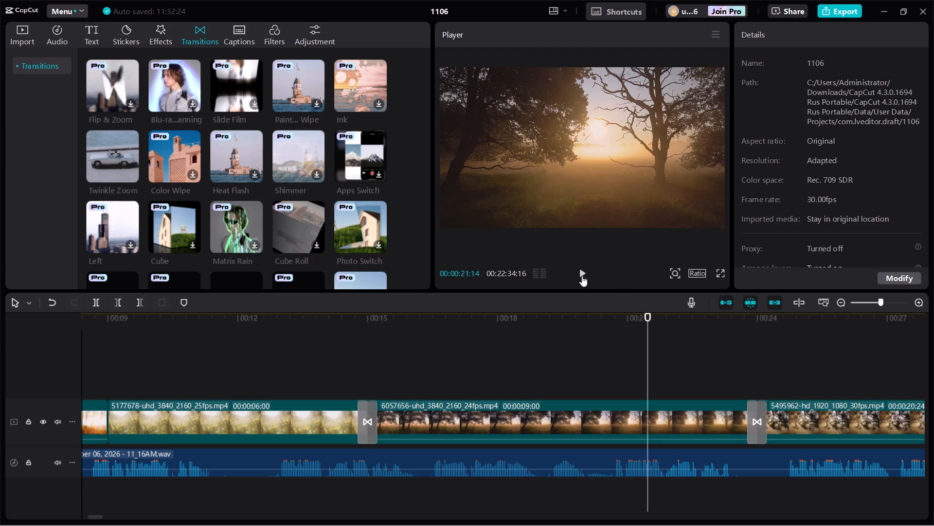
click(580, 271)
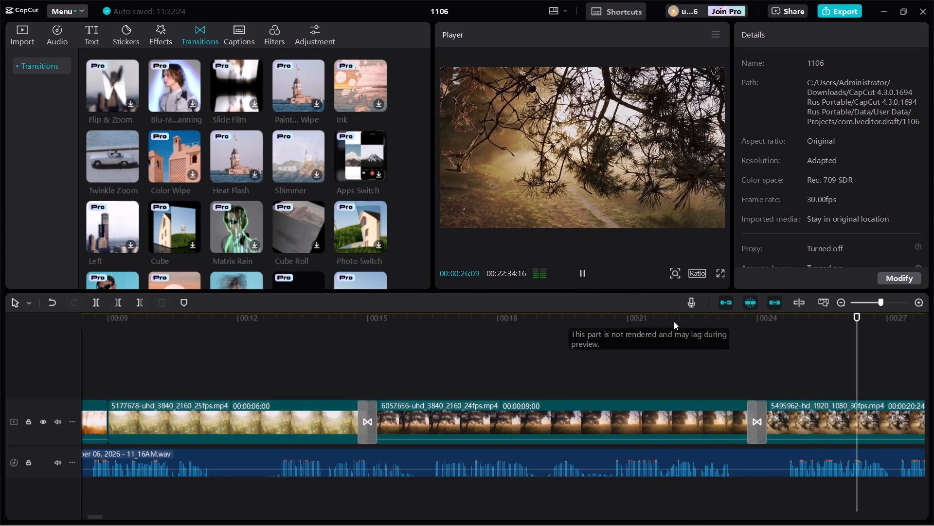
click(758, 317)
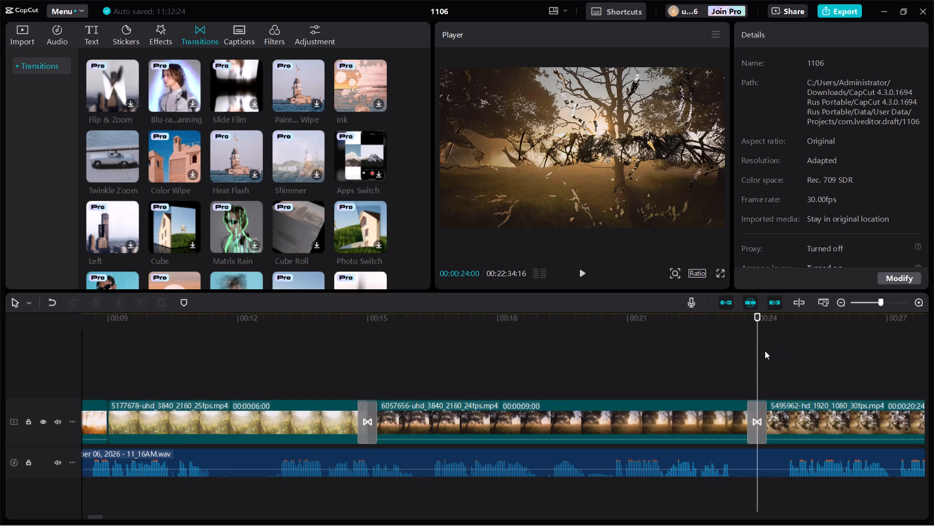
drag(760, 356, 791, 353)
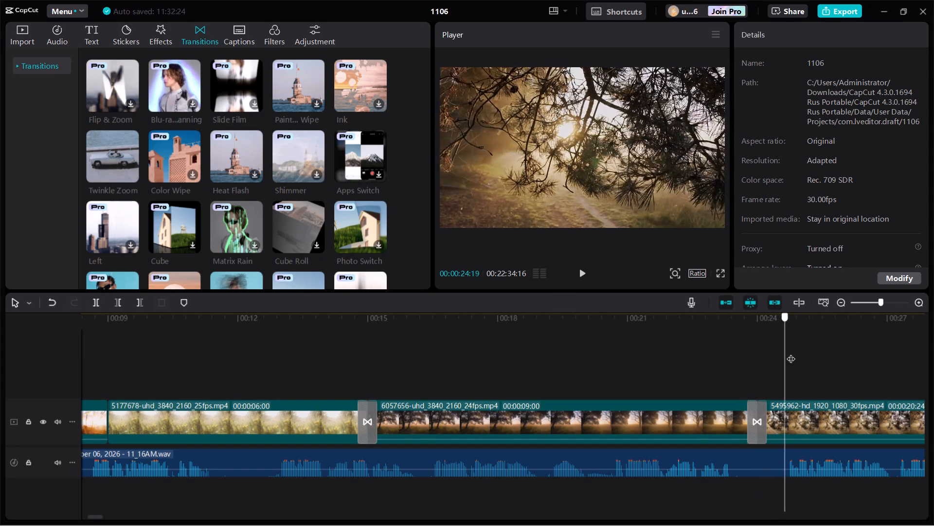
drag(791, 353, 853, 350)
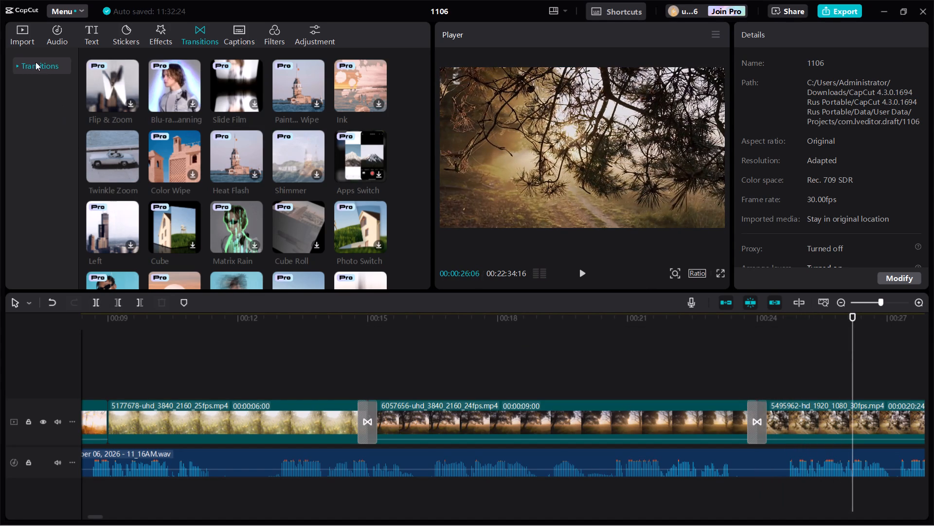
Expand the transition categories and look at the Pro and Overlay transitions.
click(16, 67)
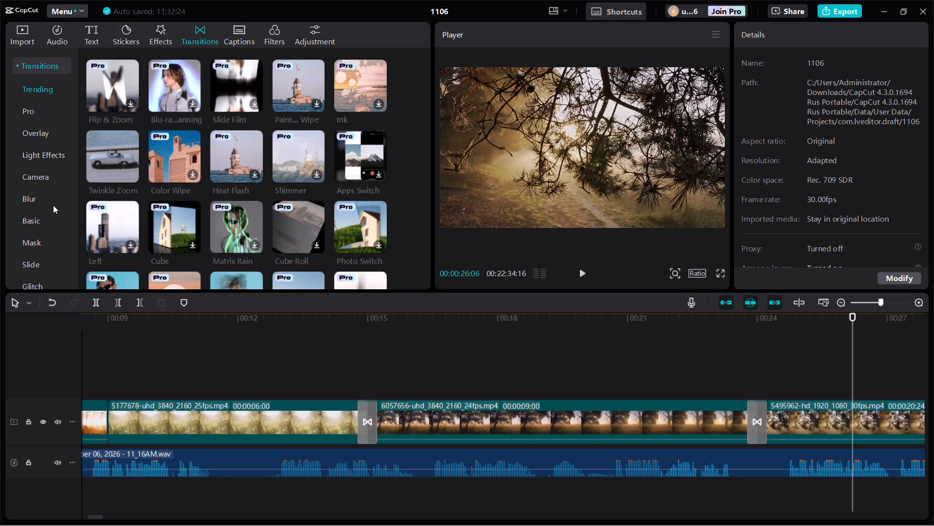
click(39, 112)
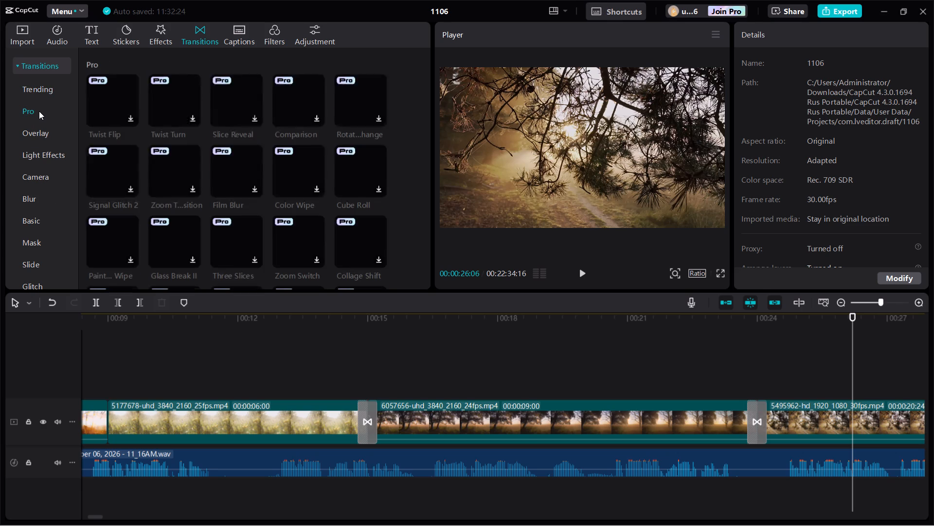
click(38, 135)
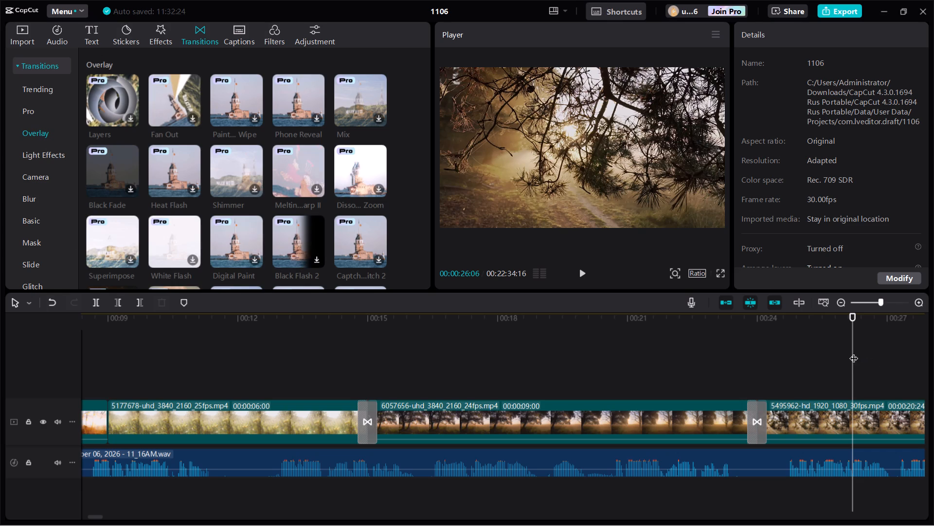
Trim the end of the 5495962 clip at 00:00:30:00 so it lasts 6 seconds.
drag(854, 352, 933, 343)
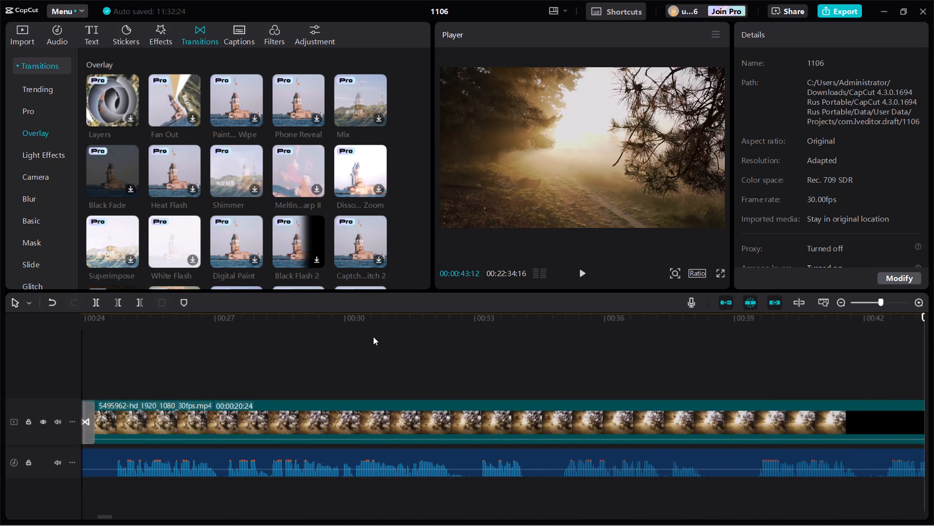
click(344, 320)
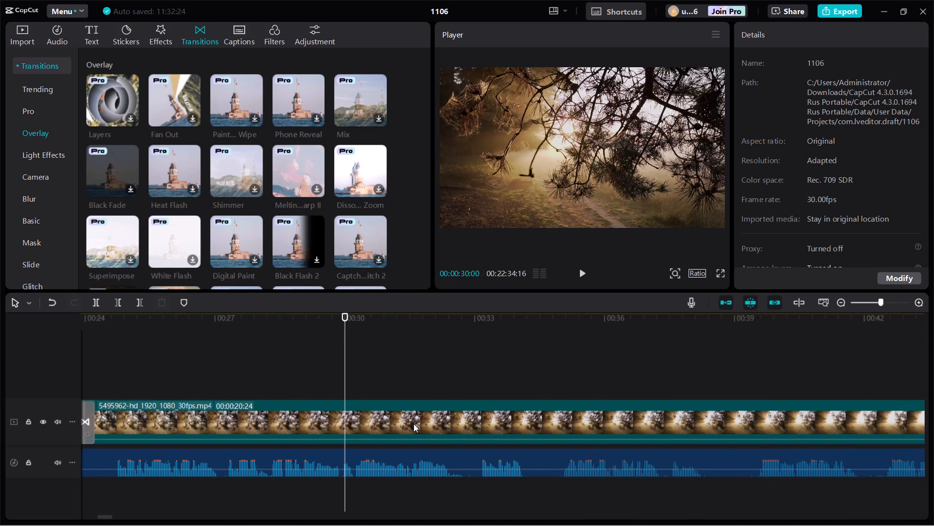
click(413, 424)
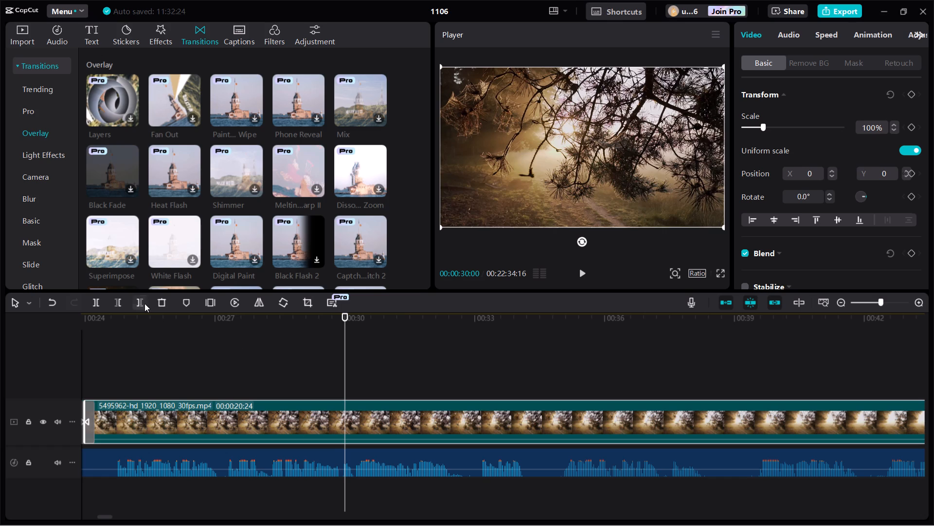
click(144, 303)
Look through the Overlay, Light Effects and Basic transitions for one to use at the 30-second cut.
scroll(261, 221, down, 3)
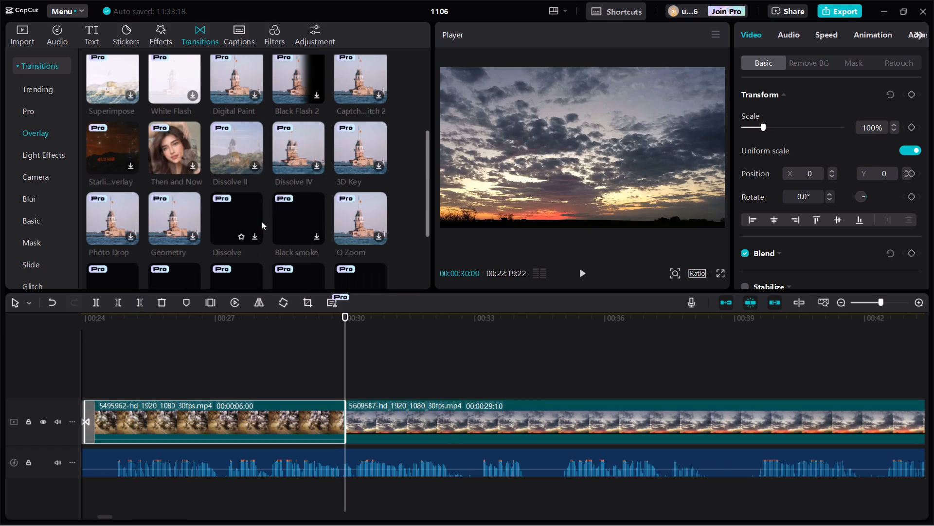
scroll(261, 221, down, 2)
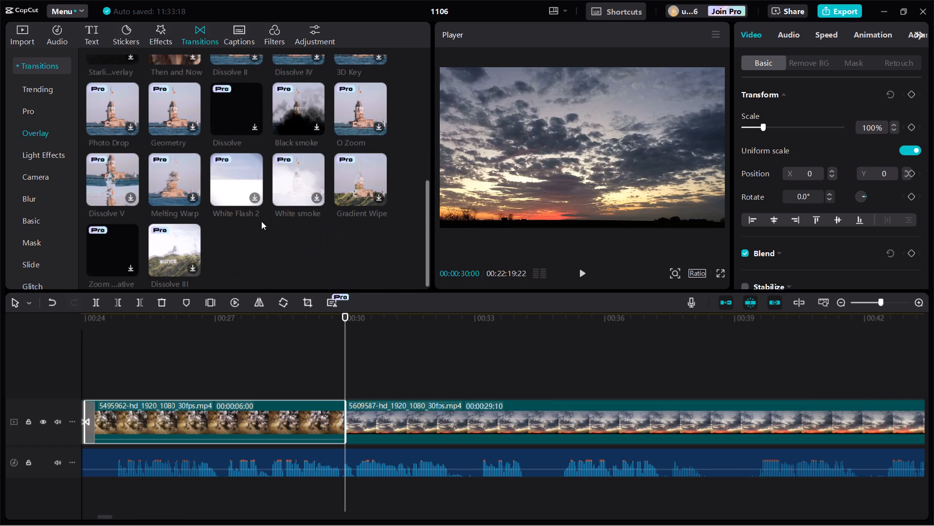
scroll(261, 221, down, 3)
scroll(261, 221, up, 2)
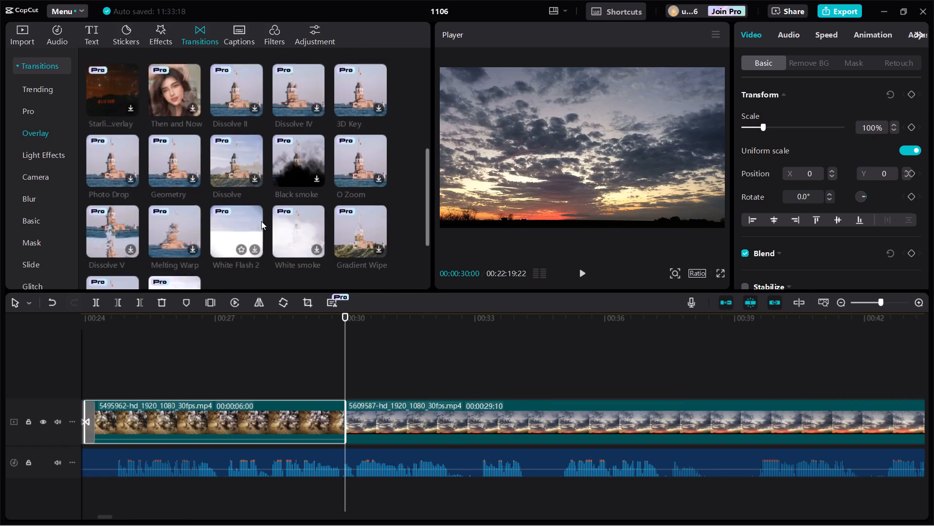
scroll(261, 221, up, 5)
scroll(49, 258, down, 1)
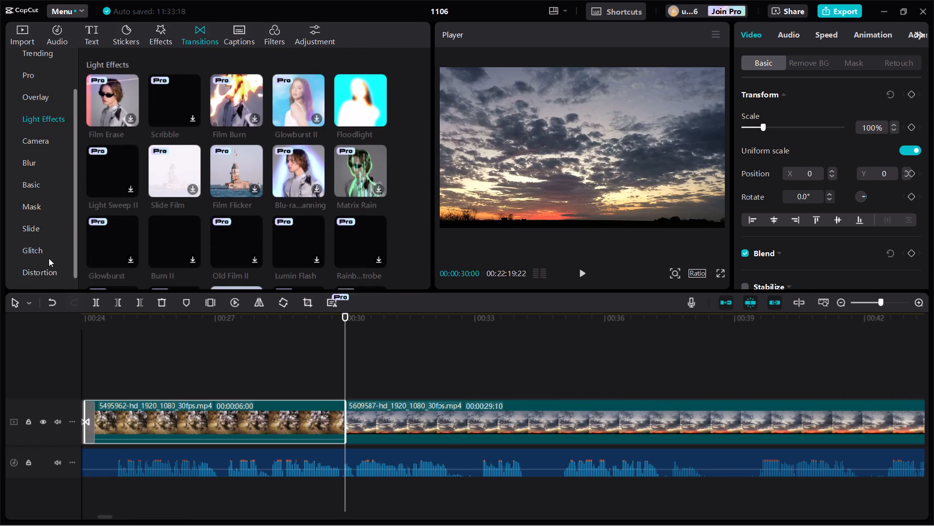
scroll(49, 258, down, 2)
click(33, 181)
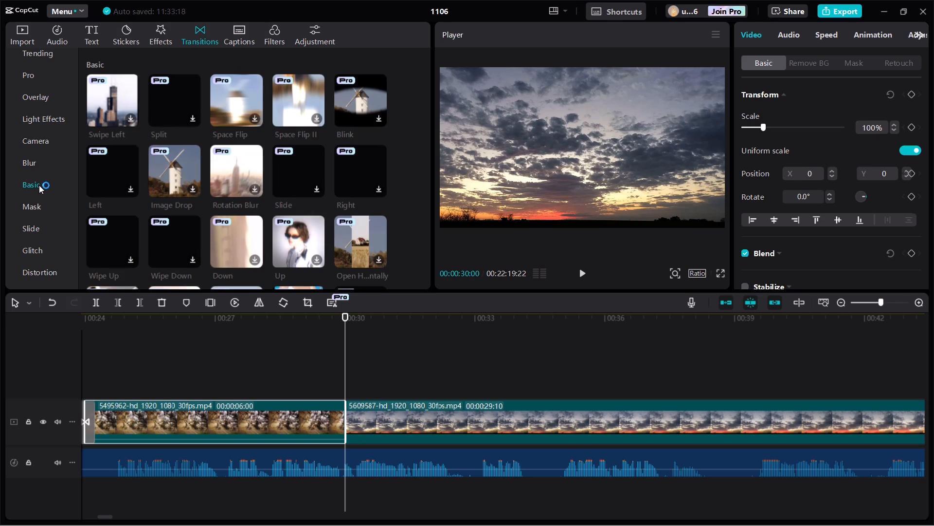
scroll(190, 191, down, 2)
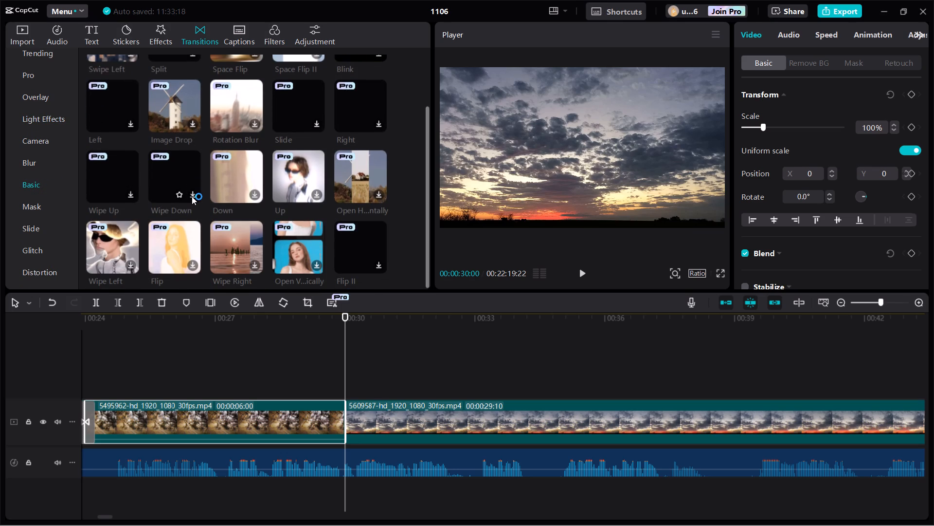
scroll(192, 192, down, 3)
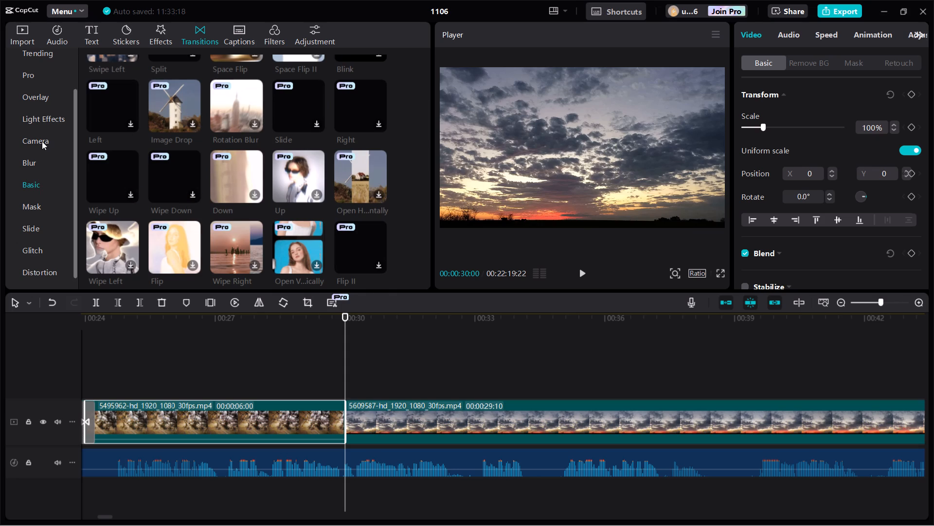
Add the Bottom Right camera transition between the 5495962 and 5609587 clips at 30 seconds.
click(37, 118)
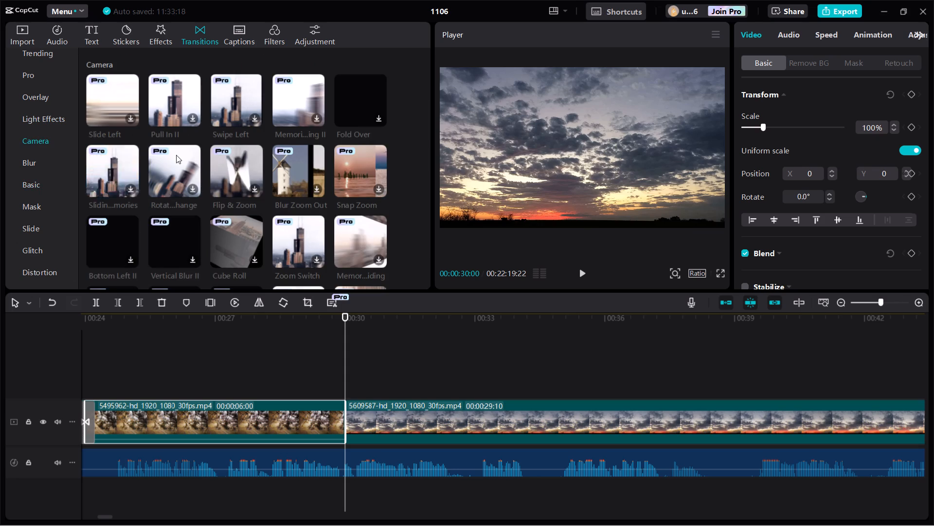
scroll(212, 183, down, 1)
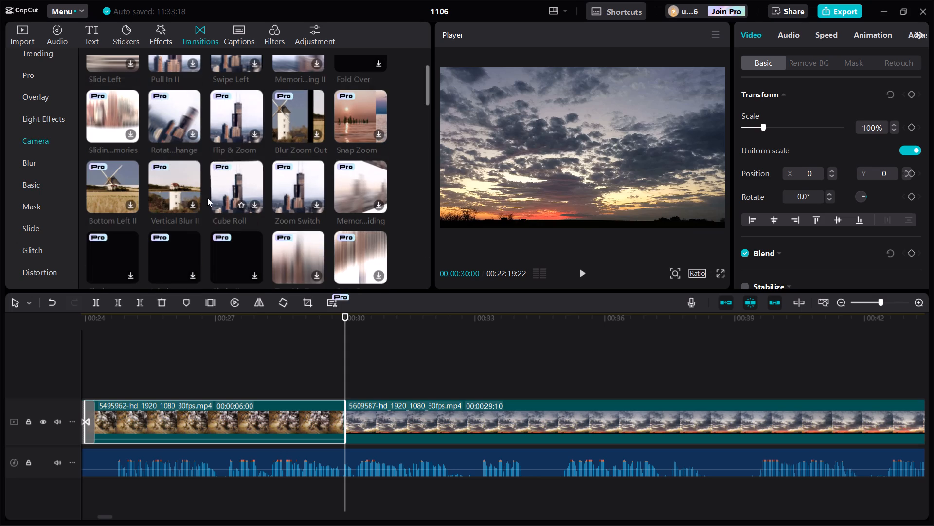
scroll(207, 200, down, 3)
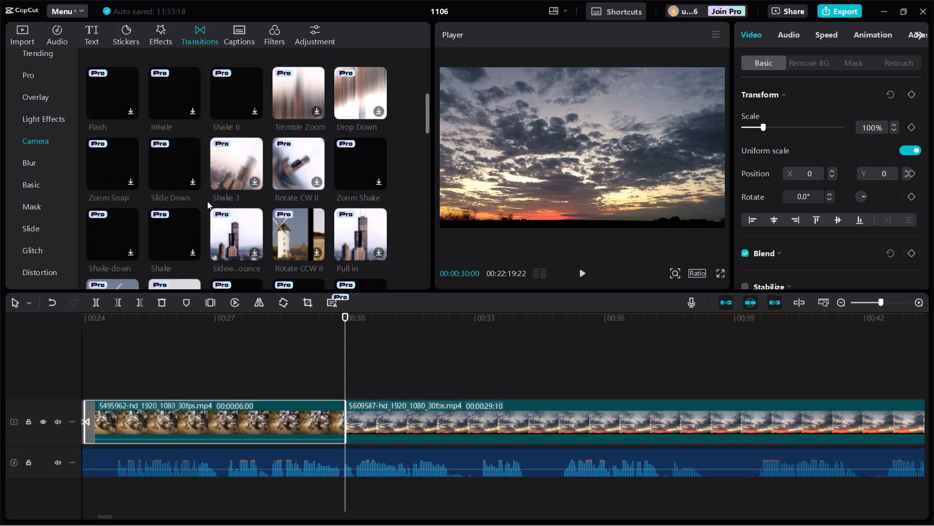
scroll(207, 201, down, 10)
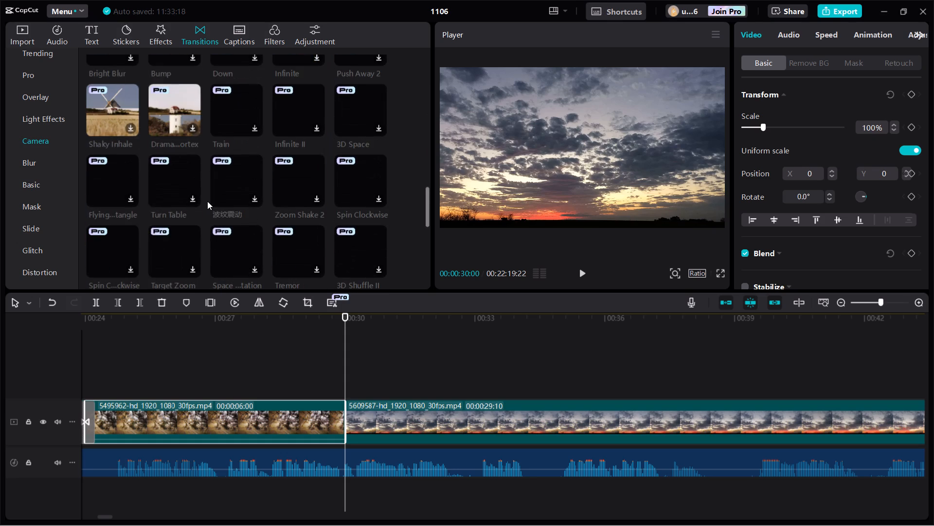
scroll(207, 201, down, 4)
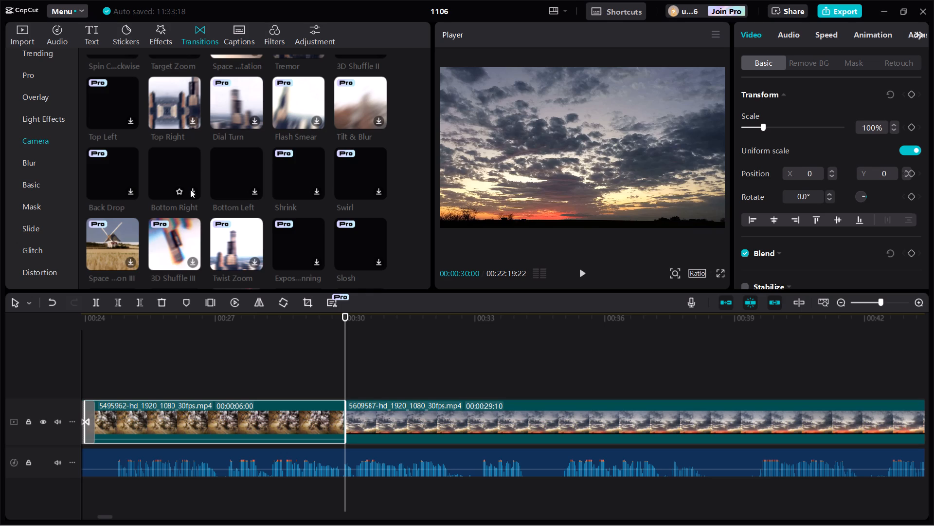
click(191, 190)
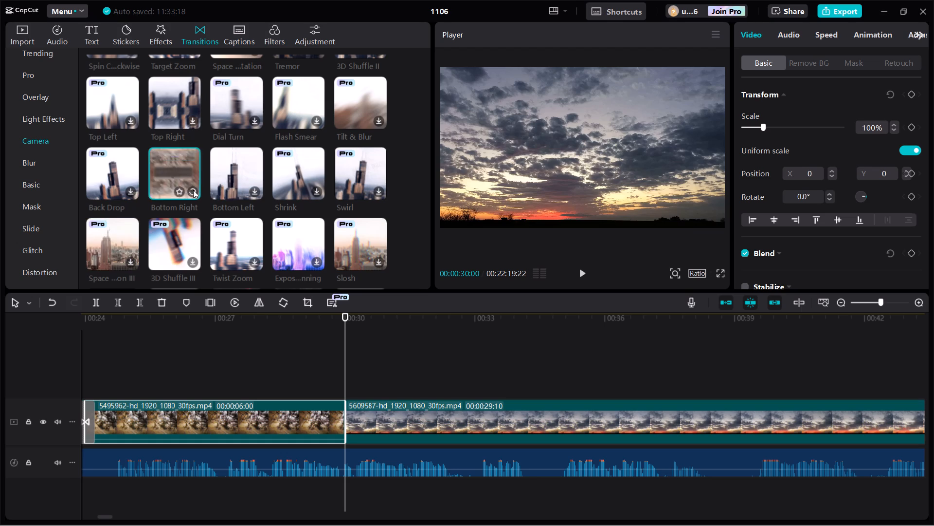
click(191, 190)
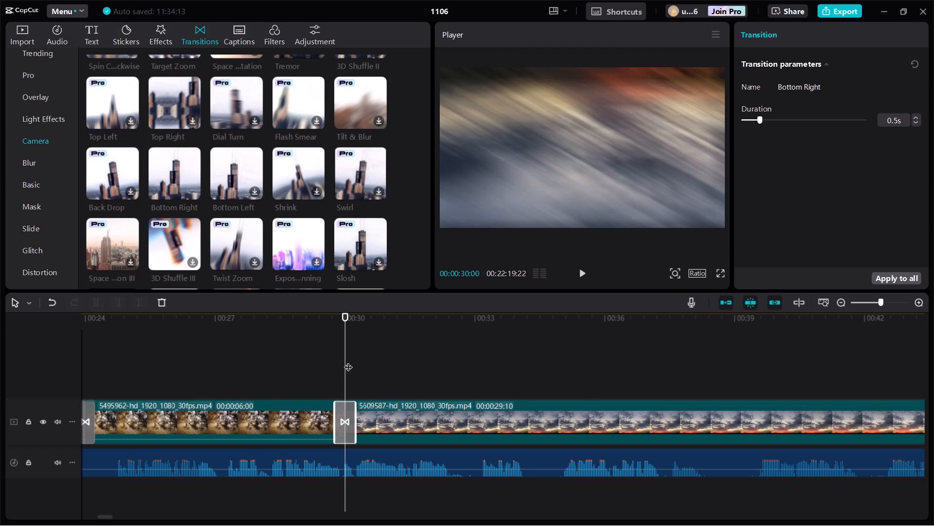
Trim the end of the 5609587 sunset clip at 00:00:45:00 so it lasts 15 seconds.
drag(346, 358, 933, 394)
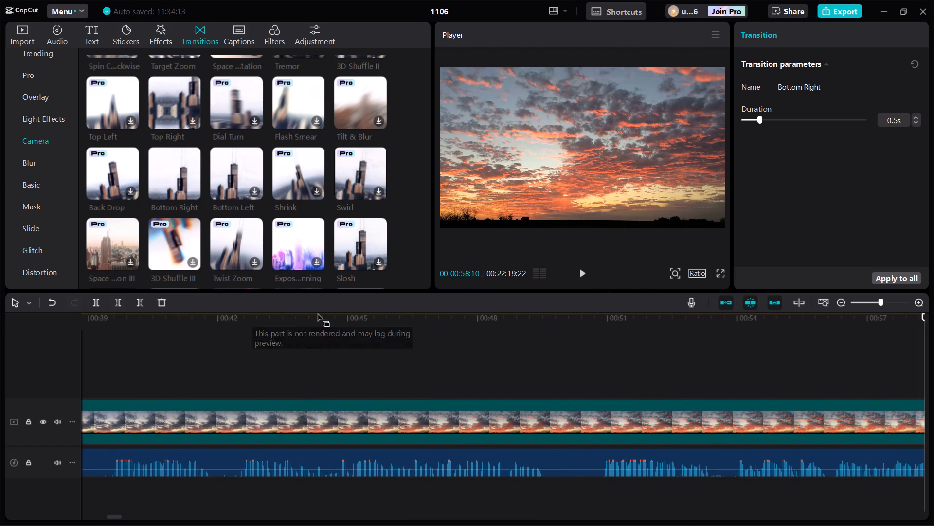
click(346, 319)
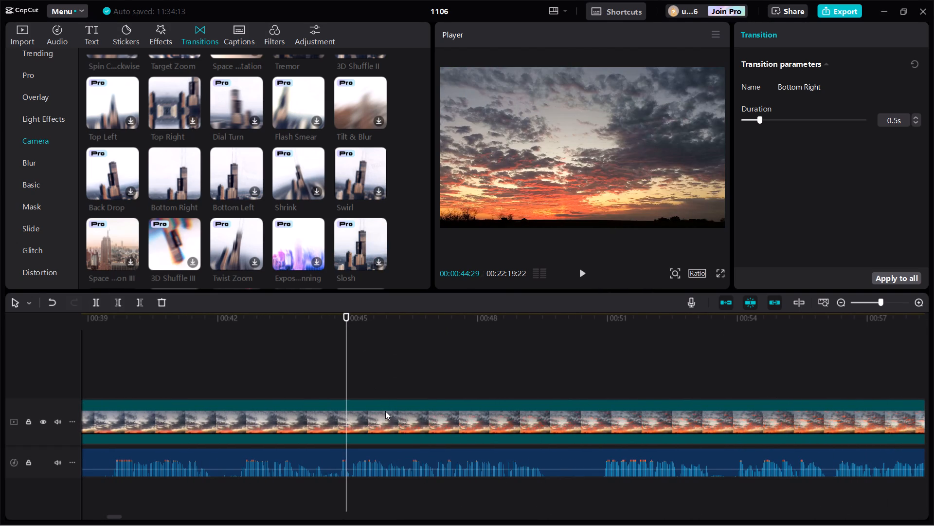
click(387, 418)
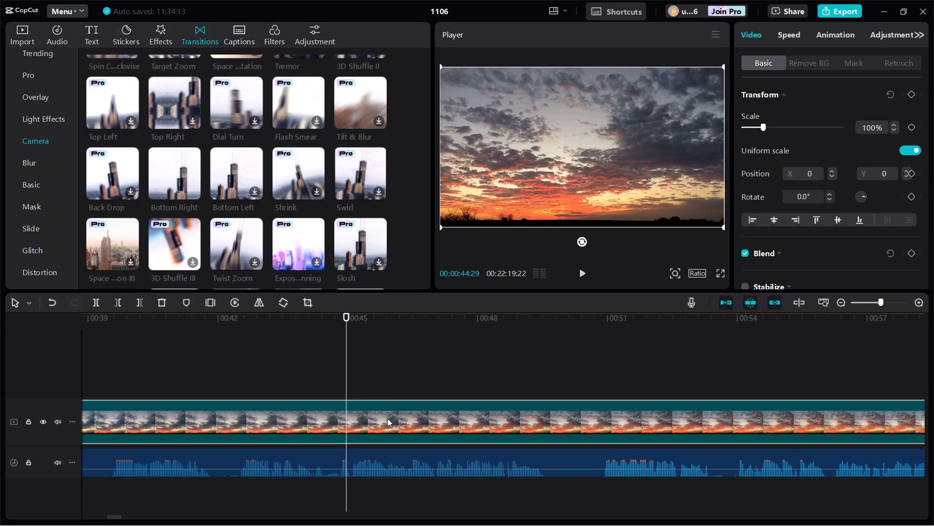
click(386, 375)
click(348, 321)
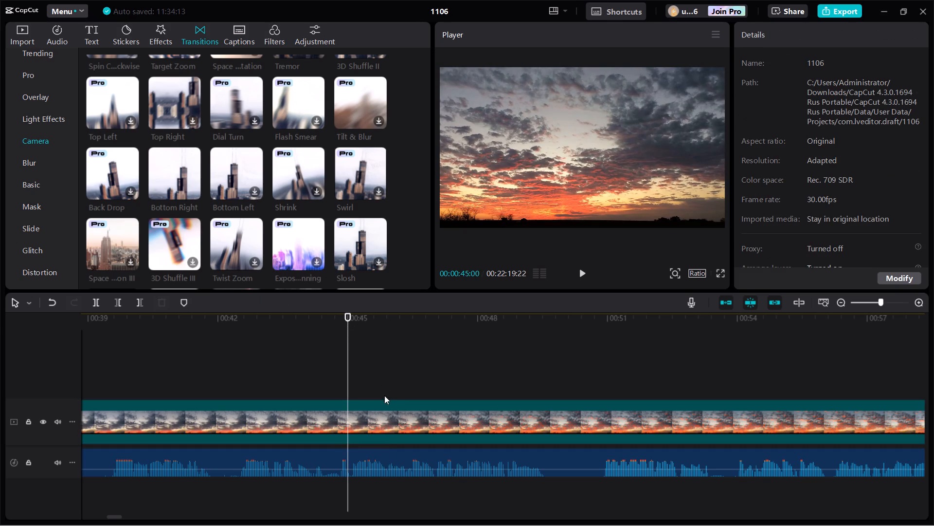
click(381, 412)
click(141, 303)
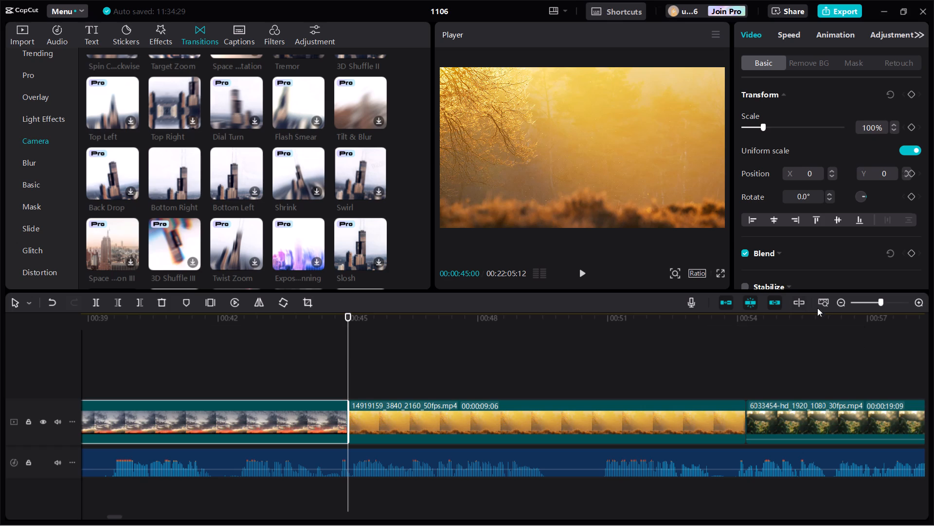
Shorten the 5609587 sunset clip so it ends at 00:00:39:00, in the pause of the generated audio.
triple_click(841, 305)
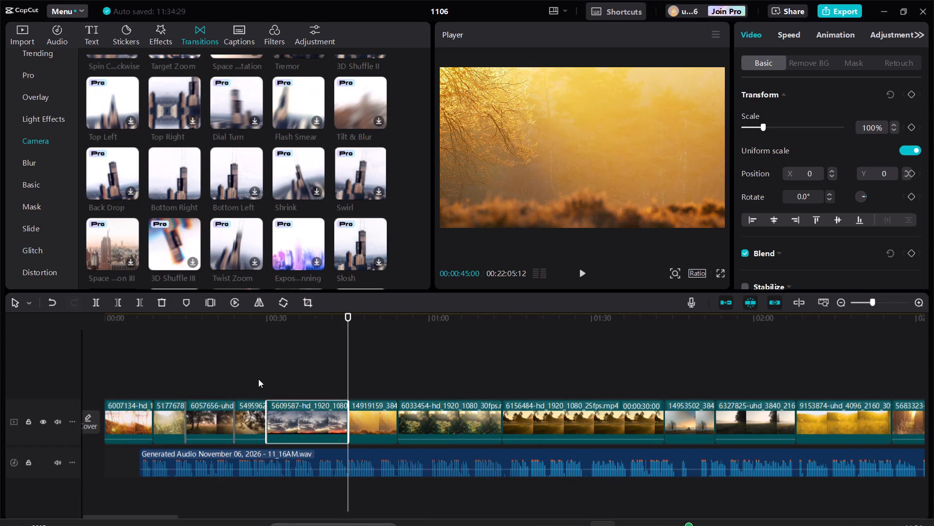
click(269, 320)
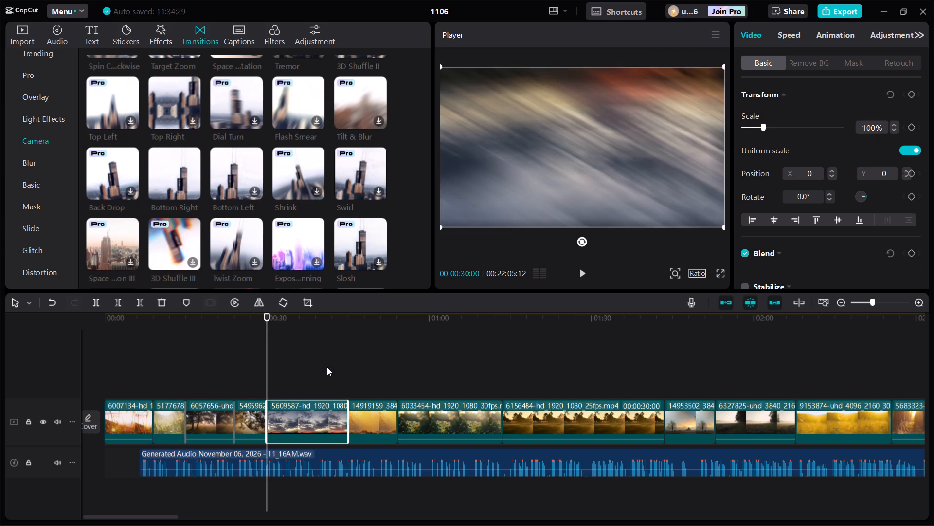
click(327, 359)
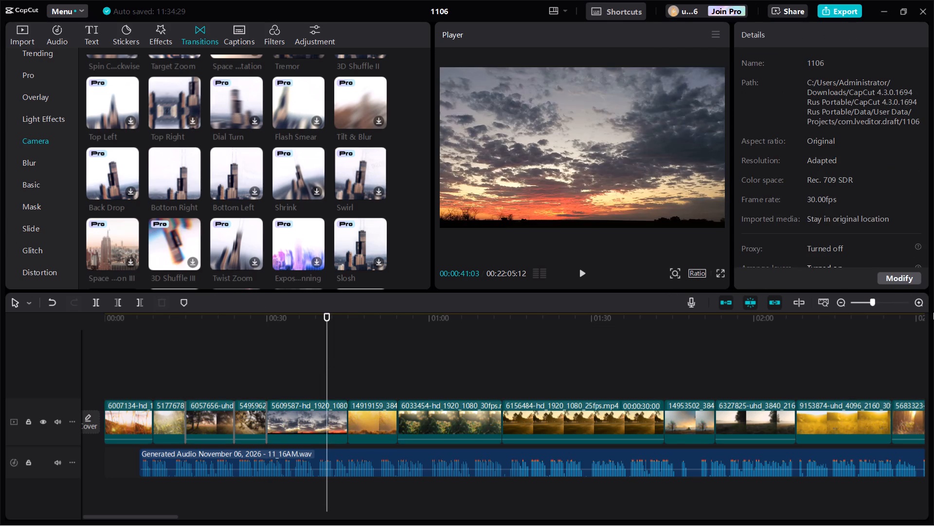
double_click(919, 298)
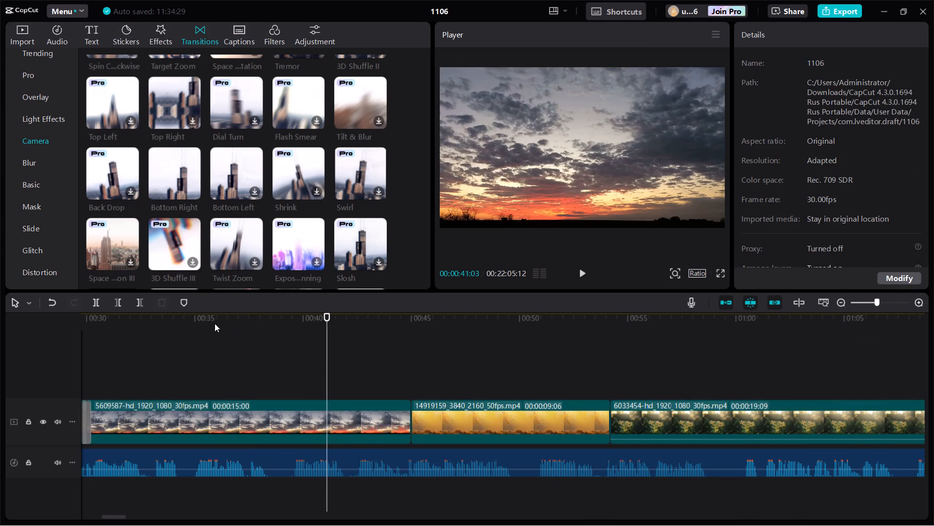
click(283, 319)
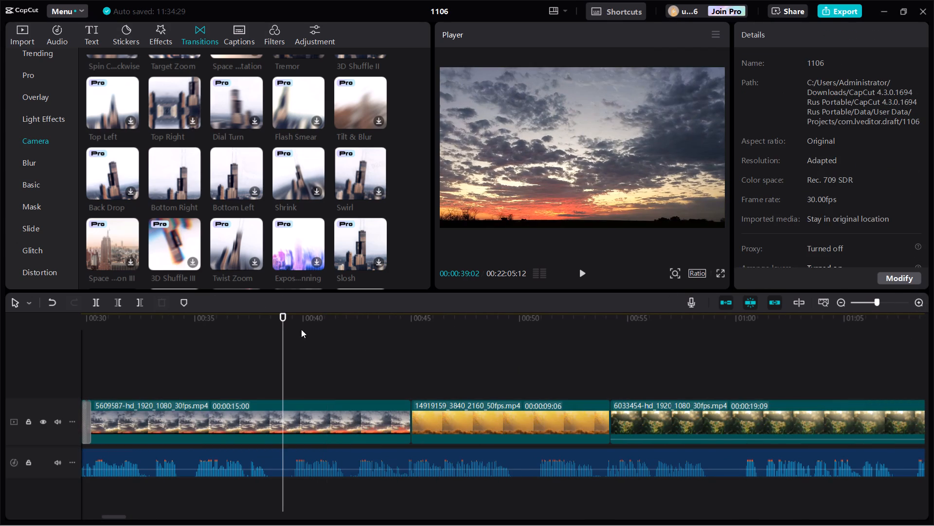
double_click(916, 298)
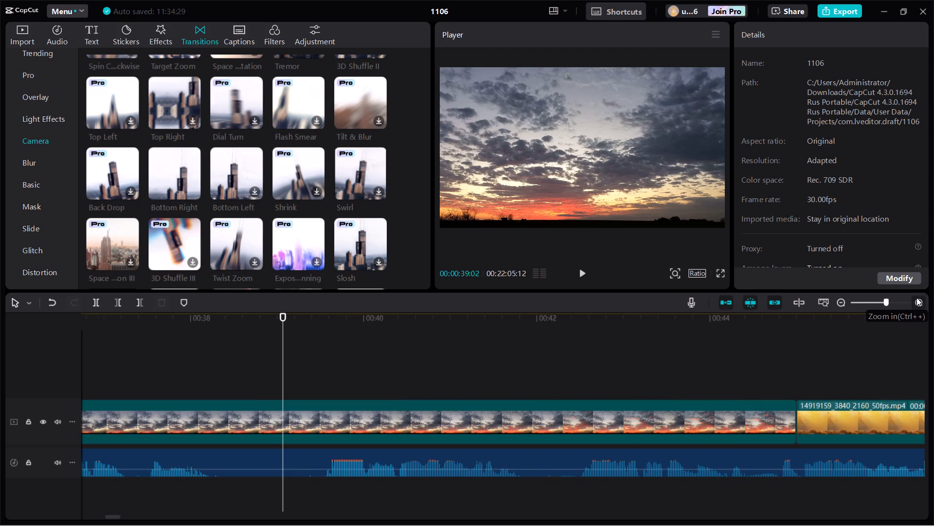
click(301, 340)
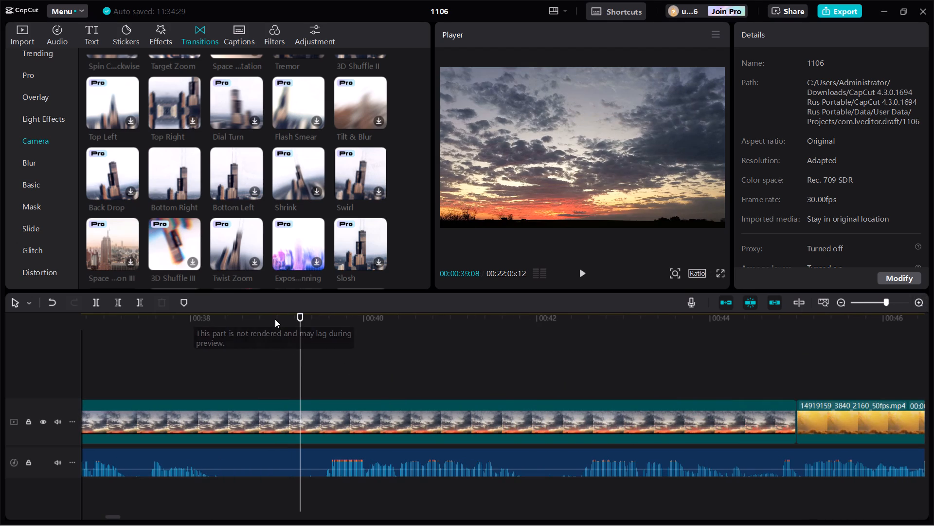
click(276, 319)
click(302, 417)
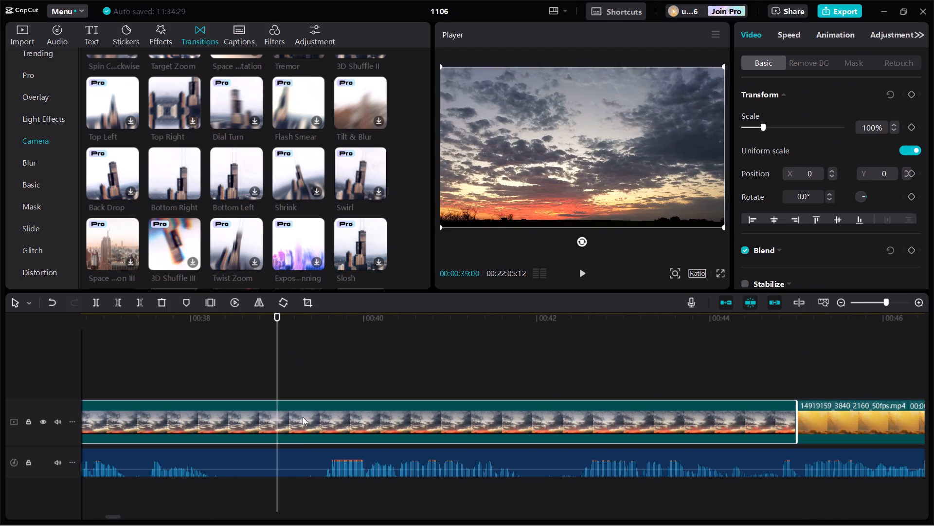
click(143, 301)
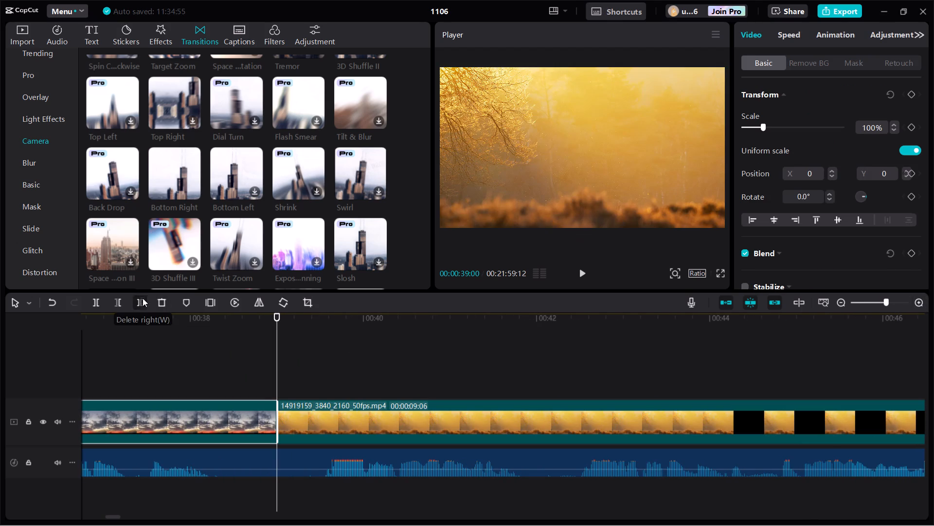
Add the Blur transition from the Trending collection between the 5609587 sunset clip and the 14919159 clip at 39 seconds.
scroll(31, 129, up, 5)
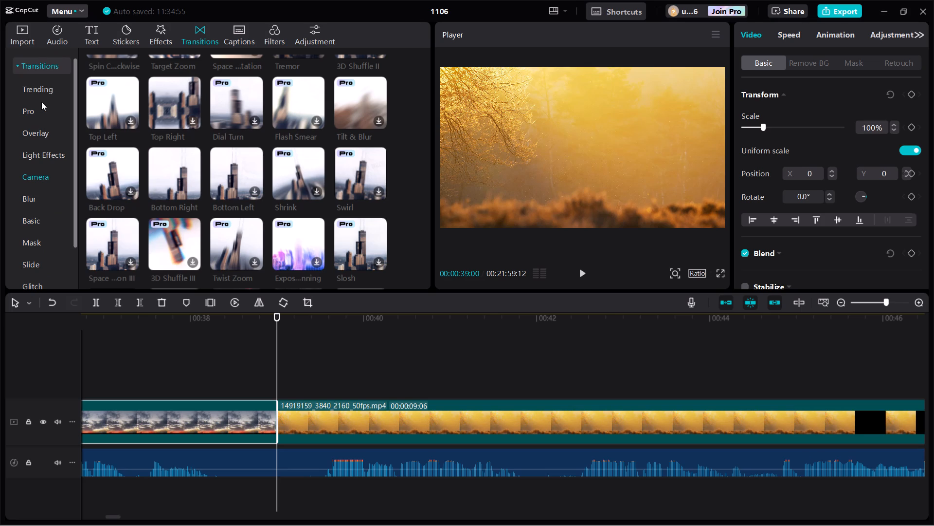
click(42, 92)
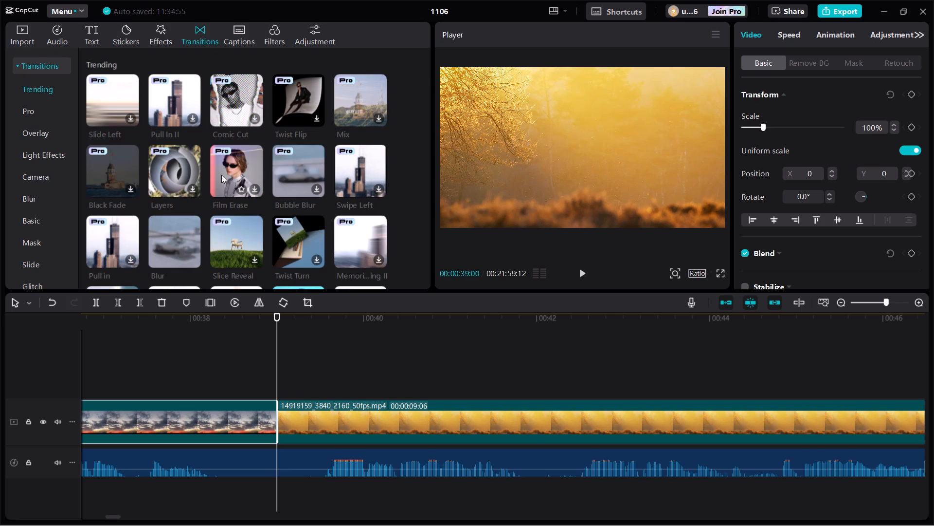
scroll(221, 175, down, 1)
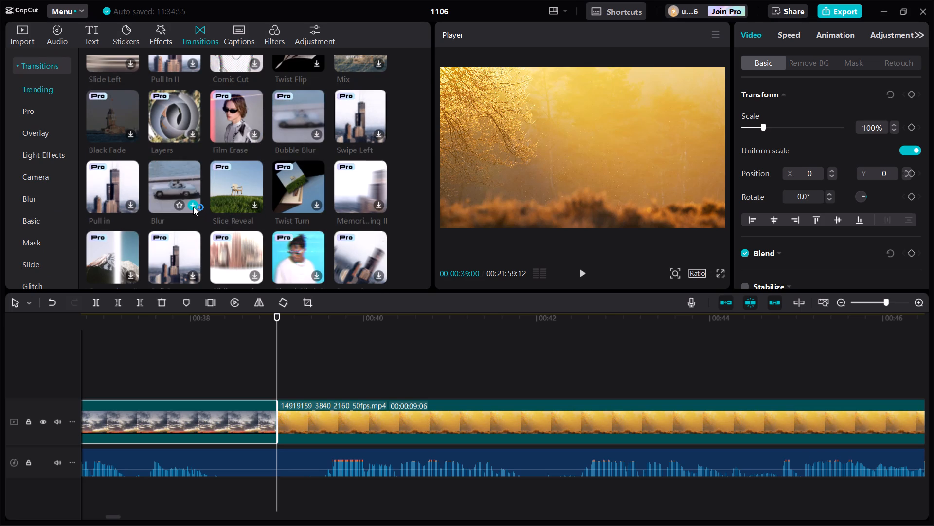
click(193, 203)
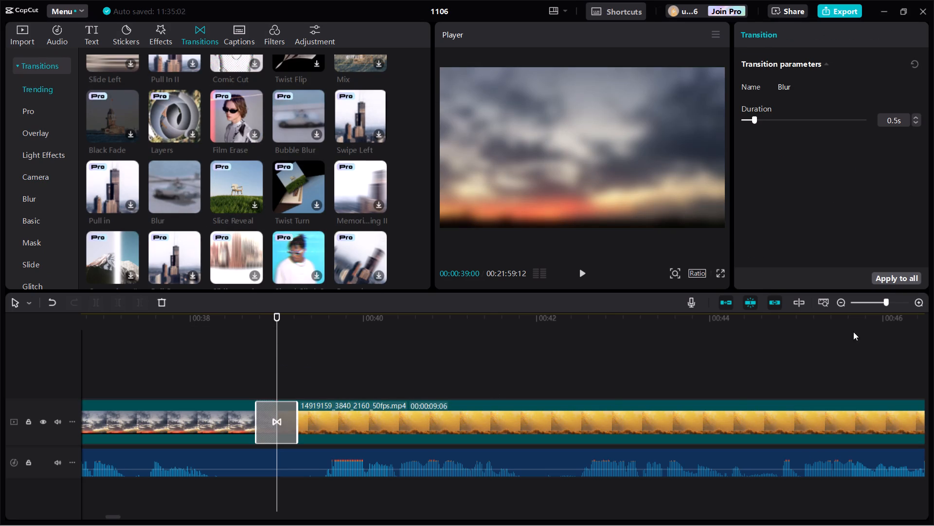
Trim the end of the golden 14919159 clip at 00:00:45:00.
click(808, 321)
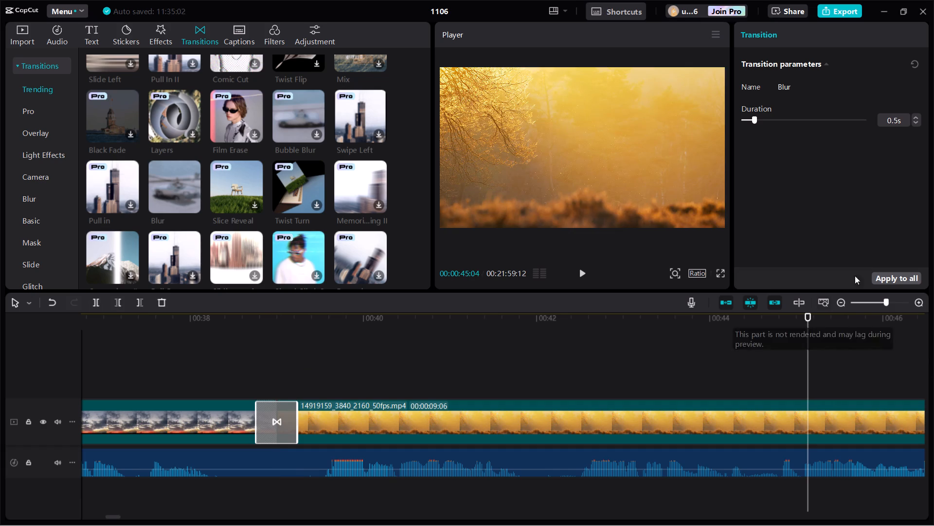
click(918, 300)
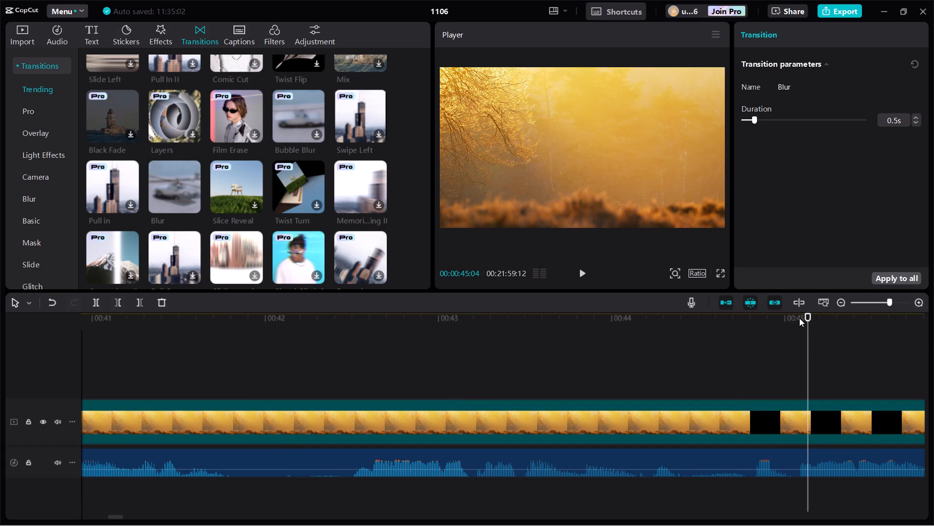
click(786, 319)
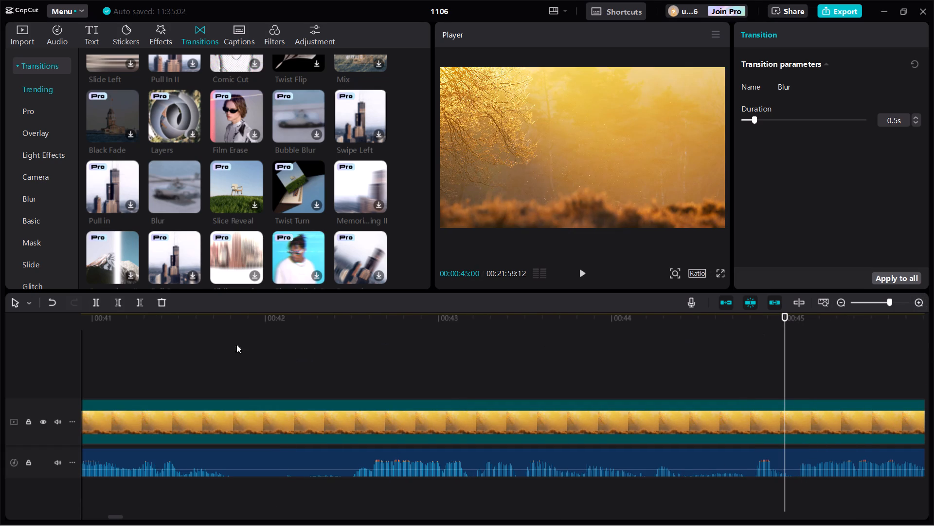
click(769, 424)
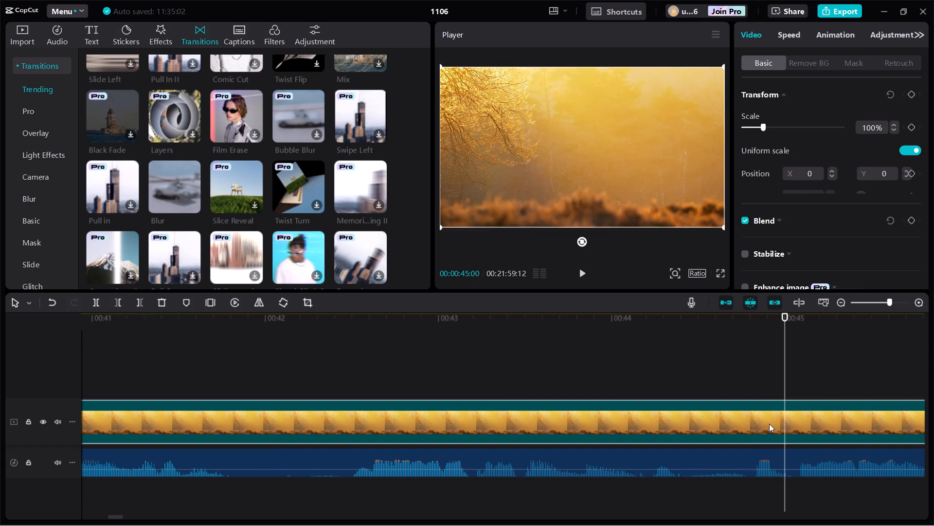
click(140, 306)
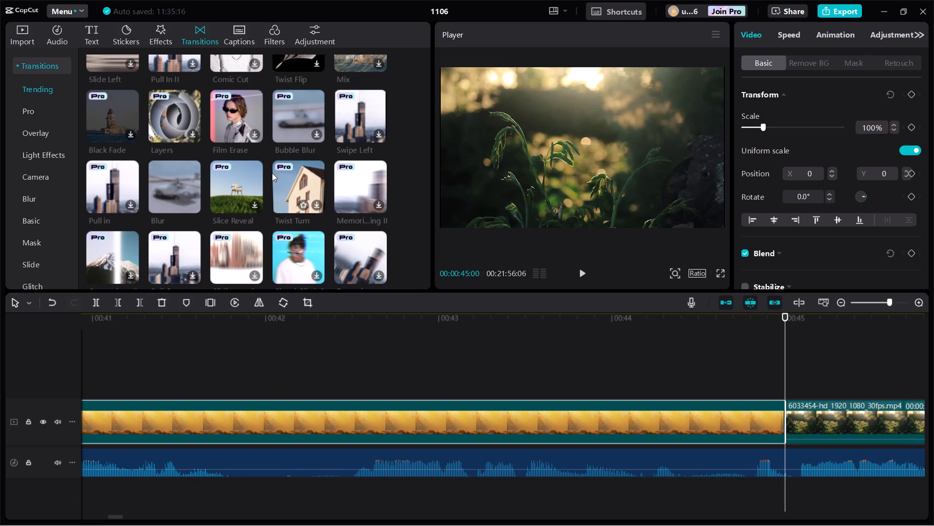
Find the Horizontal Slice transition among the Trending ones and add it between the 14919159 and 6033454 clips at 45 seconds.
scroll(265, 174, down, 3)
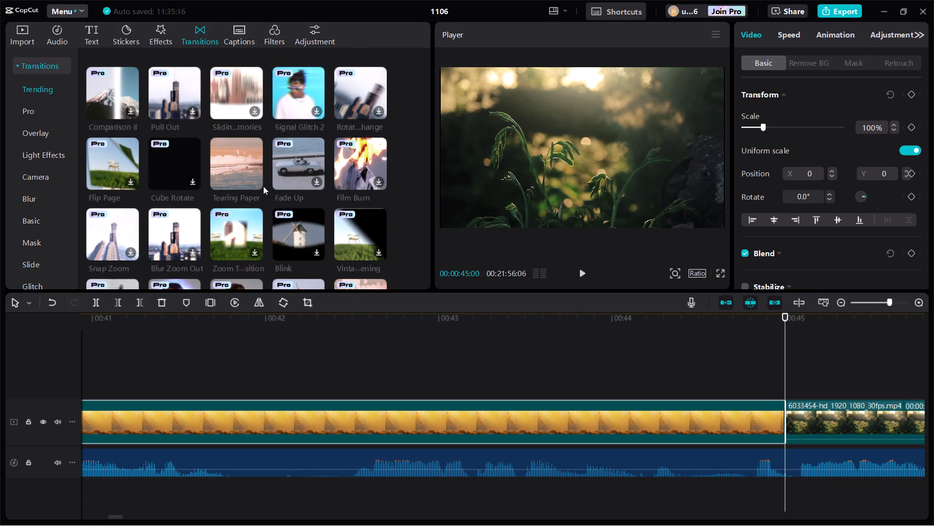
scroll(263, 188, down, 3)
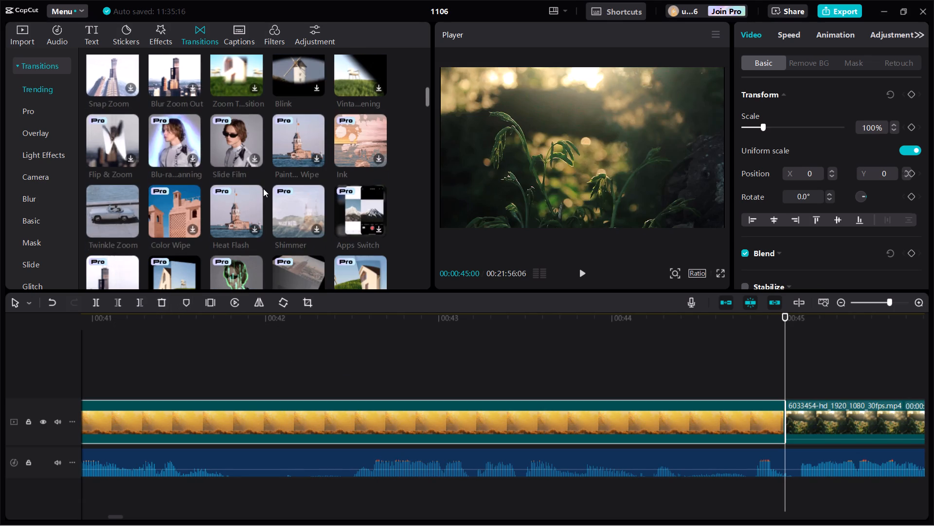
scroll(263, 188, down, 3)
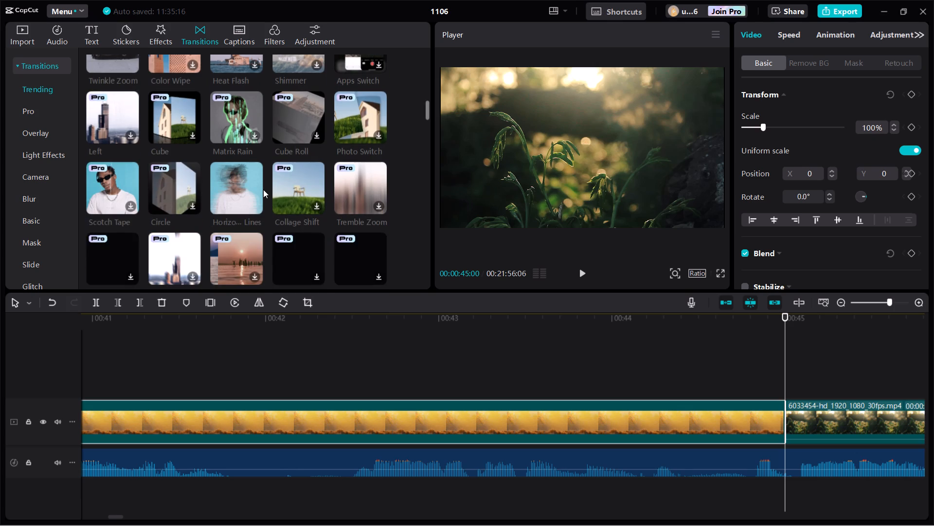
scroll(263, 189, down, 2)
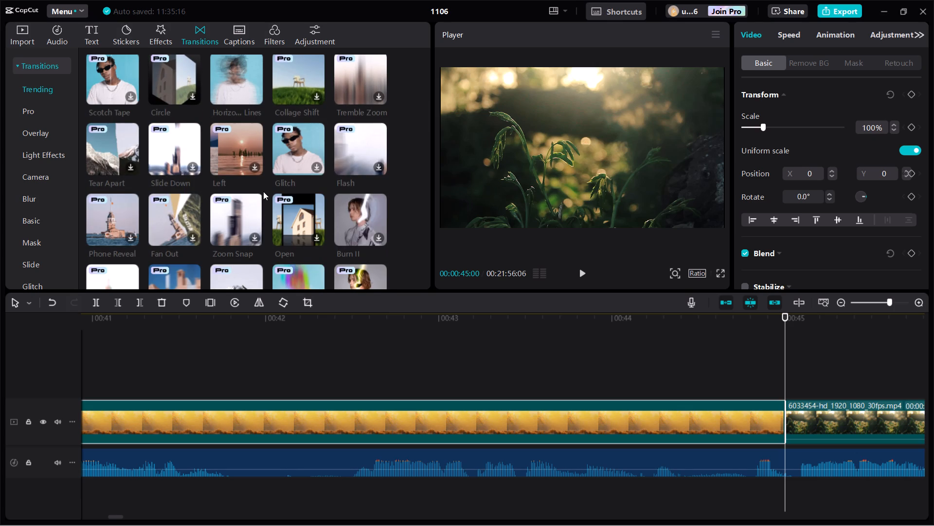
scroll(263, 191, down, 2)
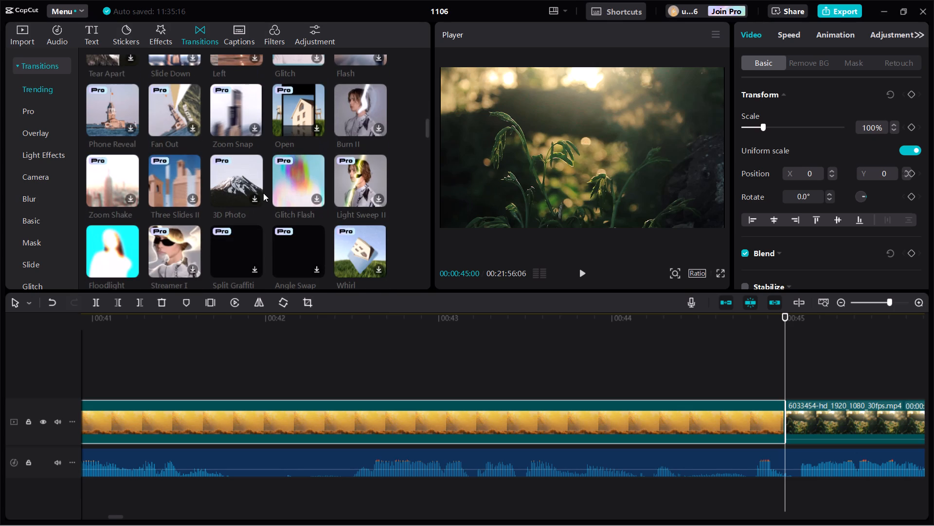
scroll(263, 193, down, 2)
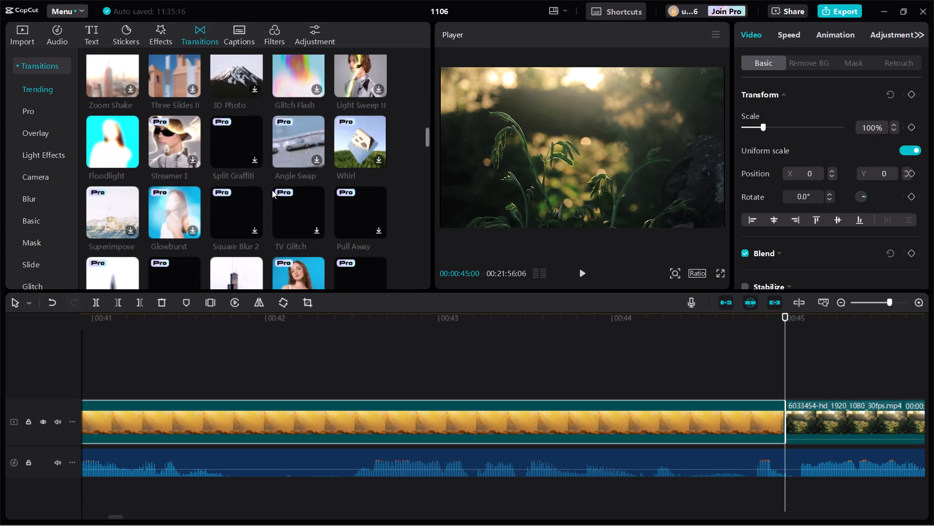
scroll(304, 207, down, 1)
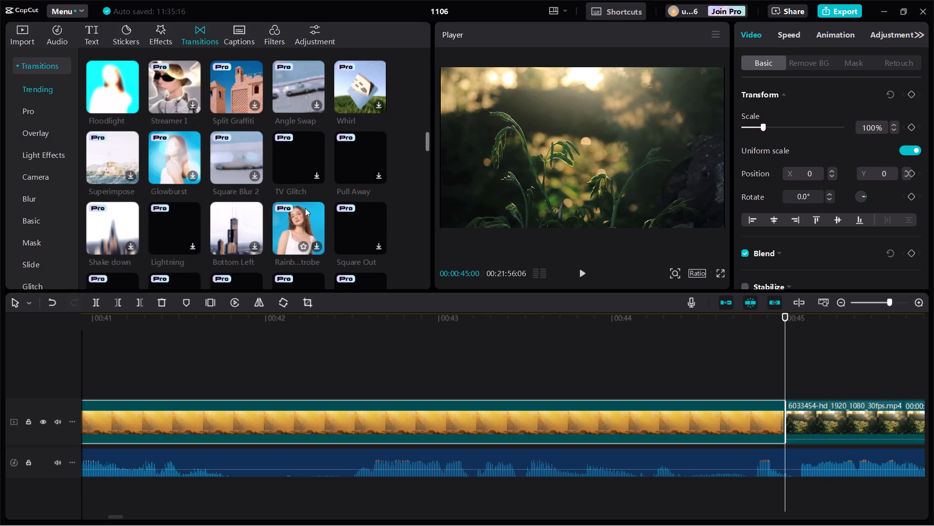
scroll(306, 208, down, 2)
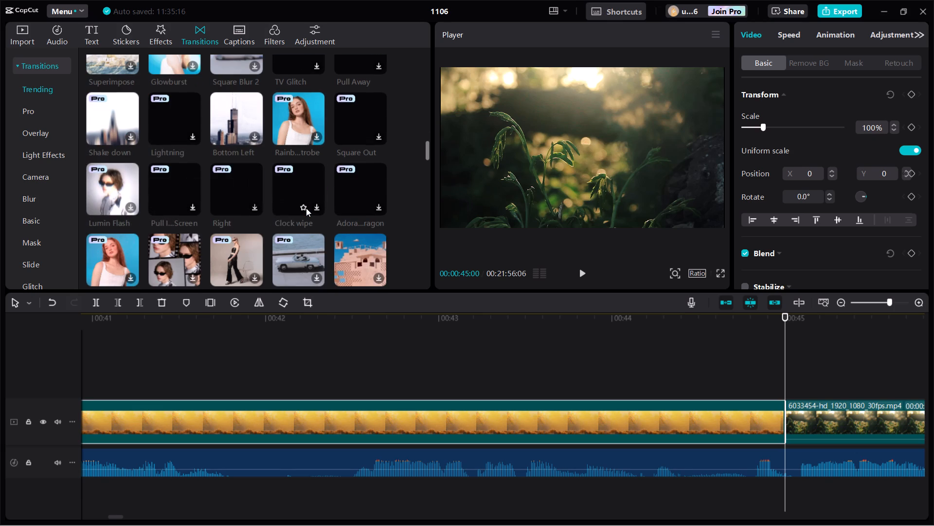
scroll(306, 206, down, 1)
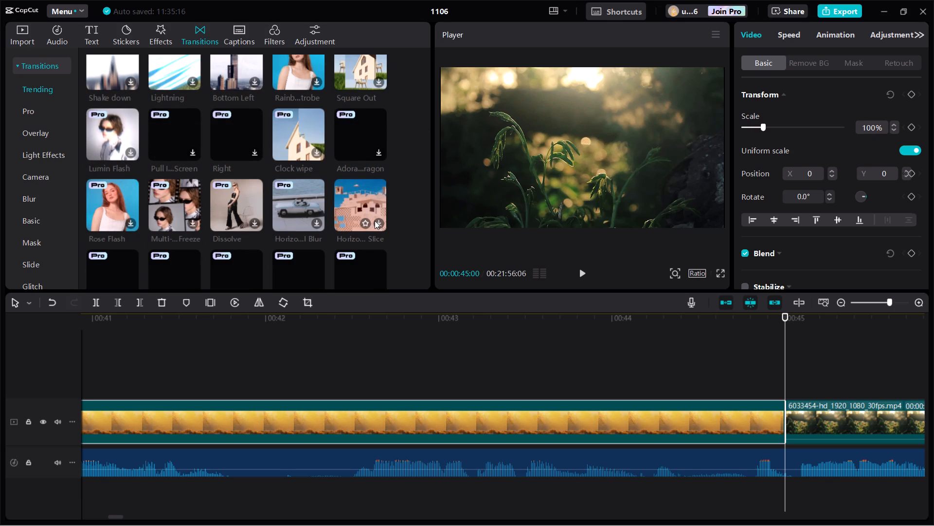
click(378, 222)
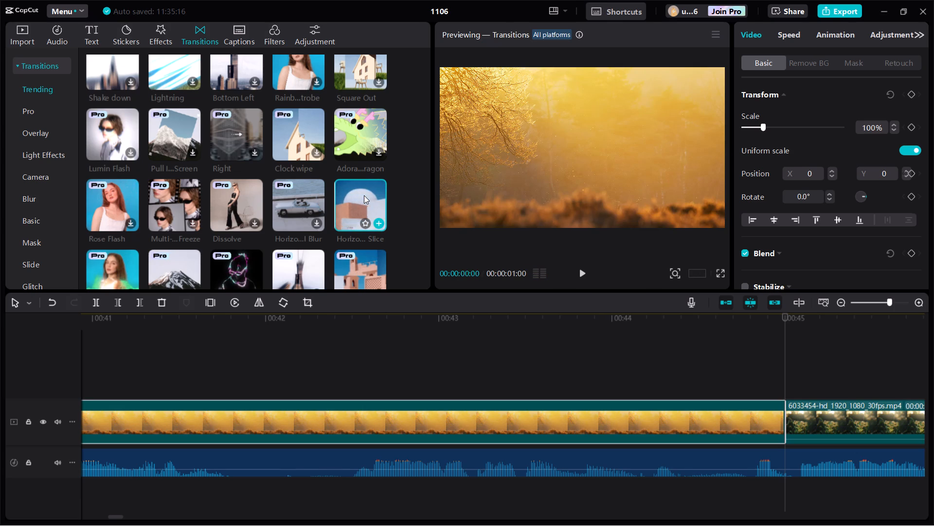
click(378, 223)
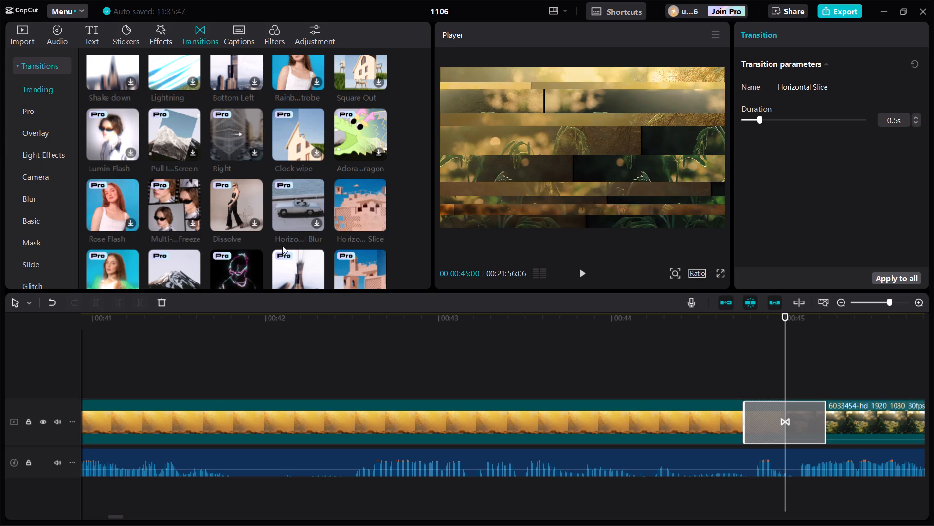
Find the Fold Over transition further down the Trending collection and download it.
scroll(223, 222, down, 2)
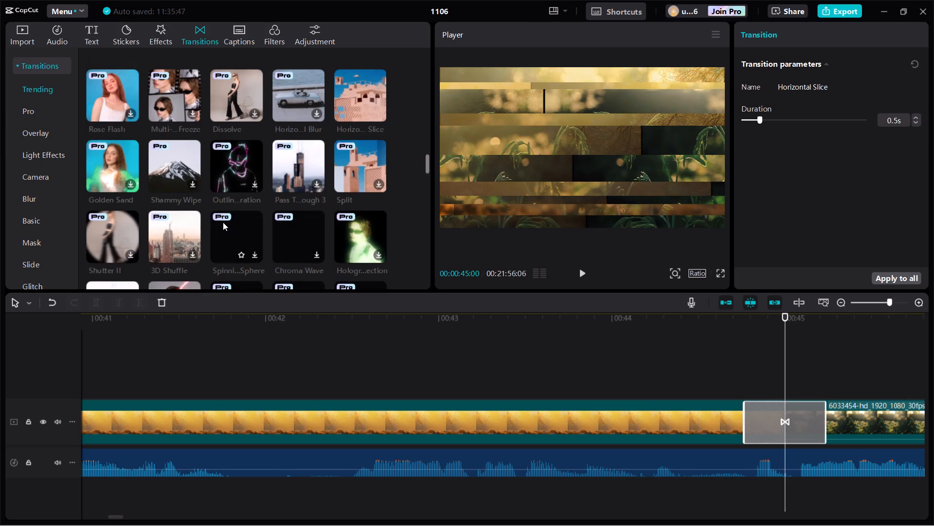
scroll(223, 222, down, 2)
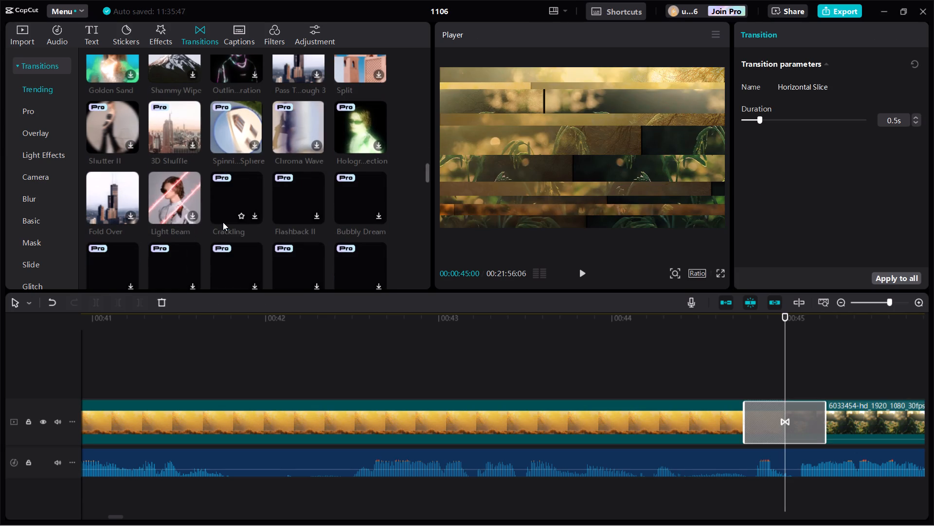
click(129, 215)
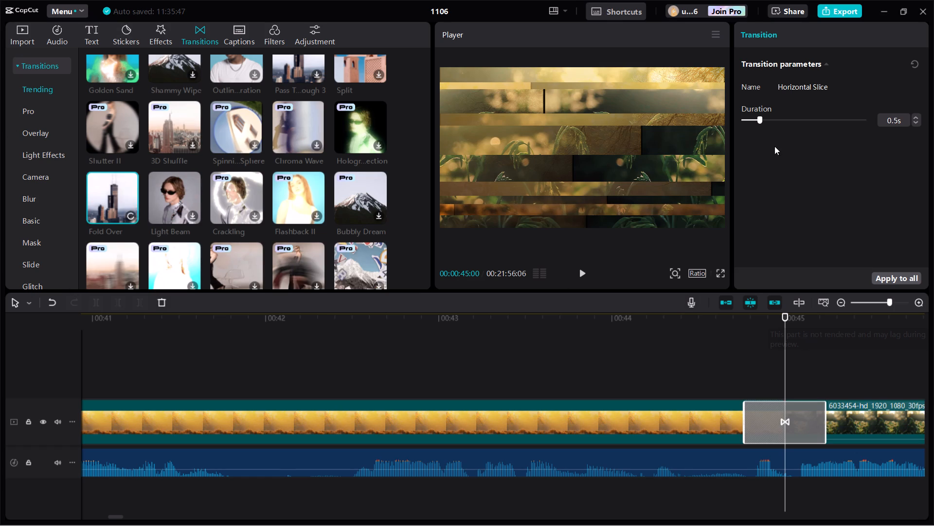
Trim the end of the 6033454 plant clip at 00:00:54:00, in the pause of the generated audio.
drag(786, 341, 823, 338)
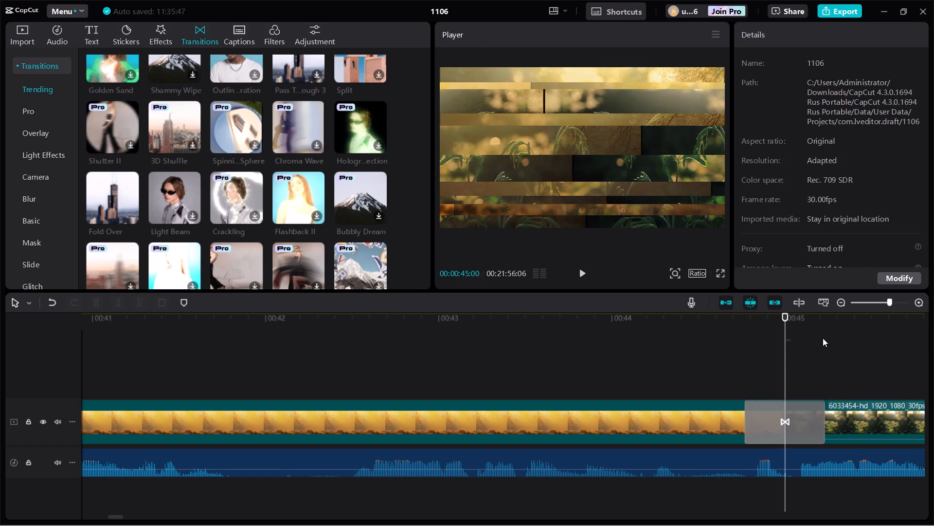
drag(823, 338, 861, 338)
drag(786, 334, 933, 330)
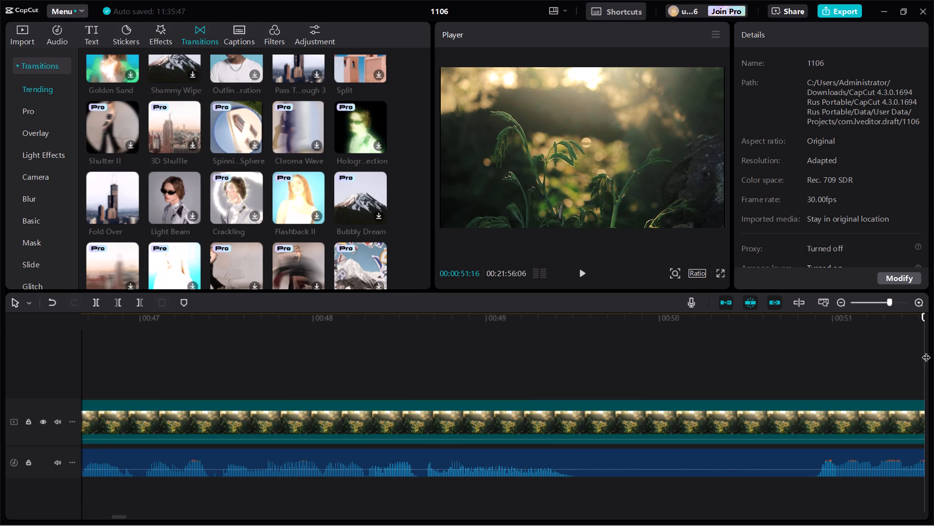
drag(926, 351, 933, 349)
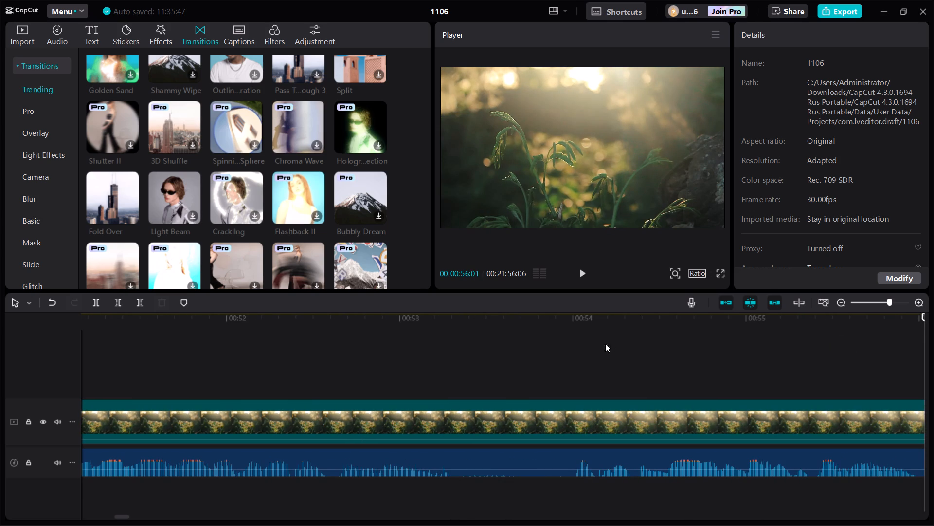
click(575, 320)
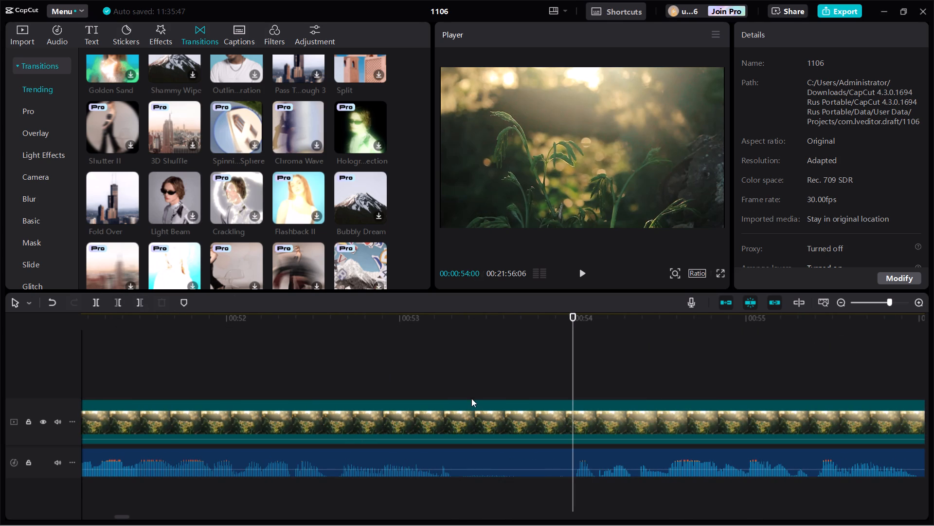
click(478, 413)
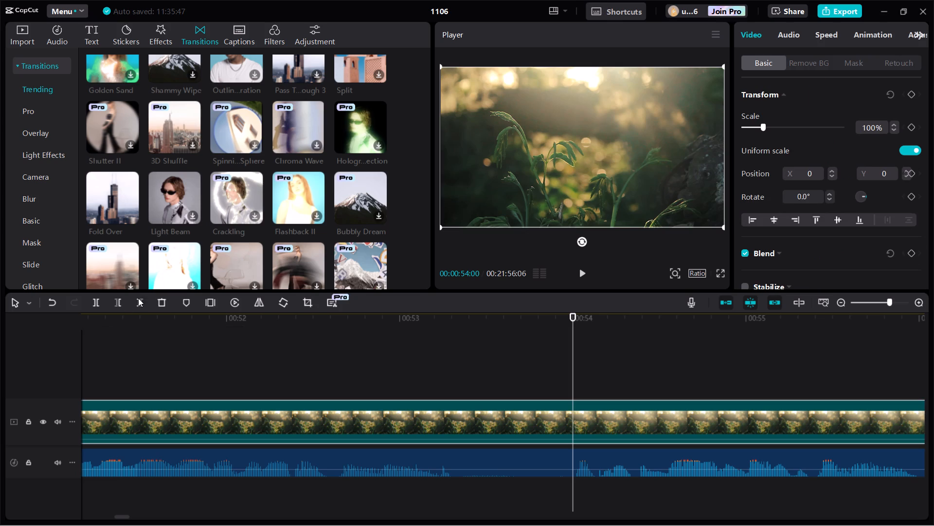
click(138, 299)
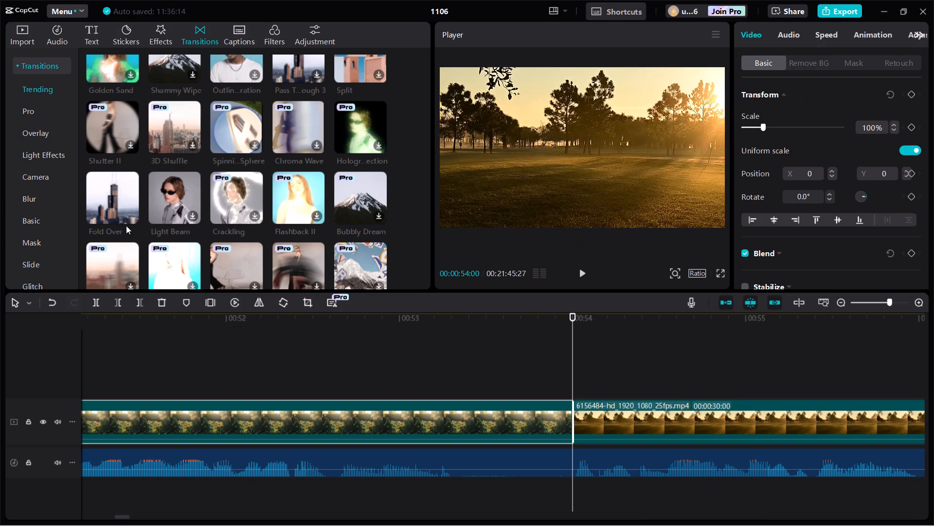
Add the Fold Over transition between the 6033454 and 6156484 clips at 54 seconds.
click(129, 214)
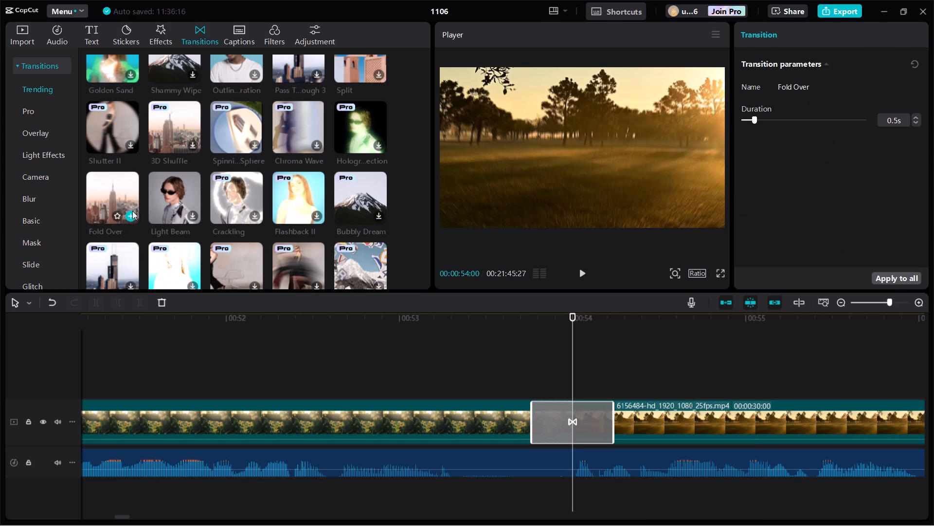
Look through more of the Trending transitions for one to use at the next cut.
scroll(233, 215, down, 2)
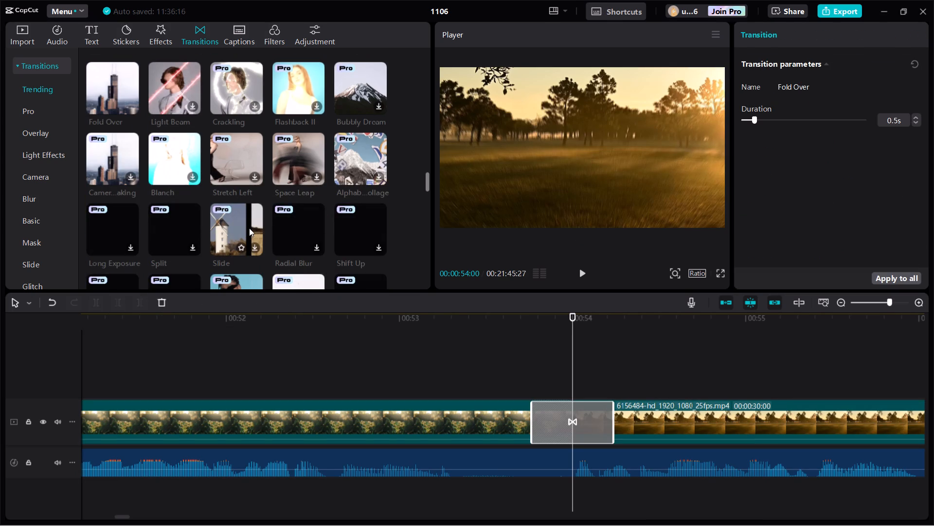
scroll(249, 227, down, 3)
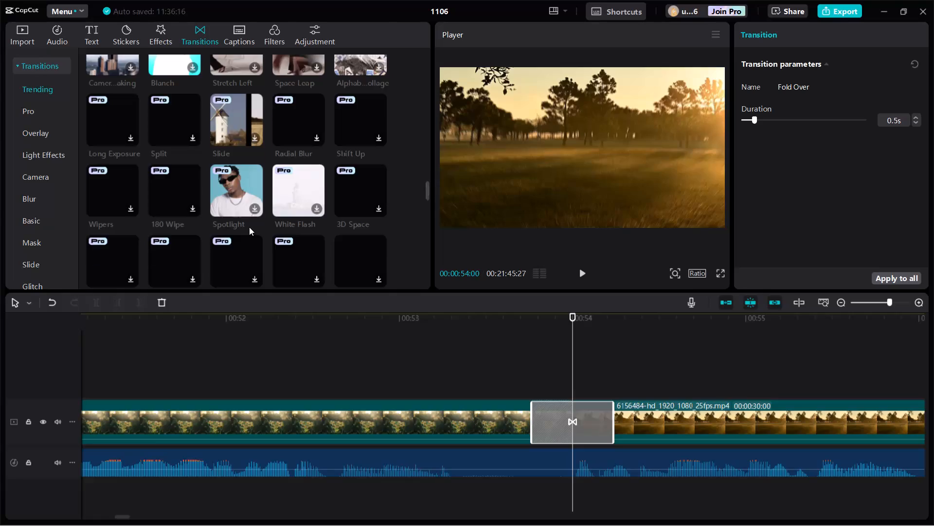
scroll(249, 227, down, 2)
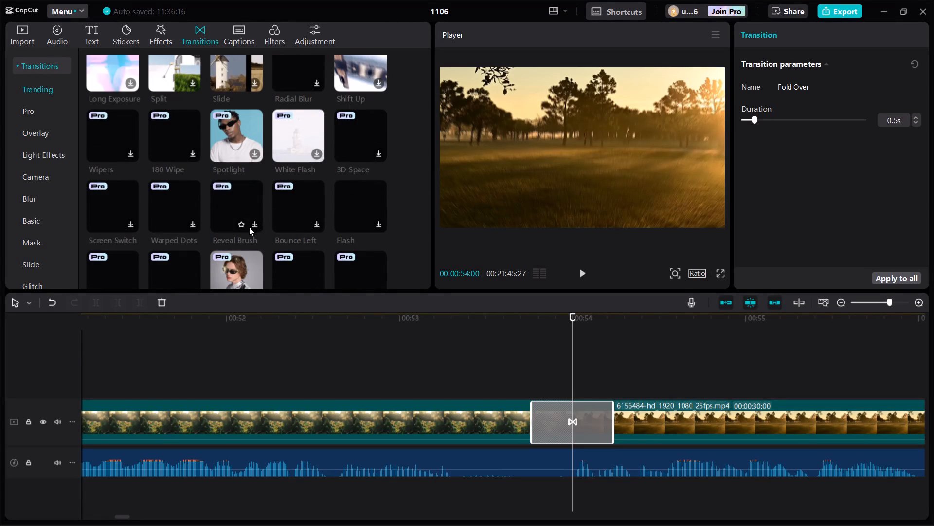
scroll(262, 231, down, 1)
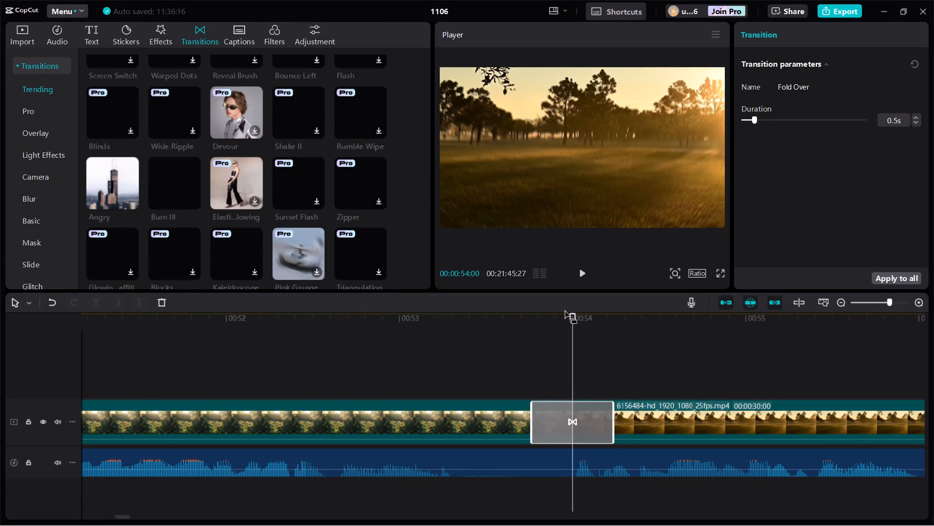
Trim the end of the 6156484 clip at 00:01:00:00, in the pause of the generated audio.
drag(572, 365, 933, 390)
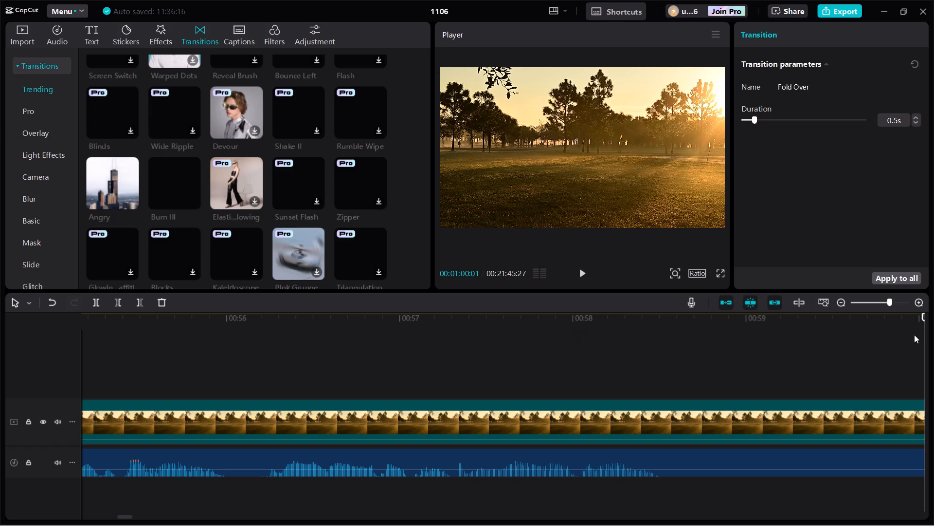
drag(922, 336, 927, 336)
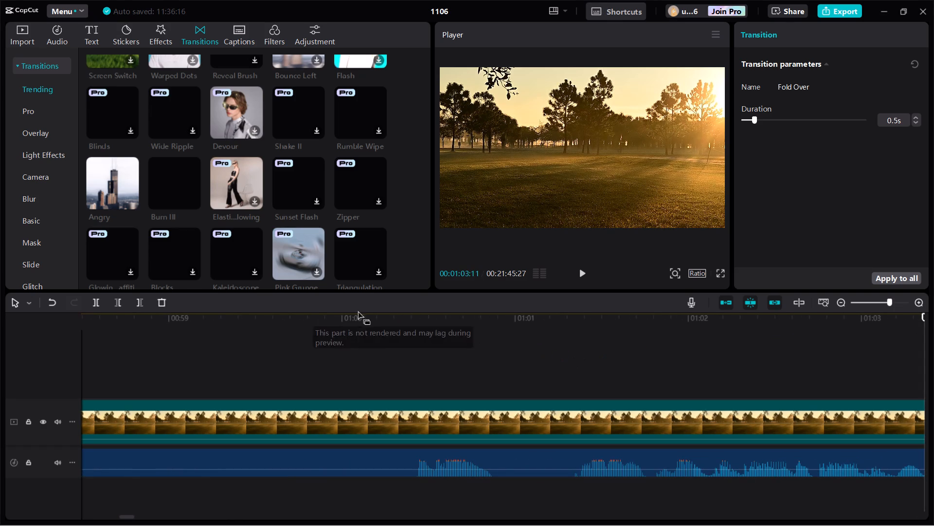
click(343, 321)
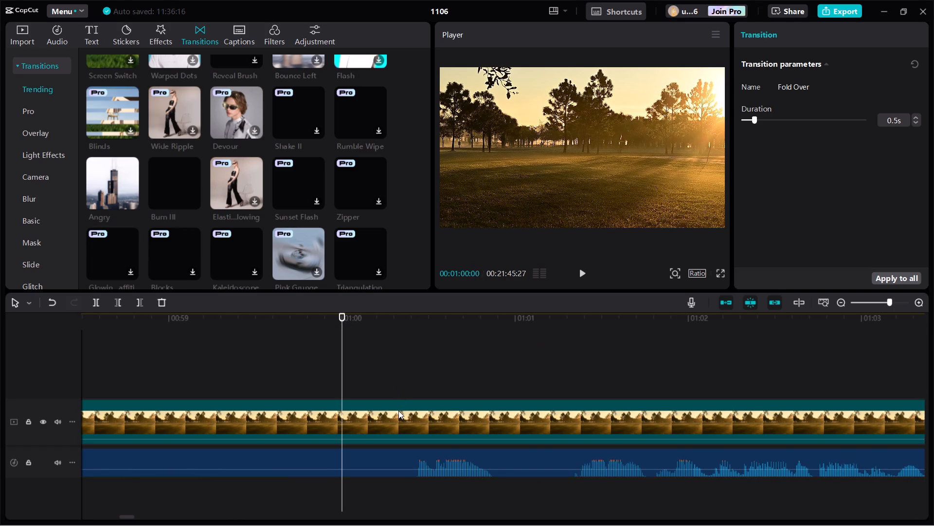
click(398, 411)
click(137, 300)
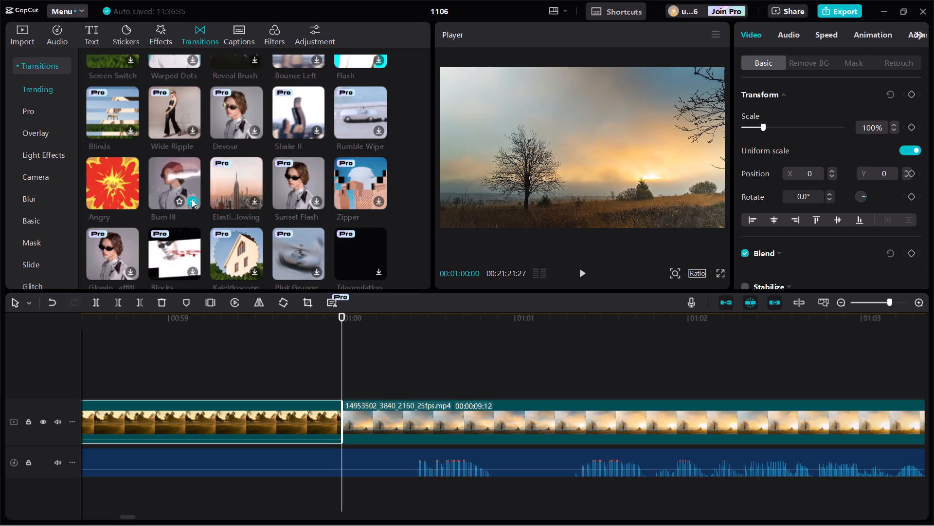
Download the Burn III transition and add it between the 6156484 and 14953502 clips at 1 minute.
click(192, 199)
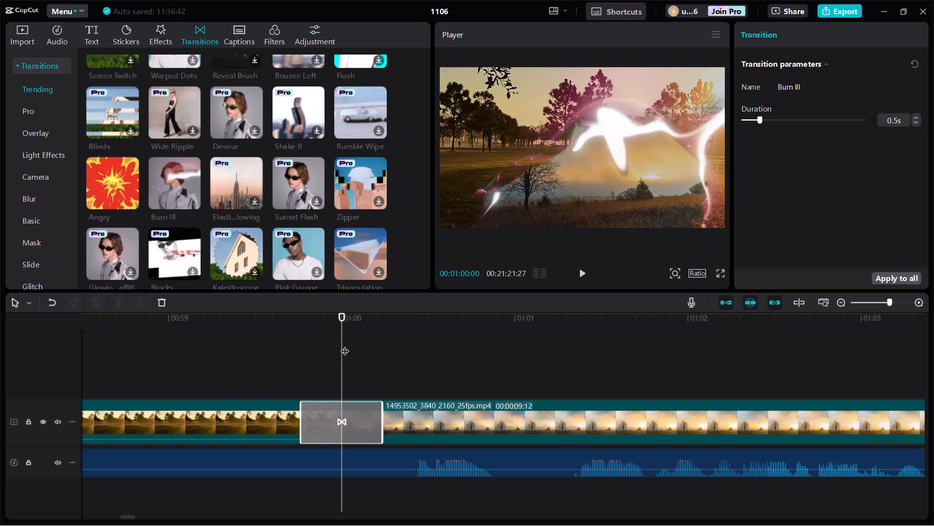
Trim the end of the 14953502 lone-tree clip at 00:01:09:00.
drag(341, 339, 390, 344)
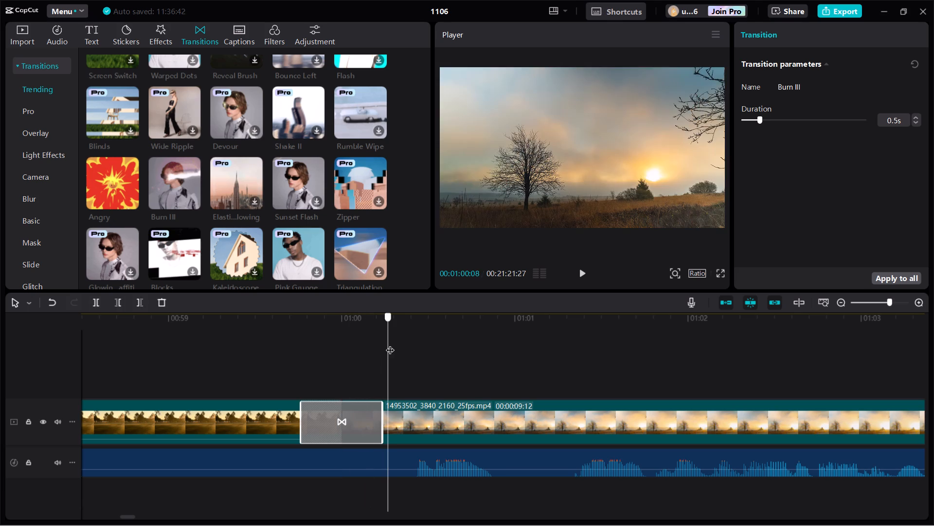
drag(390, 344, 933, 359)
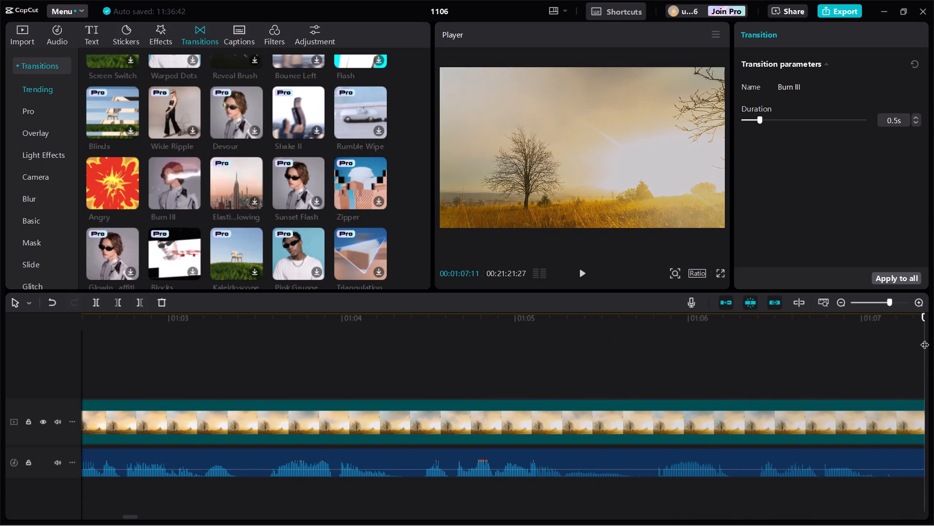
drag(925, 338, 932, 338)
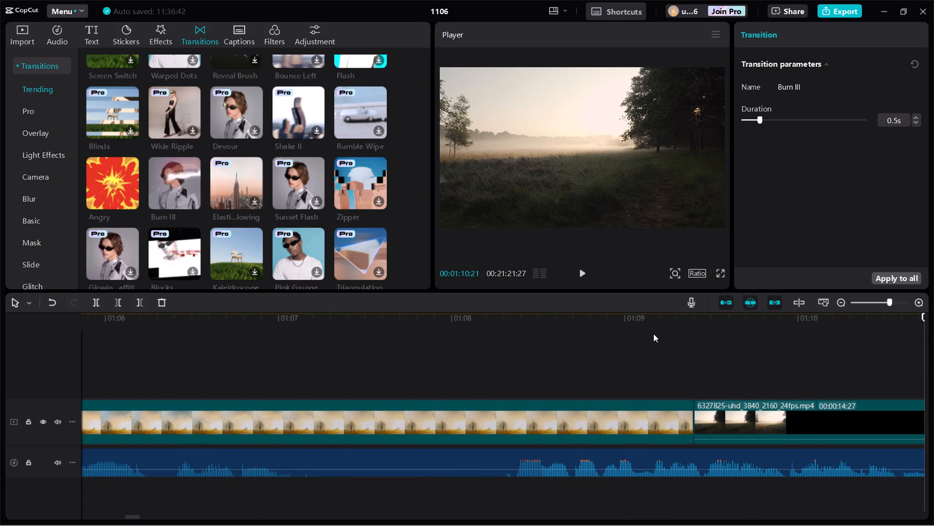
click(626, 320)
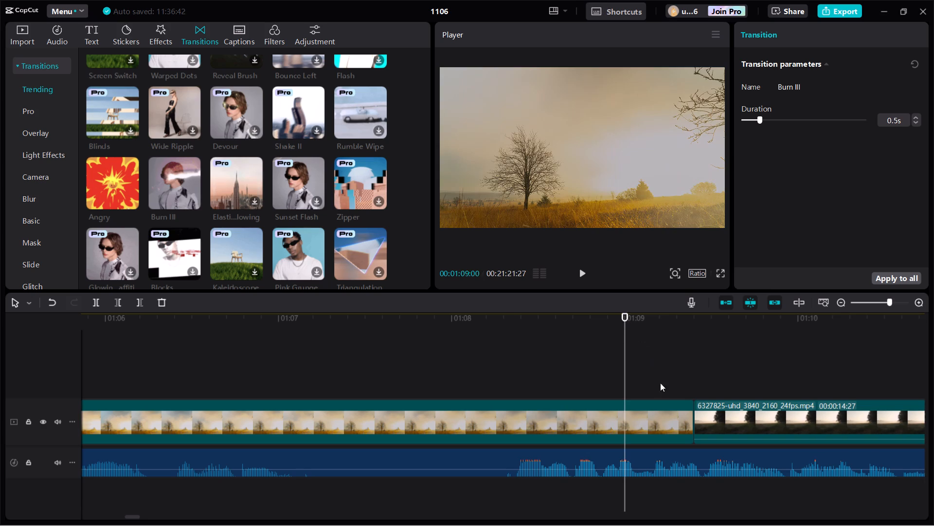
click(659, 419)
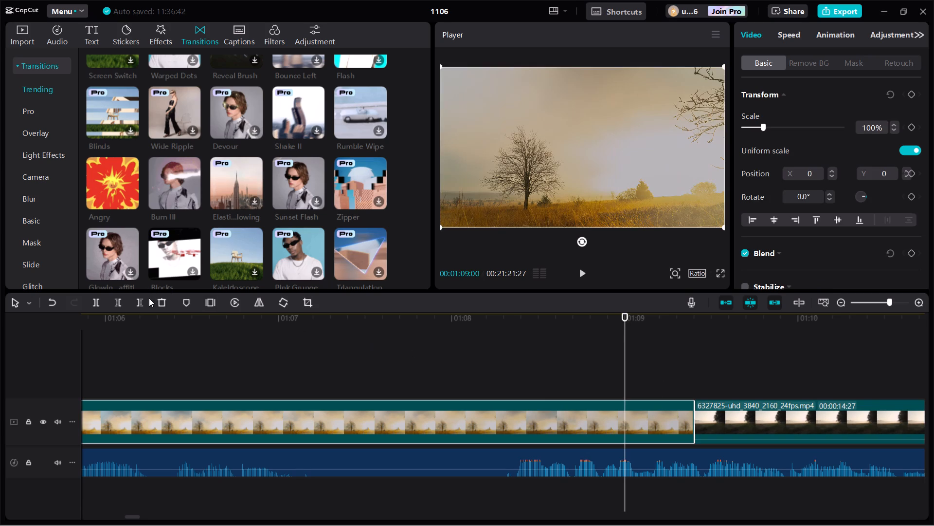
click(136, 301)
Find and download the Transform Shimmer transition in the Trending collection, and add it between the 14953502 and 6327825 clips.
scroll(225, 214, down, 1)
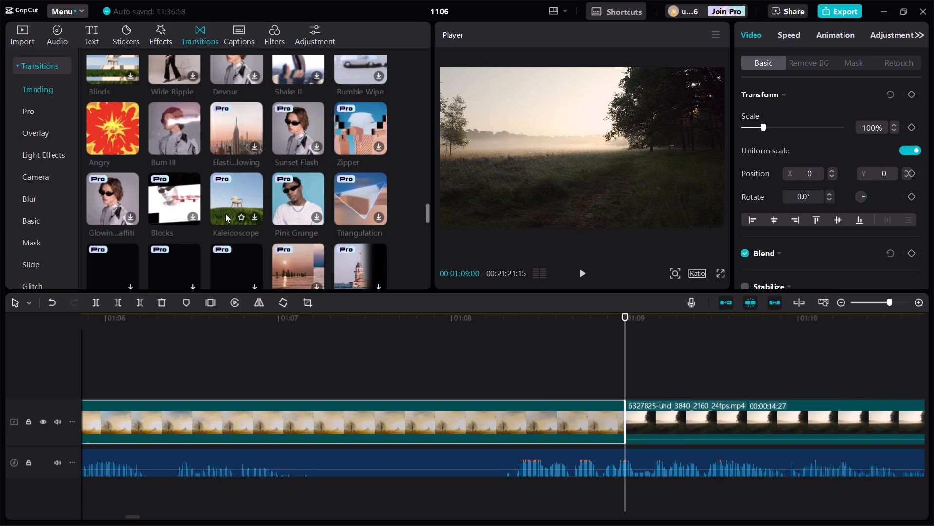
scroll(225, 214, down, 2)
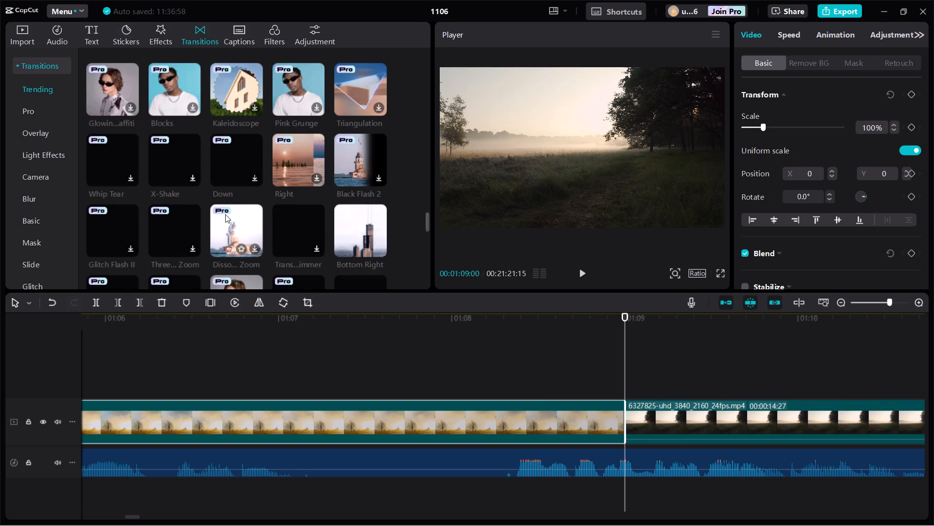
scroll(225, 214, down, 1)
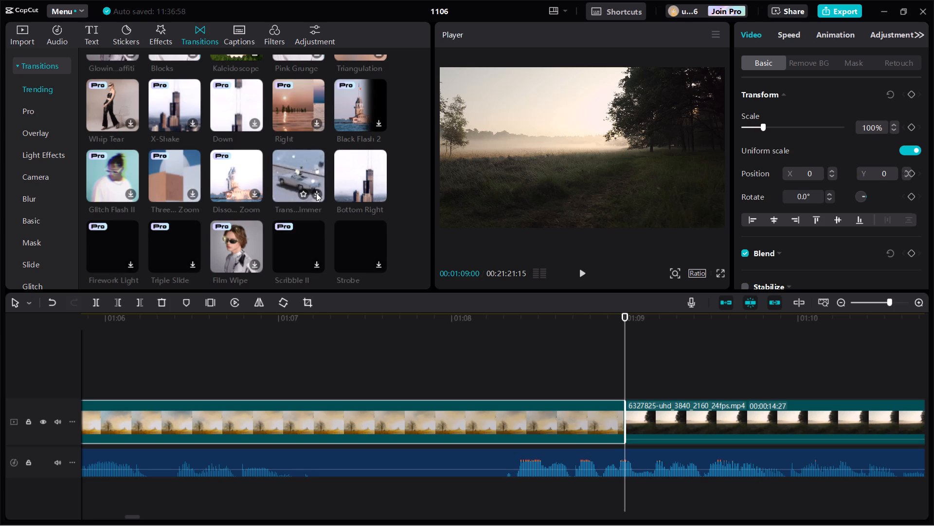
click(316, 192)
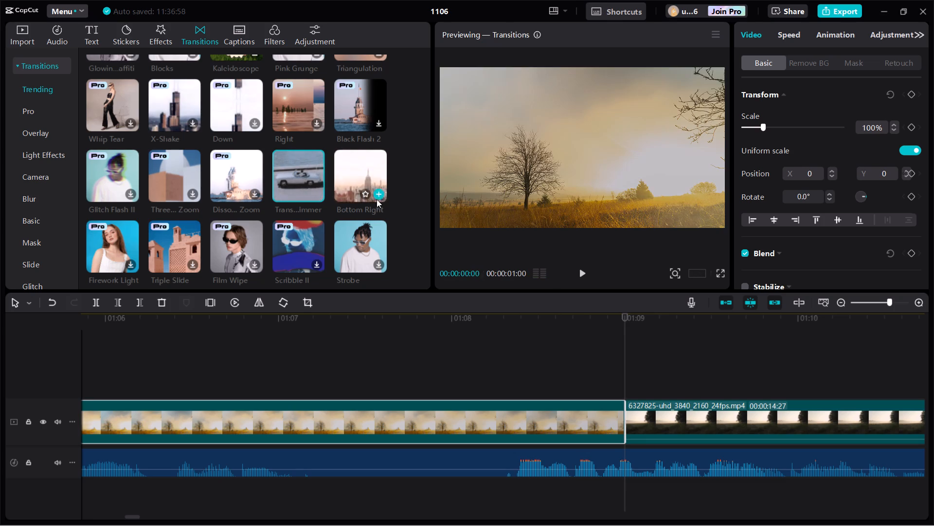
click(315, 194)
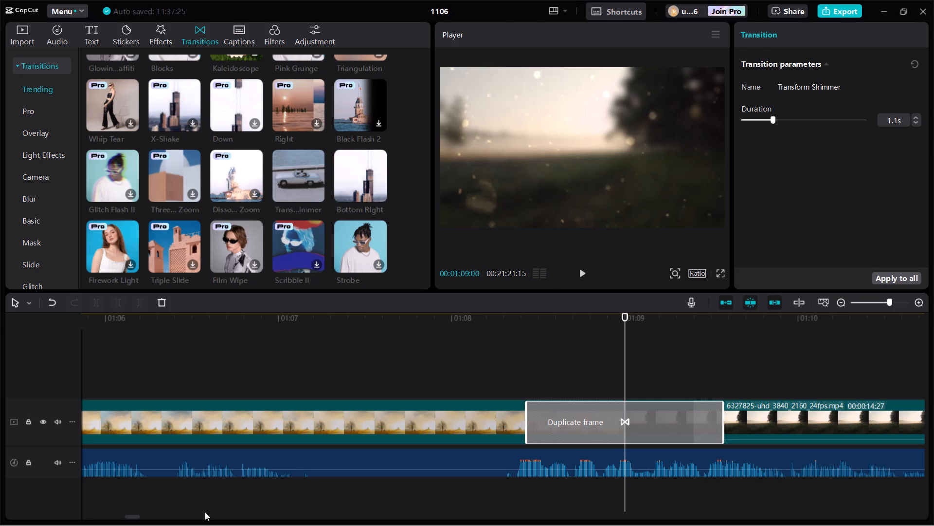
click(604, 373)
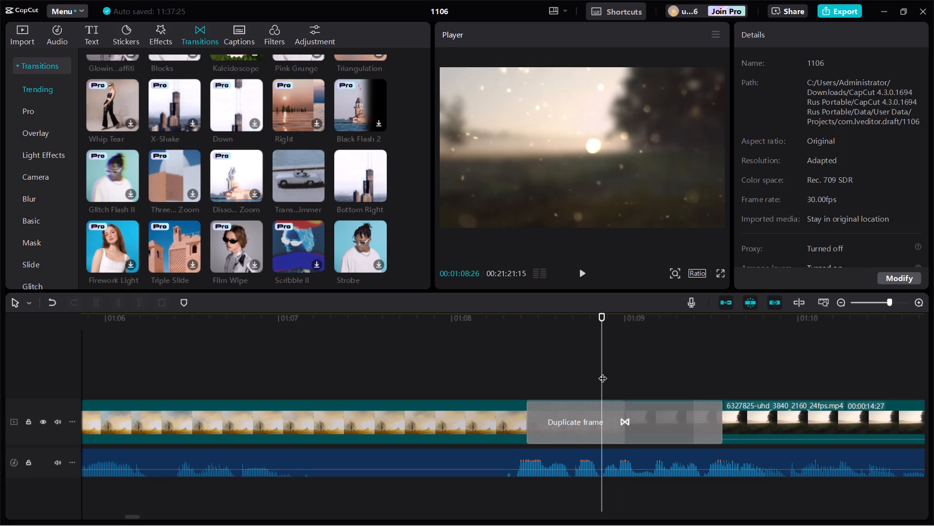
click(628, 352)
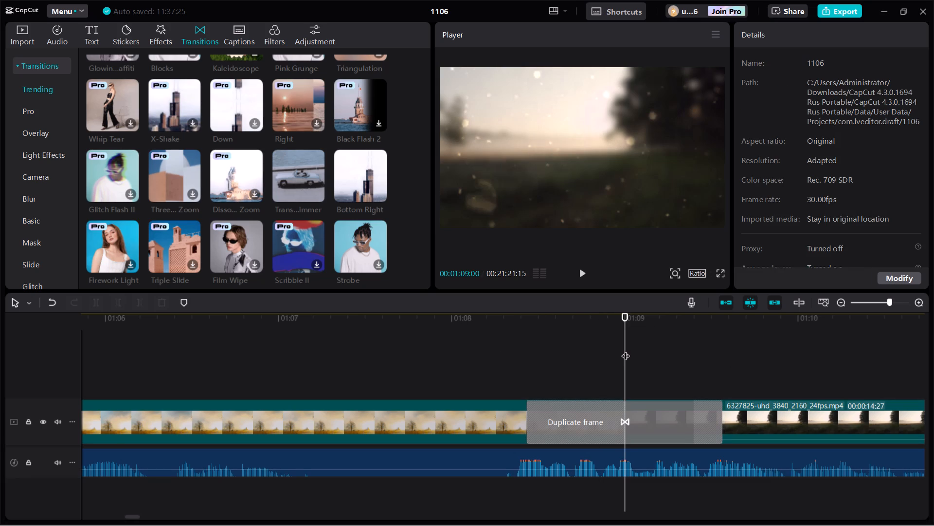
Trim the end of the 6327825 misty meadow clip at 00:01:15:00.
drag(626, 350, 933, 325)
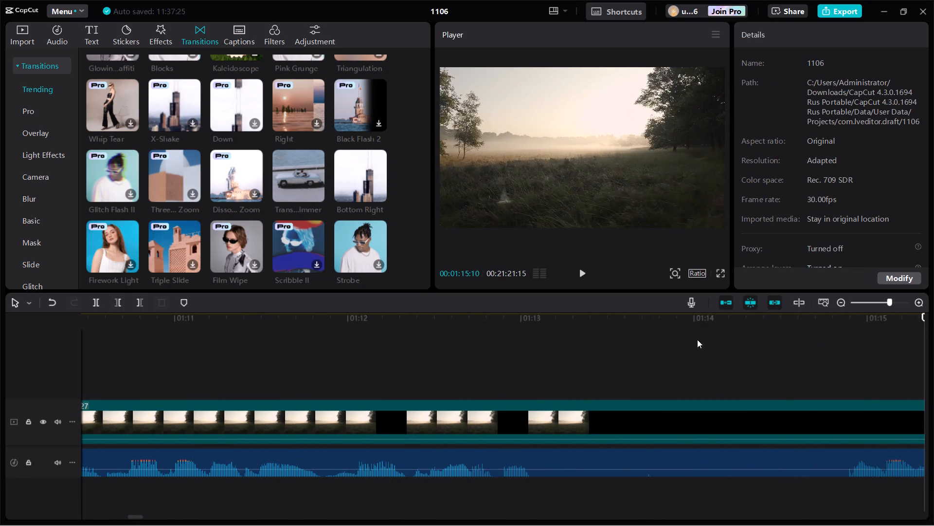
click(867, 316)
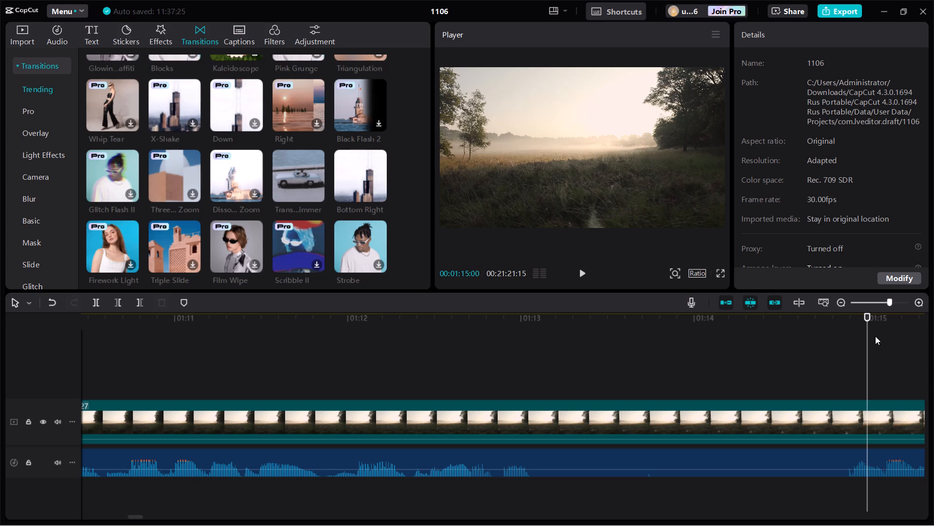
click(878, 345)
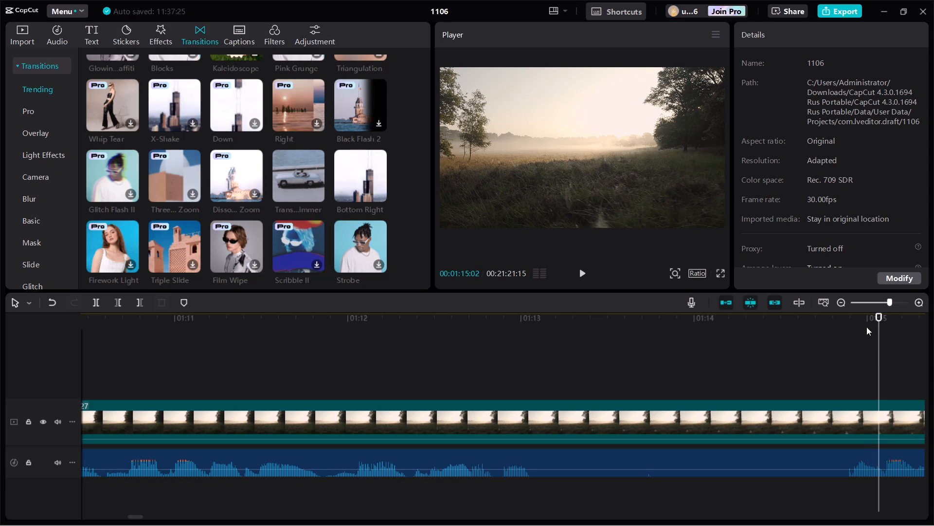
click(866, 320)
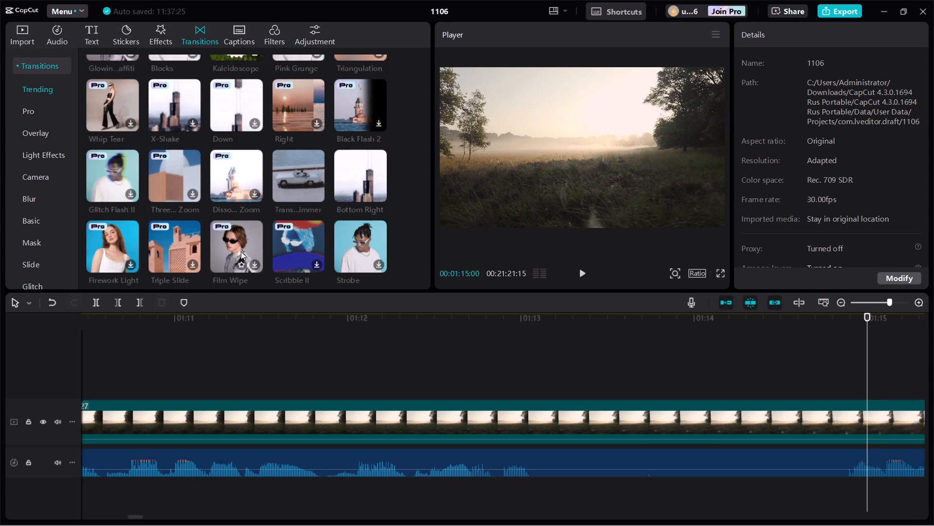
click(378, 195)
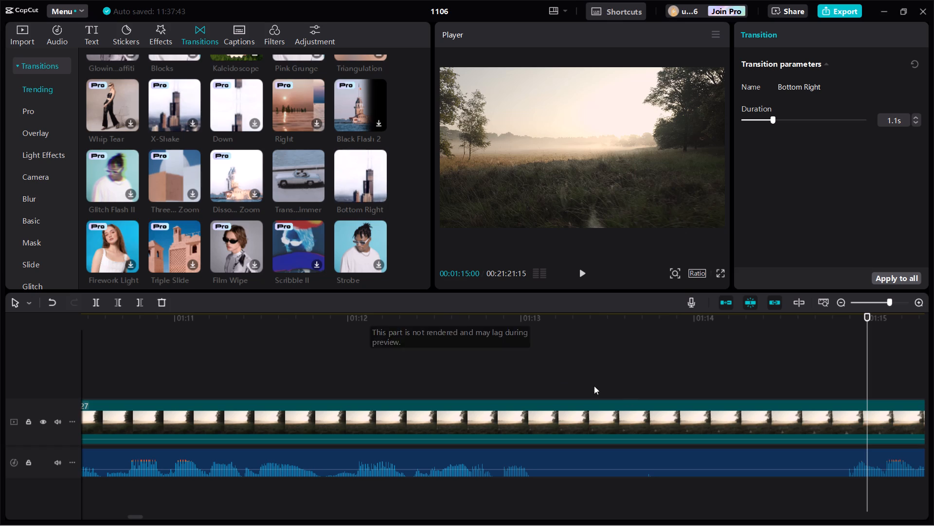
click(848, 406)
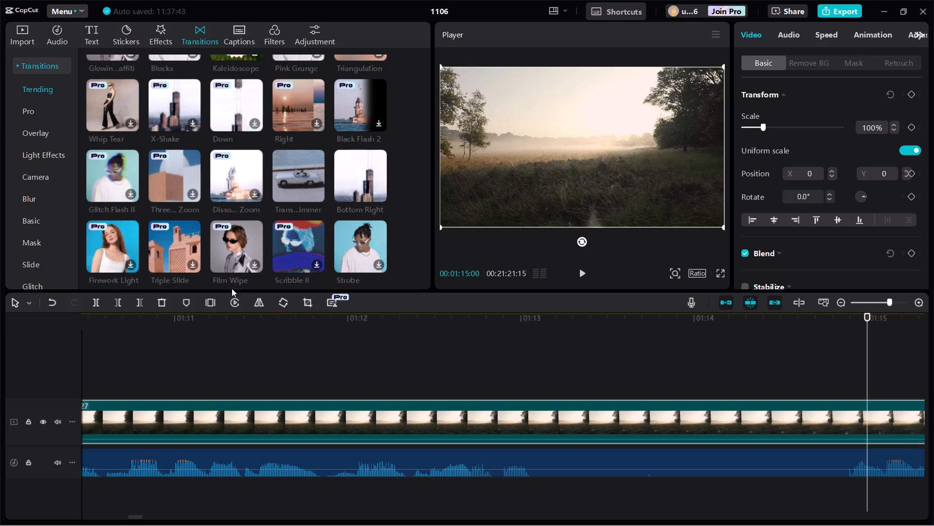
click(138, 298)
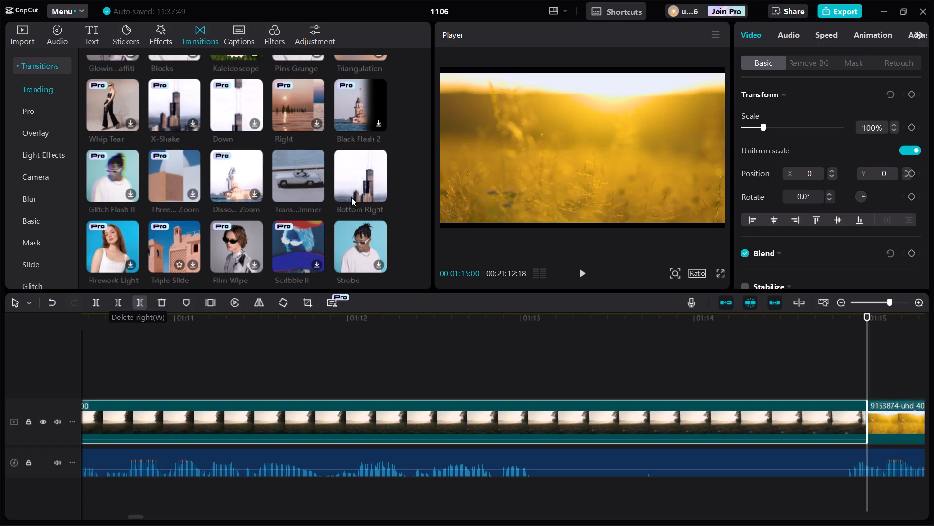
Add the Bottom Right transition between the 6327825 and 9153874 clips at 00:01:15:00.
click(379, 193)
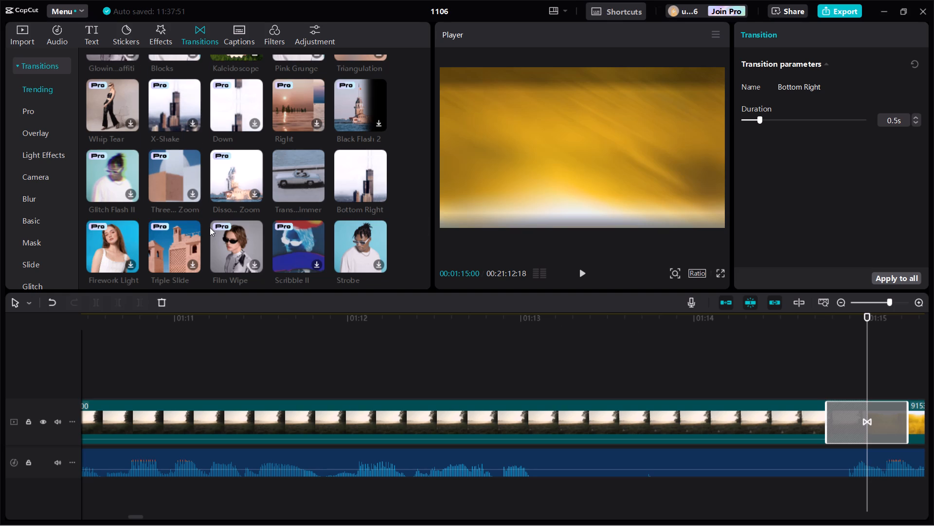
Find the Vertical Slices transition further down the Trending collection and download it.
scroll(210, 227, down, 2)
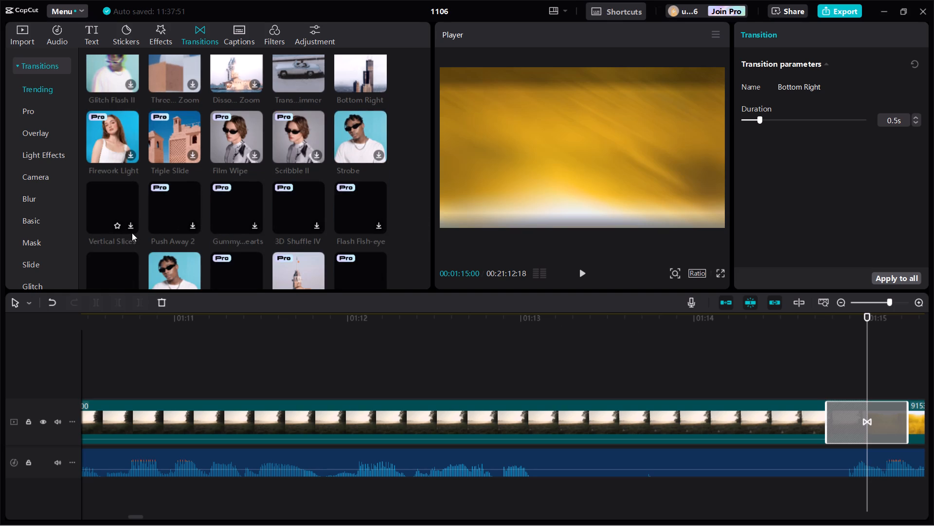
click(132, 226)
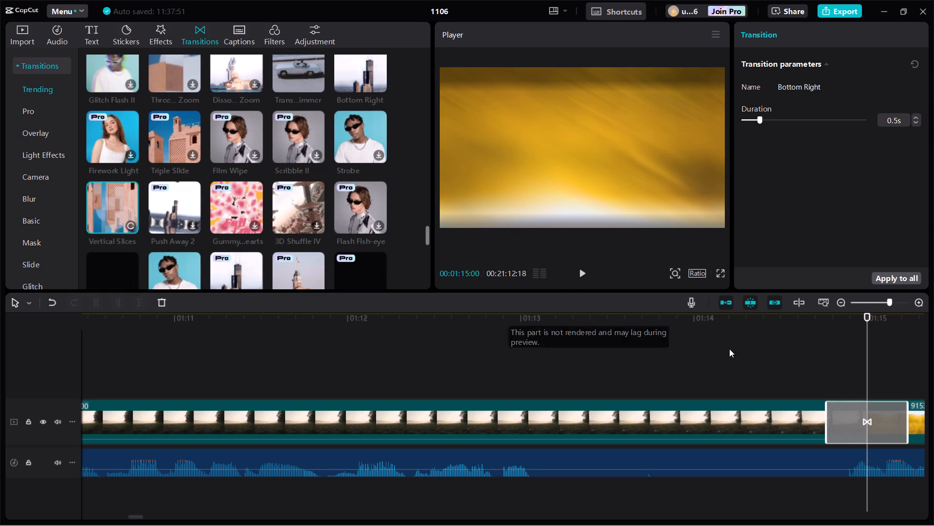
Trim the end of the 9153874 golden field clip at 00:01:24:00.
drag(867, 354, 933, 356)
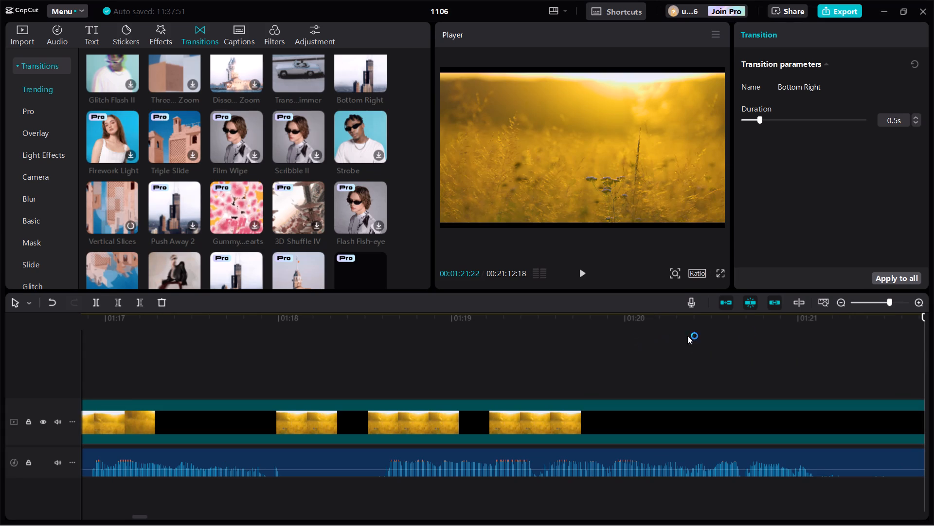
drag(925, 330, 933, 329)
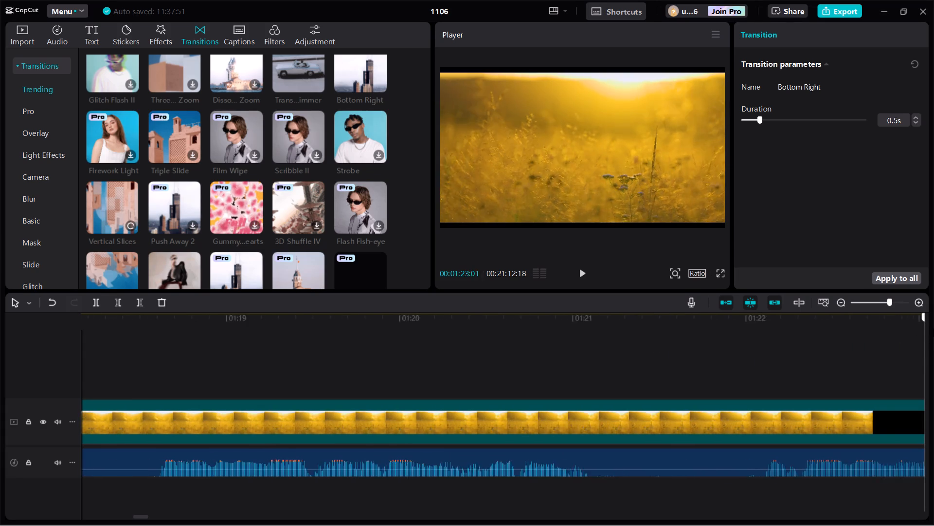
drag(933, 329, 933, 328)
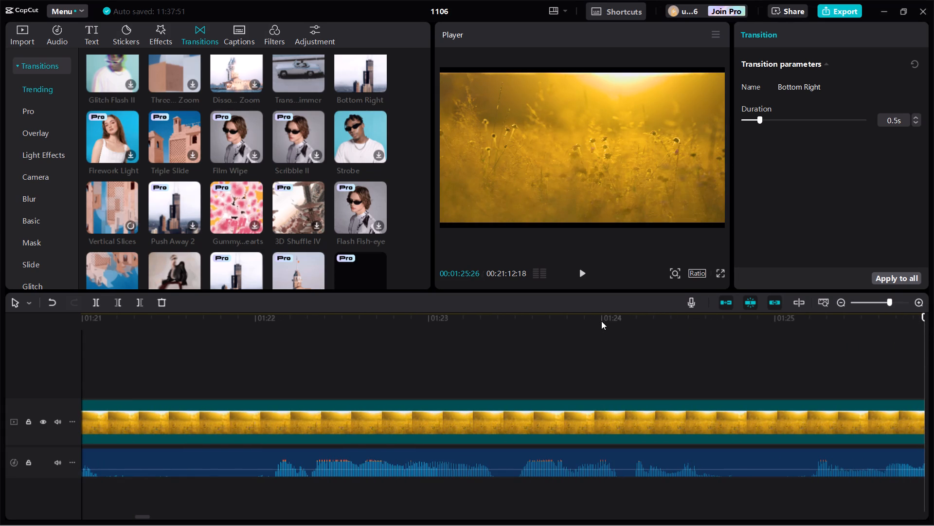
click(601, 321)
click(630, 421)
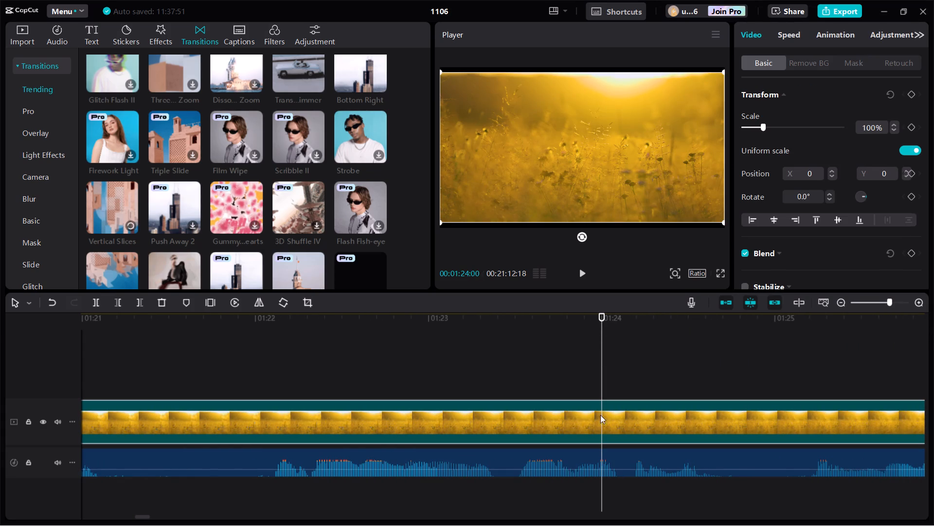
click(141, 302)
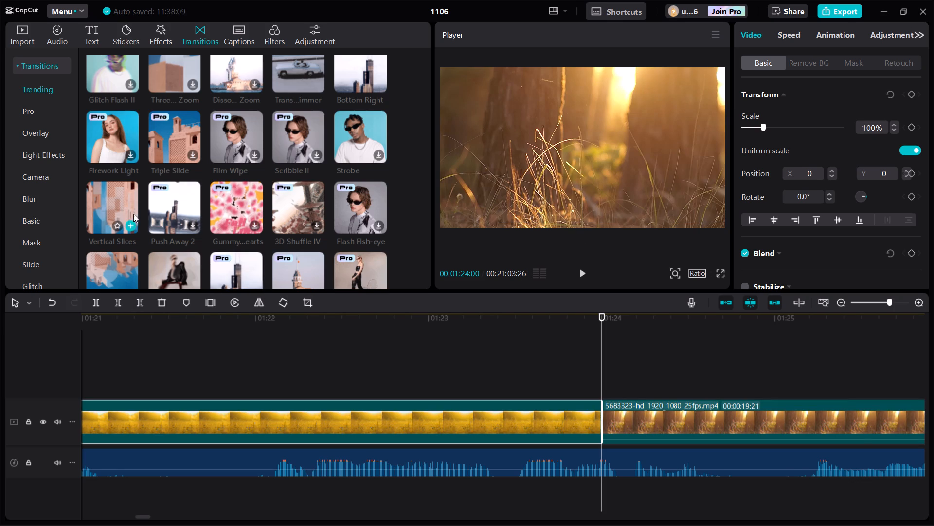
Add the Vertical Slices transition between the 9153874 and 5683323 clips at 00:01:24:00 and play it back from just before the cut.
click(130, 225)
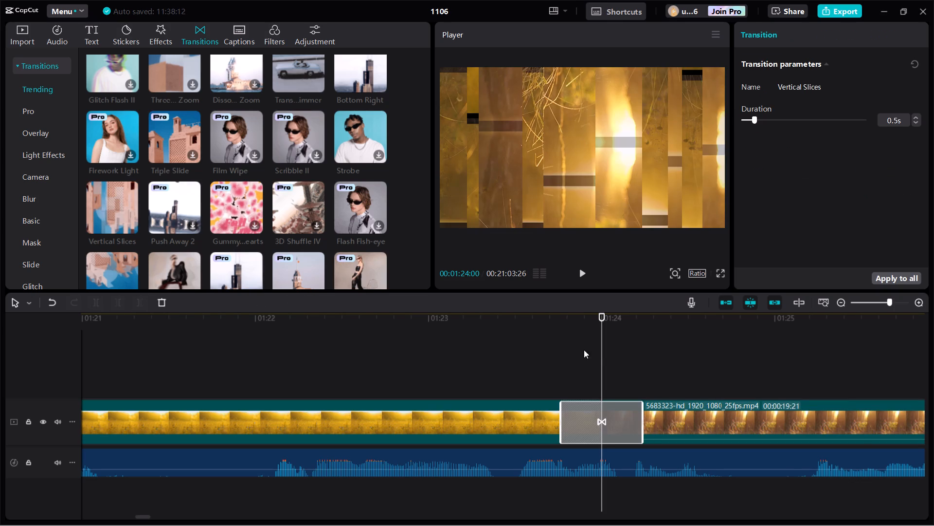
click(528, 342)
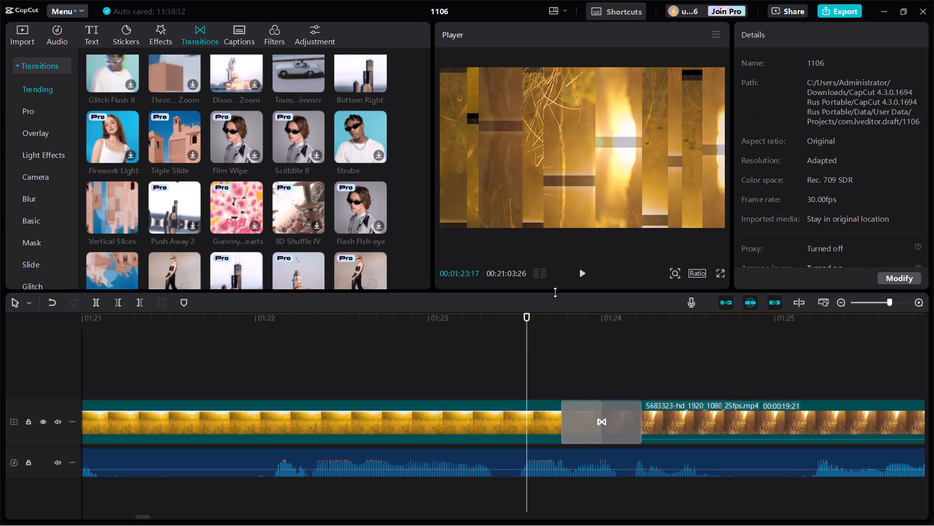
click(580, 271)
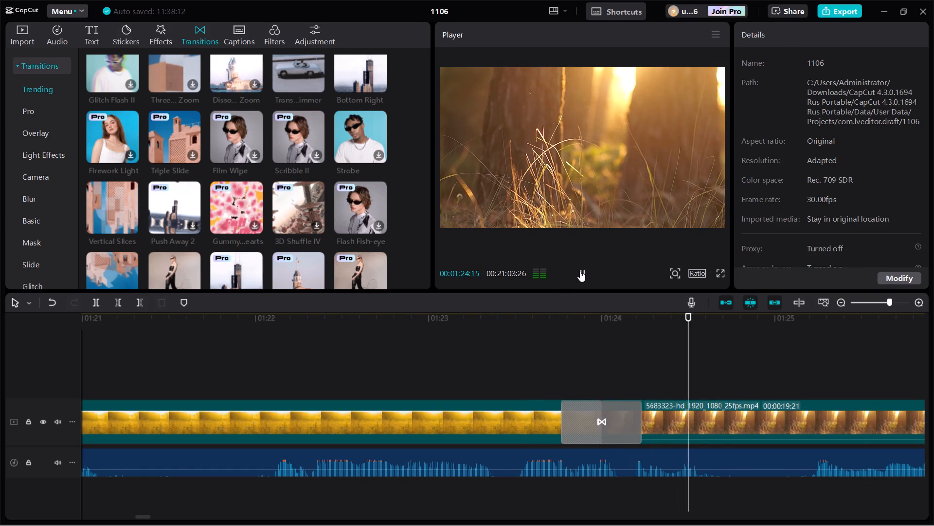
Trim the end of the 5683323 sunlit grass clip at 00:01:30:00.
click(603, 341)
drag(604, 341, 810, 349)
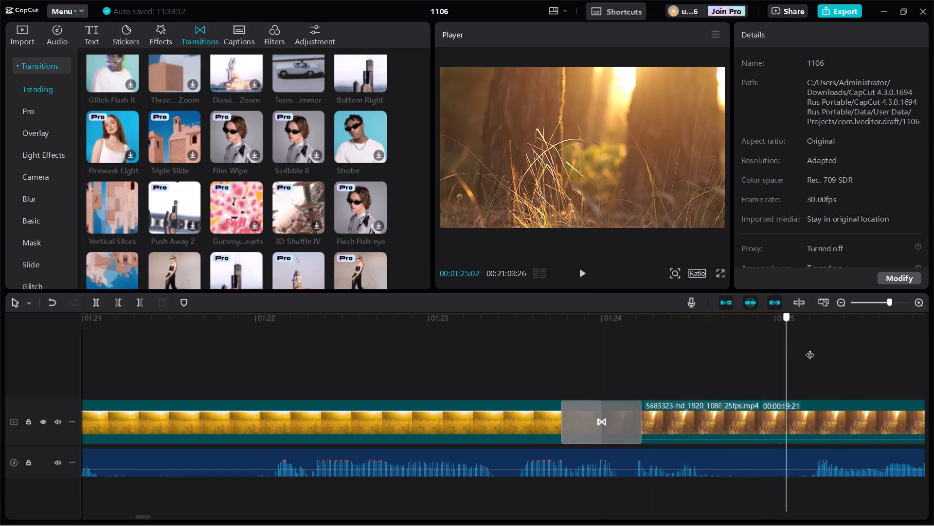
drag(810, 349, 916, 349)
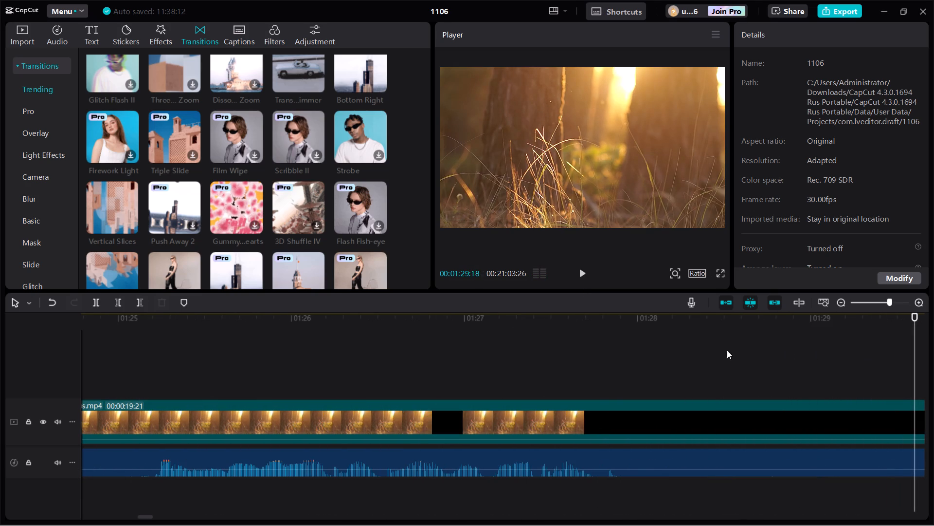
drag(915, 352, 922, 350)
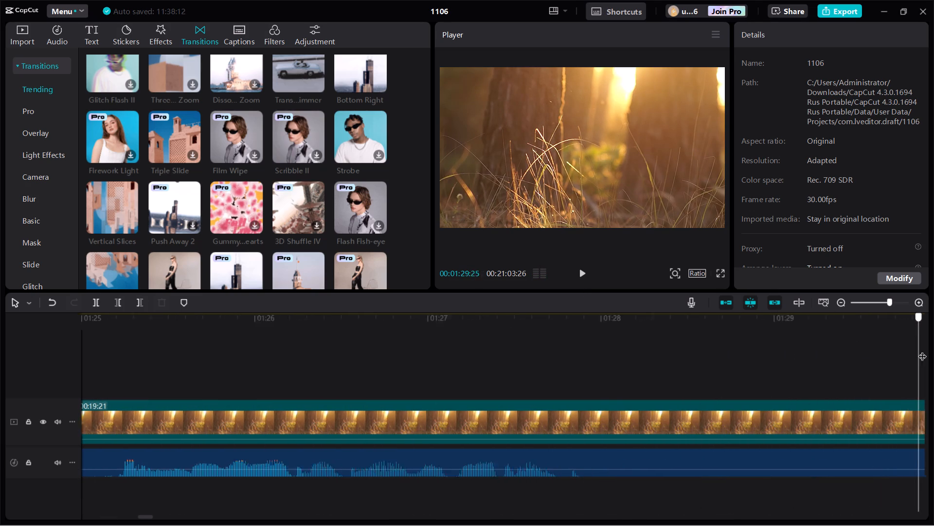
drag(922, 350, 926, 349)
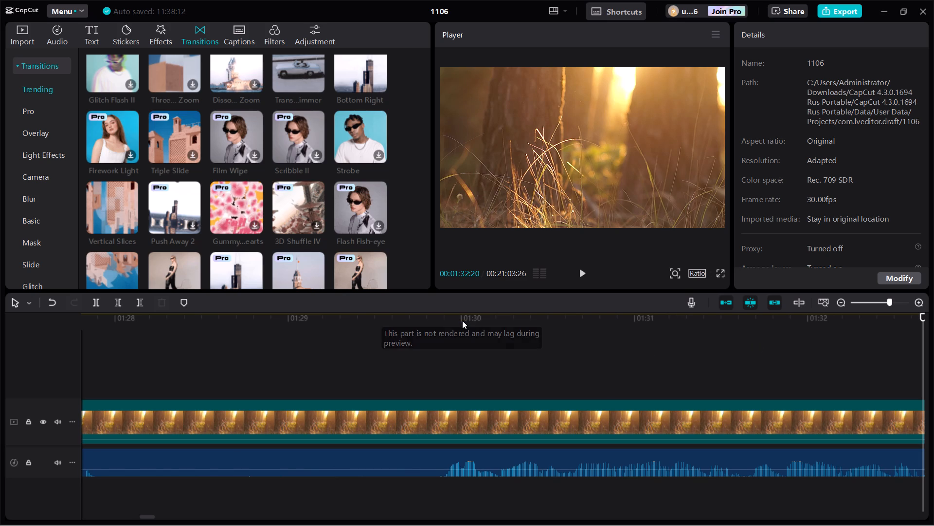
click(463, 321)
click(522, 428)
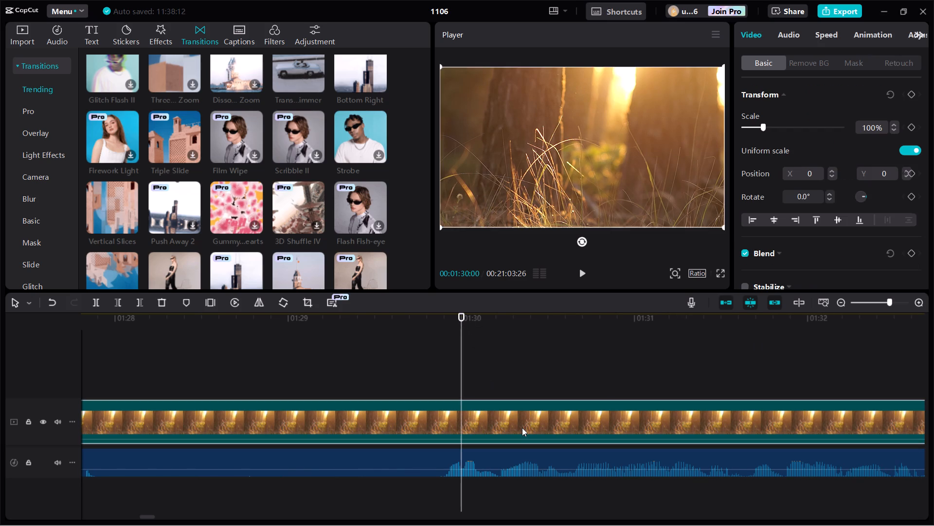
click(143, 303)
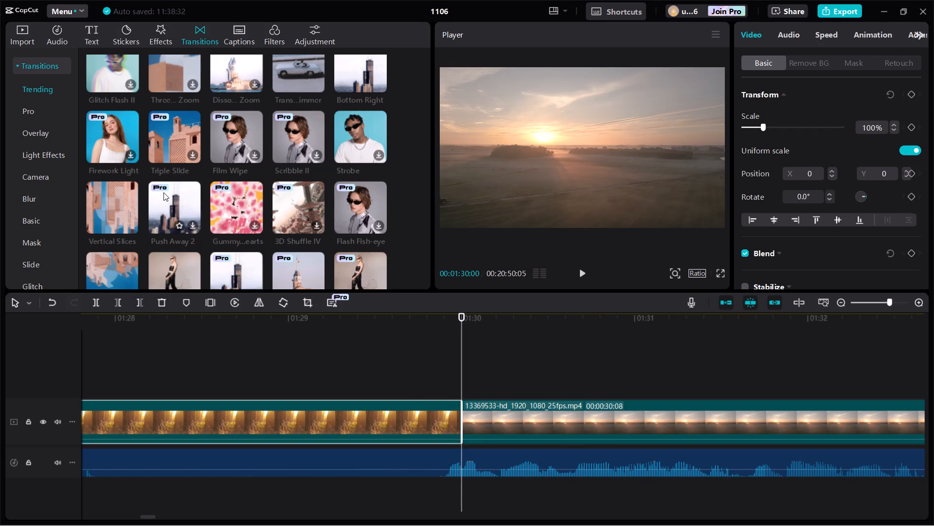
Add the Diagonal Slices transition between the 5683323 and 13369533 clips at 00:01:30:00 and scrub through it.
scroll(165, 193, down, 2)
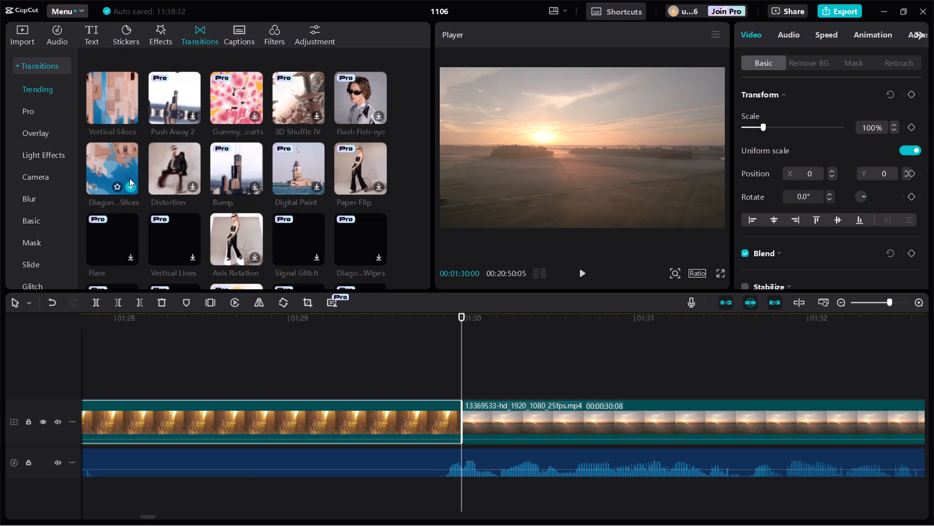
click(121, 167)
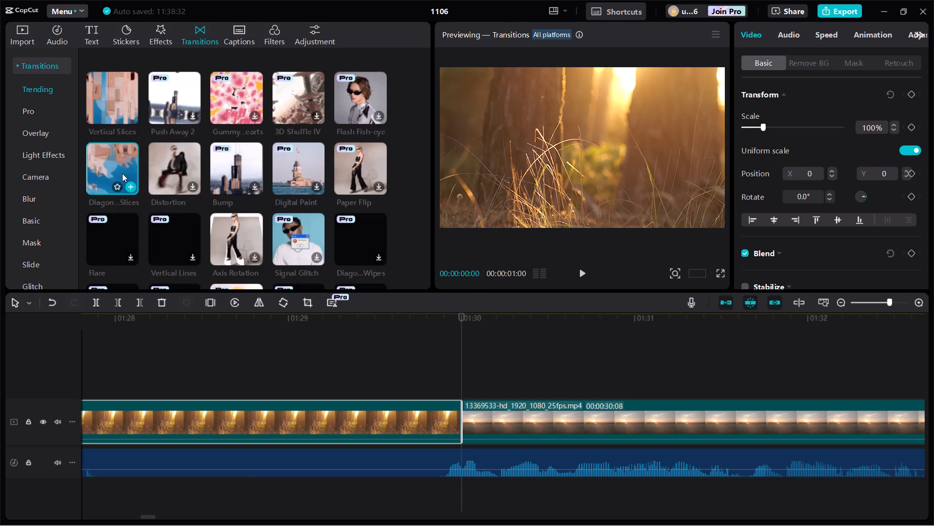
click(135, 188)
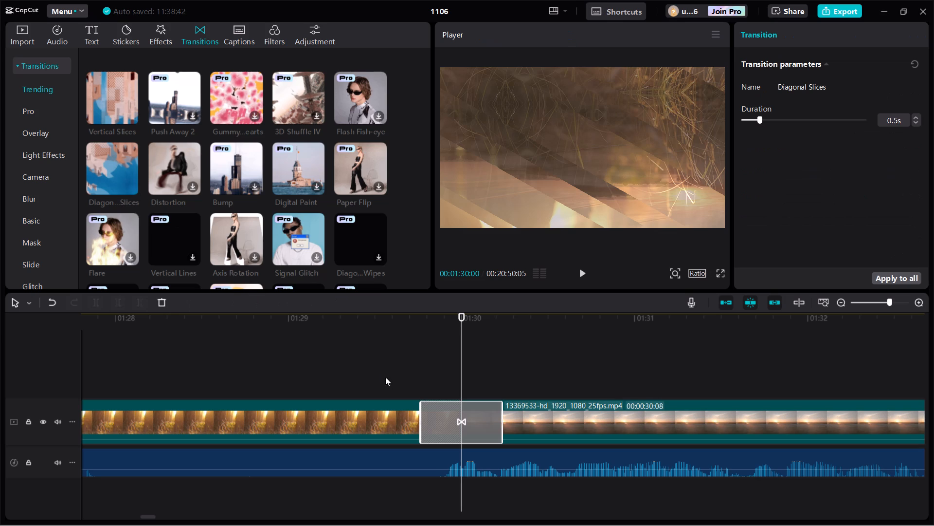
click(424, 360)
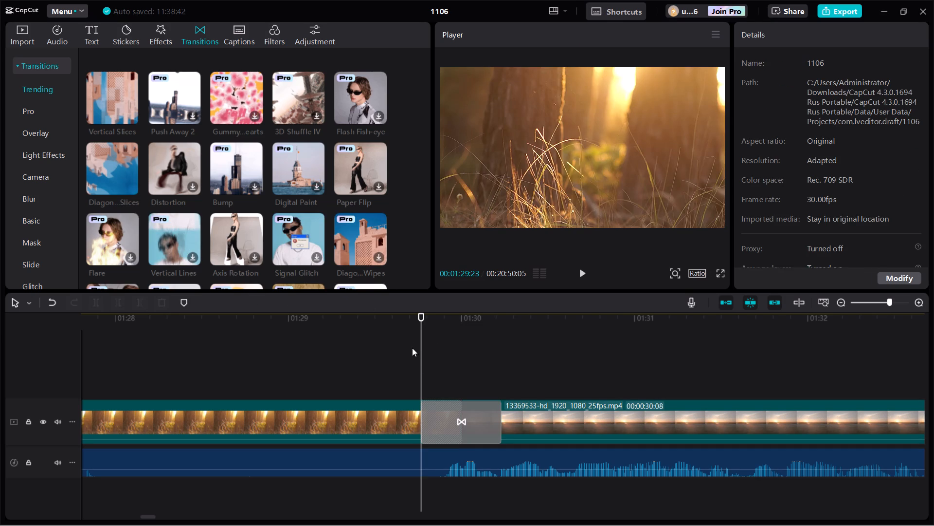
drag(422, 351, 481, 357)
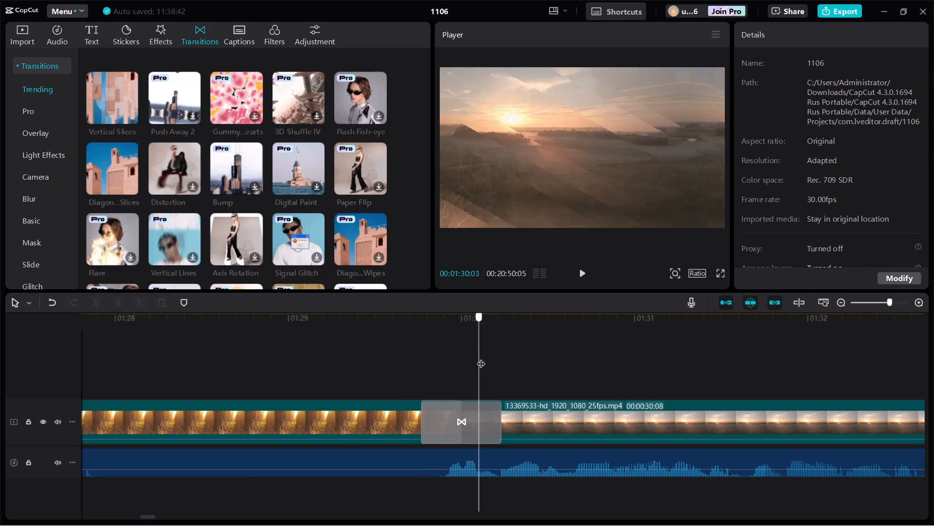
Lock the audio track and trim the end of the 13369533 misty sunrise clip at 00:01:39:00.
drag(481, 357, 817, 412)
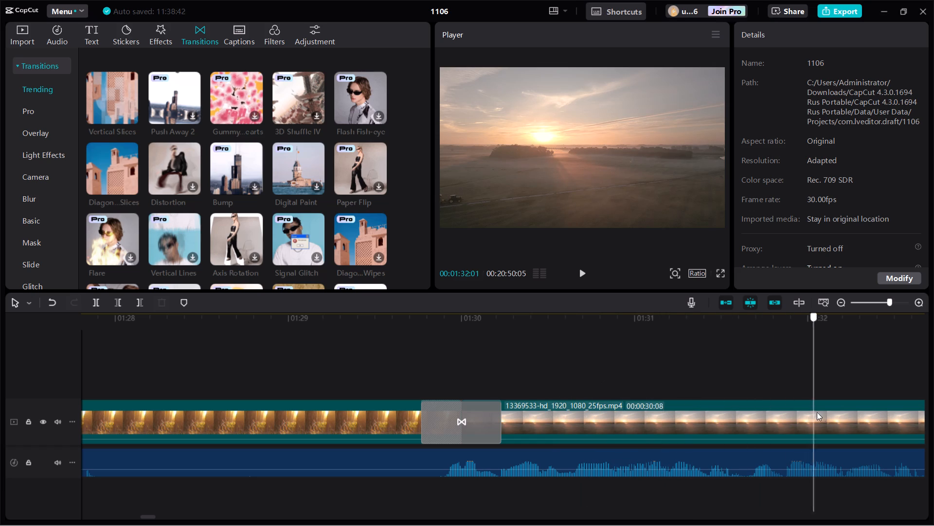
drag(817, 412, 919, 416)
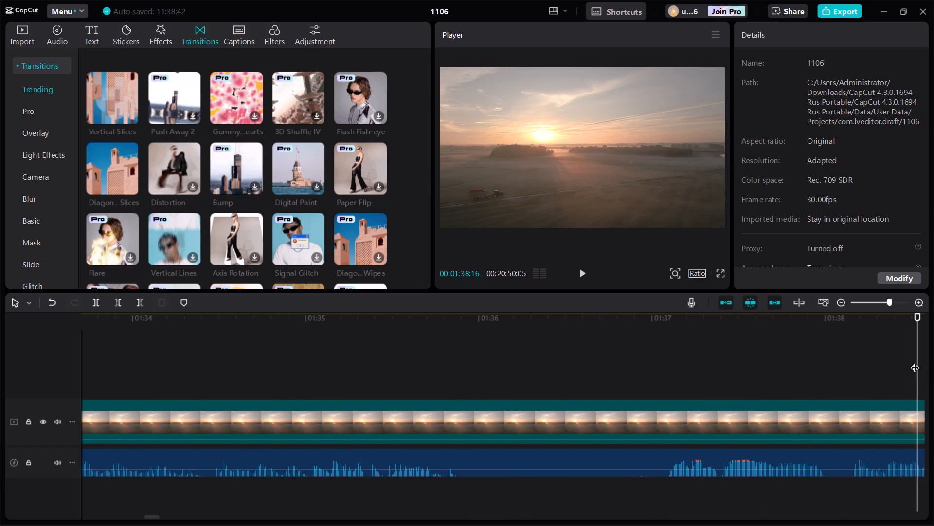
drag(916, 360, 931, 360)
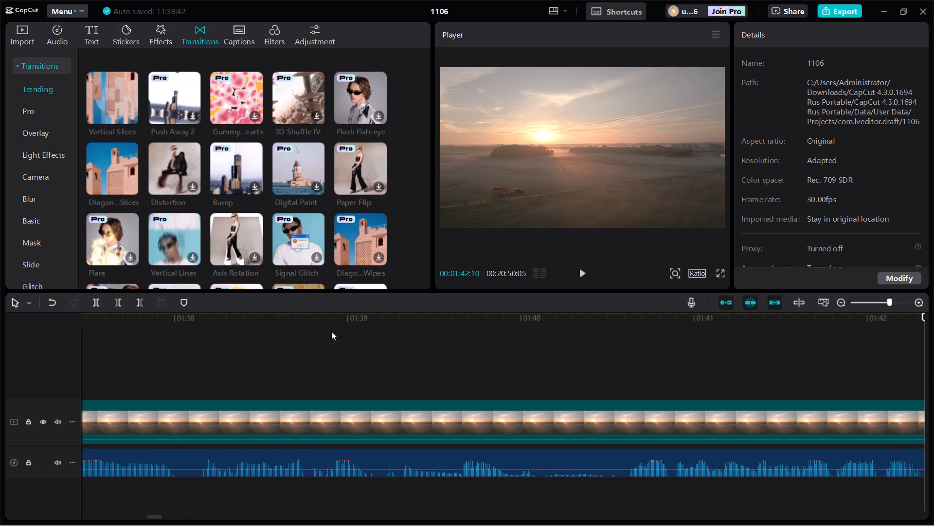
click(348, 320)
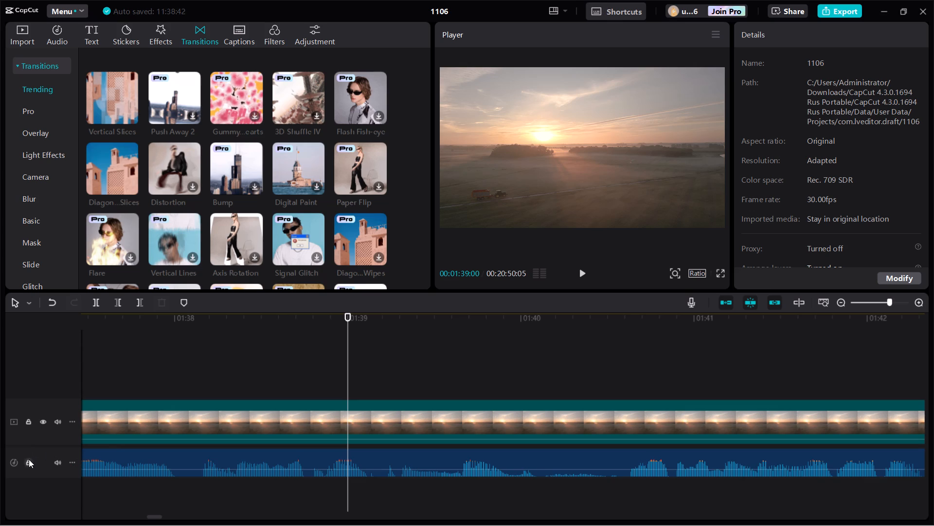
click(28, 460)
click(376, 355)
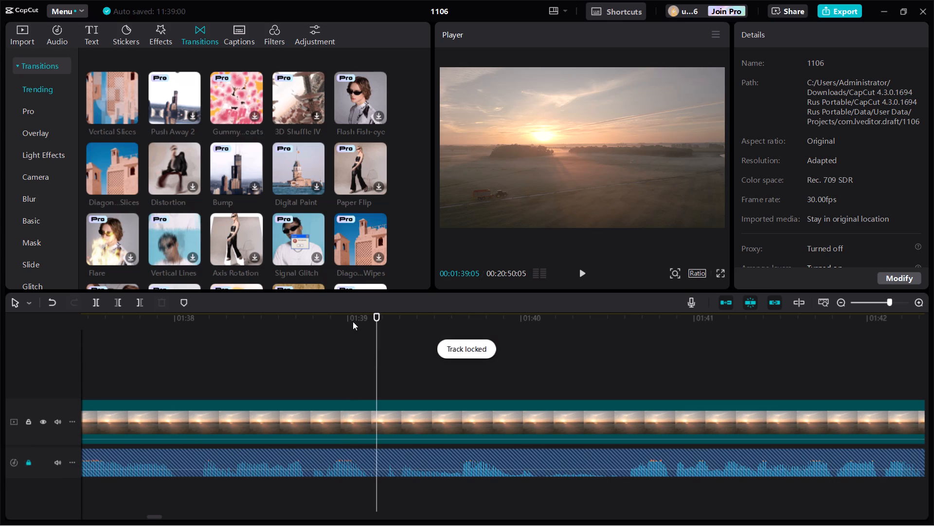
click(349, 321)
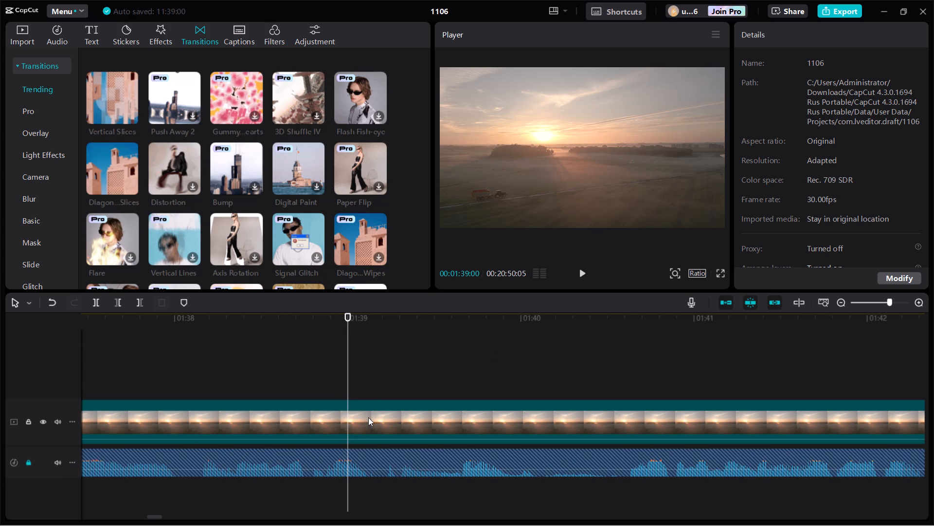
click(368, 417)
click(136, 302)
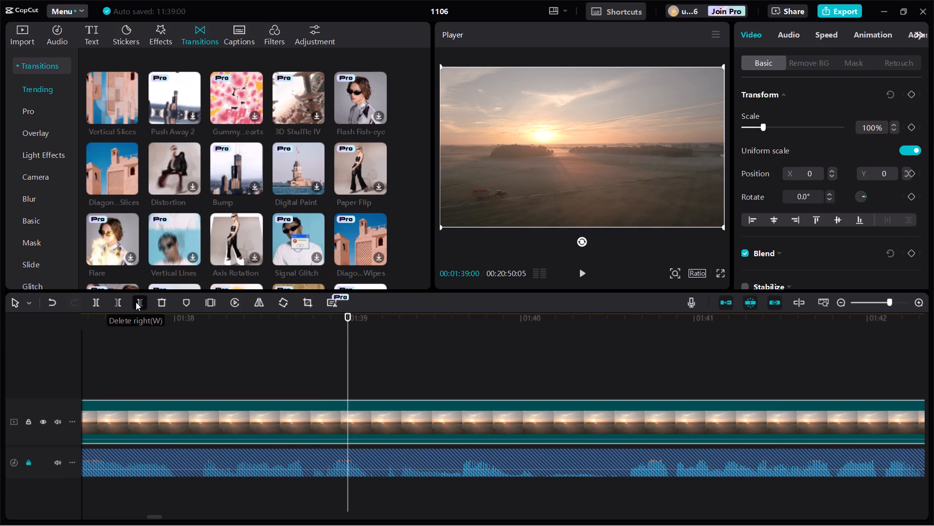
Add the Axis Rotation transition from the Trending collection between the 13369533 and 83880 clips at 00:01:39:00 and scrub through it.
scroll(296, 228, down, 1)
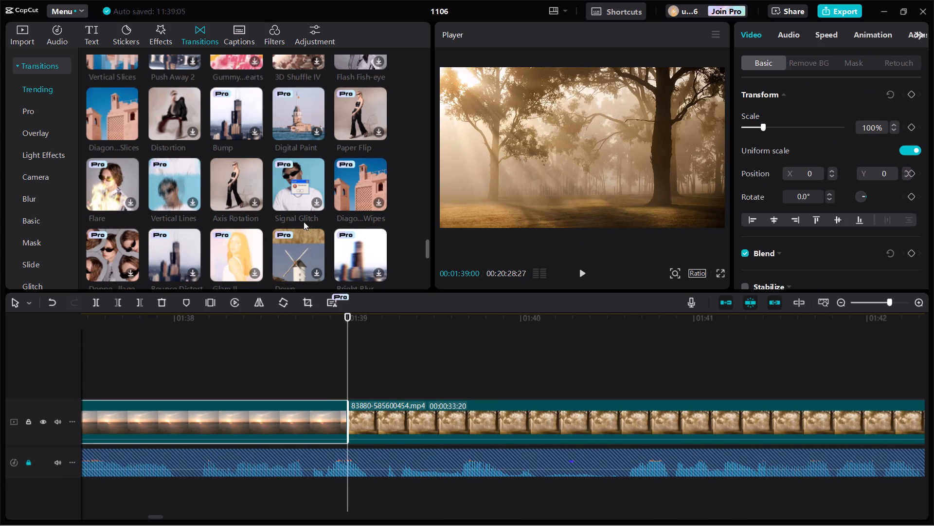
scroll(304, 222, down, 1)
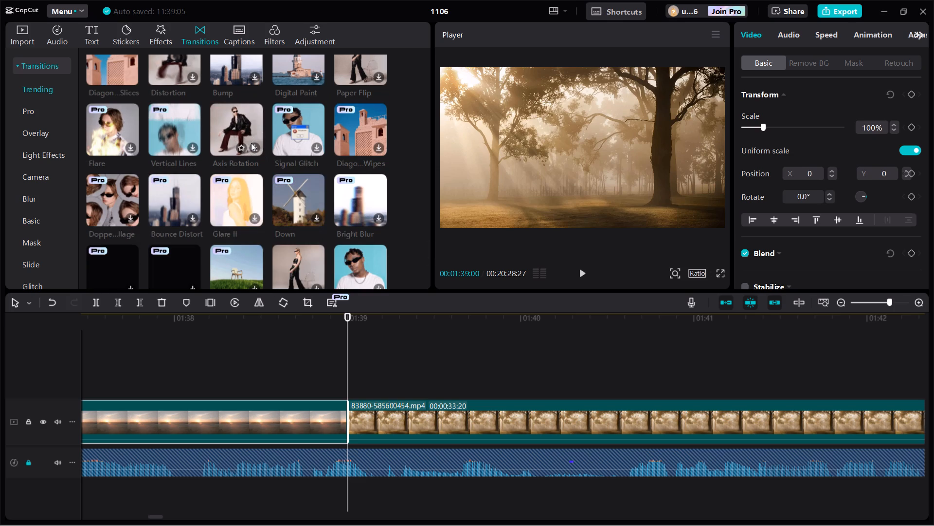
click(253, 147)
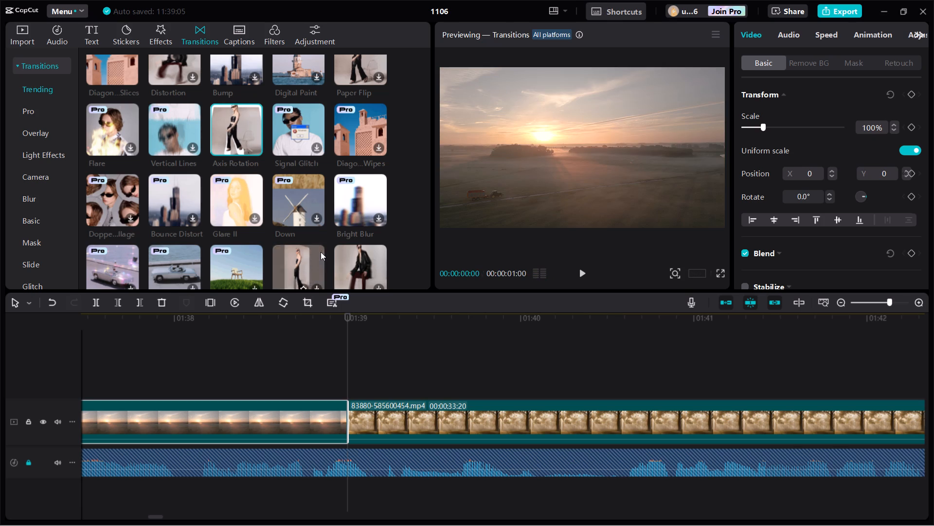
click(254, 144)
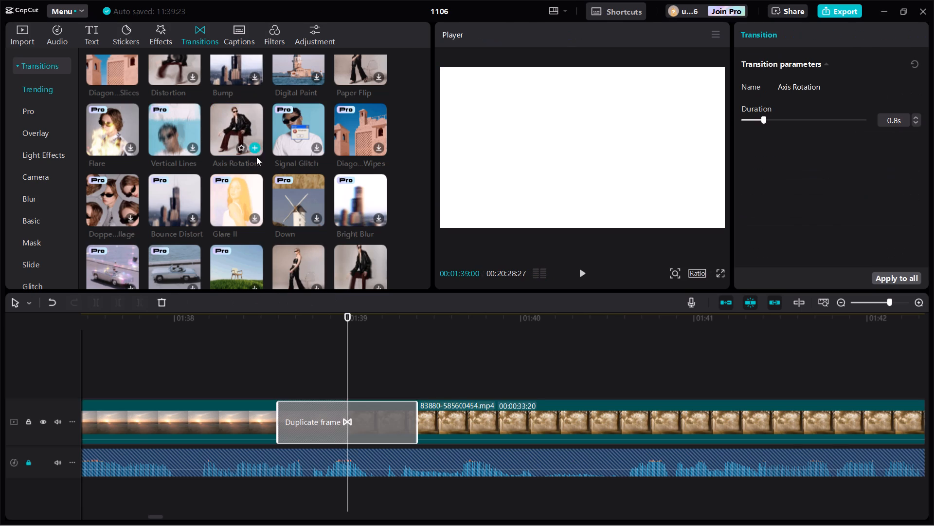
drag(348, 359, 412, 354)
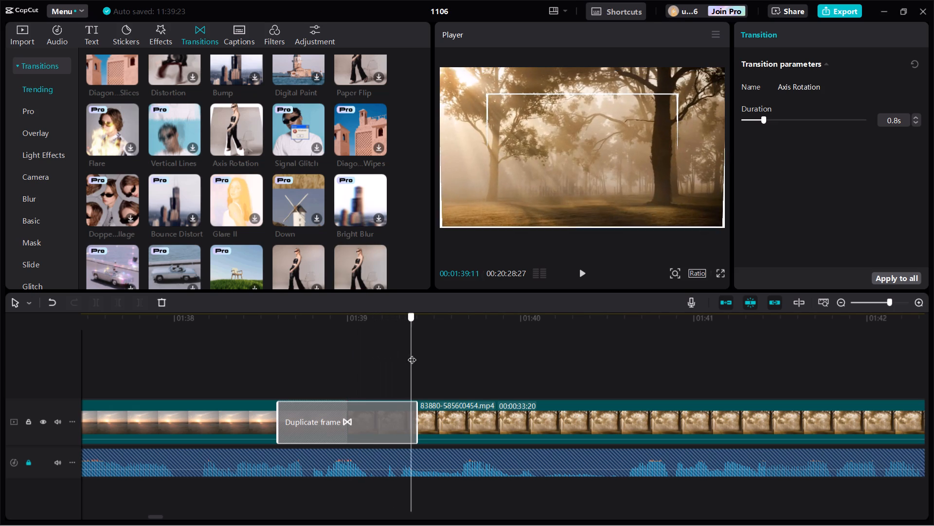
Trim the end of the 83880 foggy trees clip at 00:01:45:00.
drag(412, 354, 919, 432)
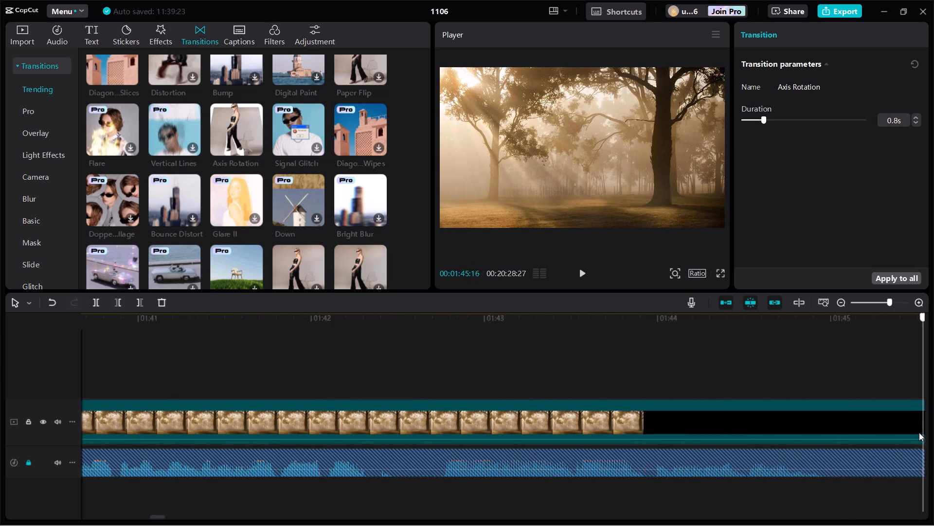
drag(919, 432, 915, 434)
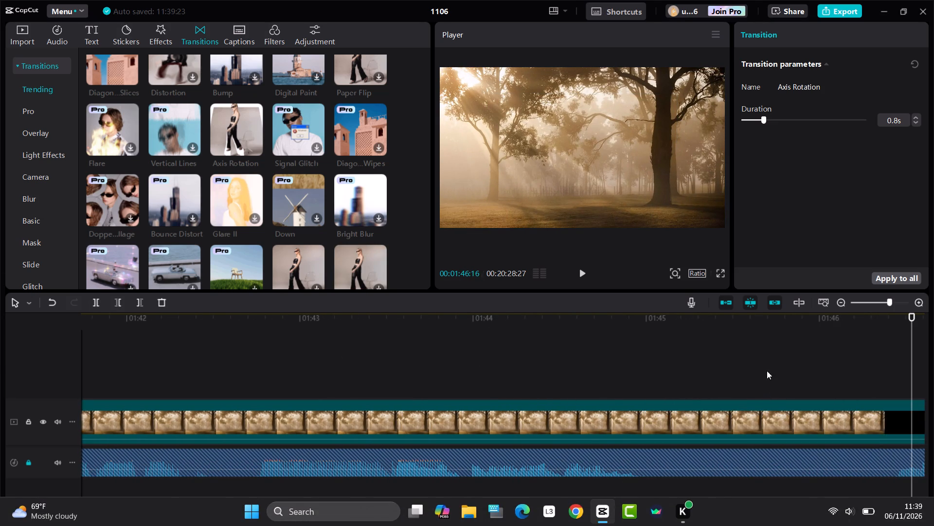
click(648, 321)
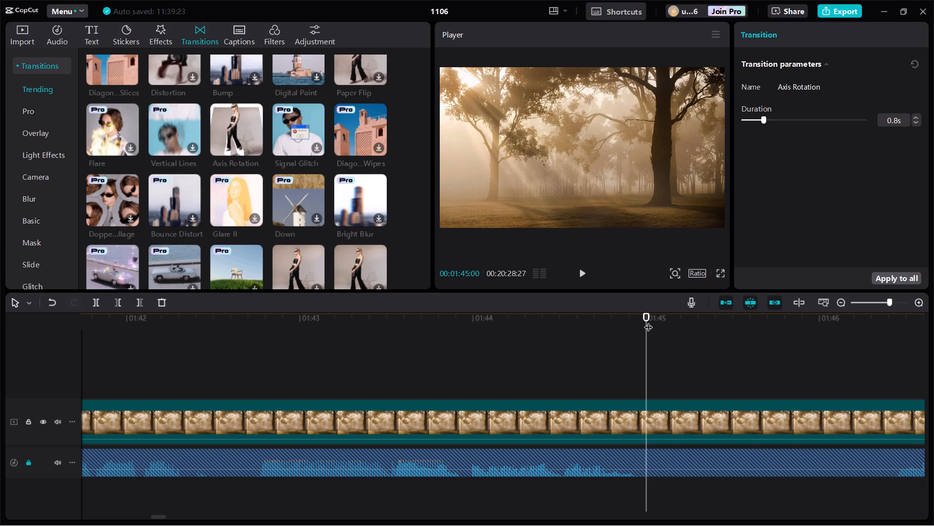
double_click(843, 303)
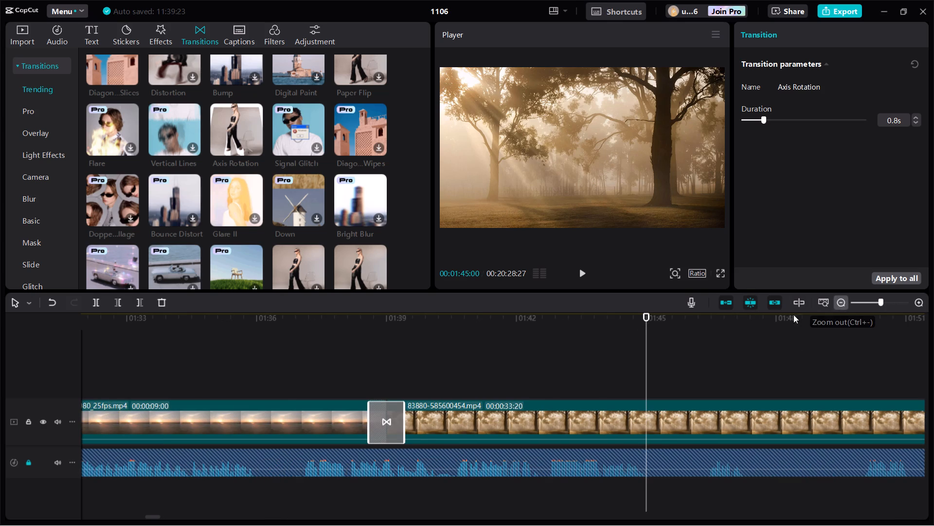
click(388, 357)
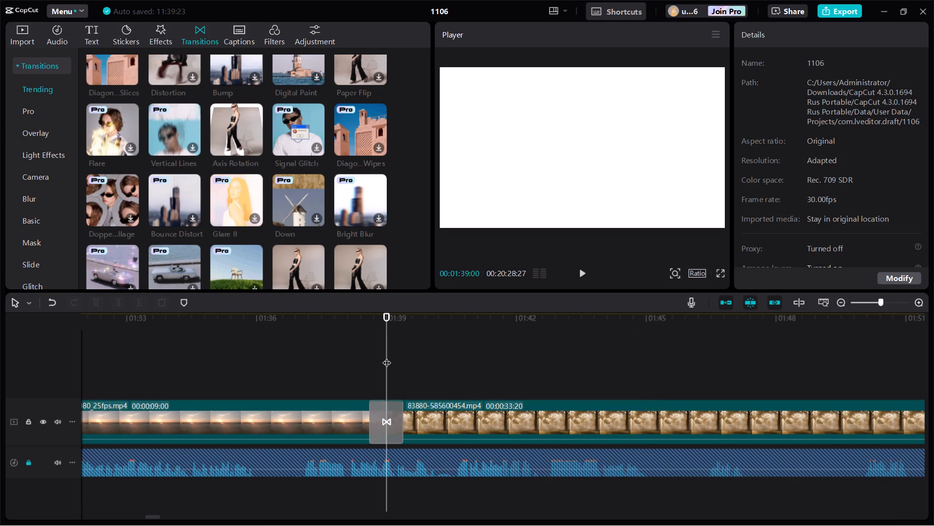
click(647, 319)
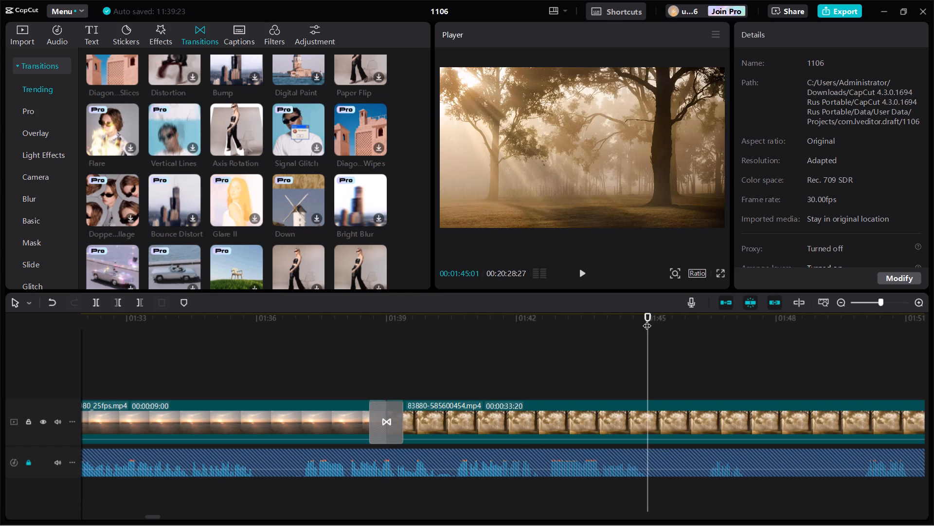
double_click(918, 300)
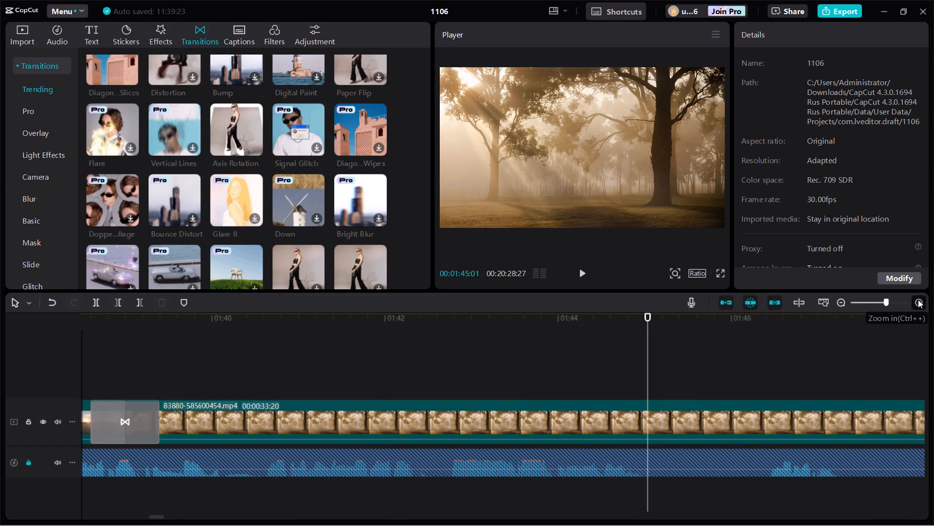
click(682, 356)
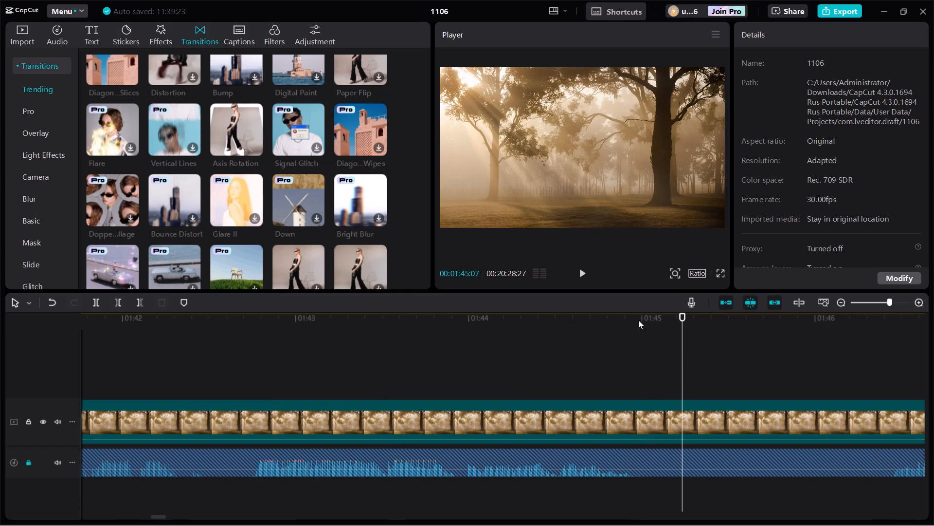
click(642, 318)
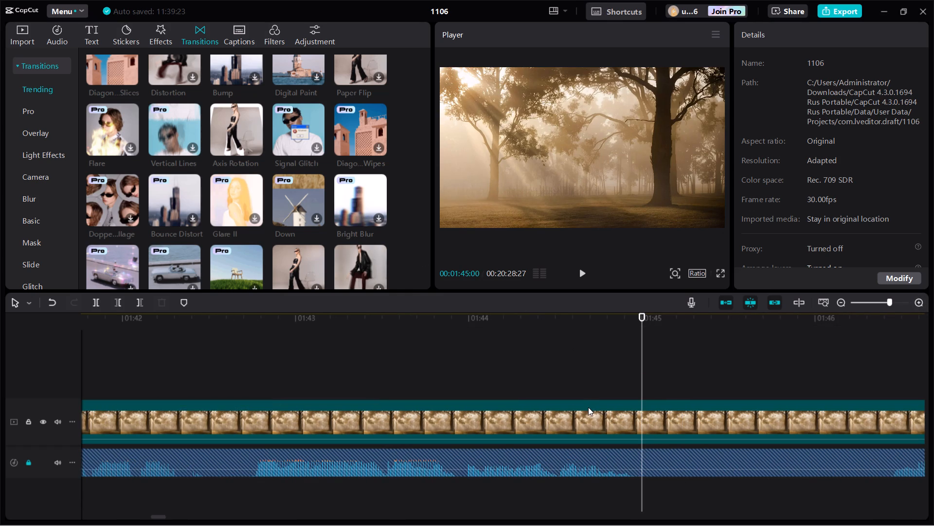
click(586, 407)
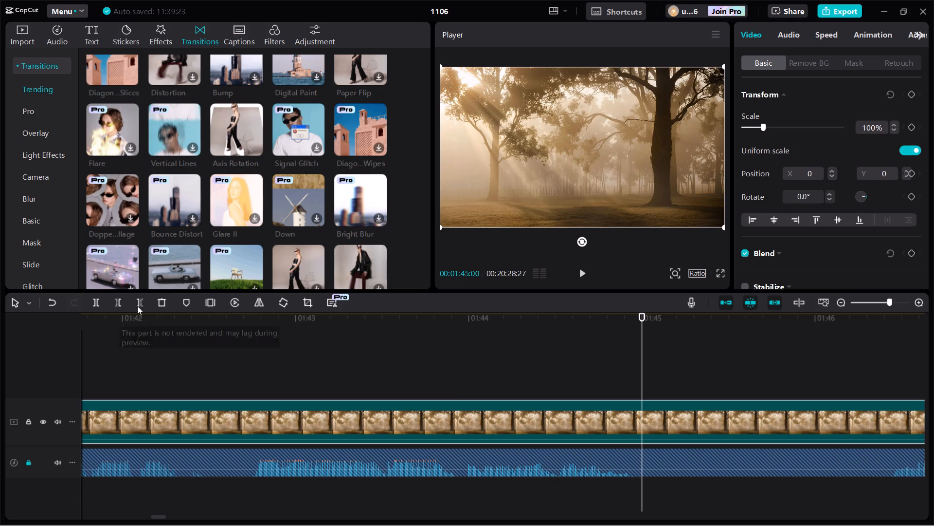
click(139, 305)
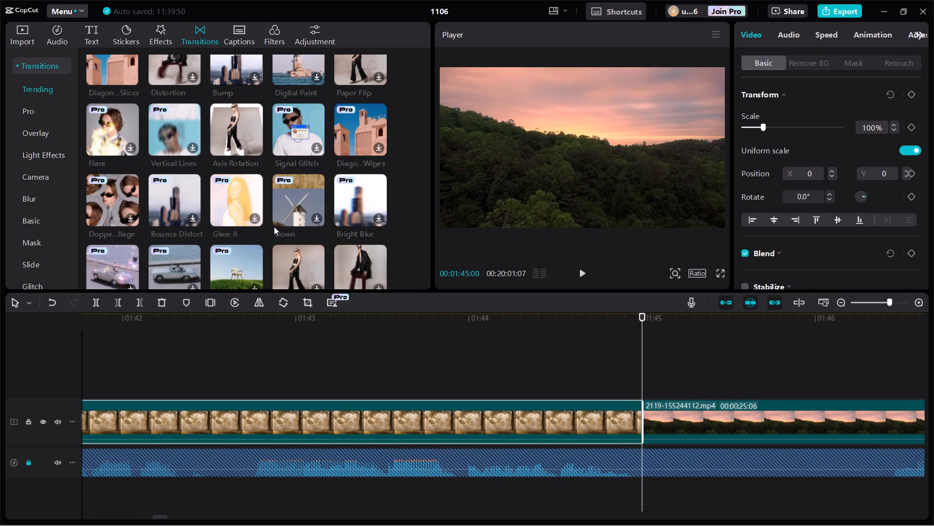
scroll(281, 209, down, 3)
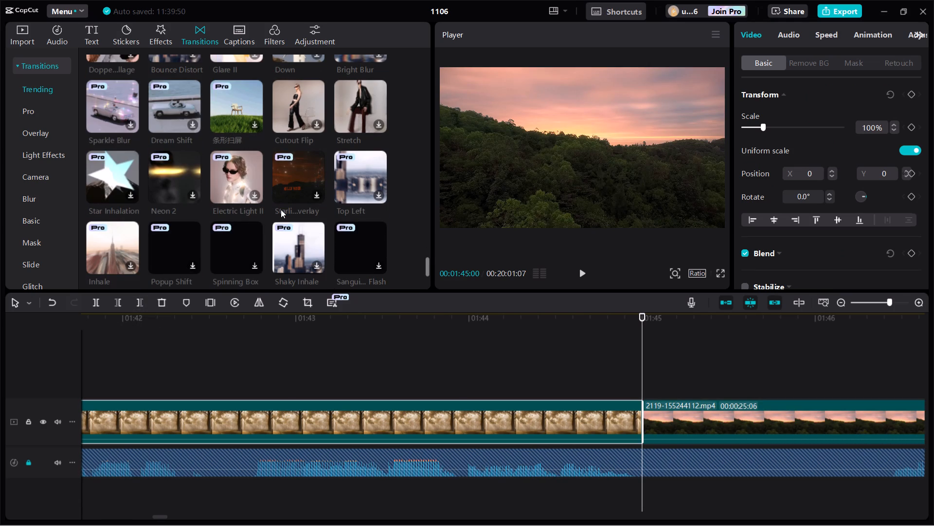
scroll(281, 209, down, 1)
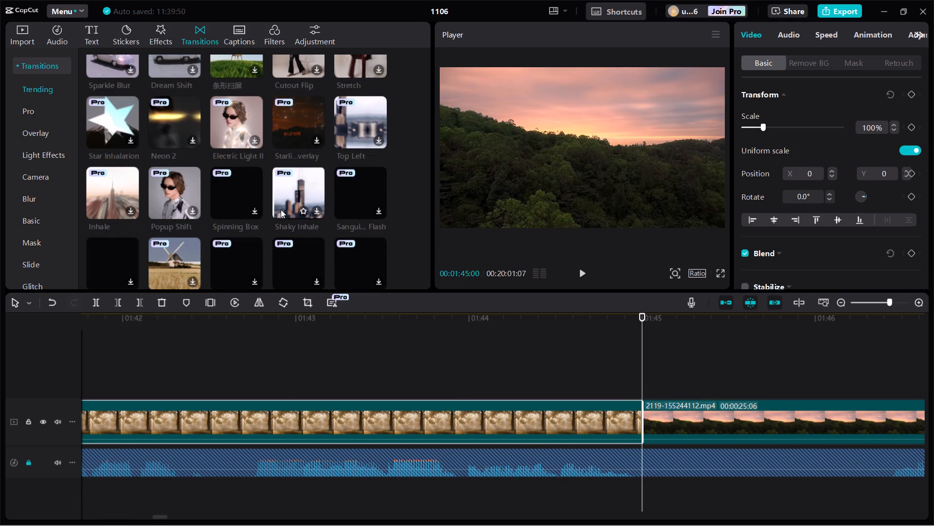
scroll(281, 209, down, 1)
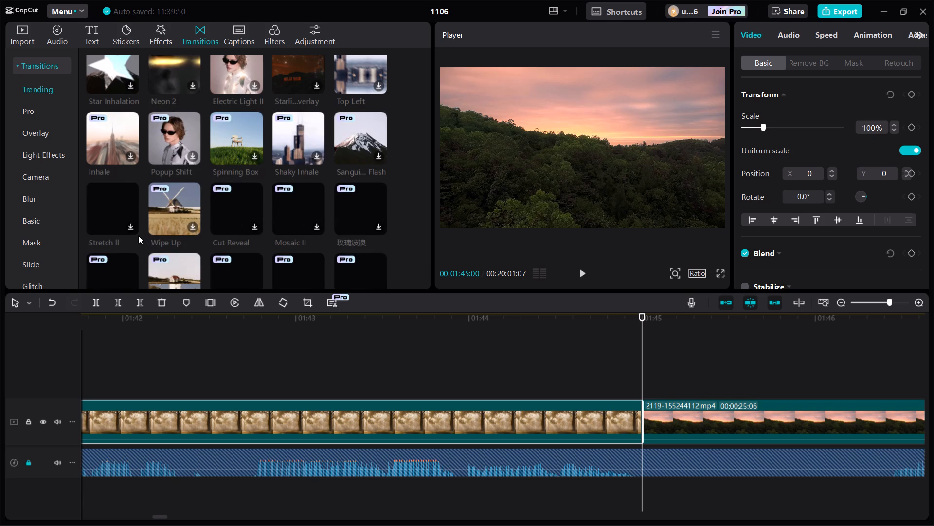
click(131, 226)
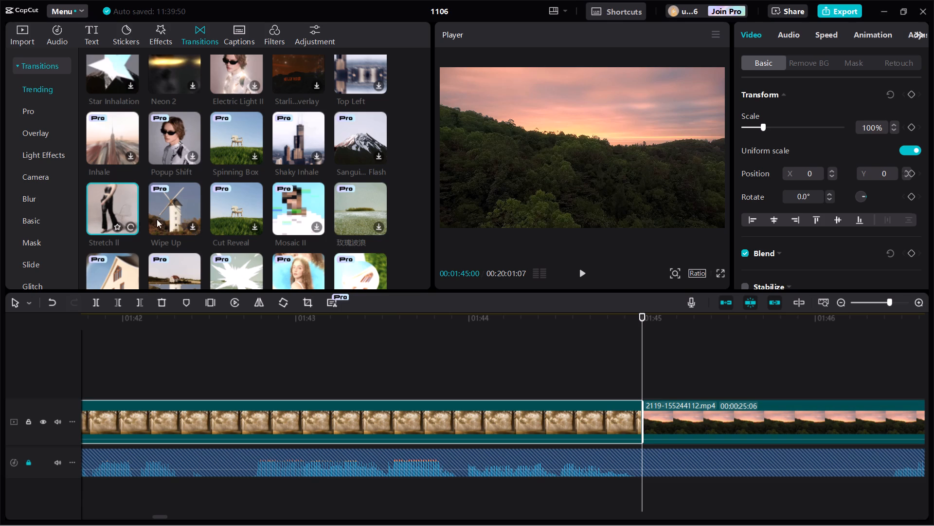
scroll(259, 225, down, 1)
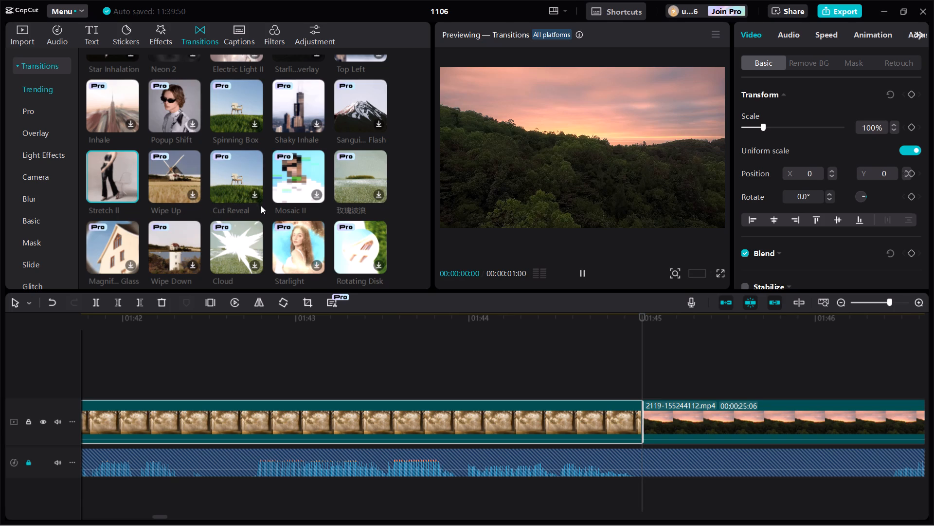
click(129, 192)
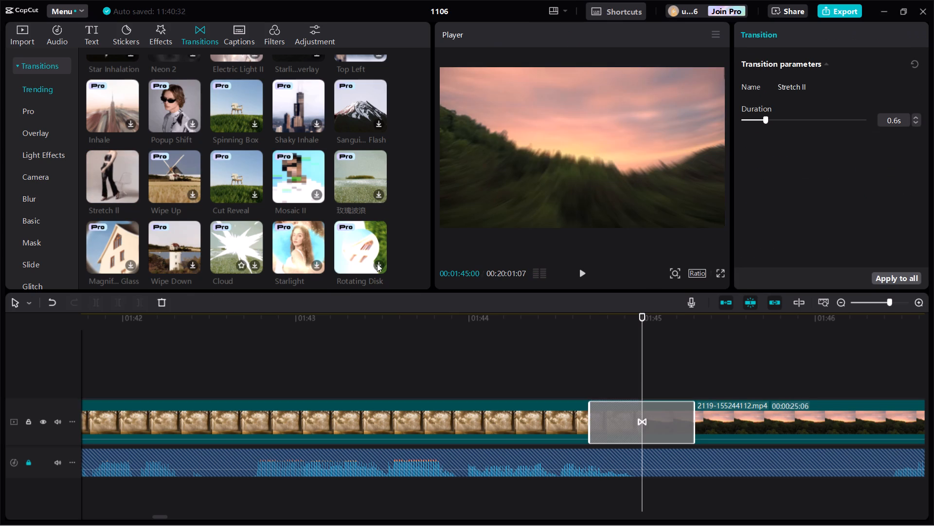
drag(642, 367, 933, 343)
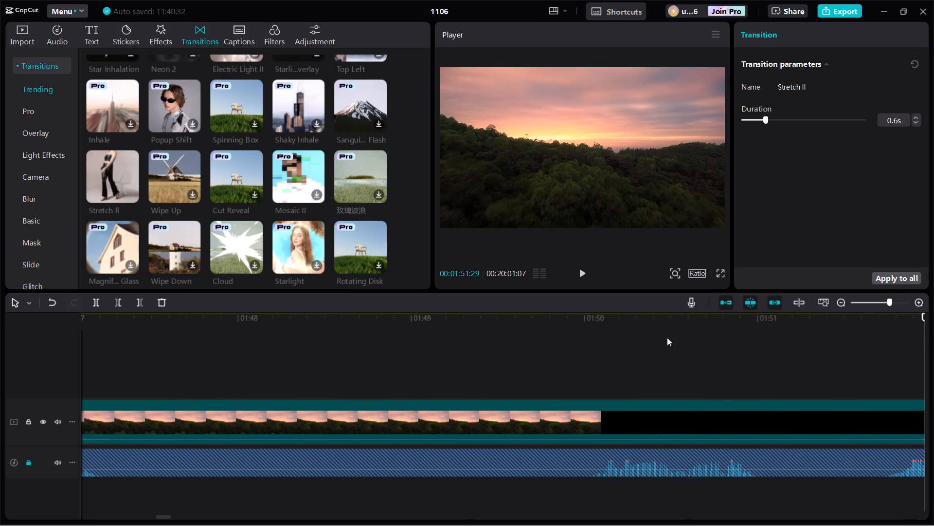
drag(924, 353, 931, 350)
click(627, 326)
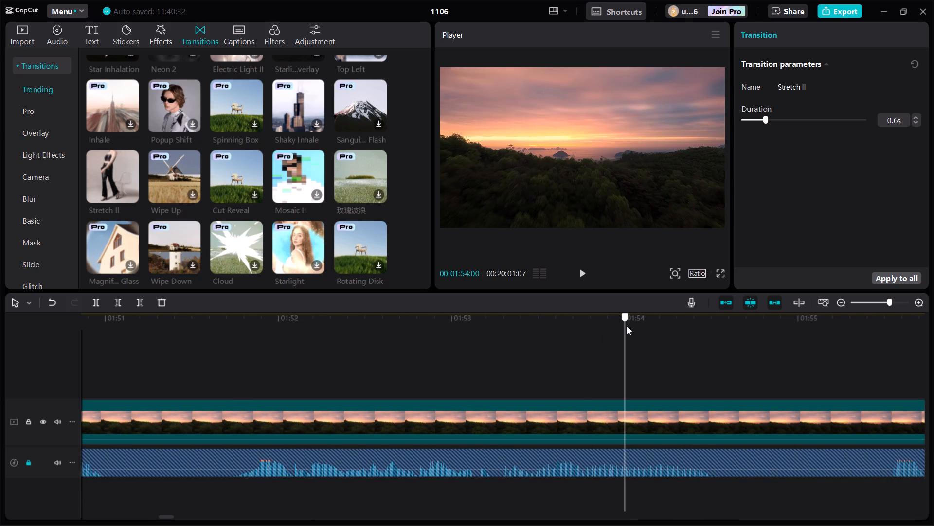
click(649, 413)
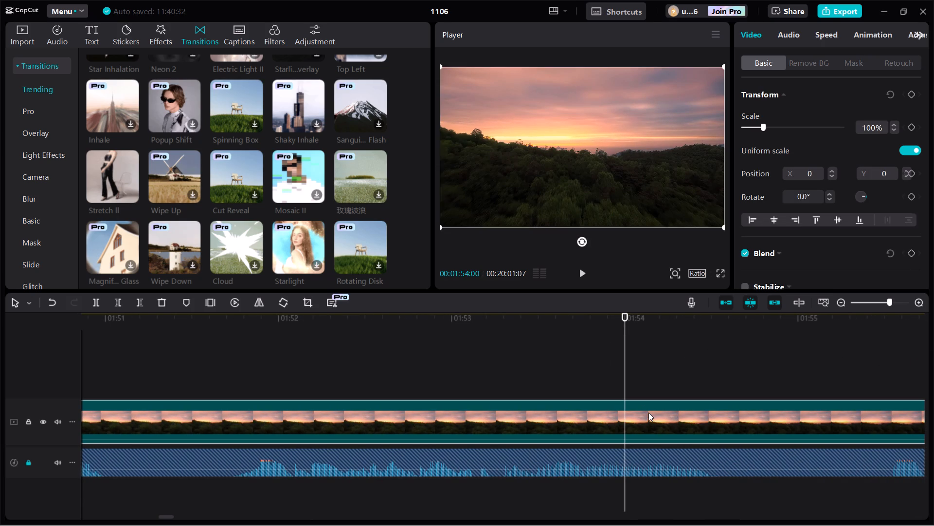
click(644, 417)
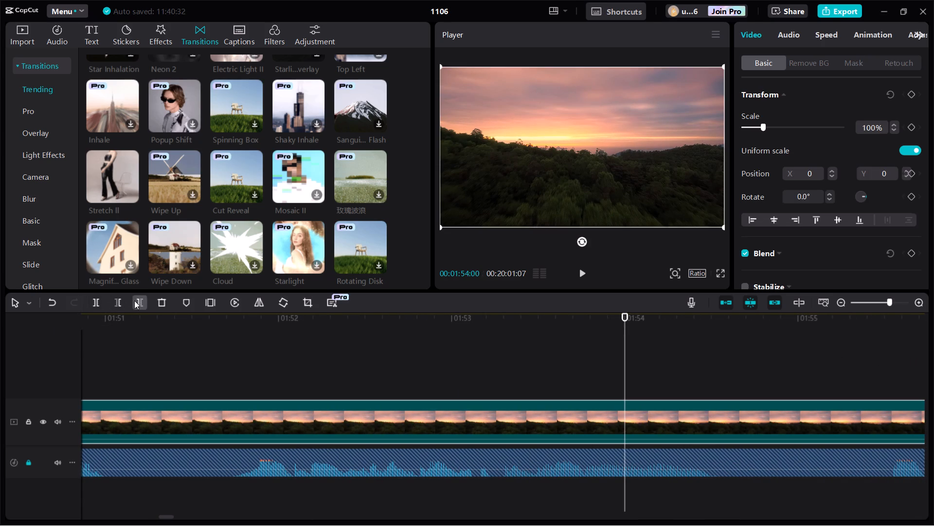
click(135, 300)
scroll(230, 197, down, 1)
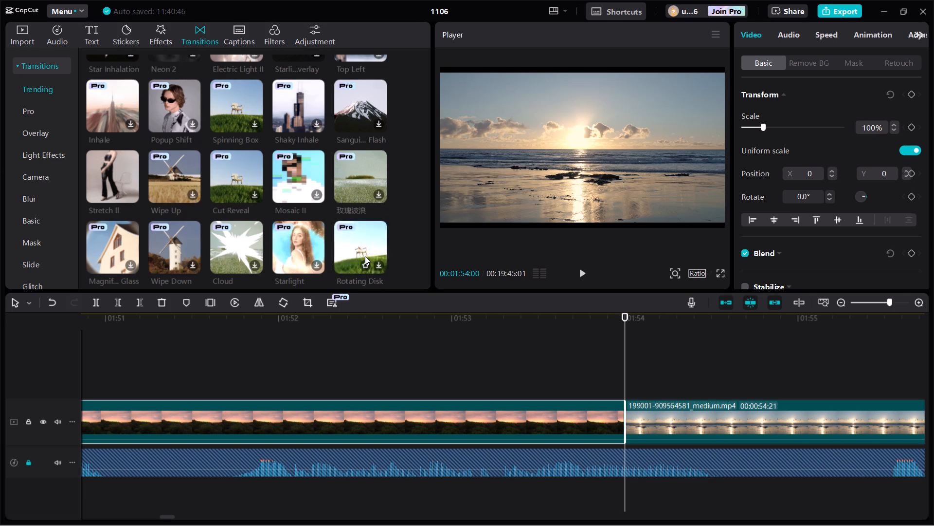
scroll(270, 198, down, 1)
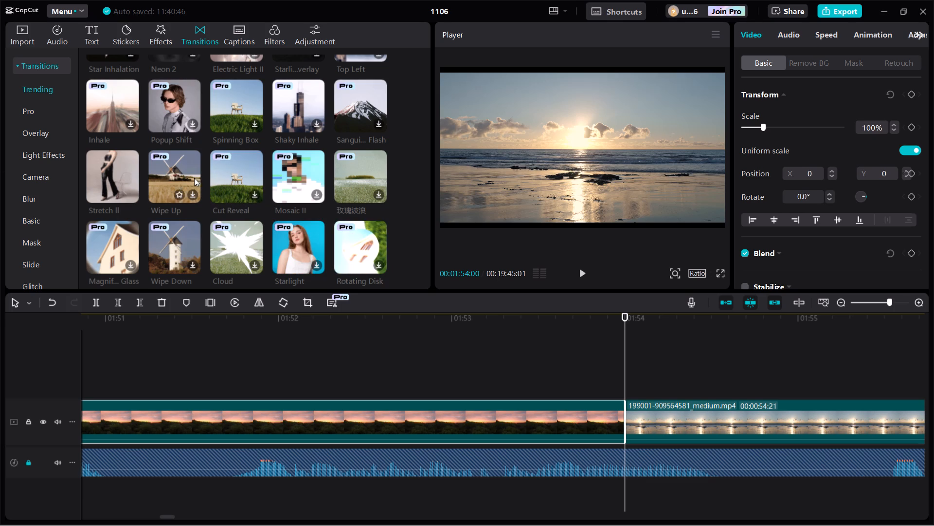
scroll(127, 167, down, 2)
scroll(365, 203, down, 2)
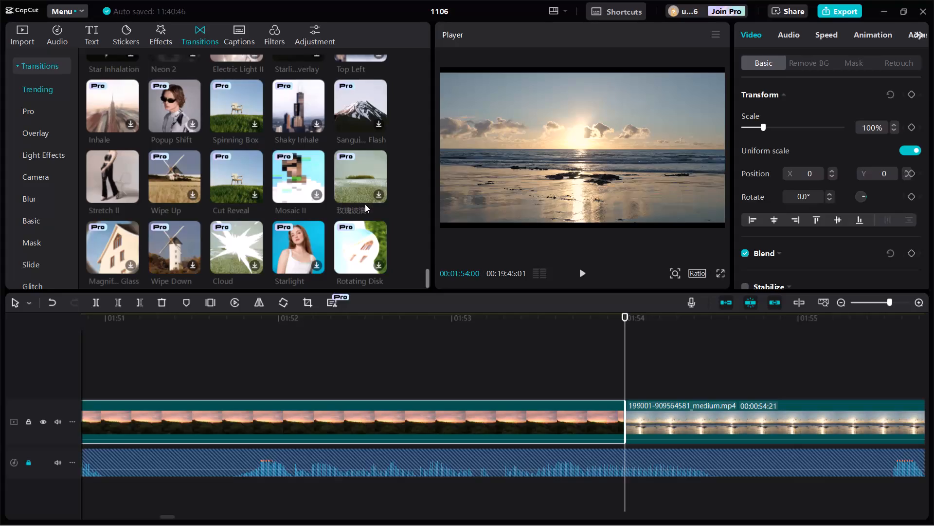
scroll(364, 212, down, 10)
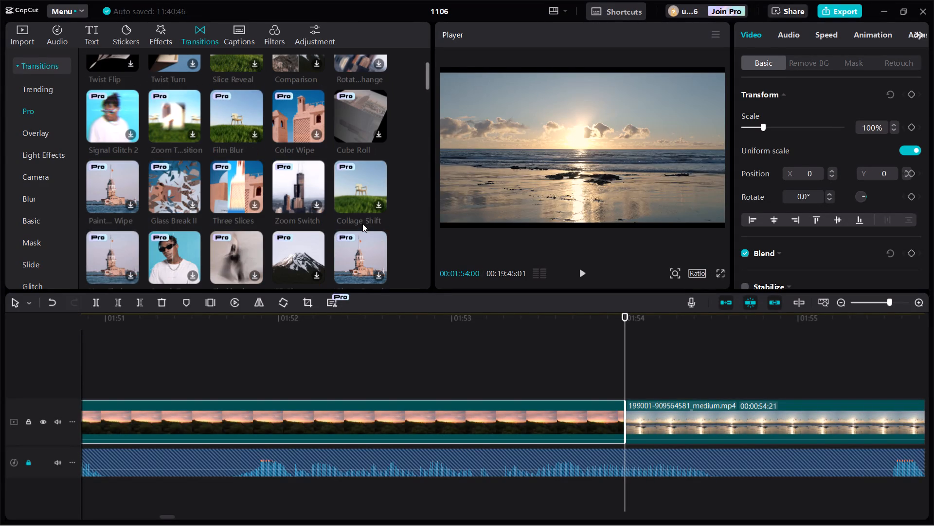
scroll(363, 221, down, 6)
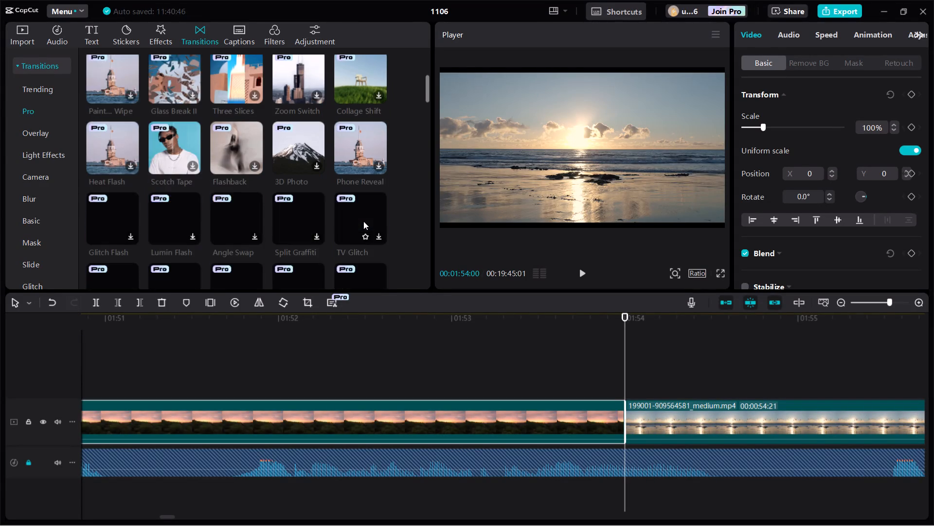
scroll(208, 225, up, 1)
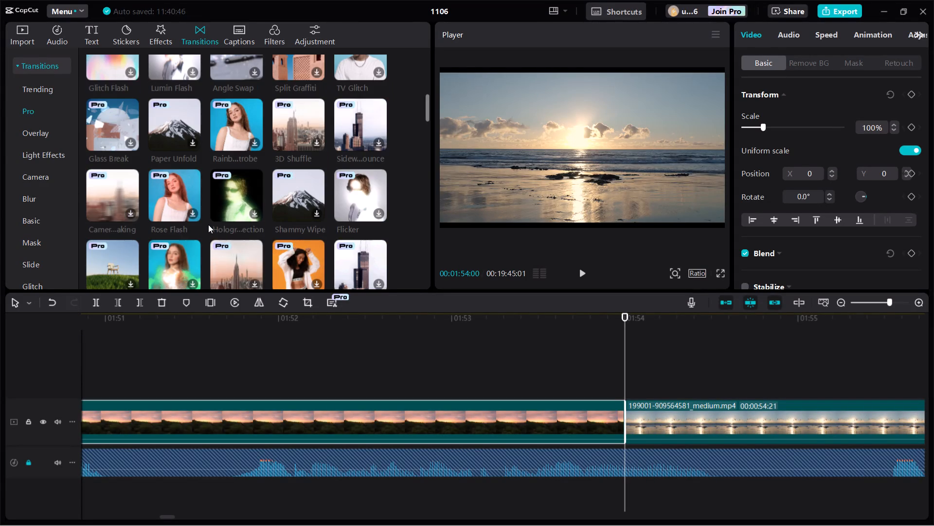
scroll(216, 215, down, 1)
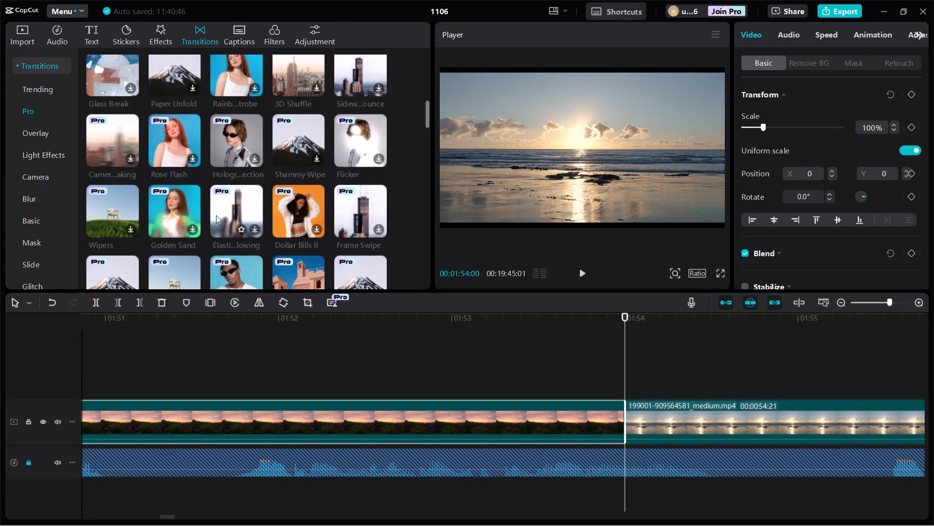
scroll(216, 215, down, 2)
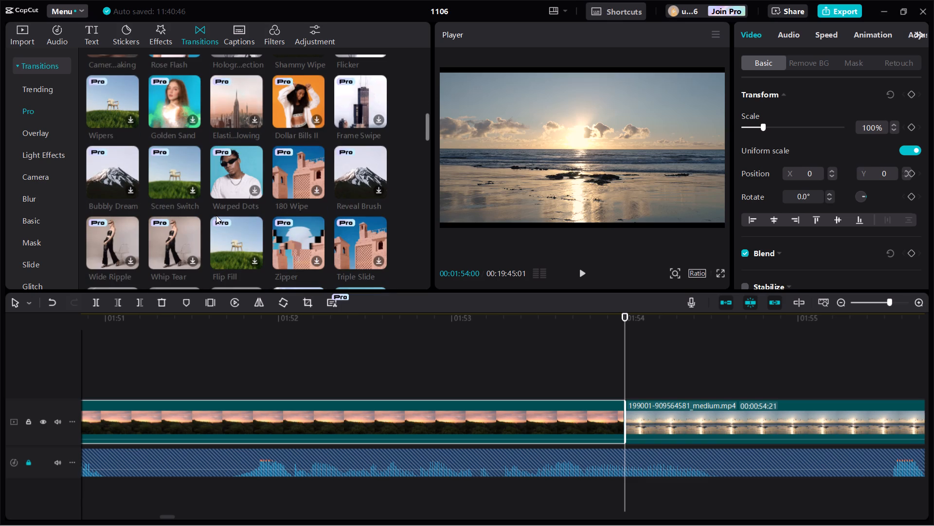
scroll(216, 215, down, 3)
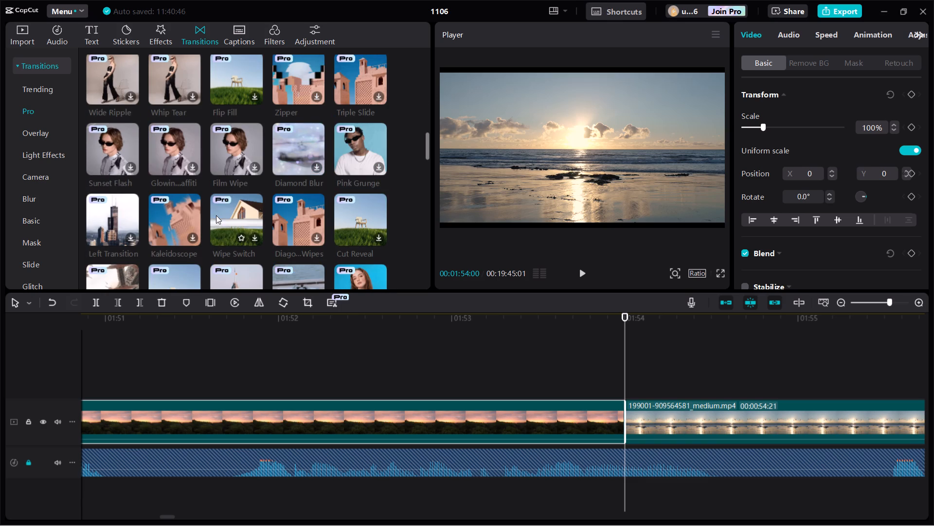
scroll(216, 215, down, 2)
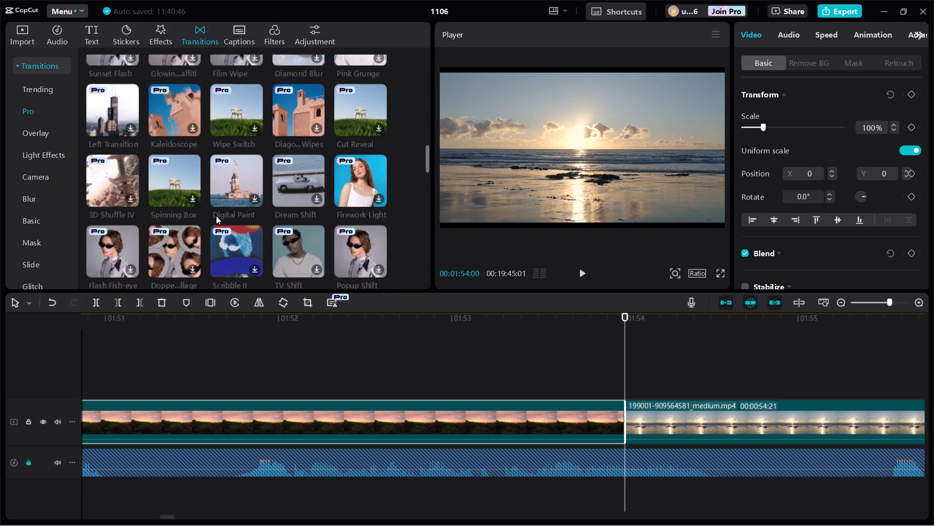
scroll(216, 216, down, 2)
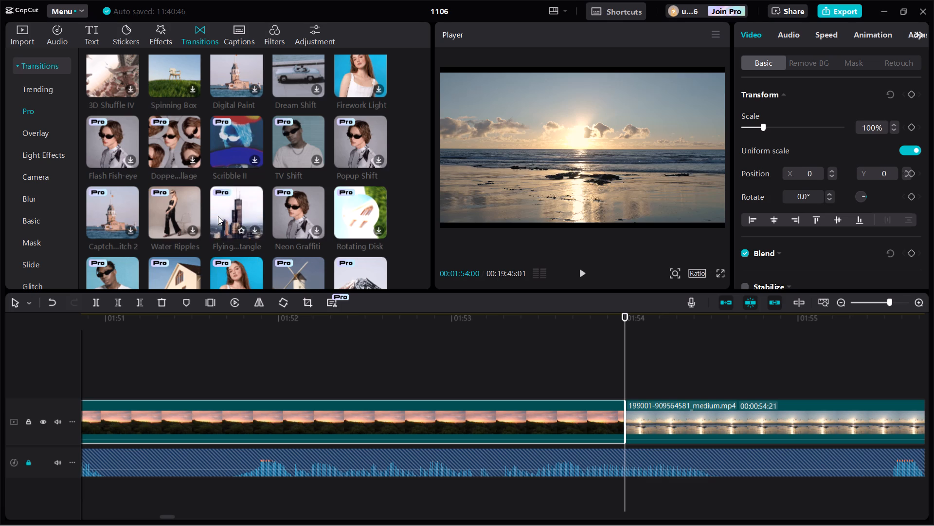
scroll(205, 186, down, 1)
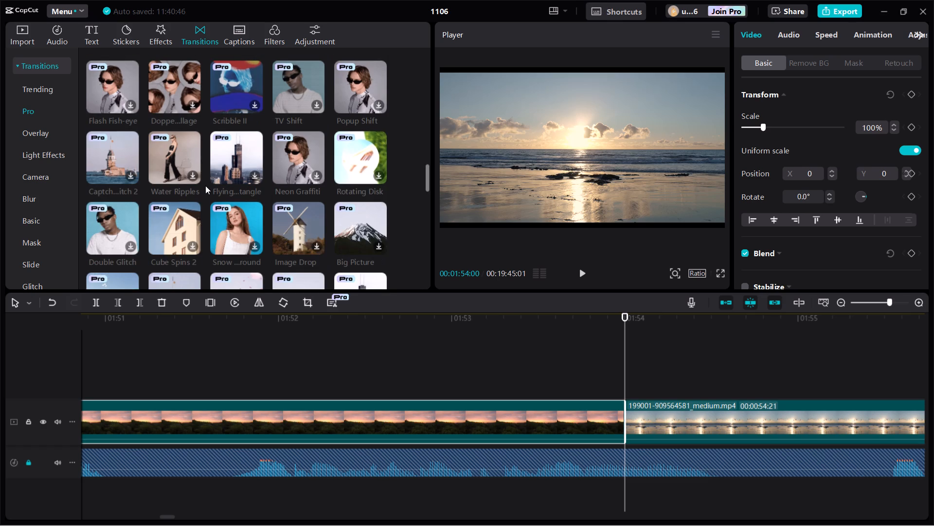
scroll(205, 186, down, 4)
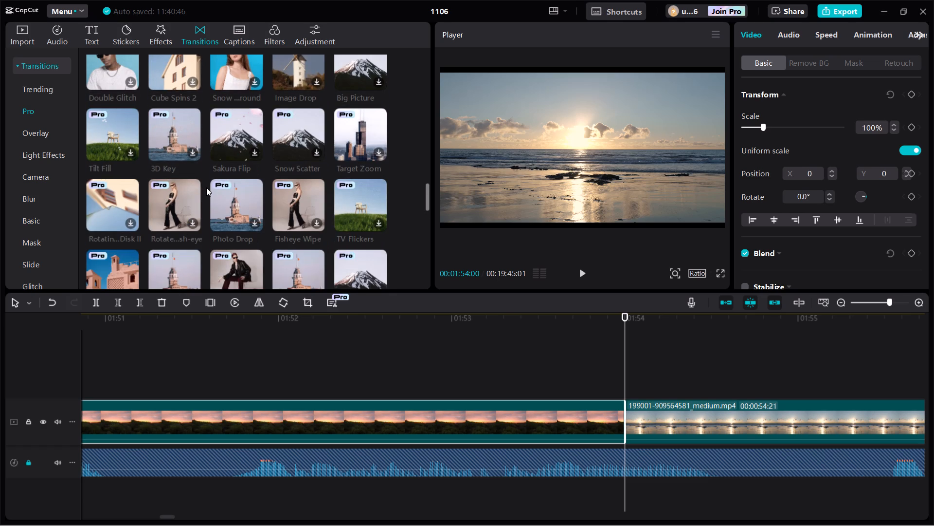
scroll(206, 188, down, 2)
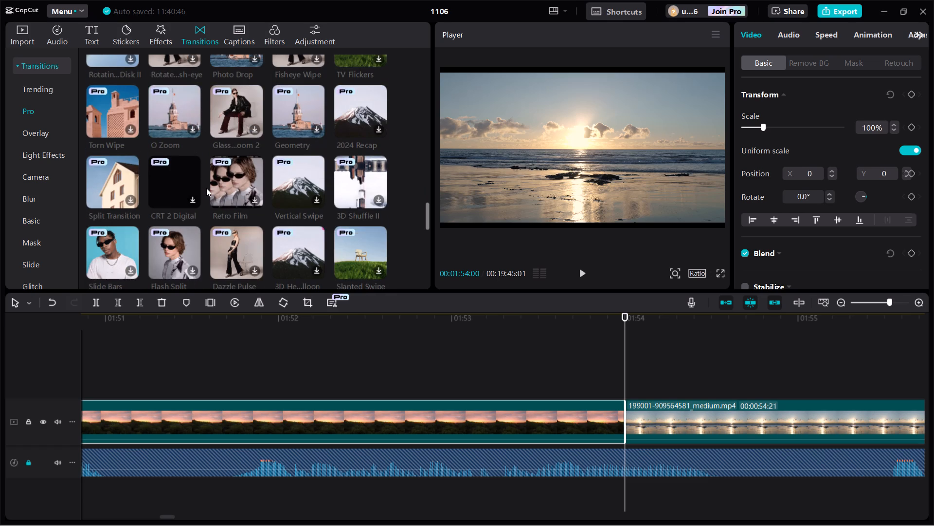
scroll(206, 188, down, 3)
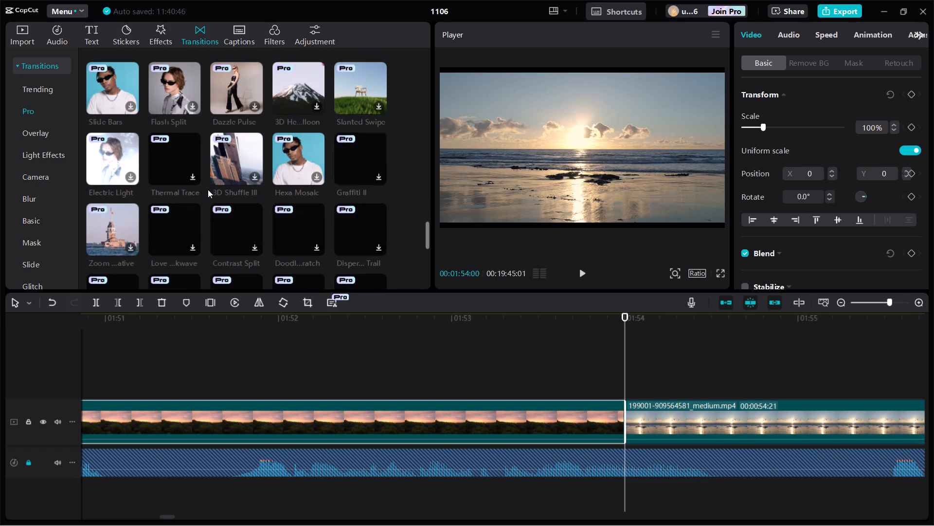
scroll(208, 189, down, 2)
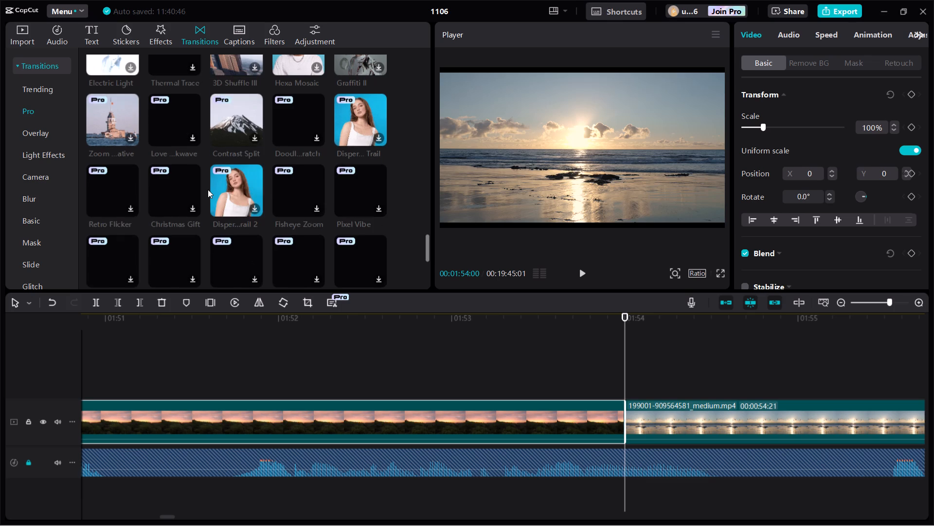
scroll(208, 189, down, 1)
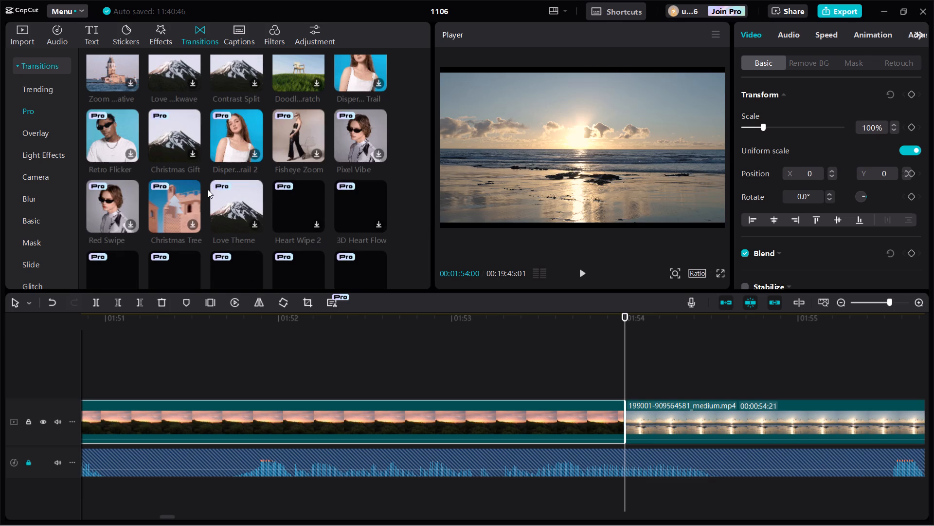
scroll(244, 222, down, 1)
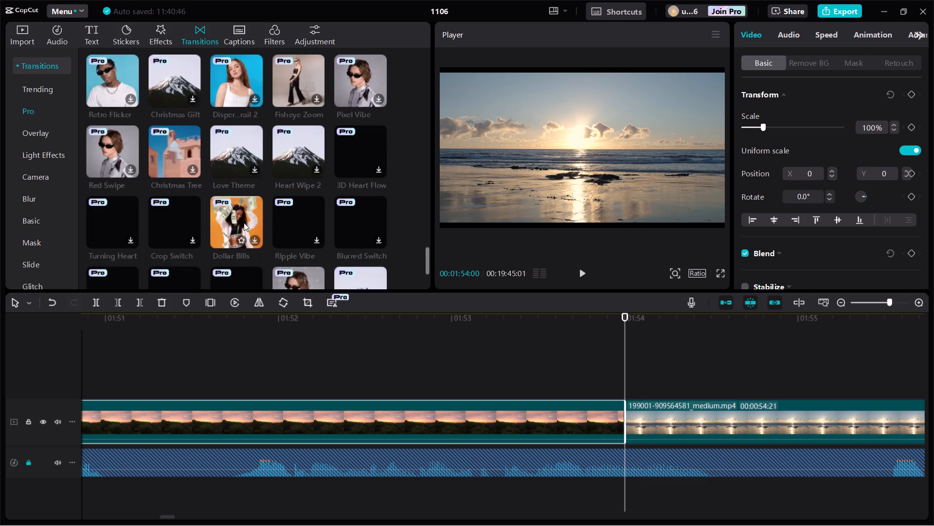
scroll(245, 223, down, 1)
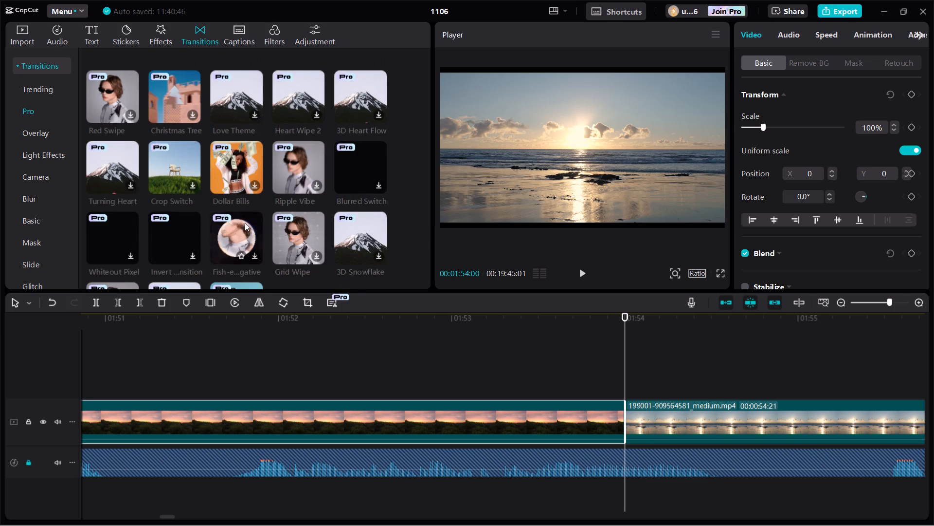
click(28, 86)
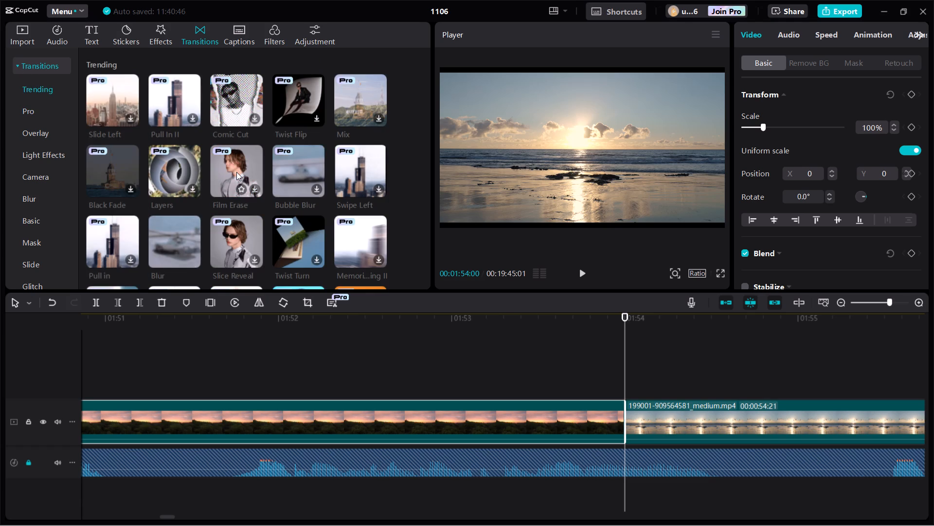
scroll(236, 172, down, 1)
click(18, 64)
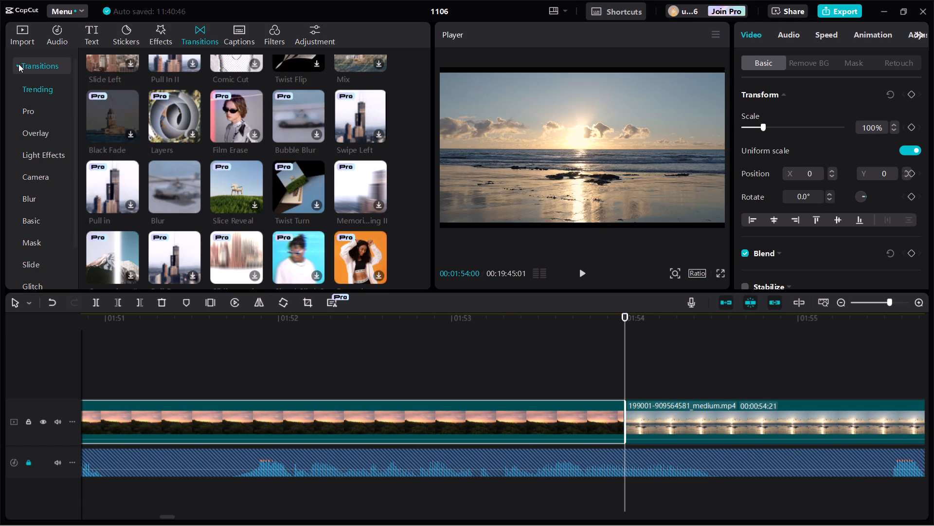
click(18, 64)
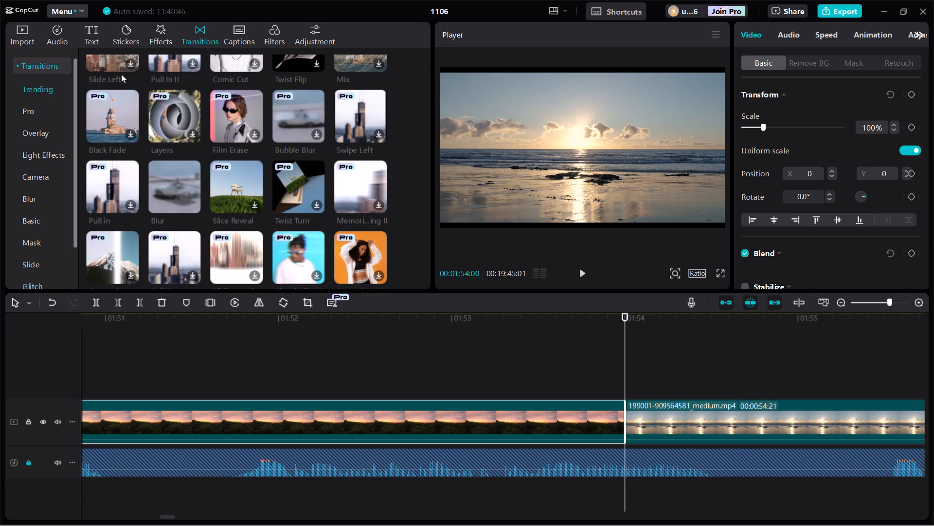
Browse the Trending video effects for something suitable at the 00:01:54:00 cut.
click(157, 36)
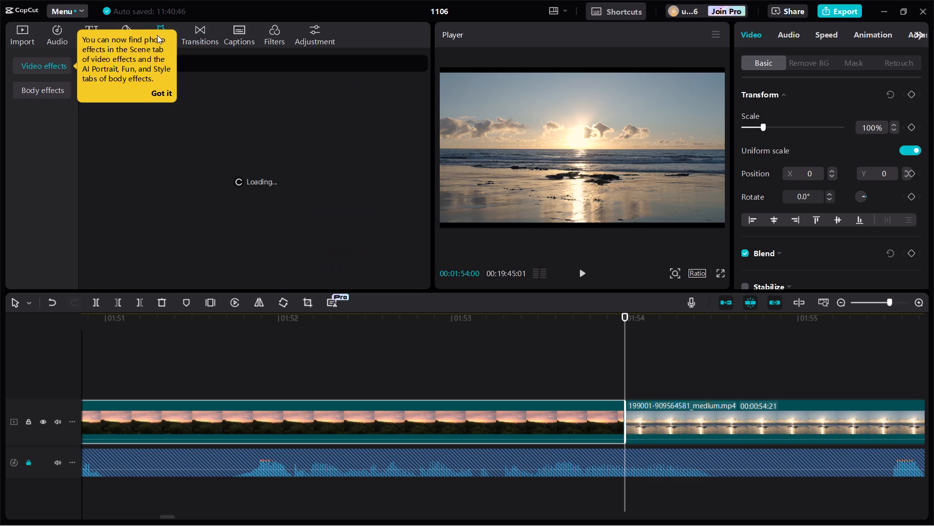
click(159, 91)
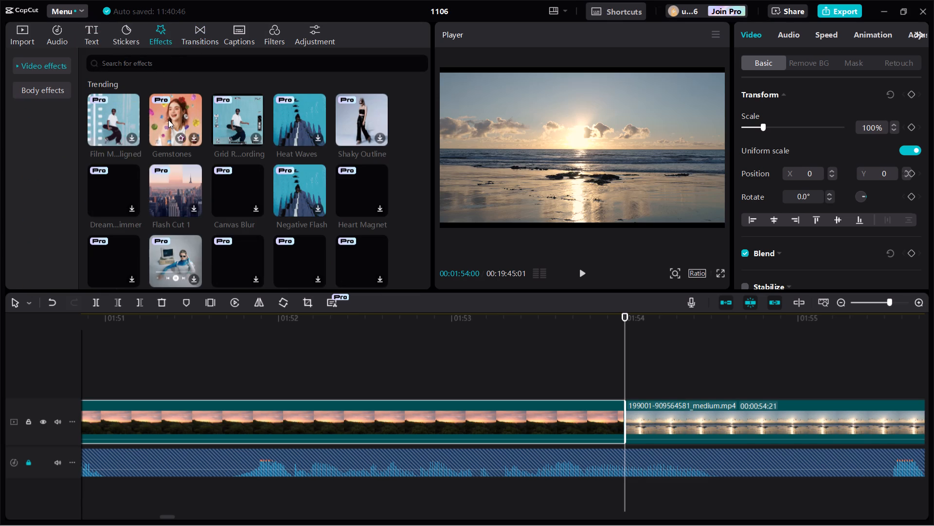
scroll(222, 175, down, 2)
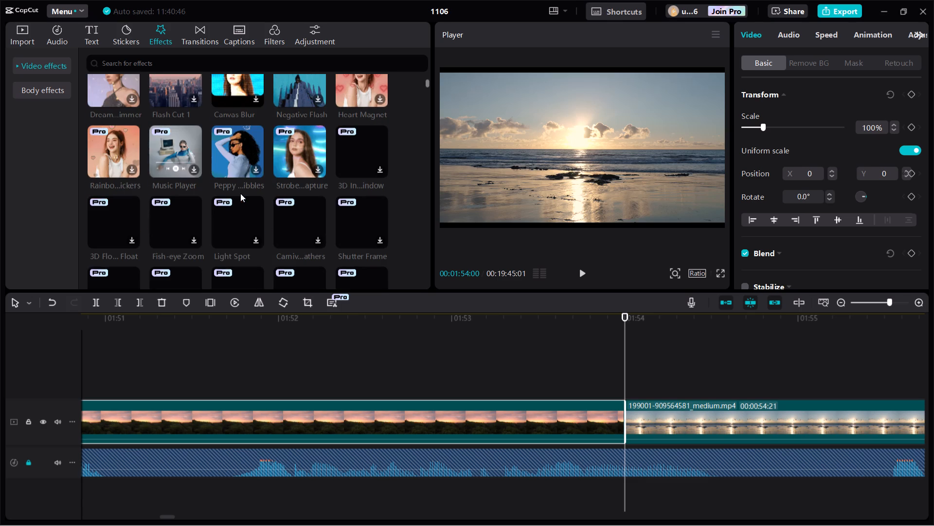
scroll(265, 191, down, 2)
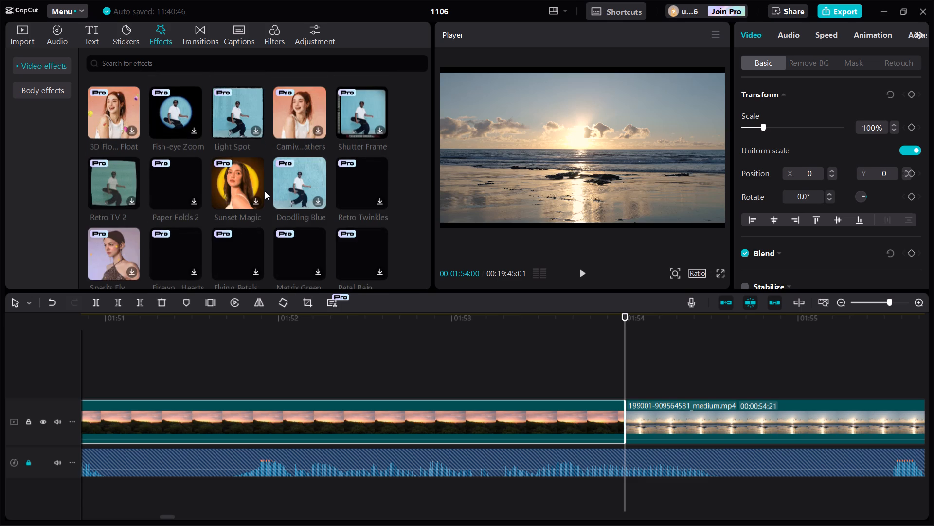
scroll(265, 191, down, 3)
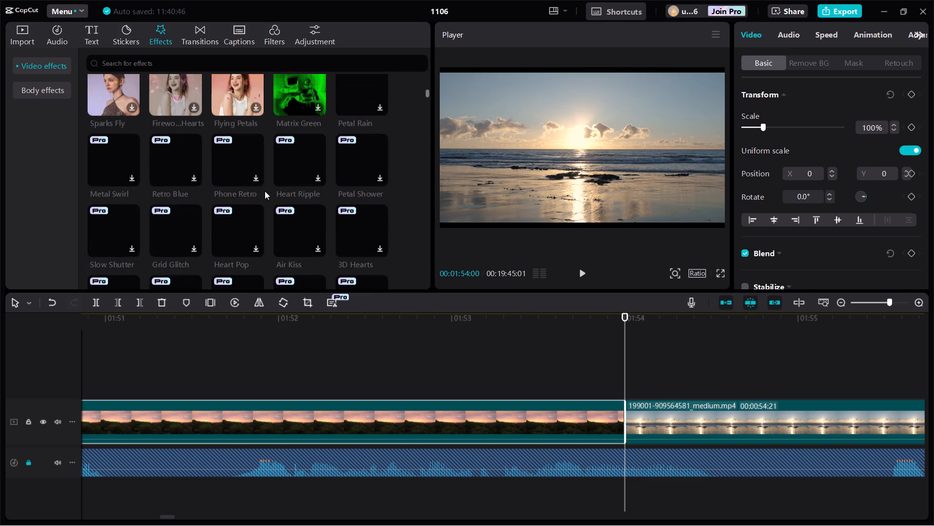
scroll(265, 191, down, 1)
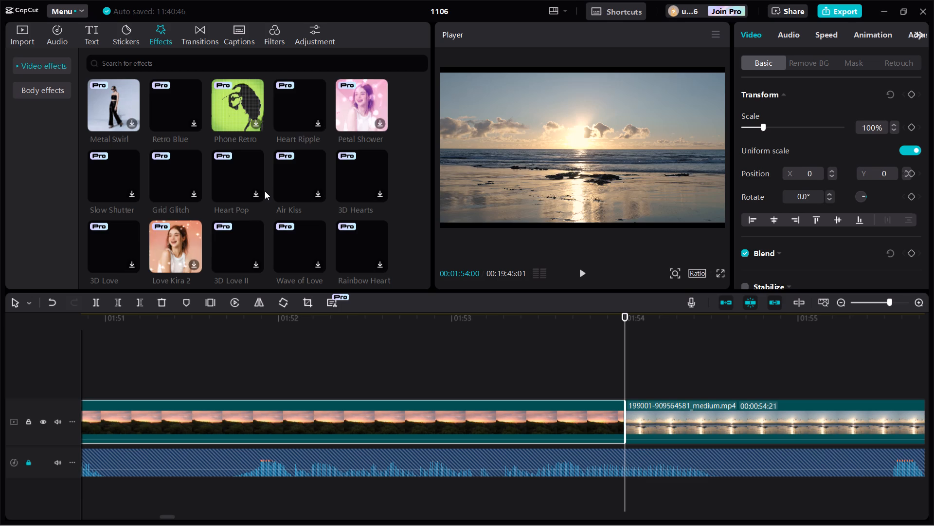
click(194, 34)
scroll(216, 142, up, 4)
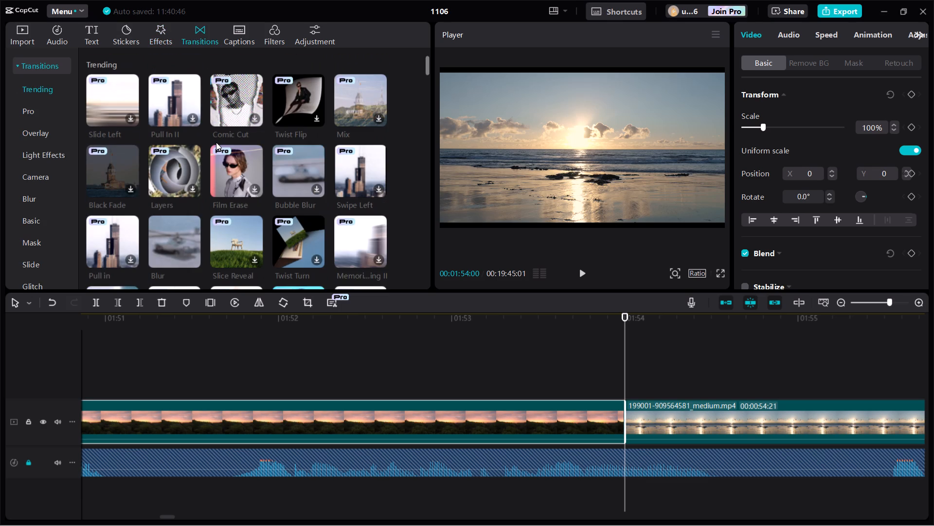
scroll(216, 142, up, 3)
scroll(216, 142, down, 1)
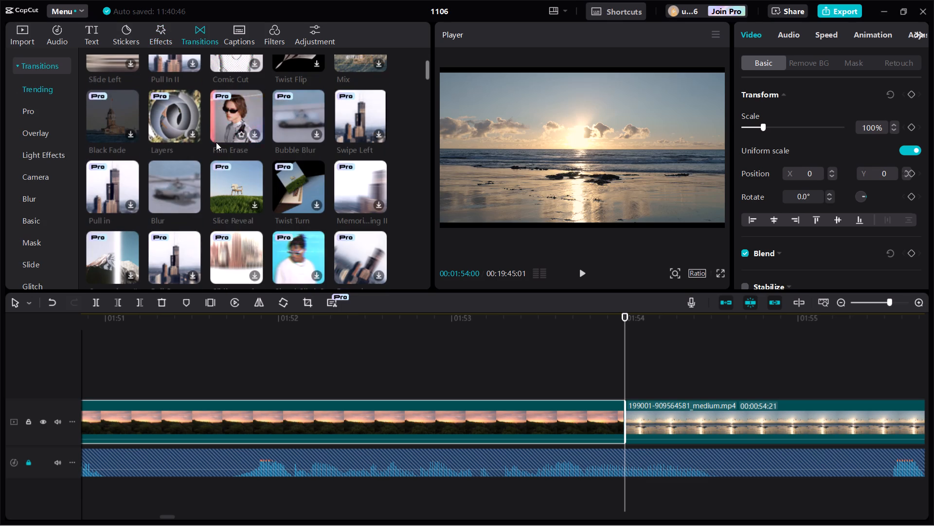
scroll(216, 143, down, 1)
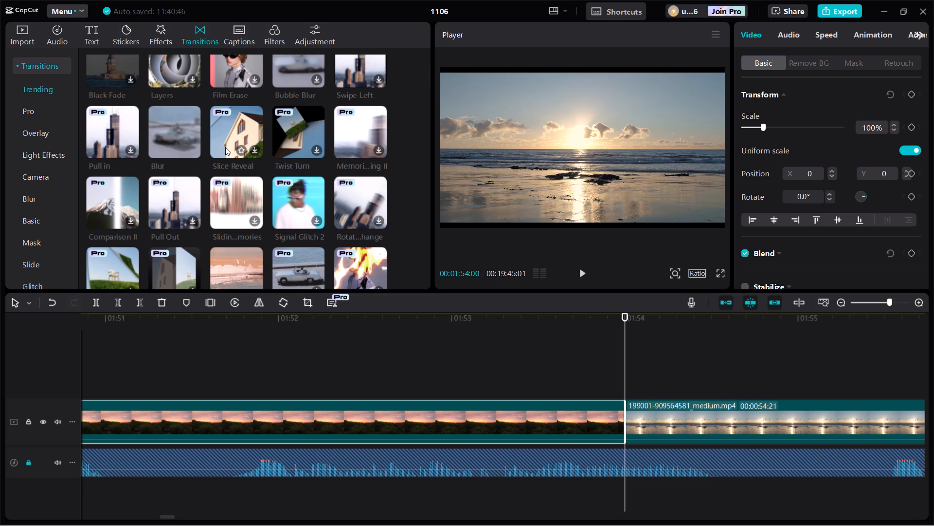
click(192, 150)
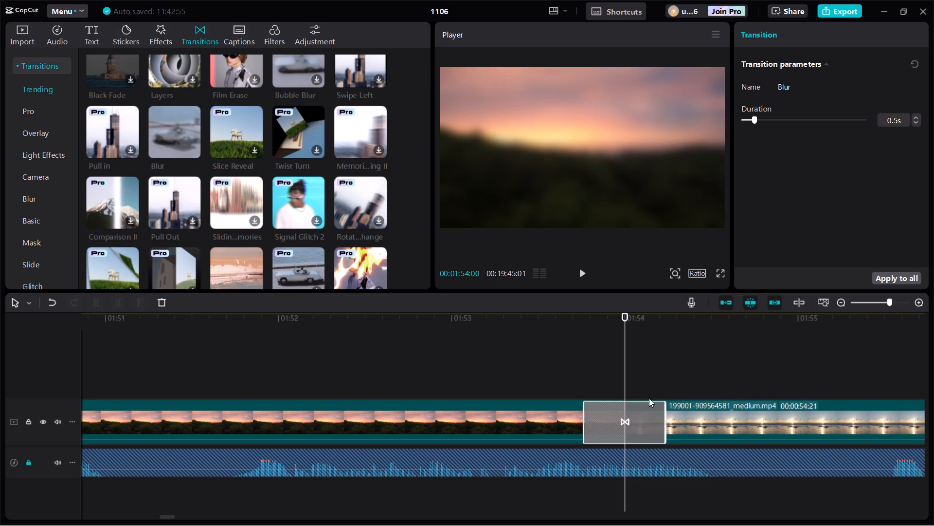
drag(625, 366, 932, 363)
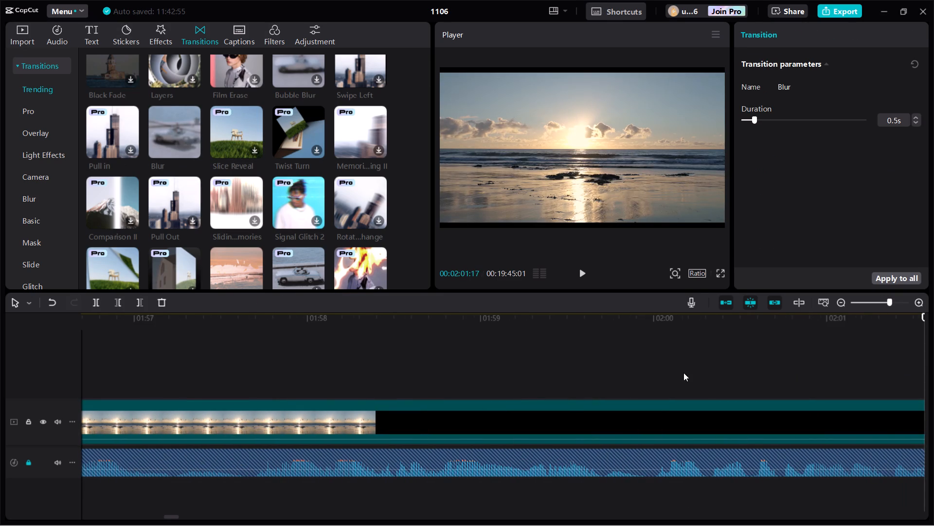
click(656, 323)
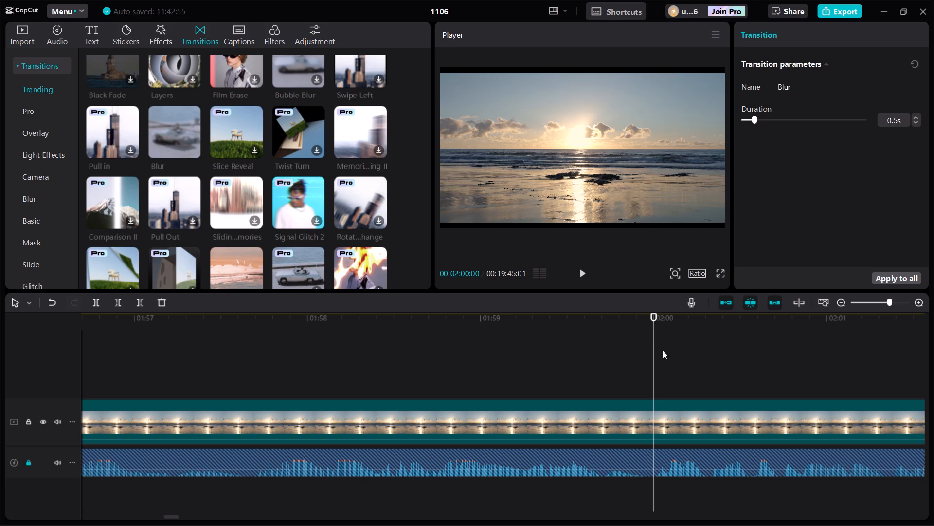
click(693, 417)
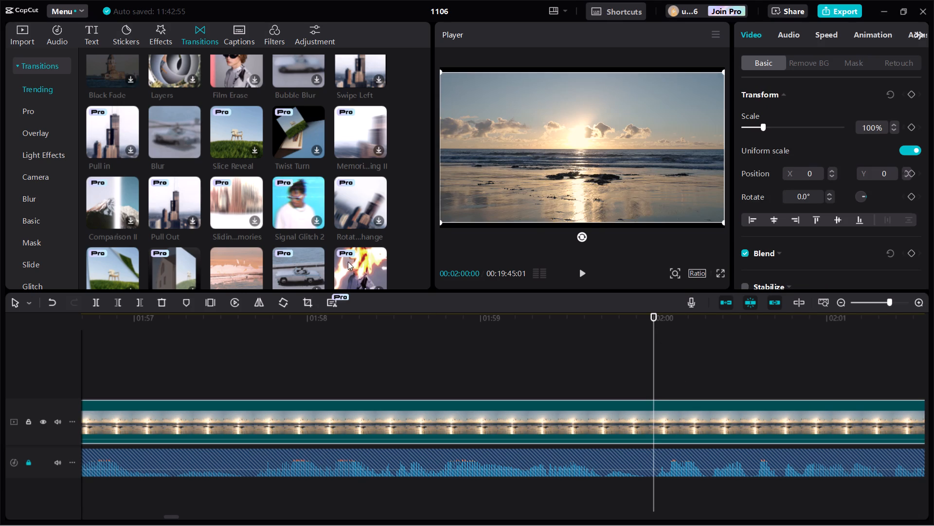
click(137, 304)
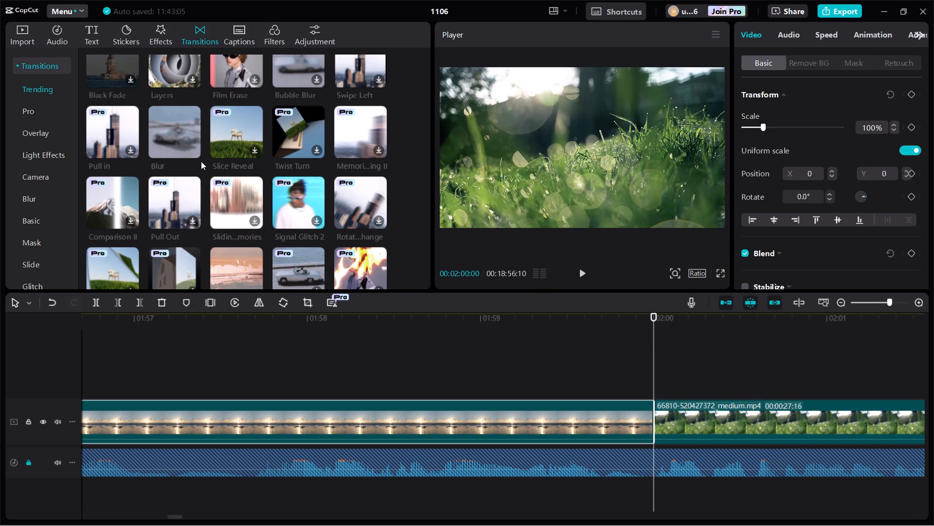
scroll(225, 144, up, 1)
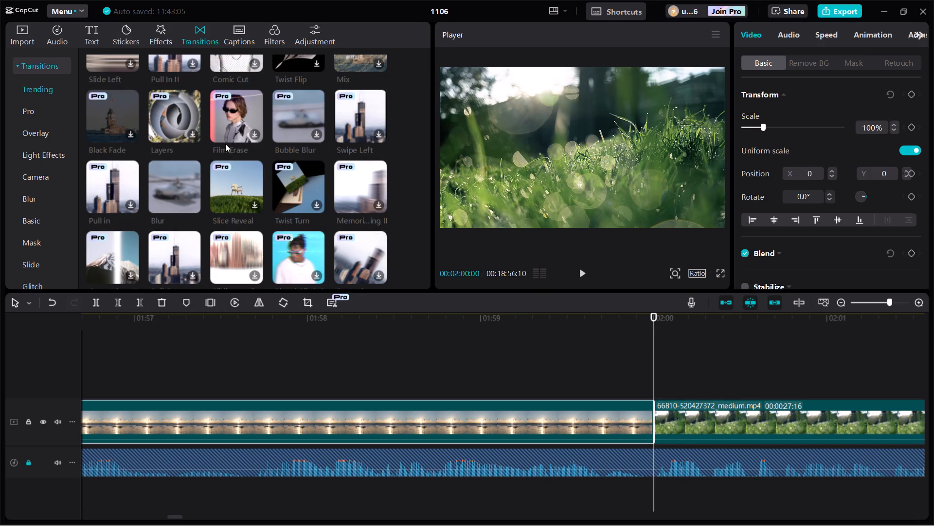
scroll(225, 144, down, 2)
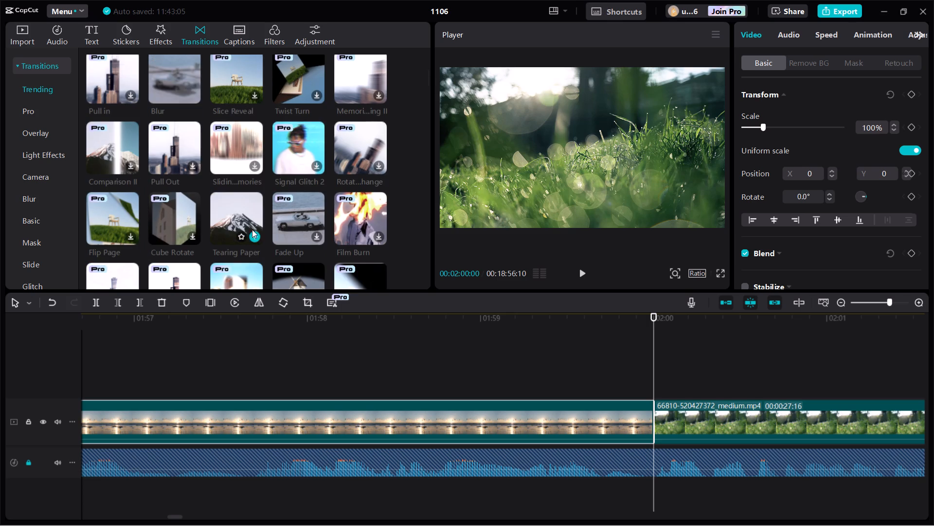
click(256, 234)
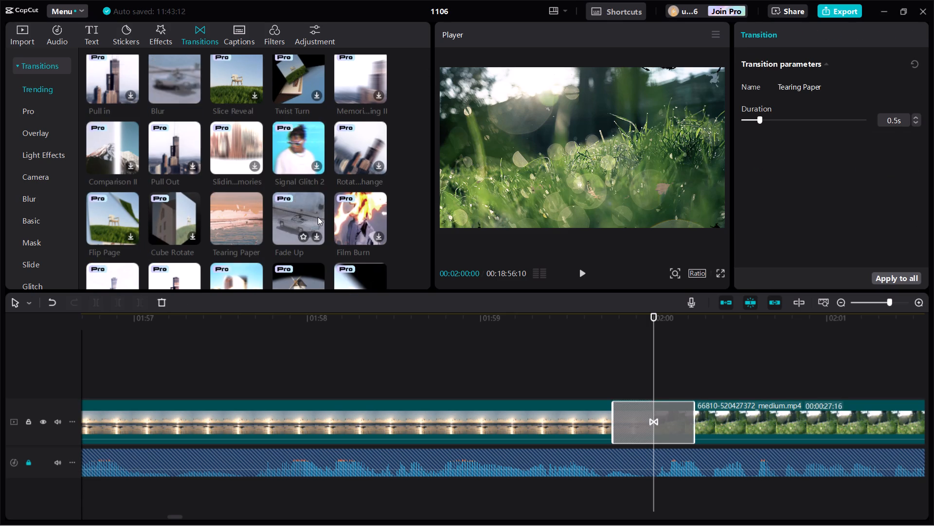
scroll(318, 217, down, 2)
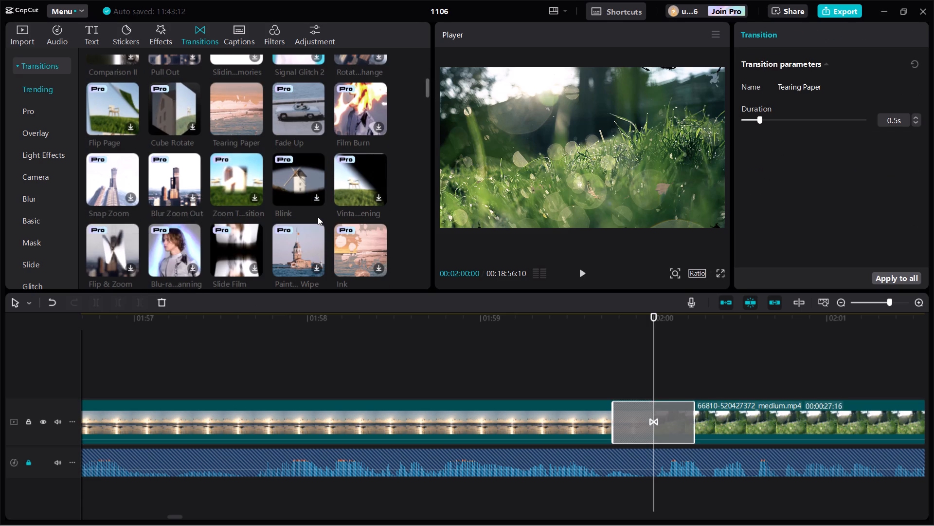
scroll(318, 217, down, 1)
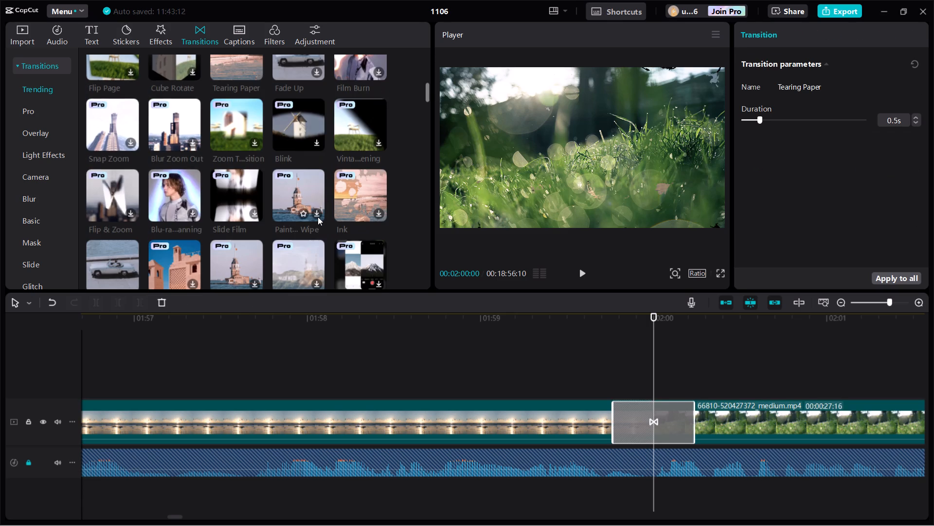
scroll(318, 217, down, 1)
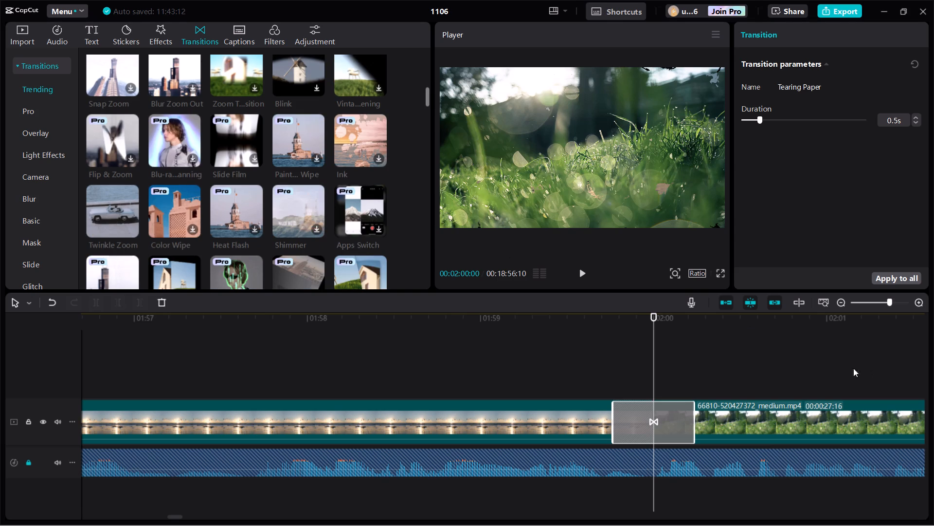
drag(654, 340, 667, 340)
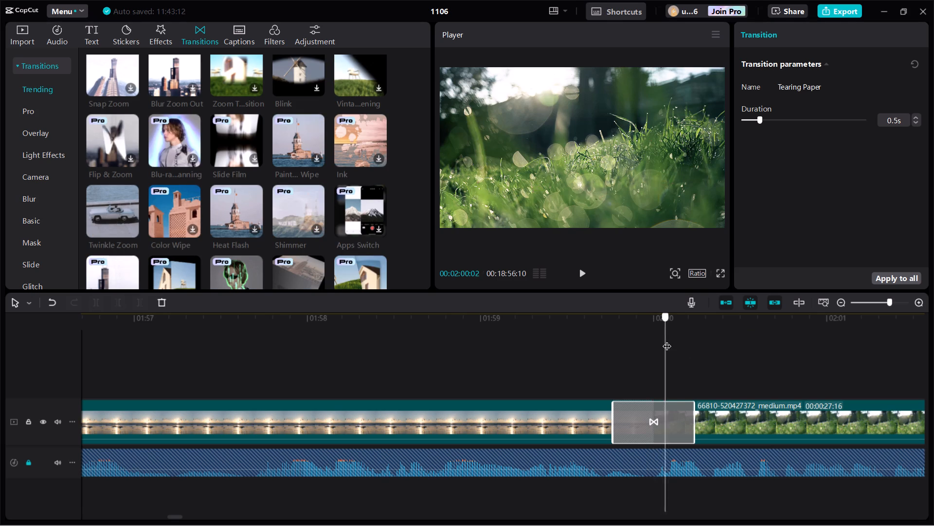
drag(667, 340, 933, 394)
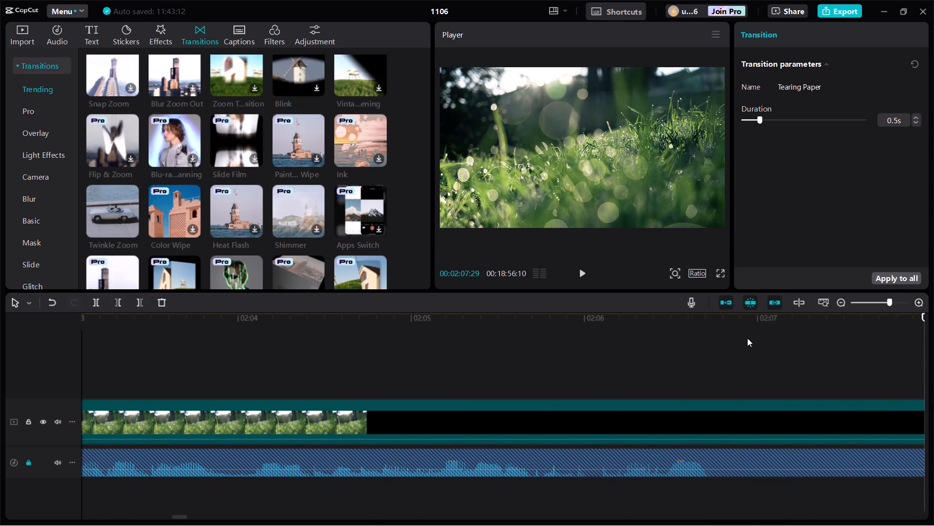
drag(925, 346, 932, 345)
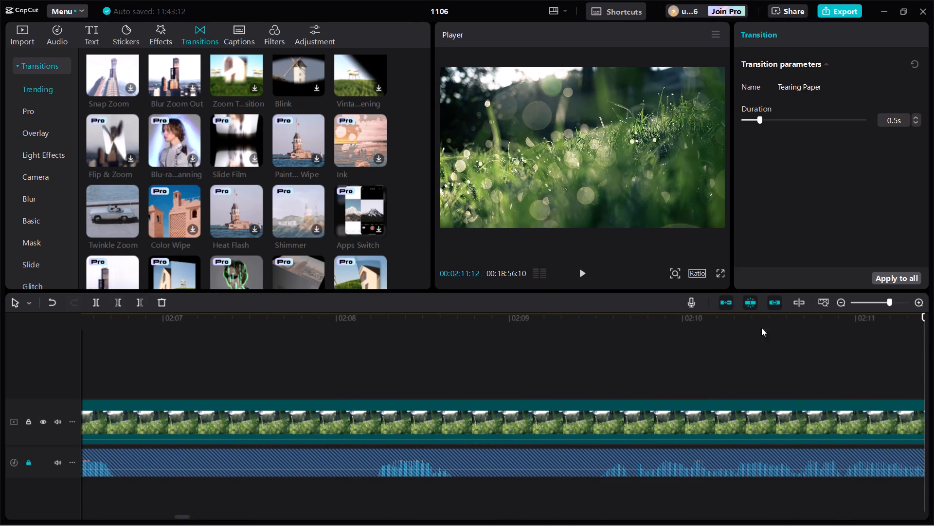
click(511, 320)
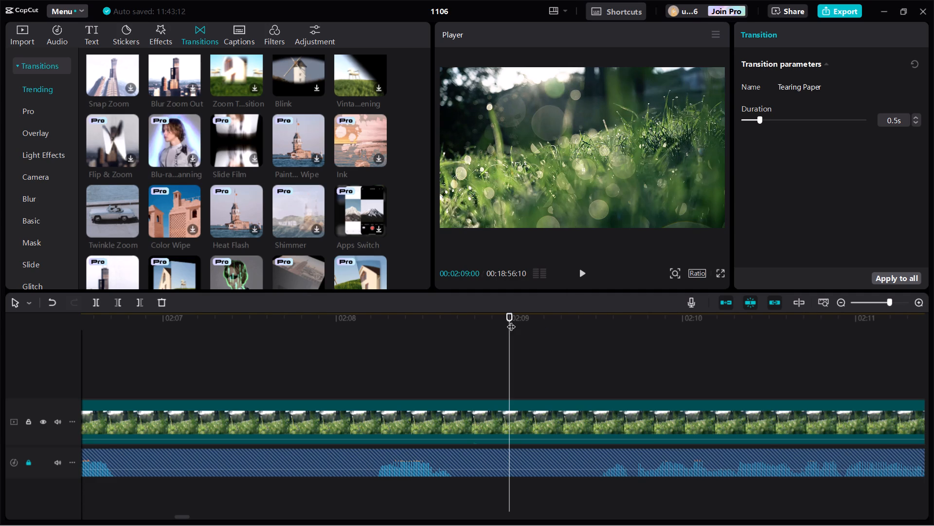
click(546, 433)
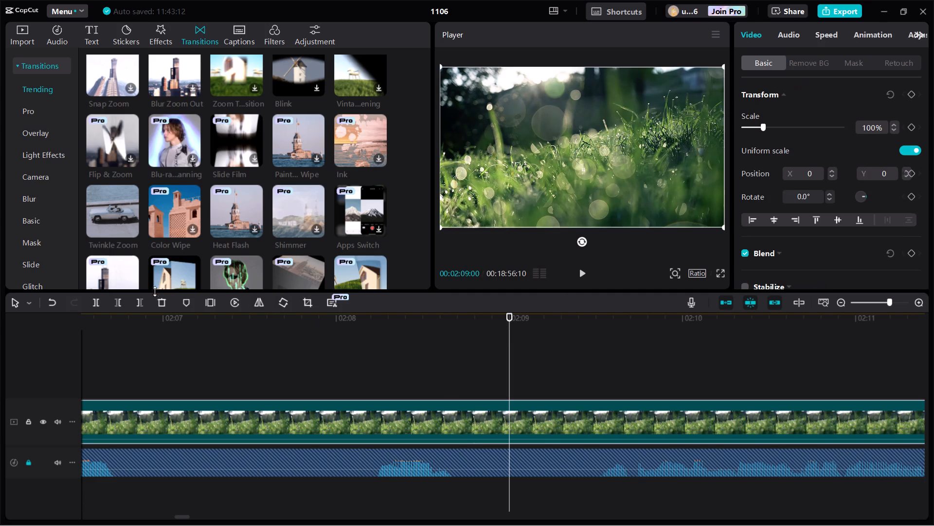
click(141, 301)
click(128, 226)
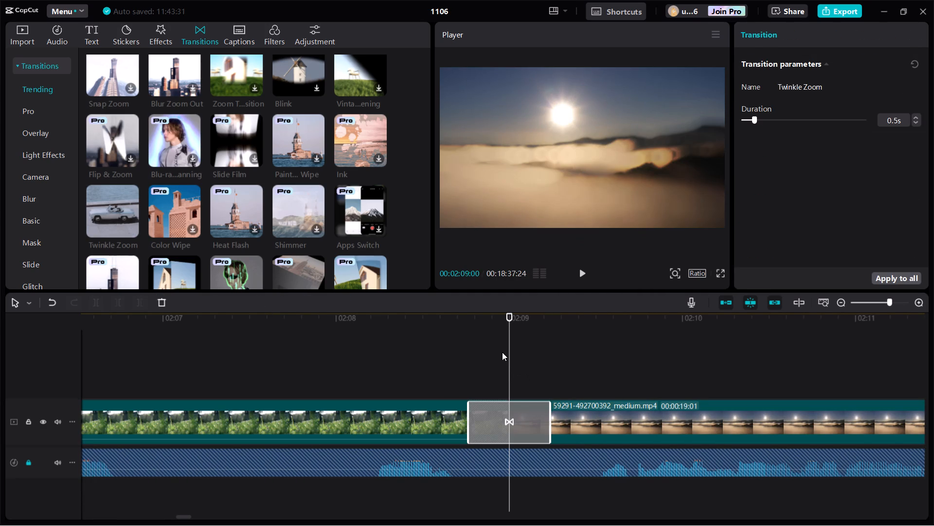
drag(511, 347, 892, 439)
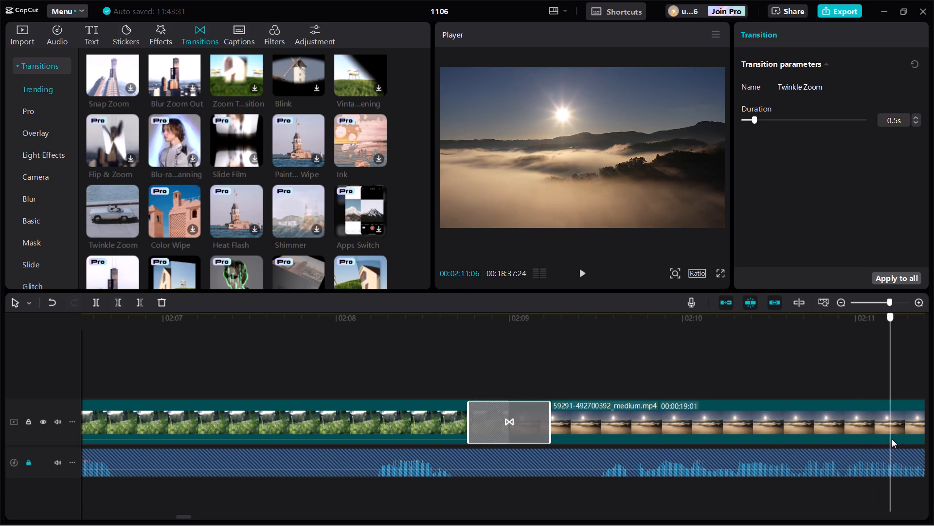
drag(892, 439, 933, 443)
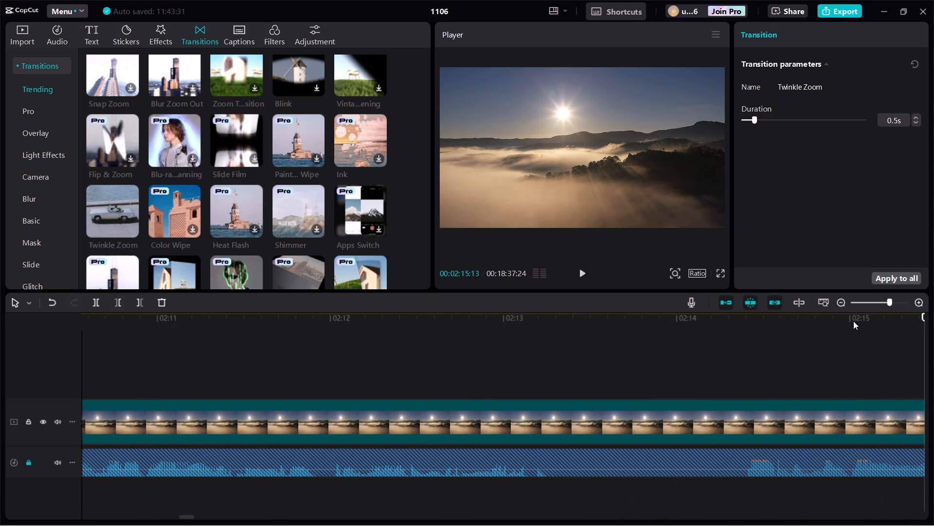
click(851, 318)
click(855, 428)
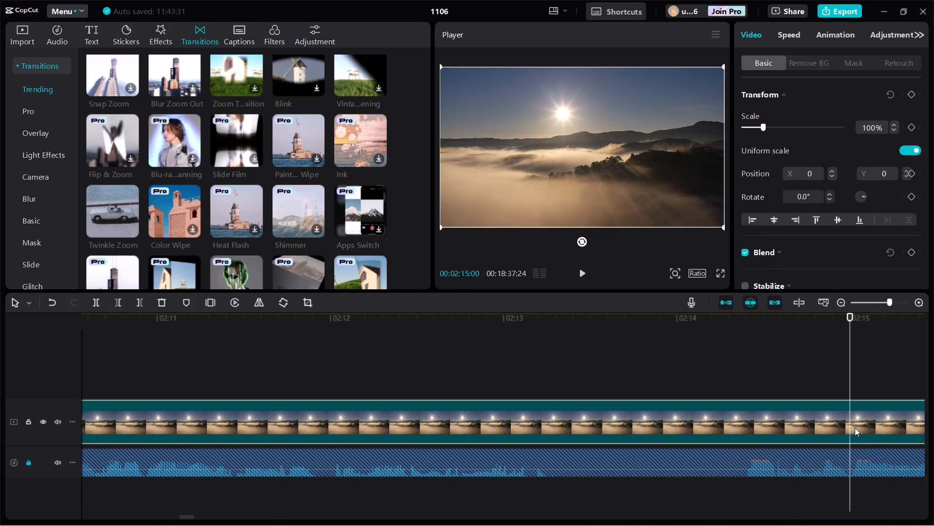
click(145, 303)
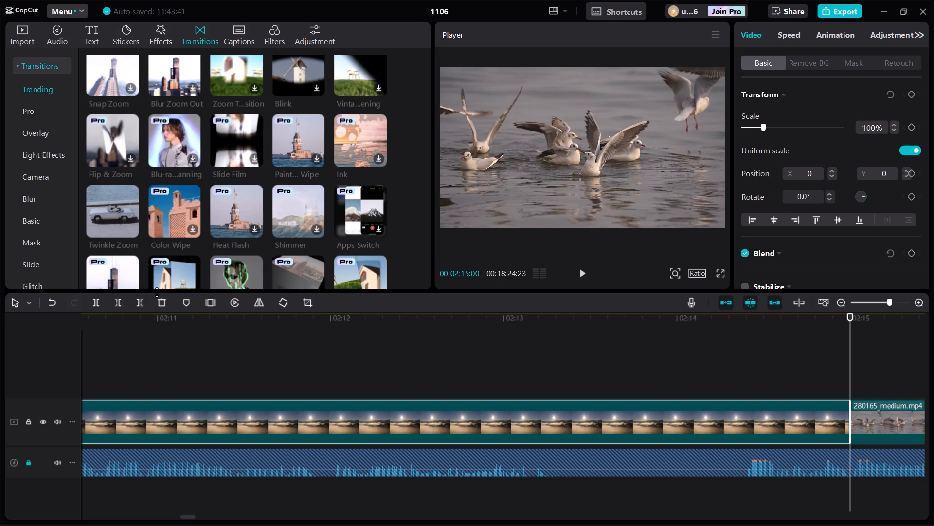
click(128, 227)
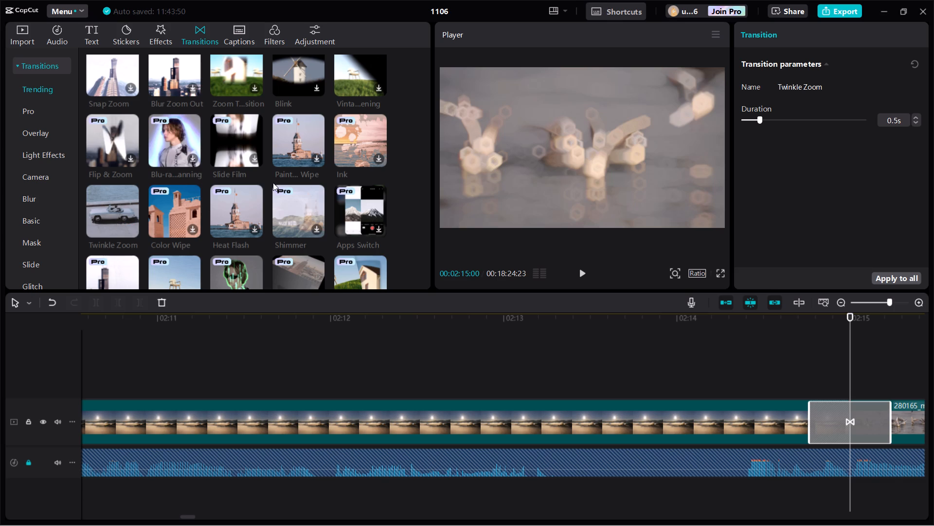
Trim the end of the 280165_medium seagull clip at 00:02:24:00.
scroll(274, 182, down, 2)
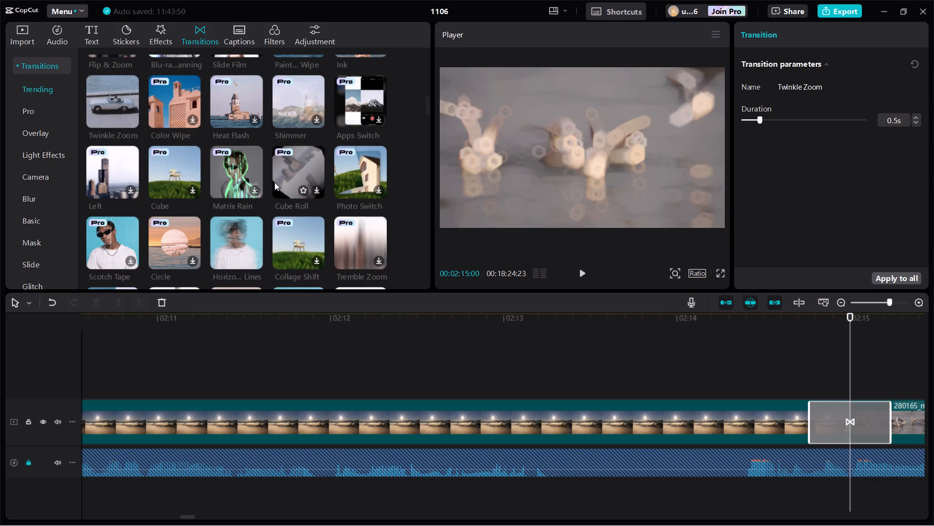
scroll(274, 182, down, 1)
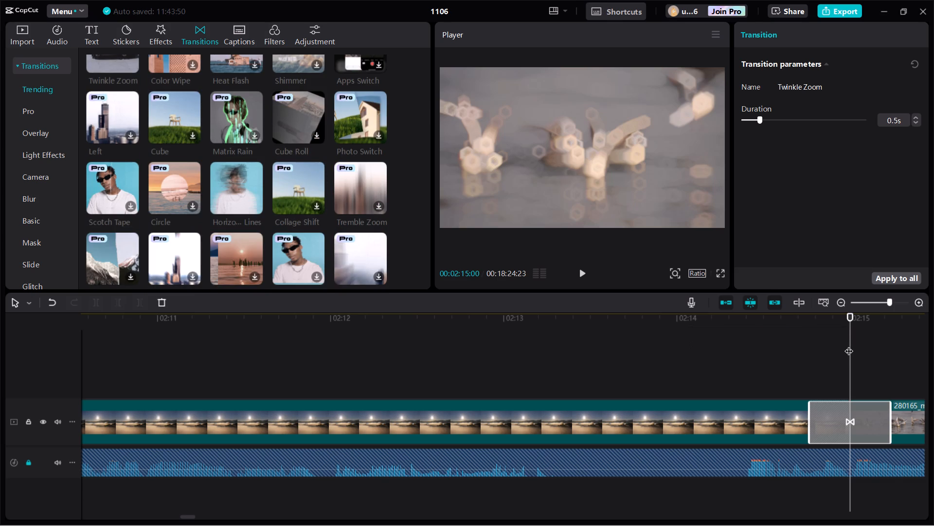
drag(849, 345, 933, 351)
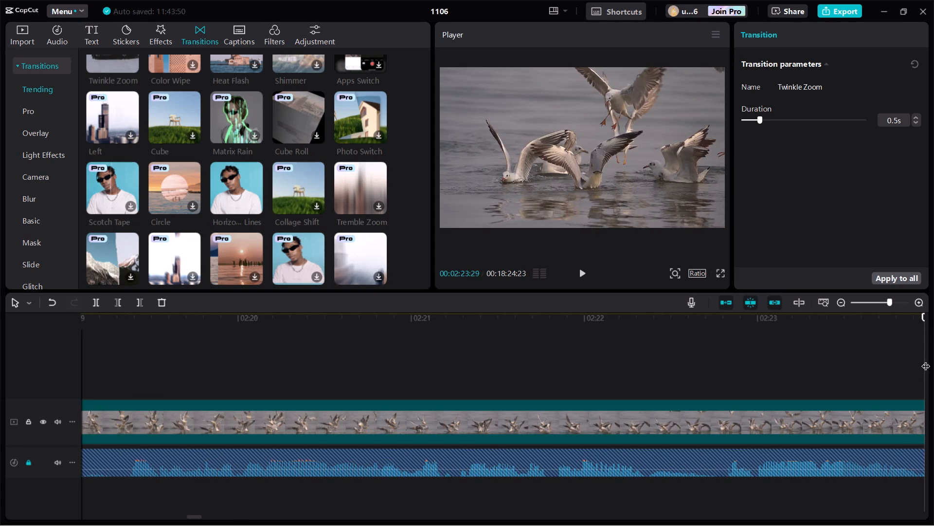
drag(926, 359, 933, 358)
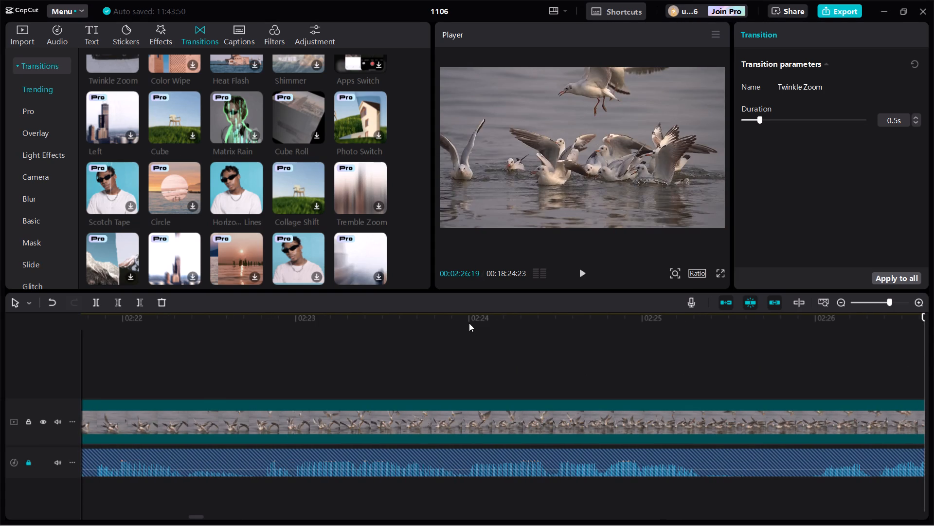
click(469, 323)
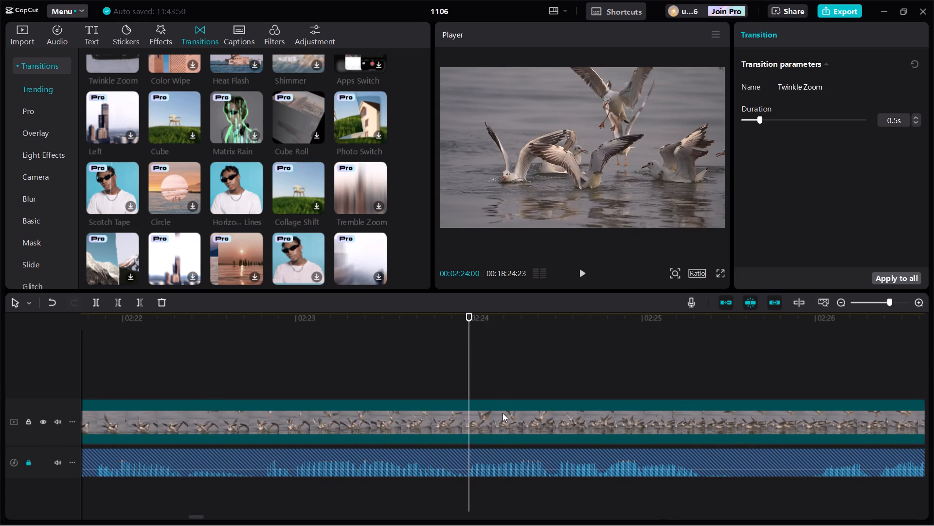
click(503, 413)
click(138, 301)
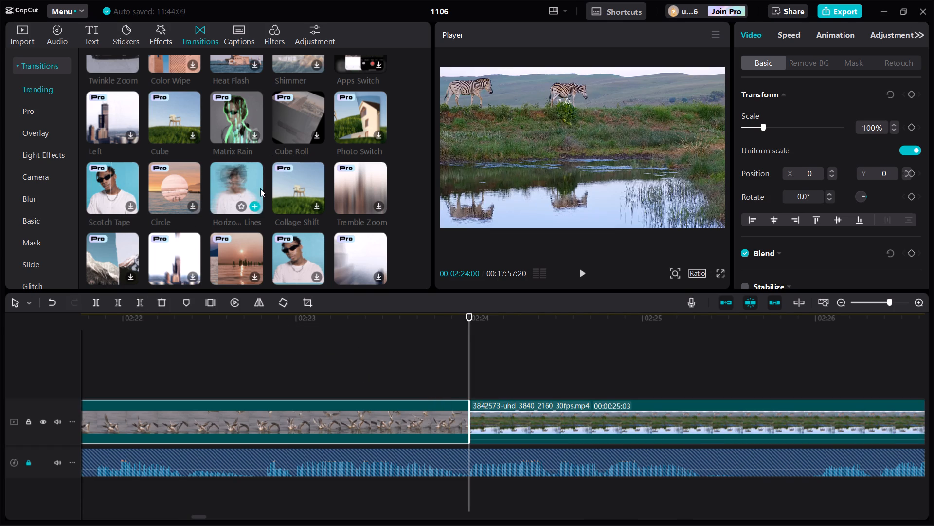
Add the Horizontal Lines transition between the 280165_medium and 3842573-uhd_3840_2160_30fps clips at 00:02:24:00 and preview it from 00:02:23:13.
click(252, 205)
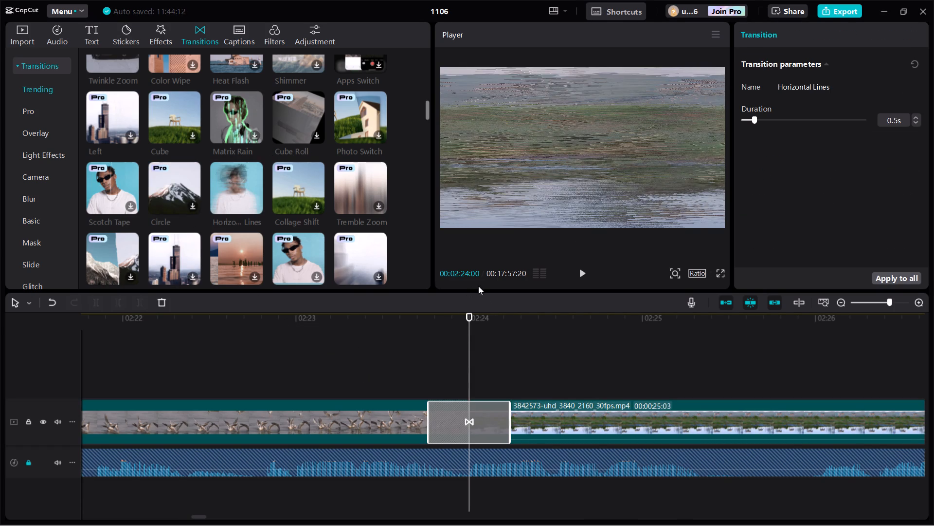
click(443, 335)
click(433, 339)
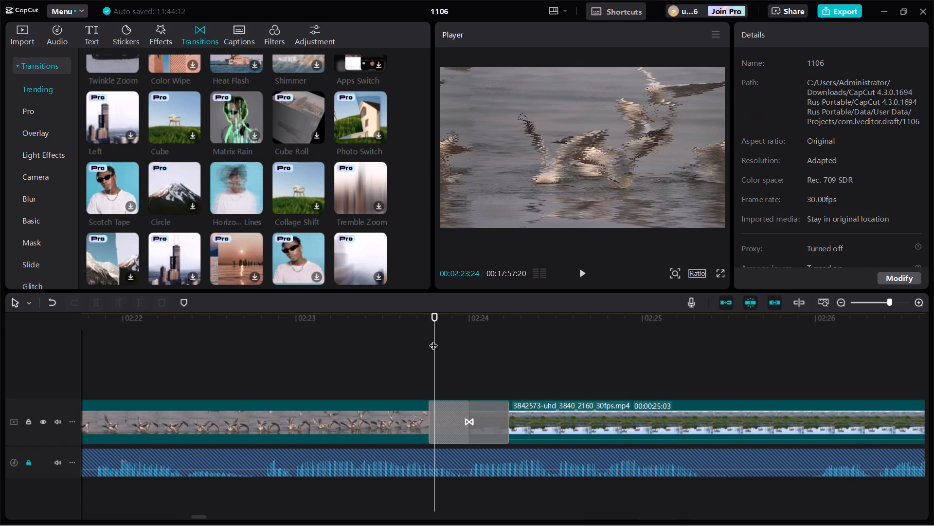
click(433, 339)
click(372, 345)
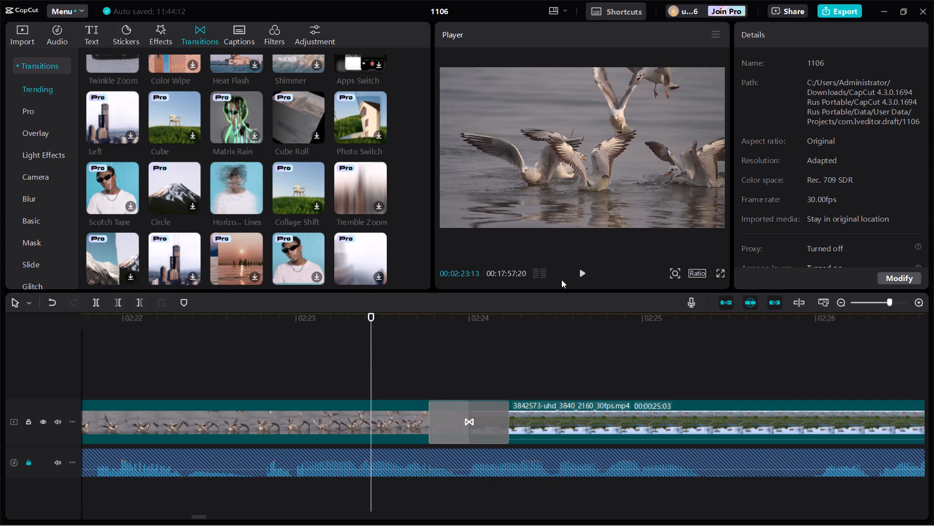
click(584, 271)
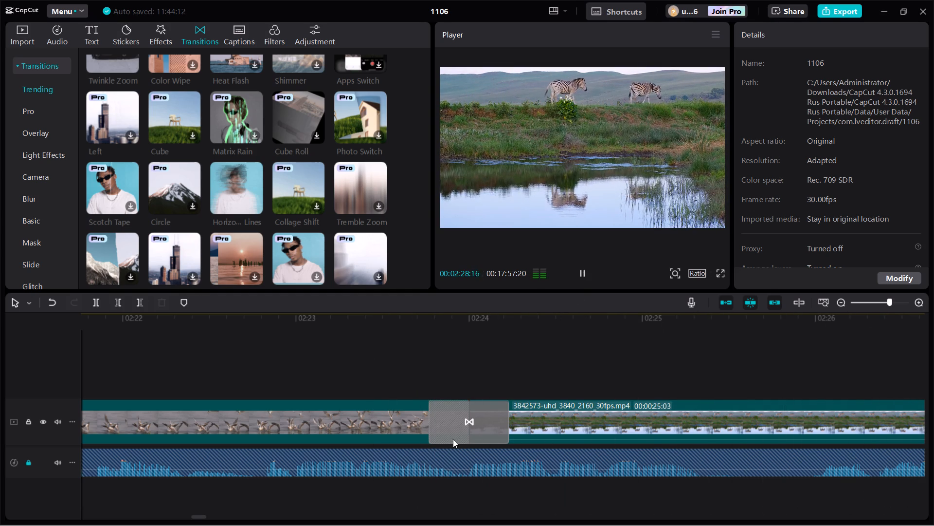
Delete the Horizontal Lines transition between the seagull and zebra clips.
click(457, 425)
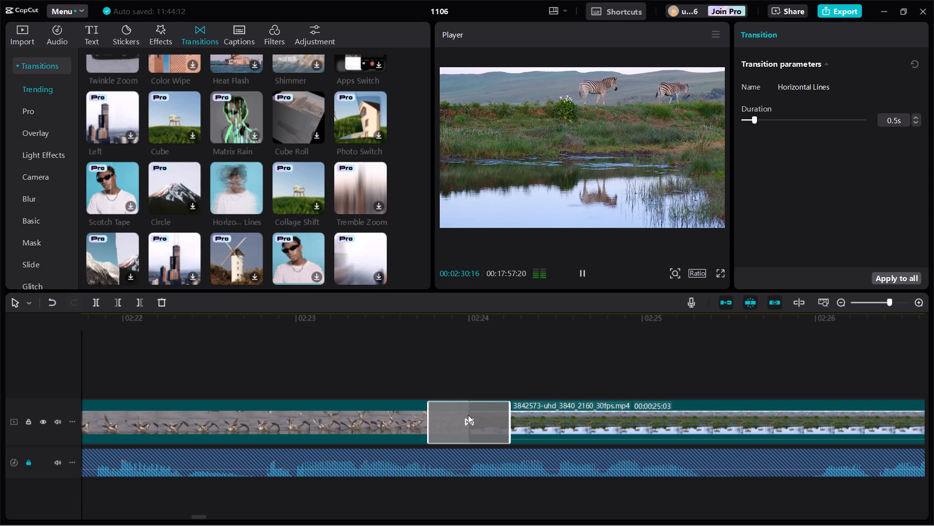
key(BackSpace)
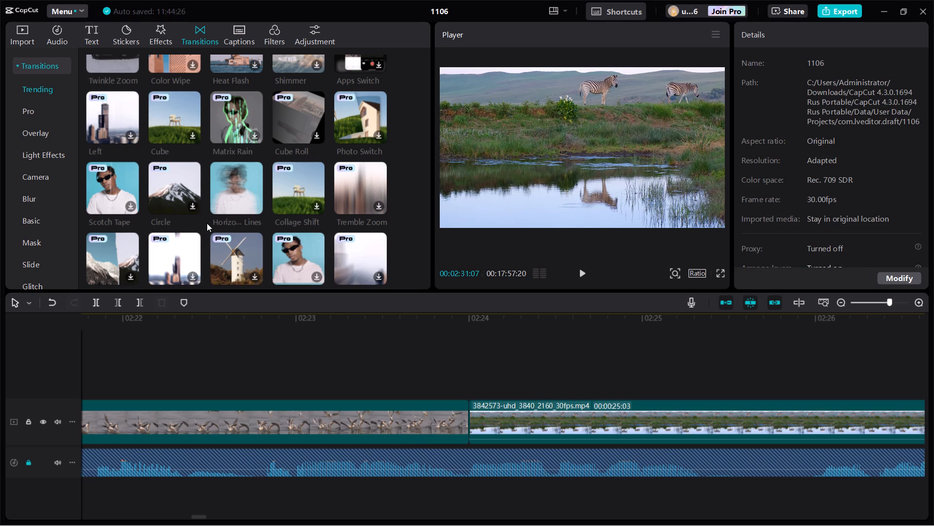
Add the Horizontal Slice transition between the 280165_medium and 3842573-uhd_3840_2160_30fps clips at 00:02:24:00.
scroll(177, 235, down, 1)
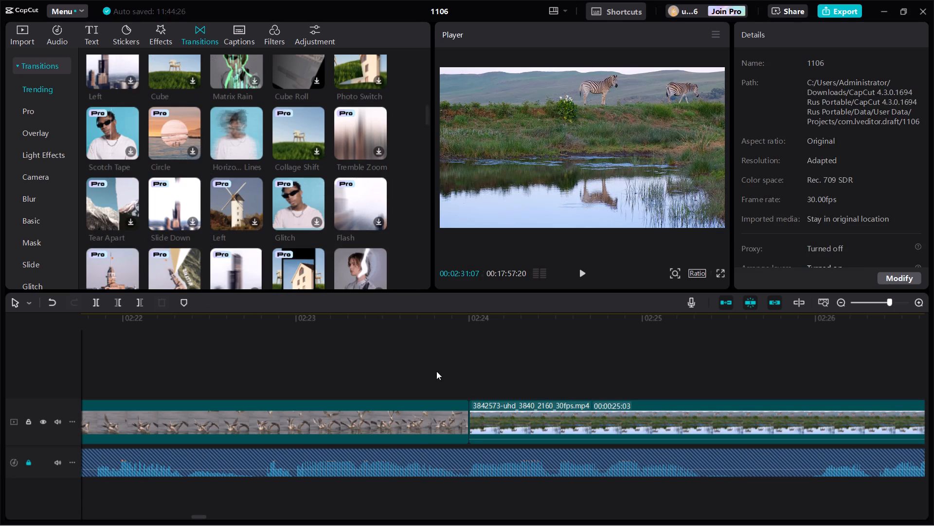
click(466, 381)
scroll(244, 200, down, 1)
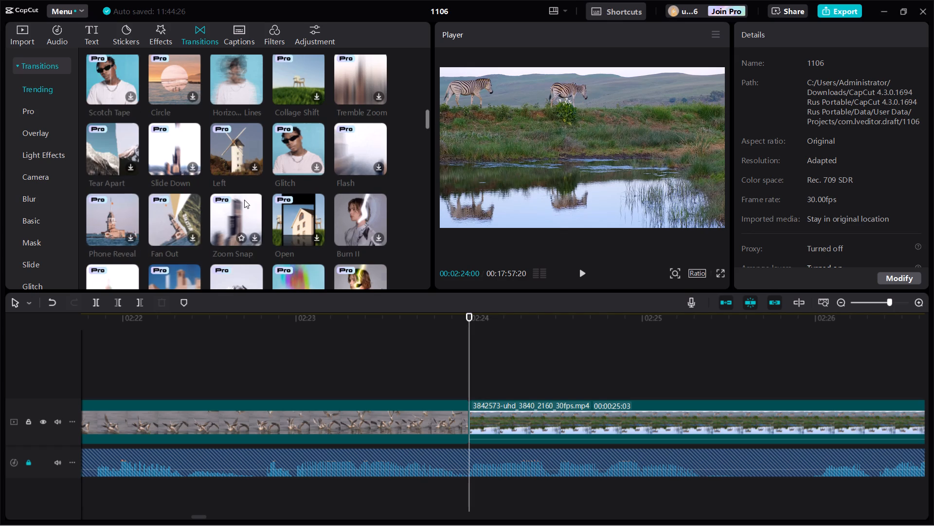
scroll(244, 200, down, 2)
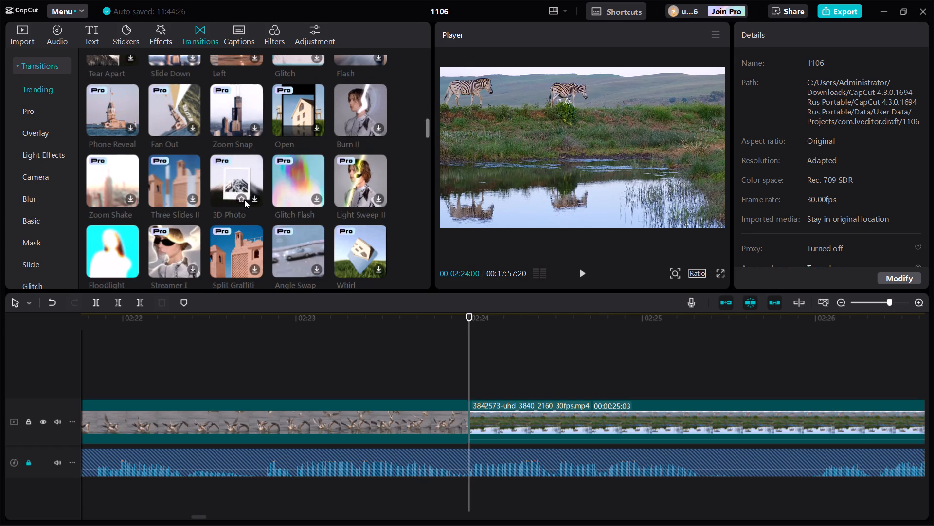
scroll(244, 200, down, 2)
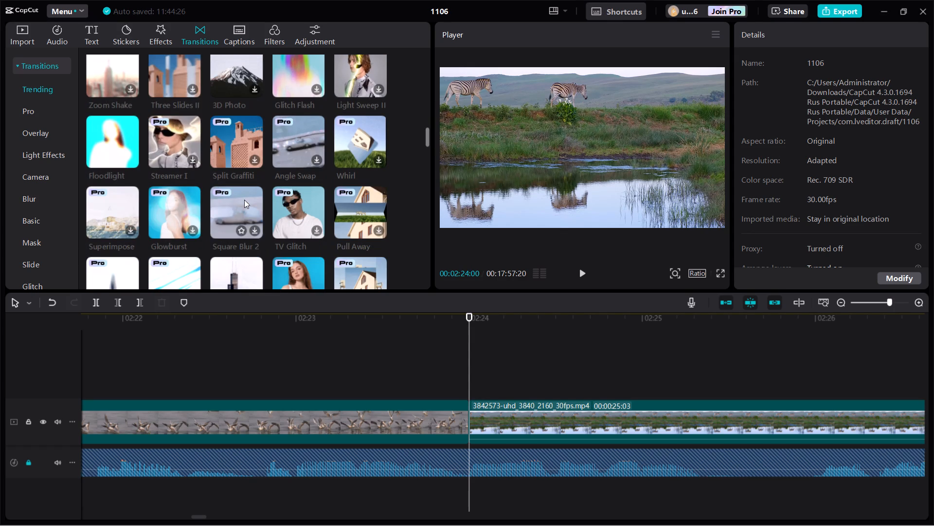
scroll(244, 200, down, 2)
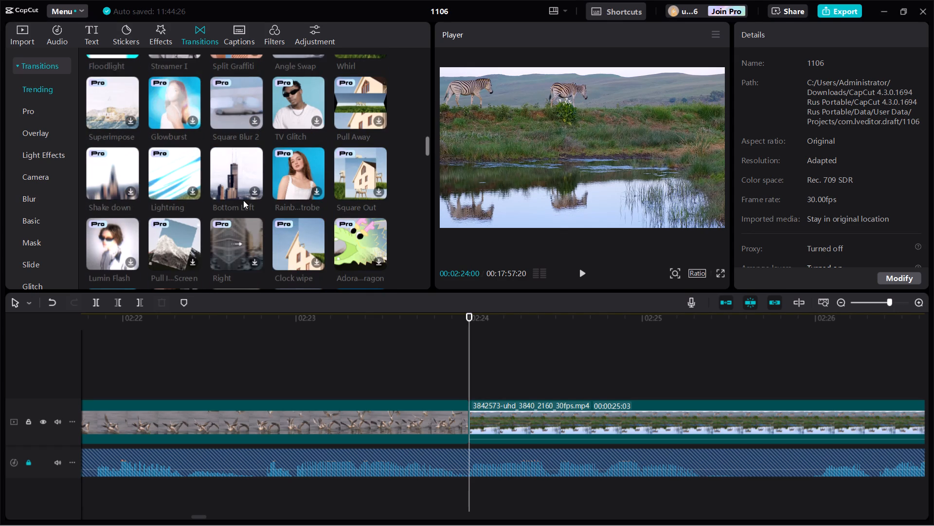
scroll(243, 200, down, 2)
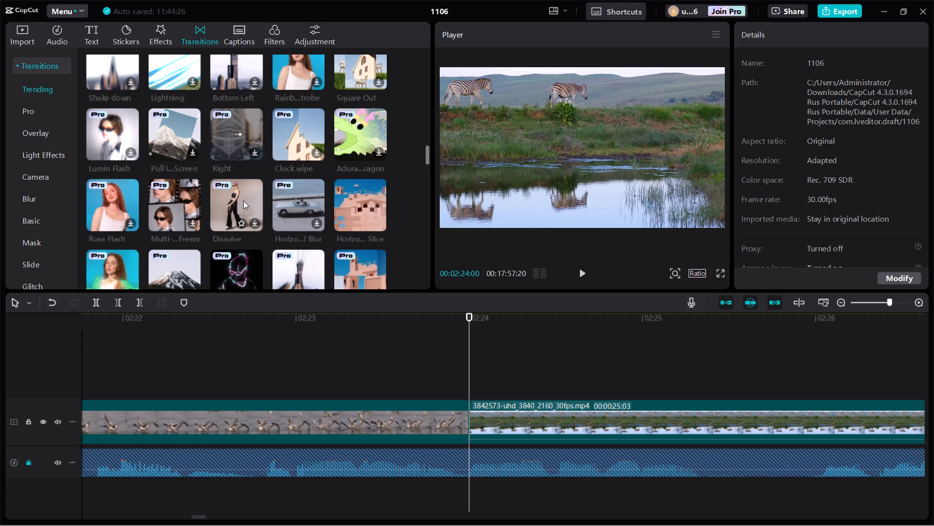
click(376, 222)
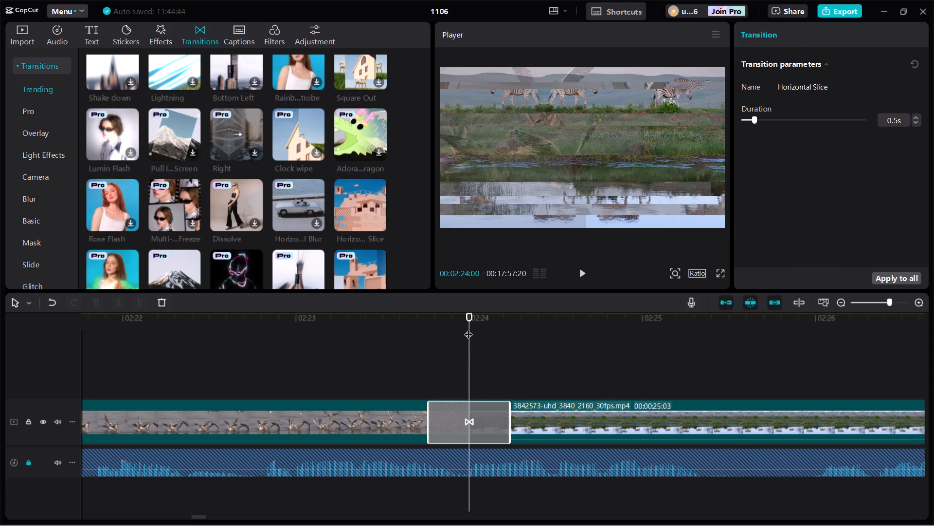
Trim the end of the 3842573-uhd_3840_2160_30fps zebra clip at 00:02:30:00.
drag(470, 328, 929, 359)
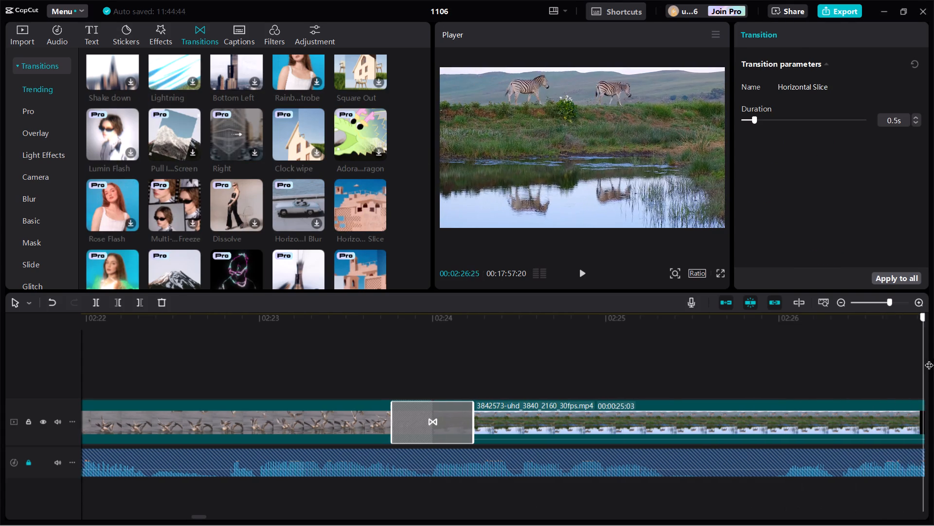
drag(929, 359, 933, 356)
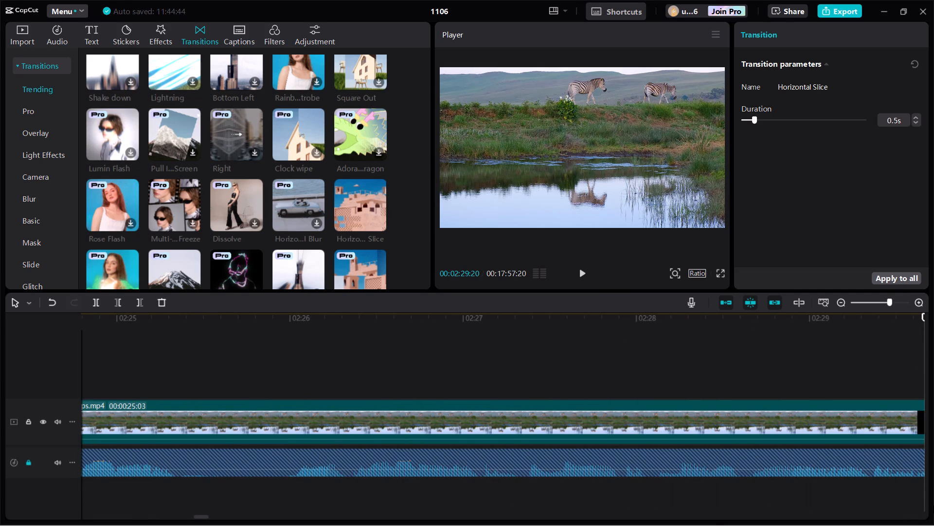
click(559, 341)
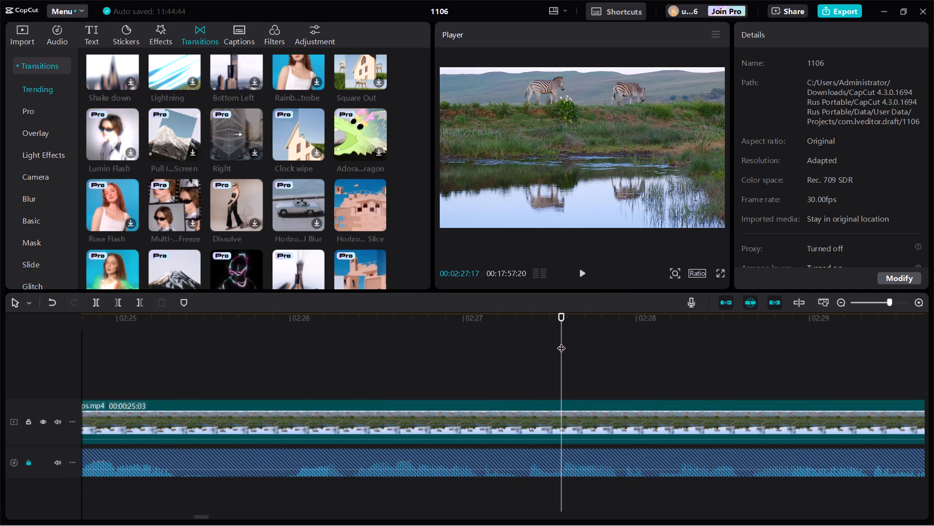
drag(563, 342, 929, 393)
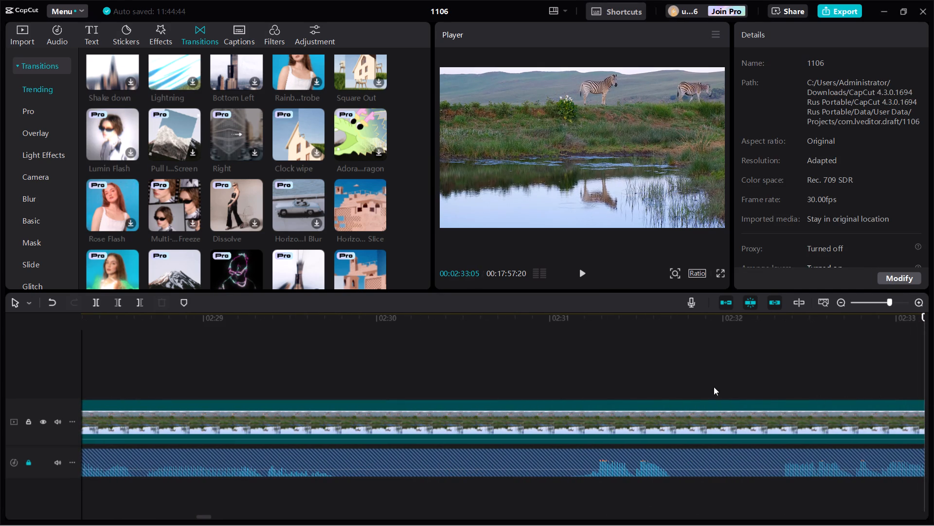
click(377, 321)
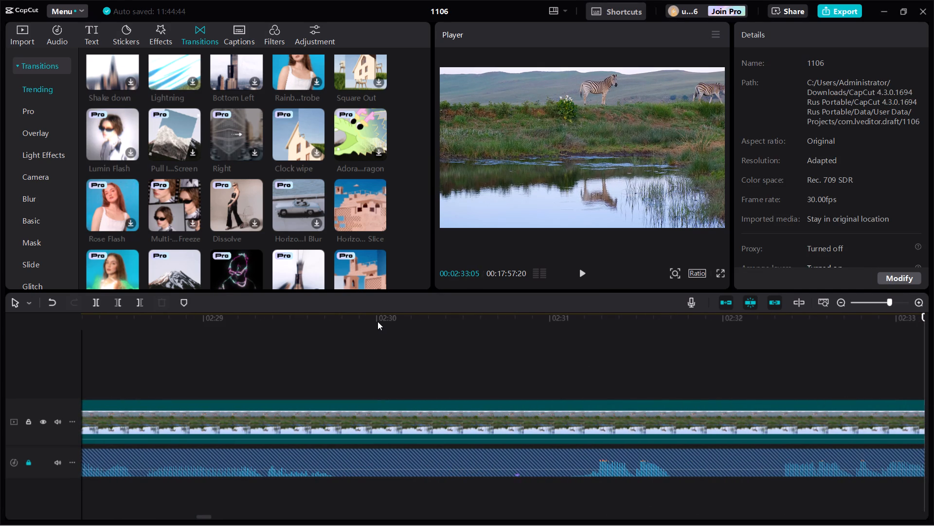
click(422, 423)
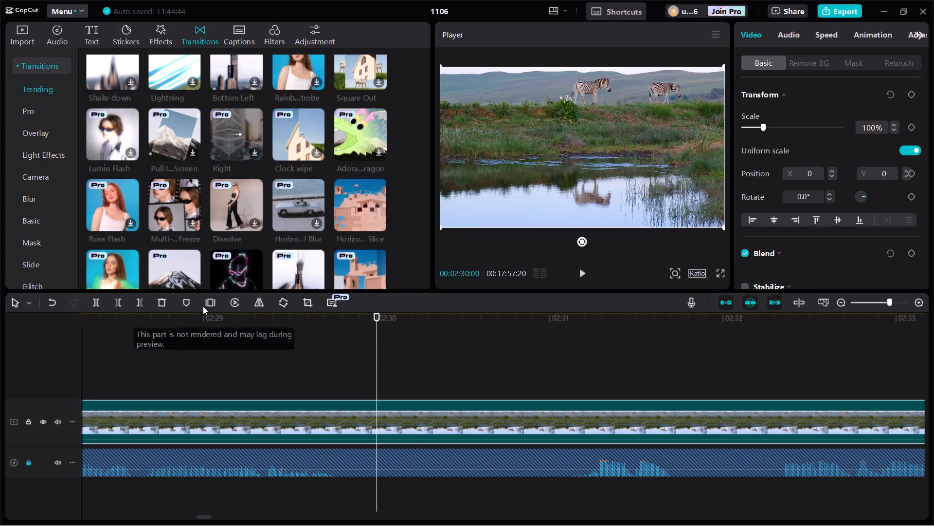
click(138, 301)
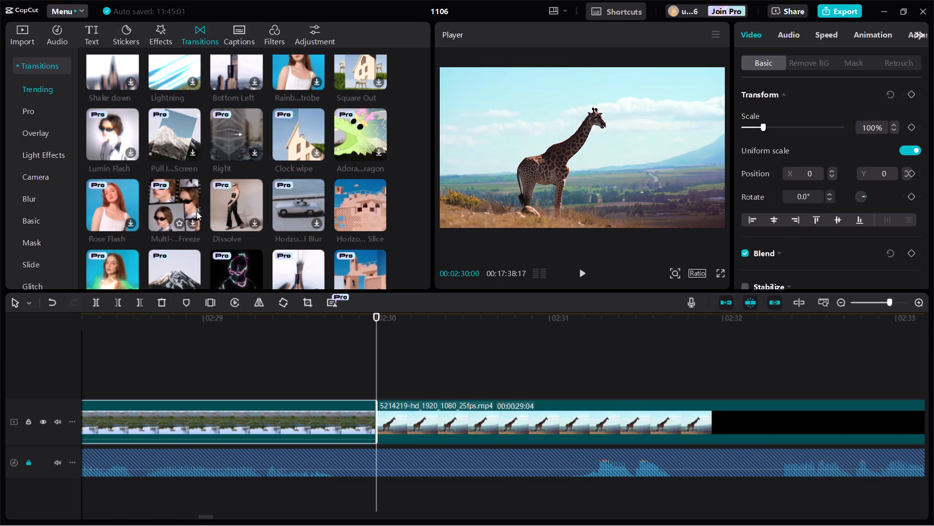
Add the Burn III transition between the 3842573-uhd_3840_2160_30fps and 5214219-hd_1920_1080_25fps clips at 00:02:30:00.
scroll(245, 182, down, 1)
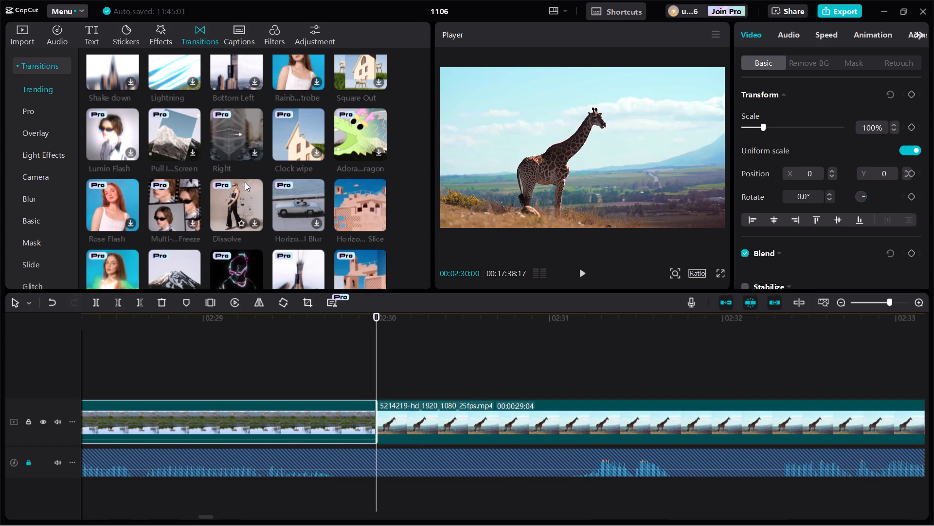
scroll(230, 202, down, 1)
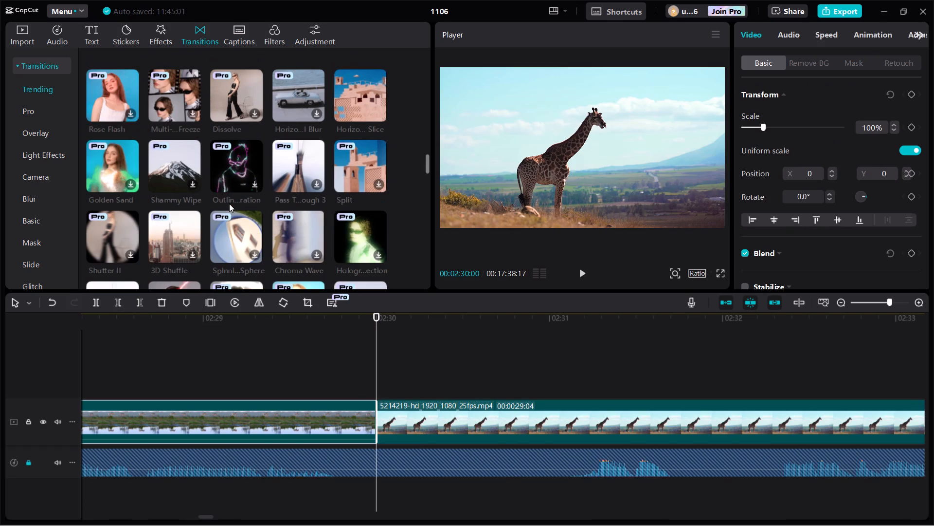
scroll(229, 206, down, 2)
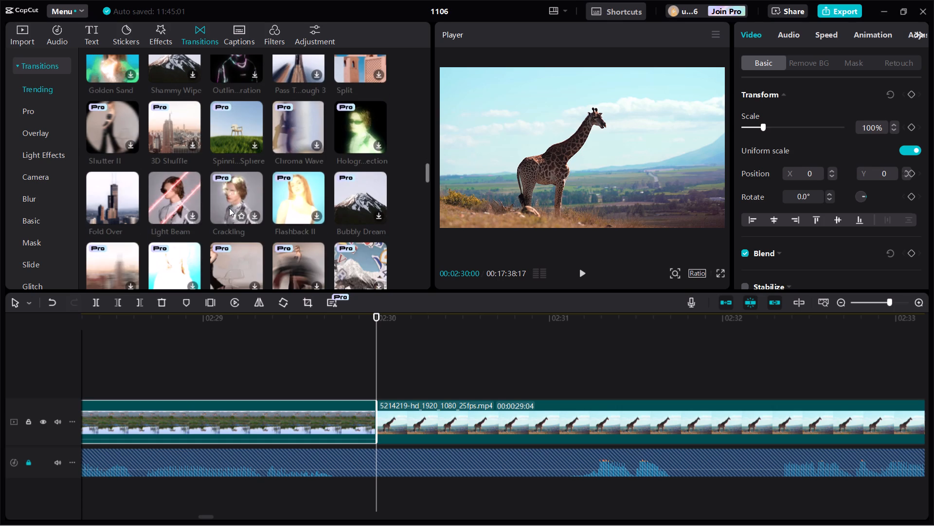
scroll(229, 209, down, 2)
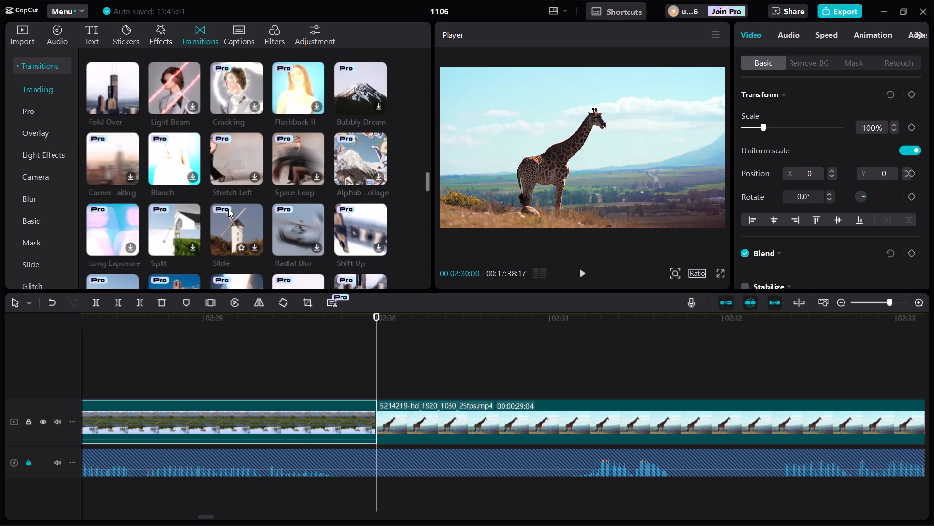
scroll(228, 209, down, 2)
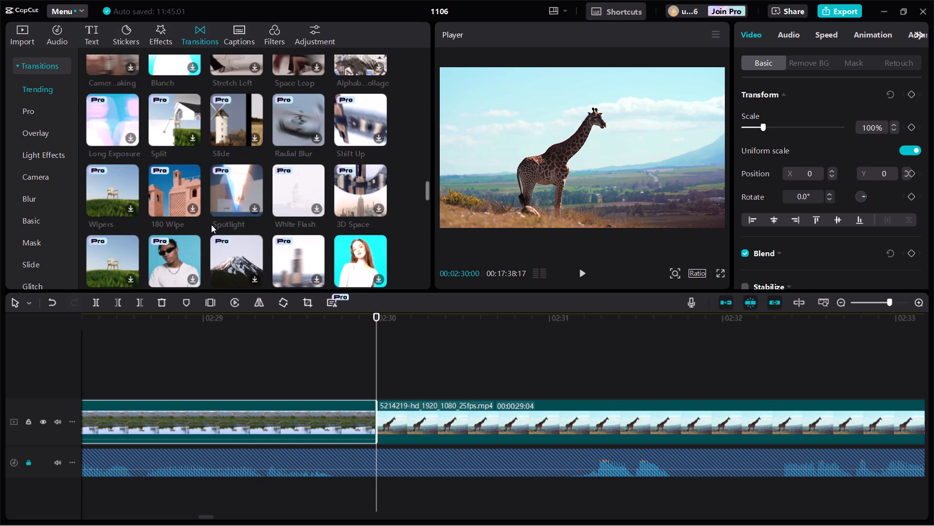
scroll(211, 225, down, 3)
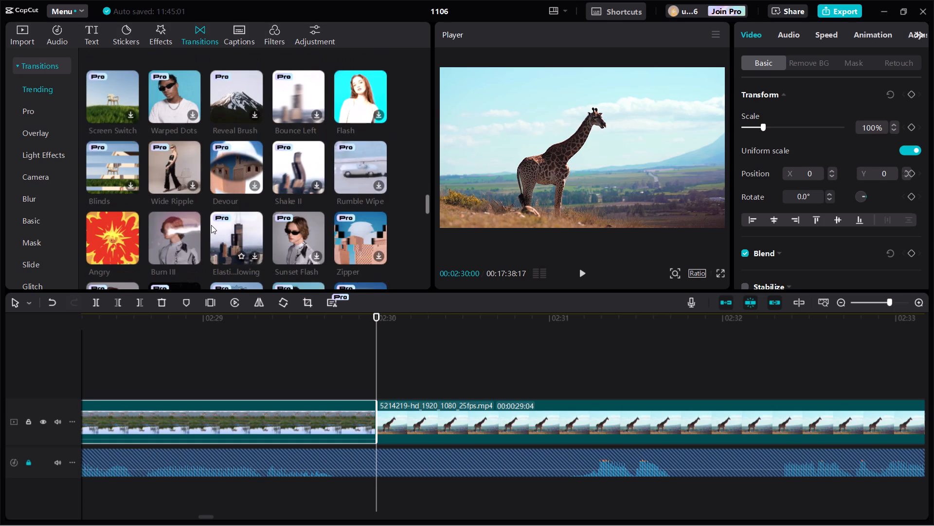
click(191, 256)
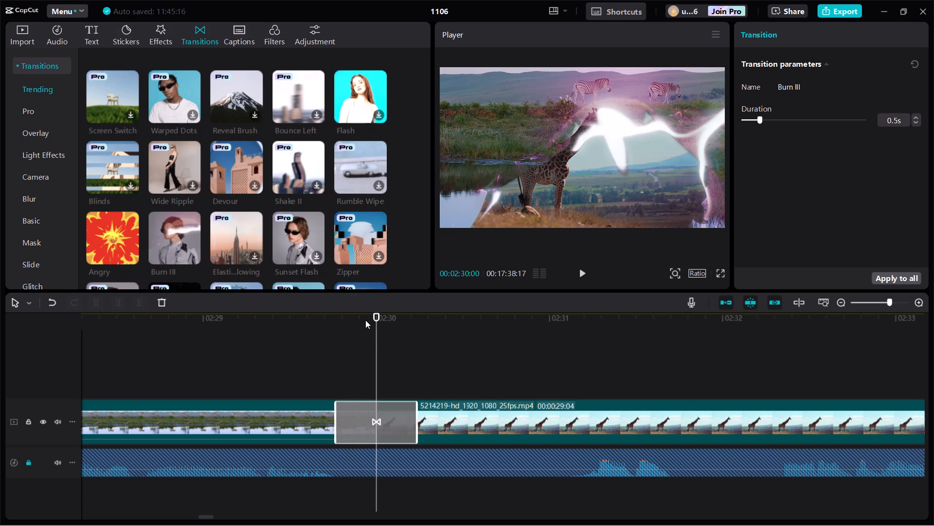
Trim the end of the 5214219-hd_1920_1080_25fps giraffe clip at 00:02:45:00.
drag(377, 343, 628, 384)
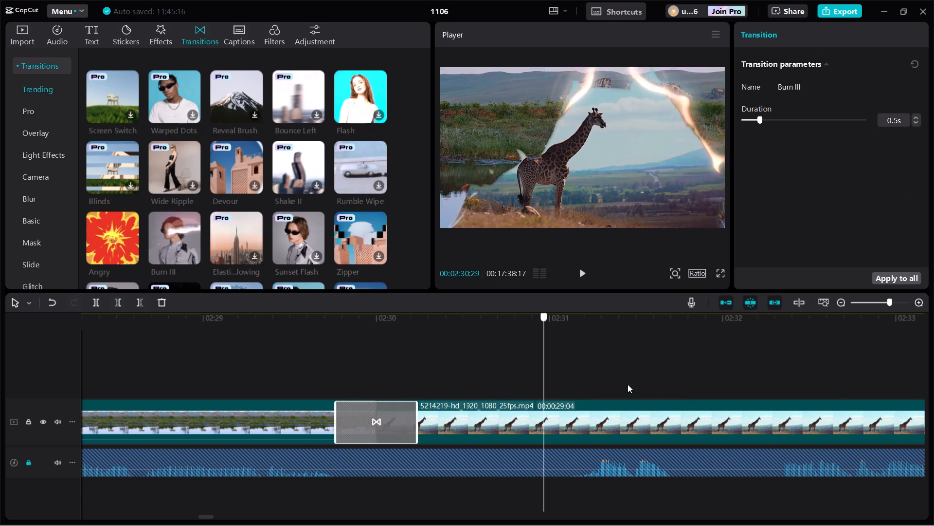
drag(628, 384, 917, 410)
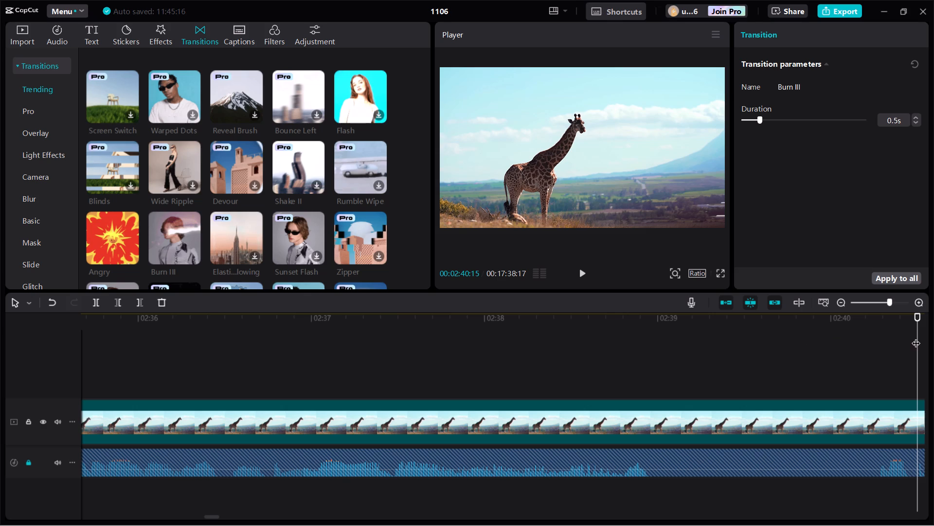
drag(917, 337, 923, 337)
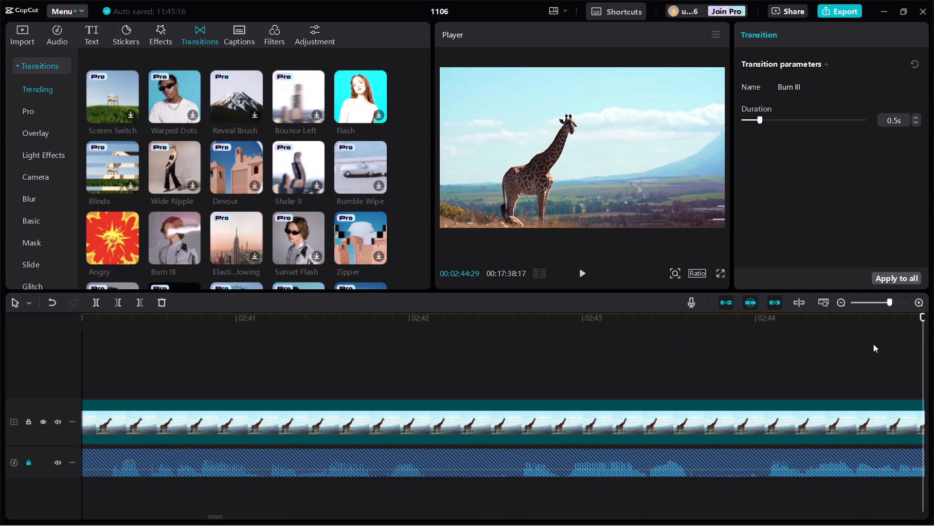
drag(923, 343, 933, 344)
click(498, 321)
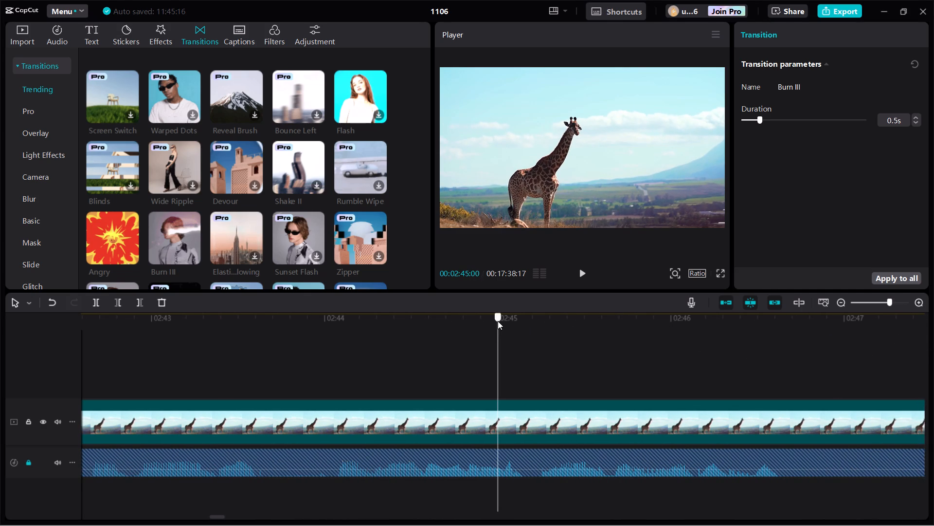
click(527, 422)
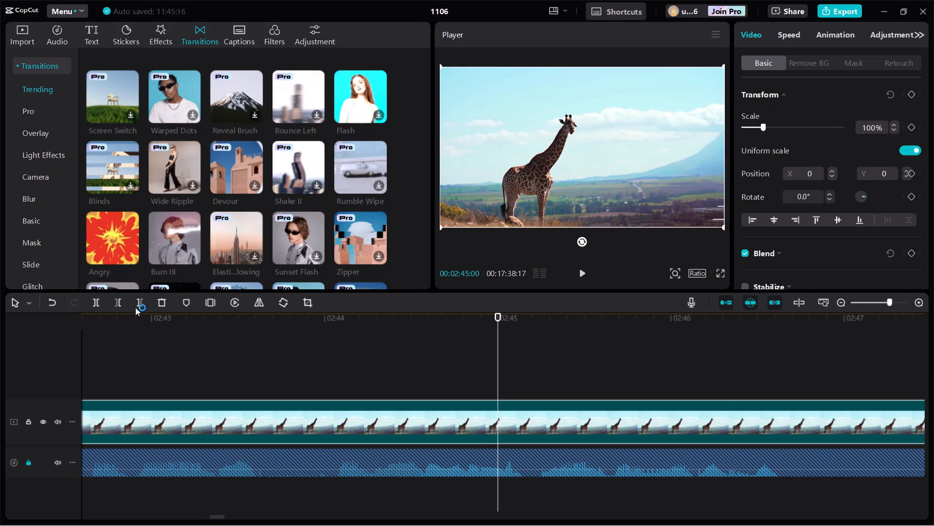
click(135, 302)
Add the Transform Shimmer transition between the 5214219-hd_1920_1080_25fps and 14832655_3840_2160_25fps clips at 00:02:45:00, and preview playback.
scroll(186, 236, down, 1)
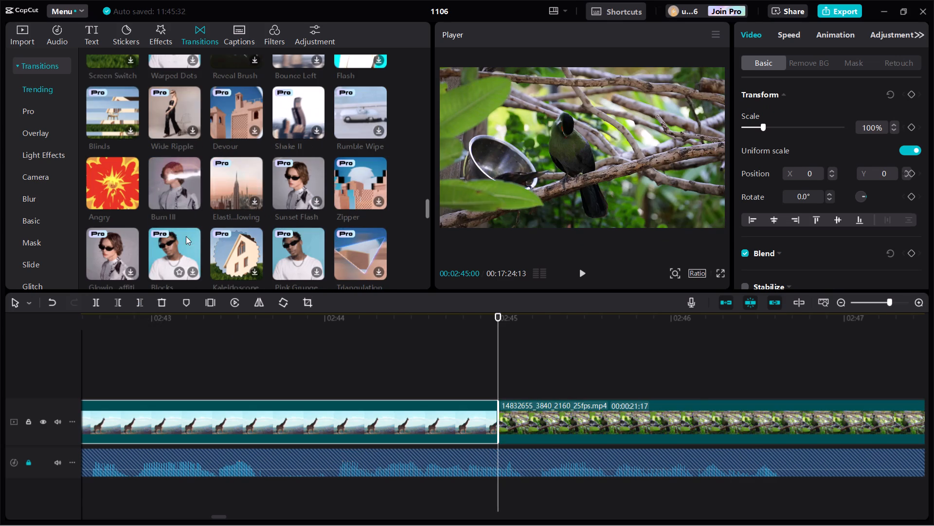
scroll(198, 233, down, 2)
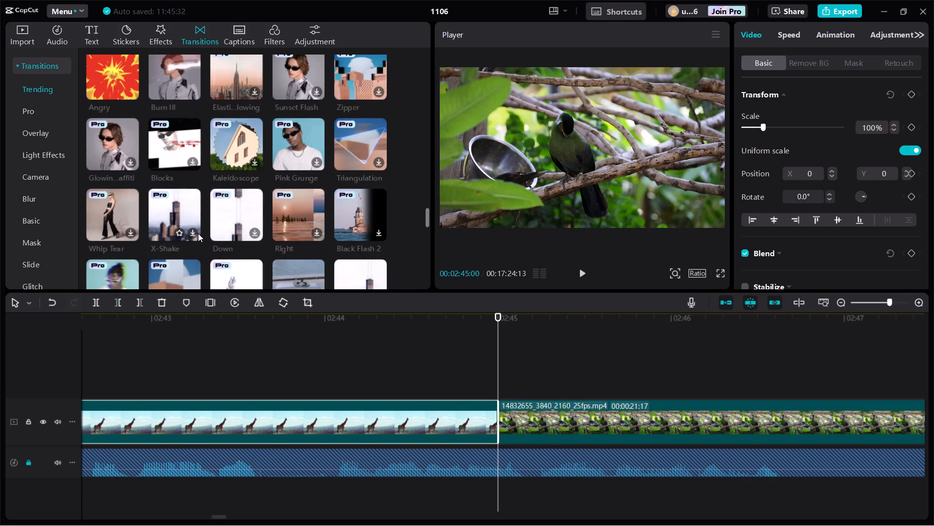
scroll(198, 233, down, 1)
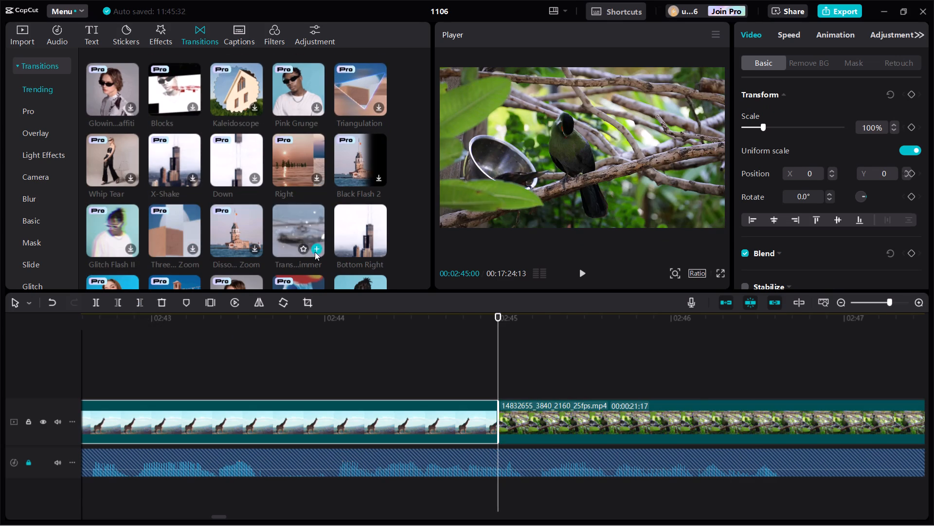
click(317, 249)
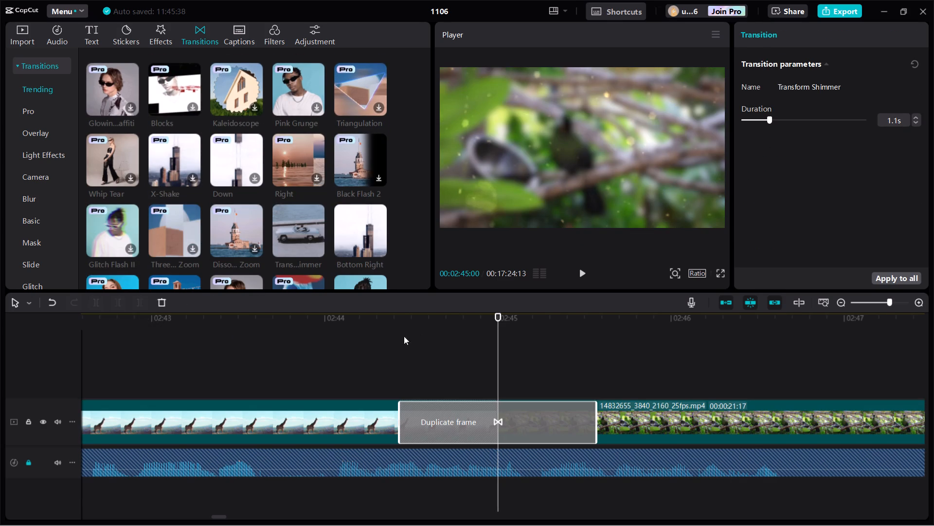
click(400, 337)
click(585, 272)
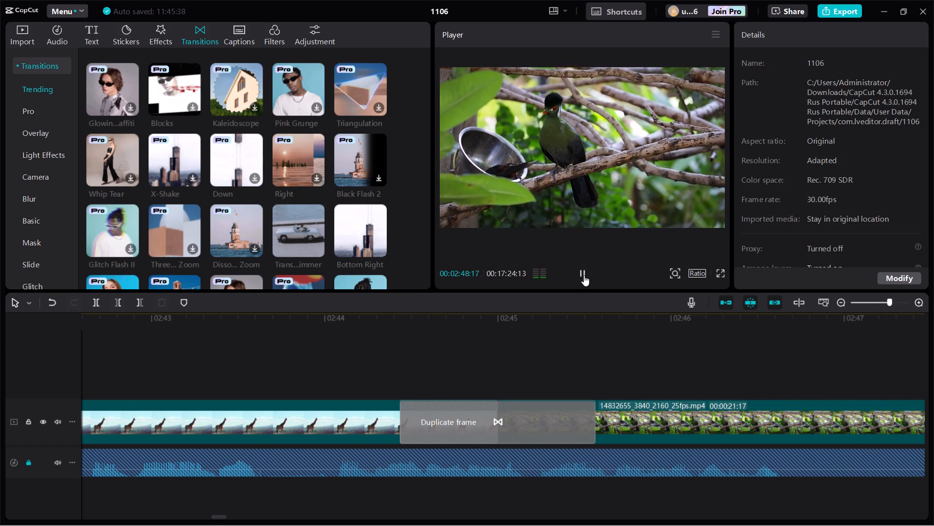
click(500, 336)
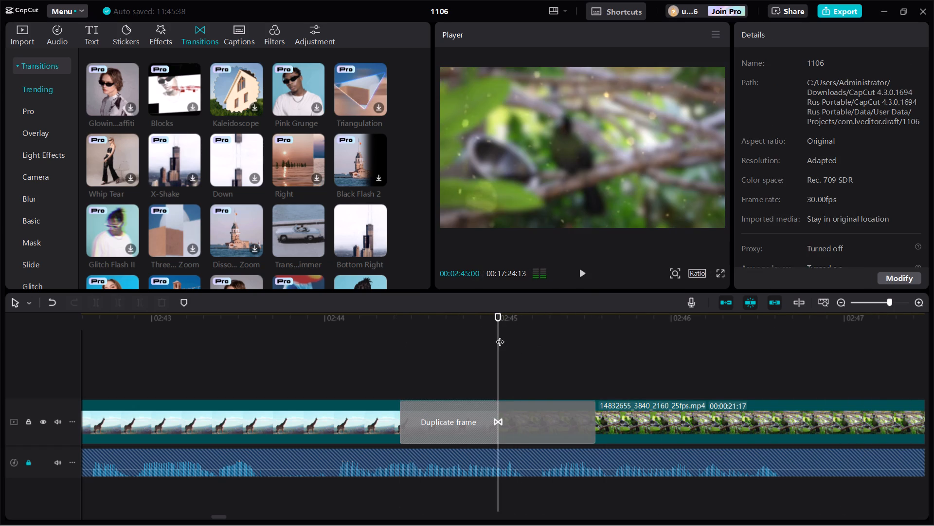
Trim the end of the 14832655_3840_2160_25fps bird clip at 00:02:54:00.
drag(502, 336, 915, 380)
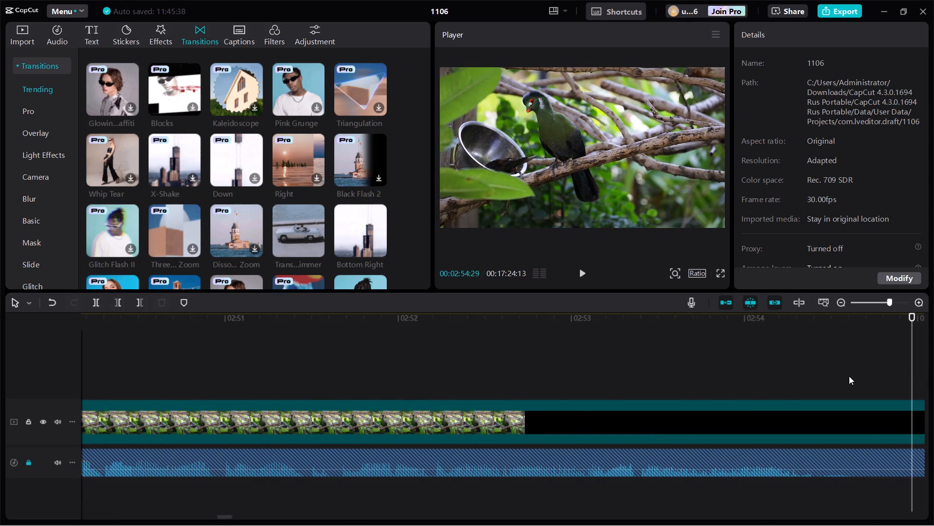
click(744, 317)
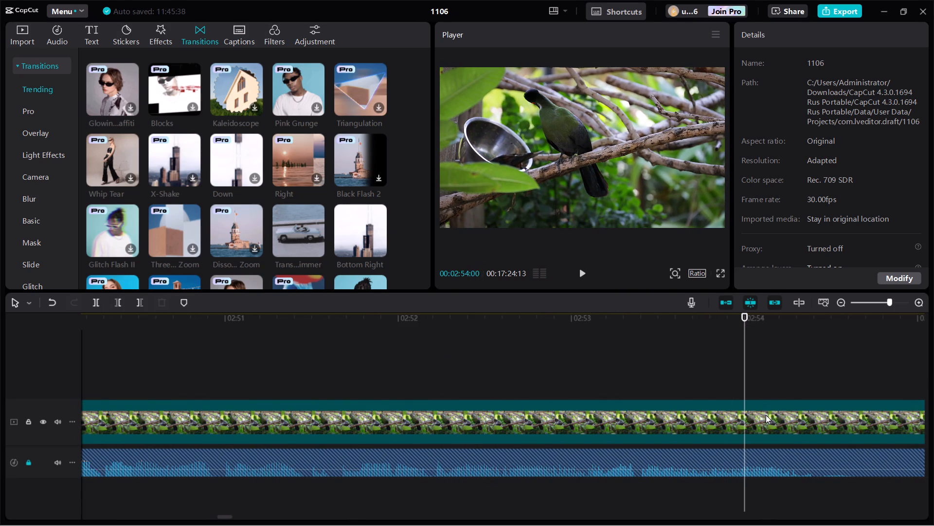
click(766, 414)
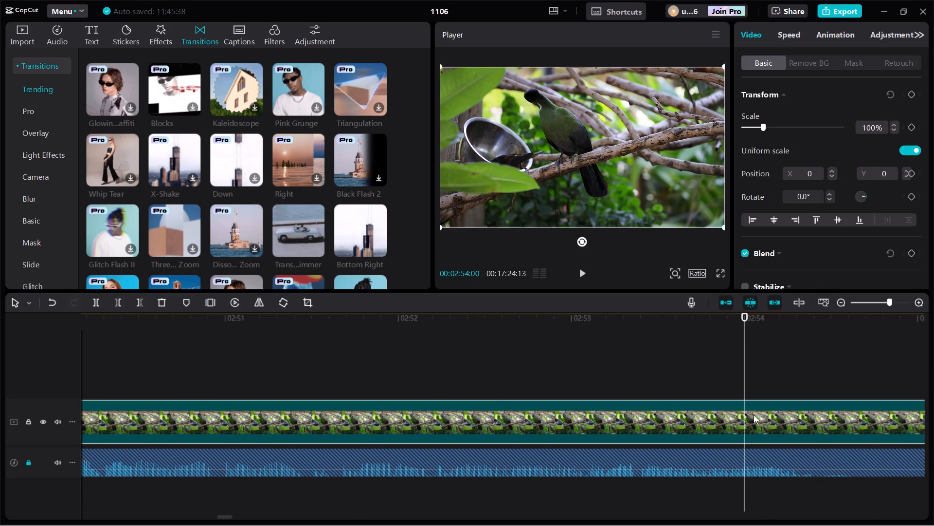
click(141, 303)
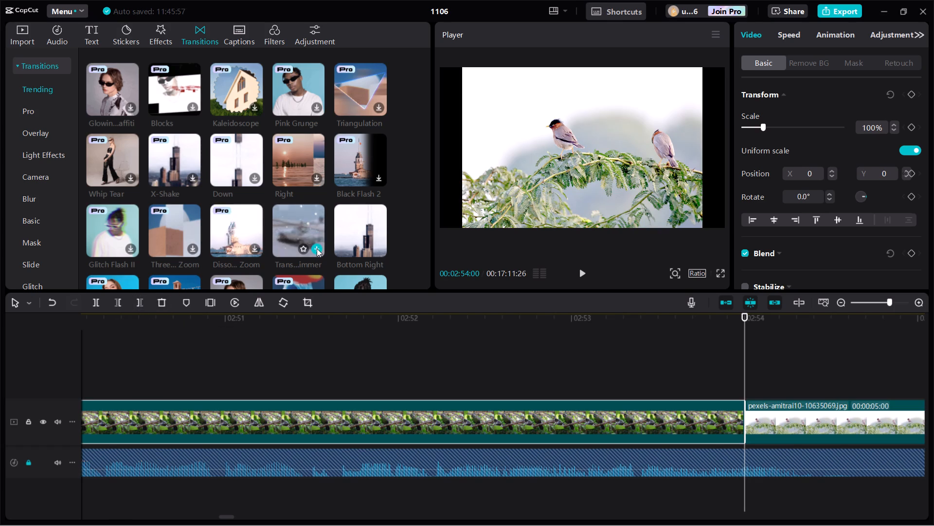
click(317, 248)
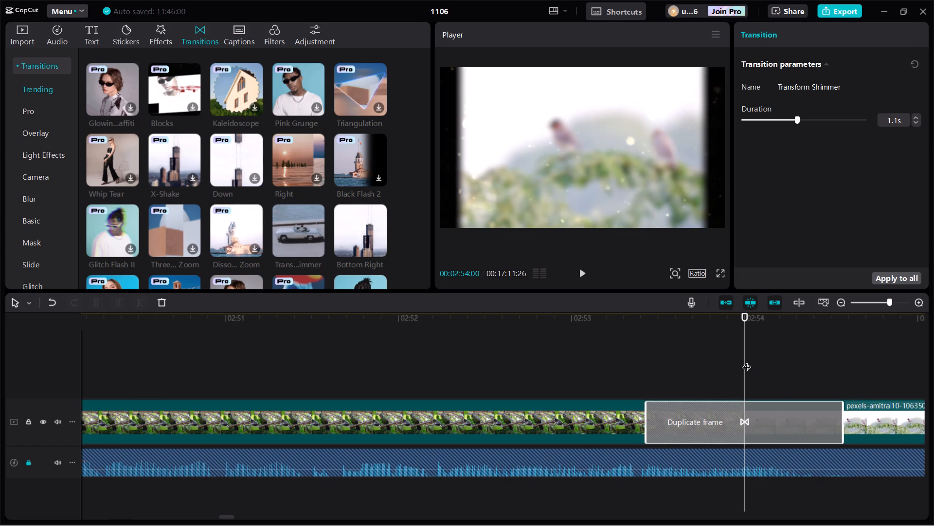
Trim the end of the 216058_medium coastline clip at 00:03:09:00.
drag(745, 358, 931, 369)
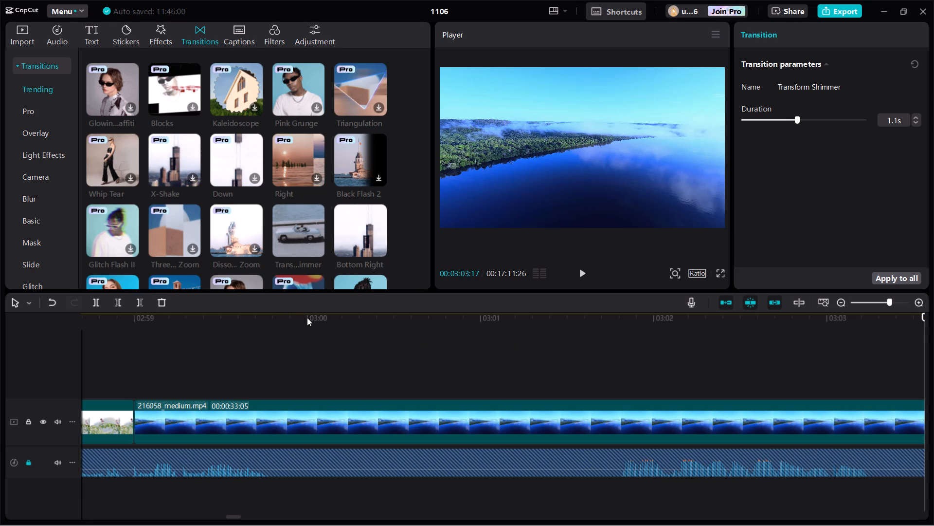
click(116, 363)
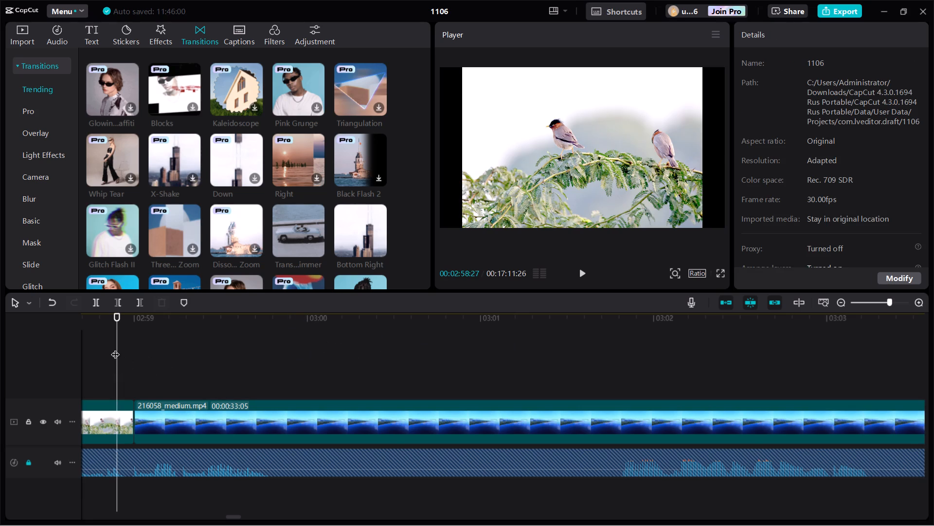
drag(118, 346, 933, 351)
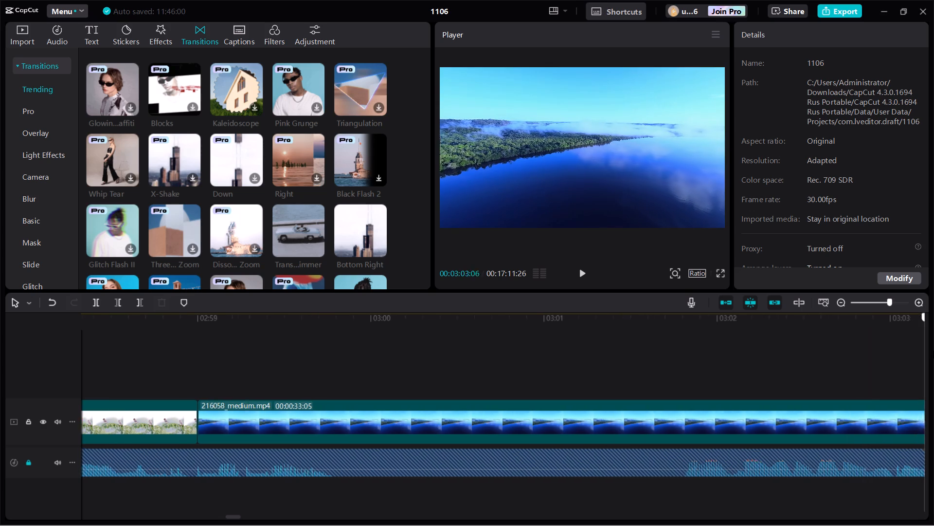
drag(933, 351, 933, 350)
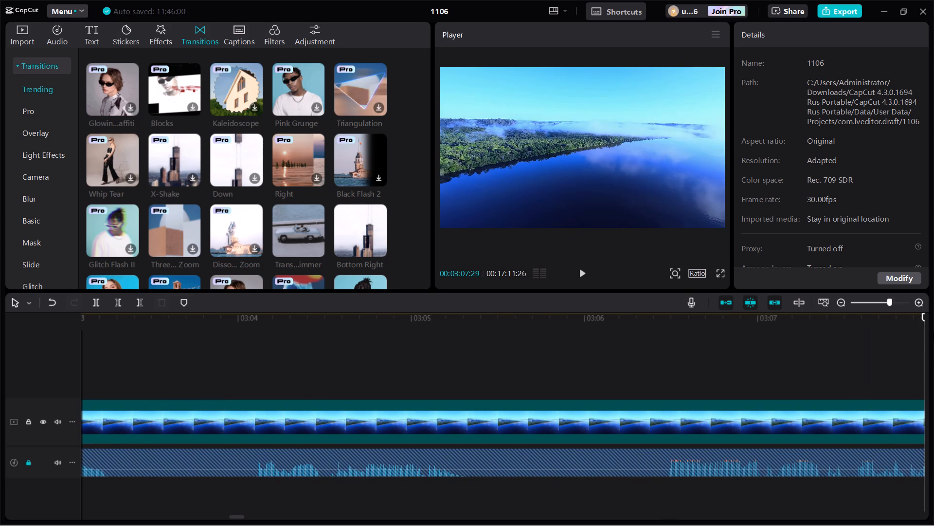
drag(925, 339, 933, 338)
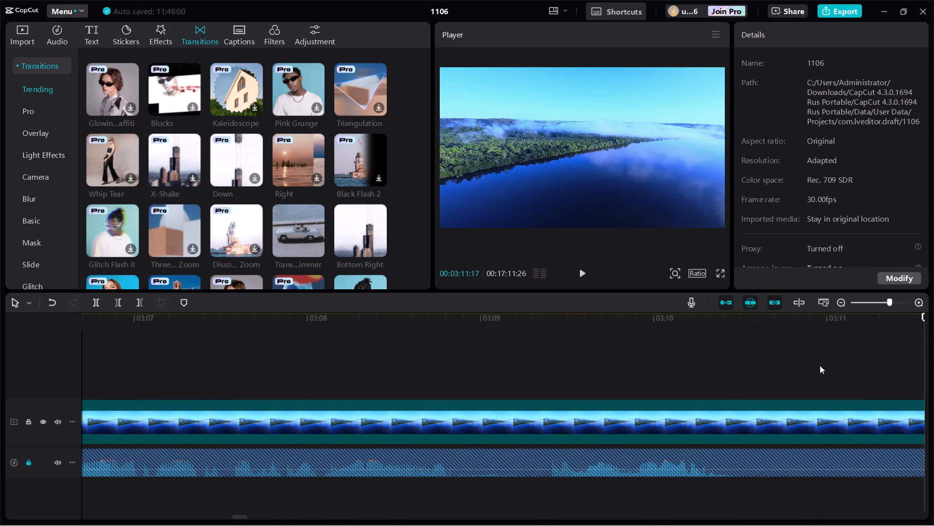
click(480, 319)
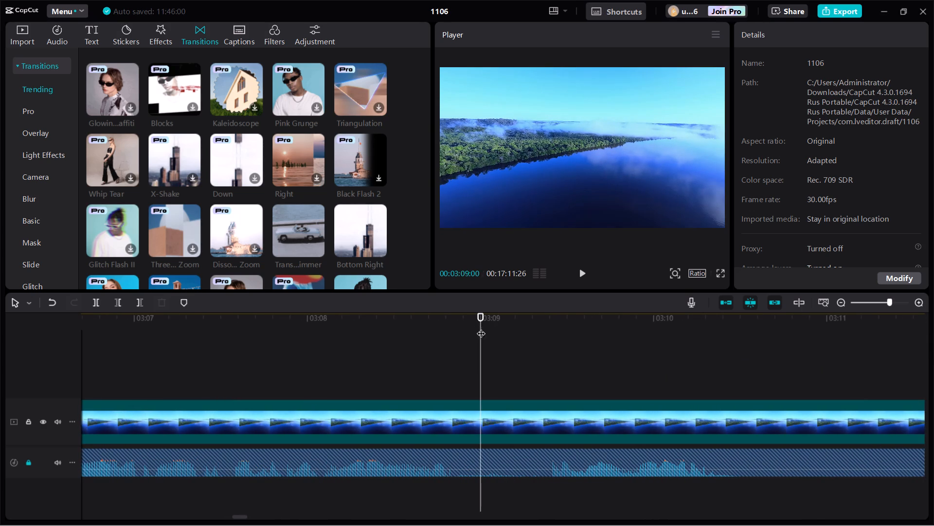
click(544, 421)
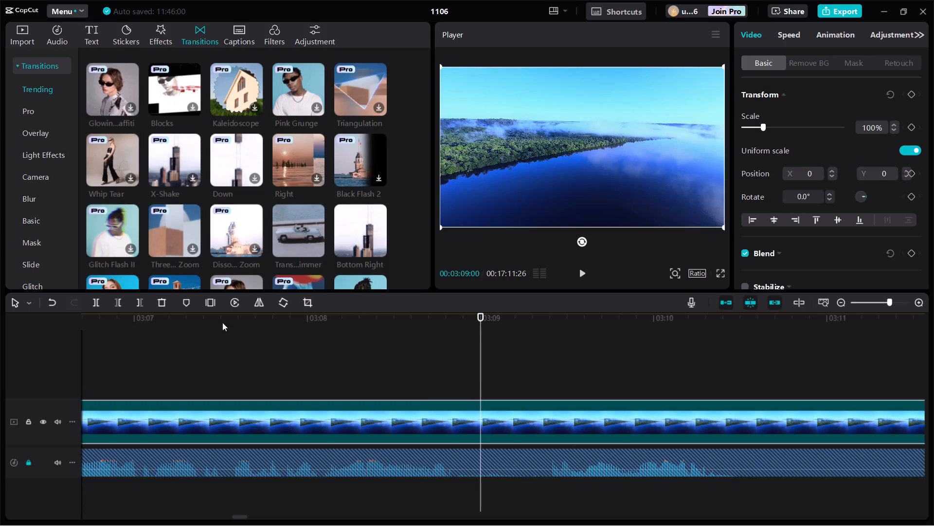
click(139, 300)
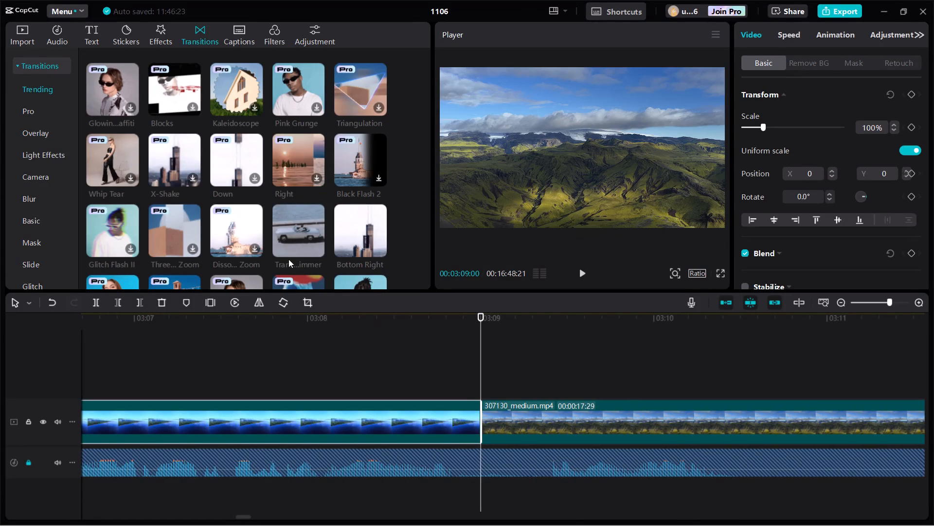
Add the Transform Shimmer transition between the 216058_medium and 307130_medium clips at 00:03:09:00.
click(316, 247)
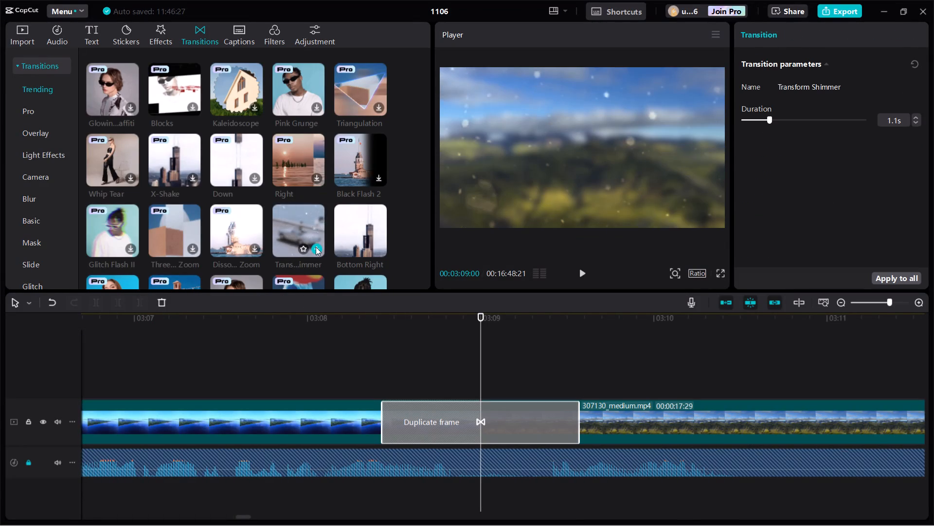
Trim the end of the 307130_medium green mountains clip at 00:03:15:00.
drag(479, 346, 485, 346)
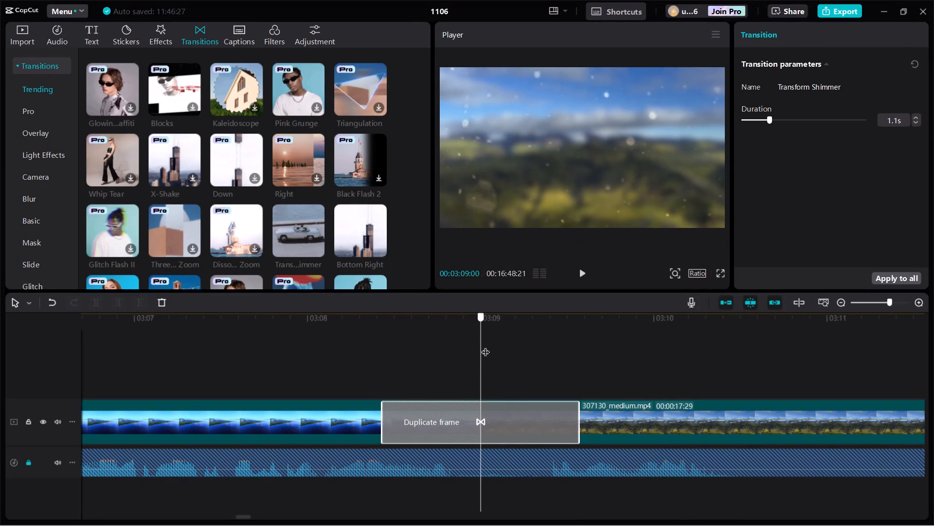
drag(485, 346, 796, 376)
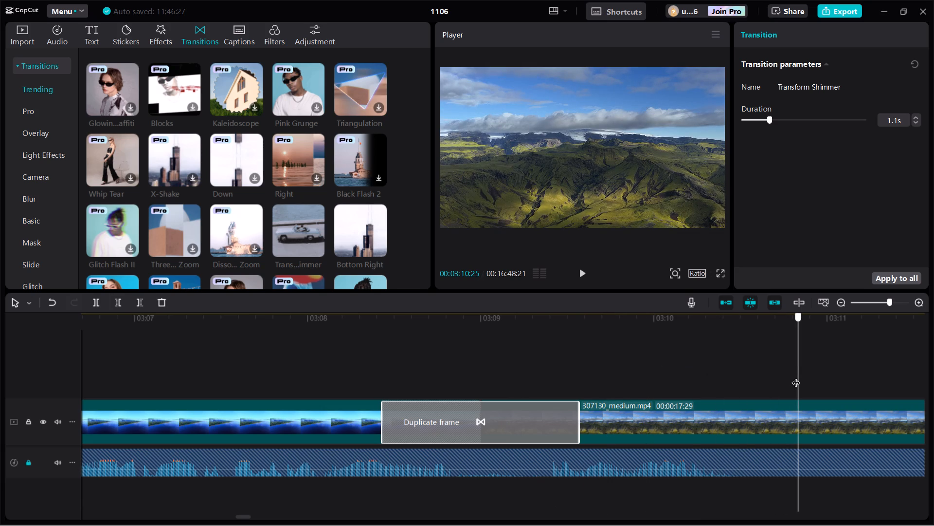
drag(796, 376, 926, 385)
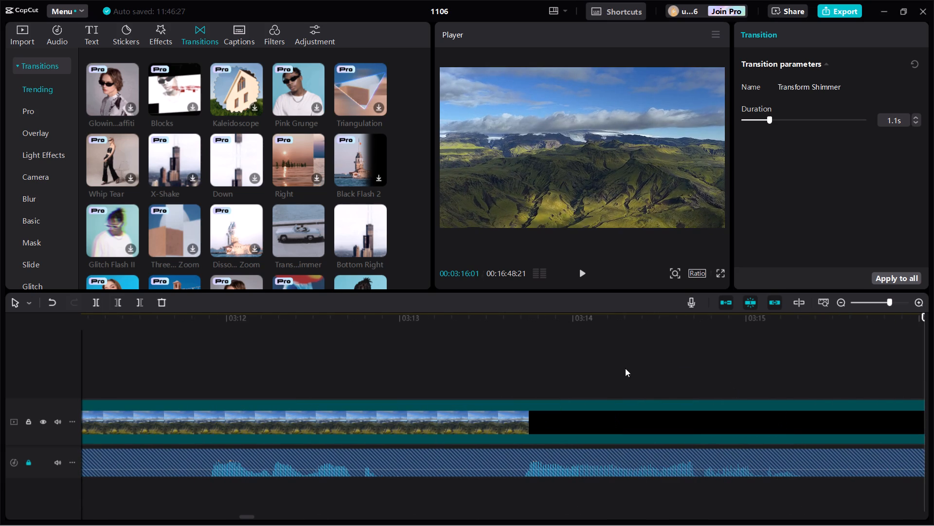
click(747, 321)
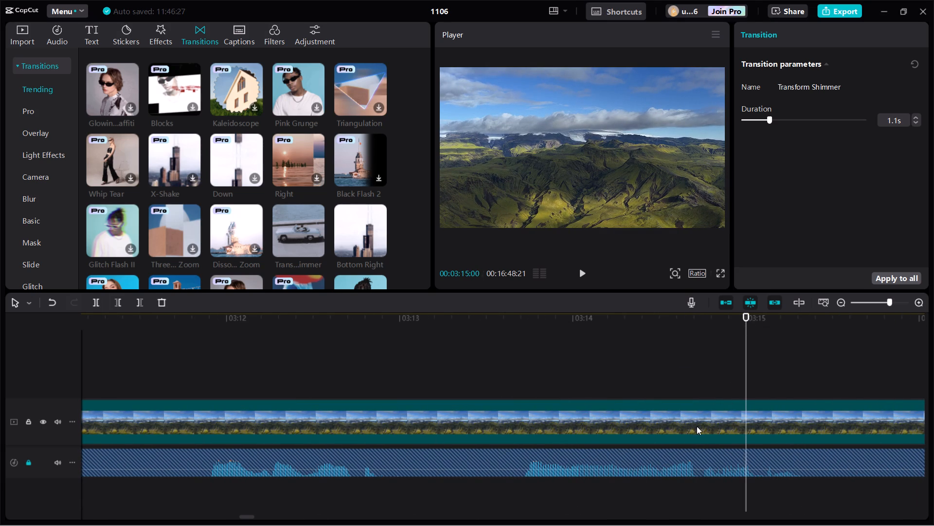
click(677, 429)
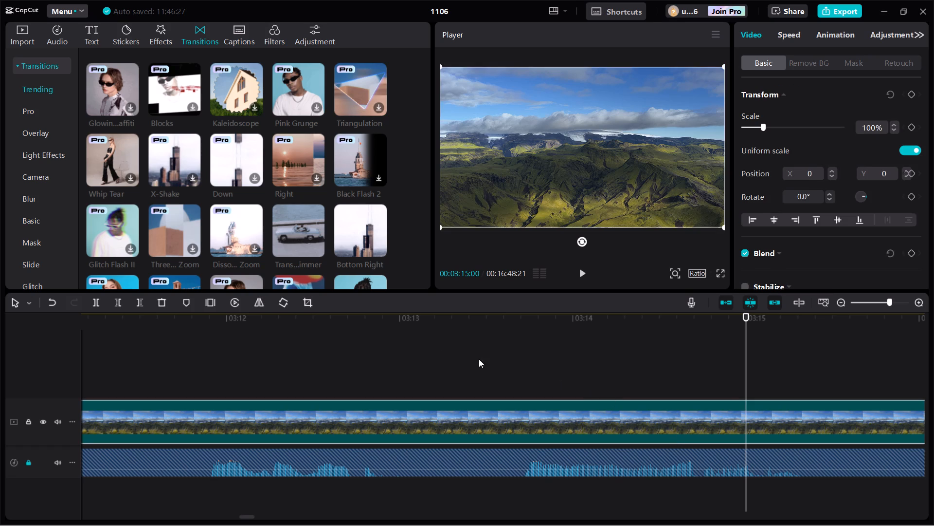
click(144, 302)
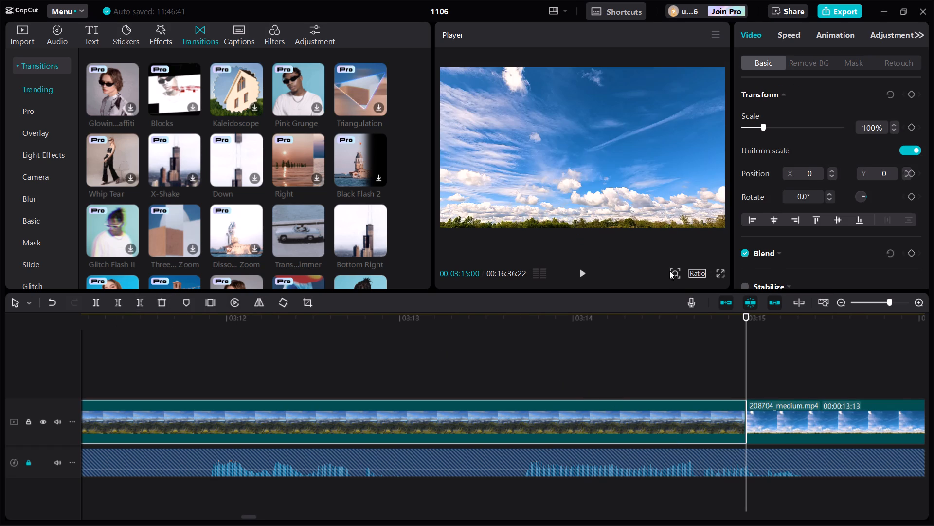
Trim the end of the 208704_medium blue sky clip at 00:03:24:00.
drag(748, 348, 820, 363)
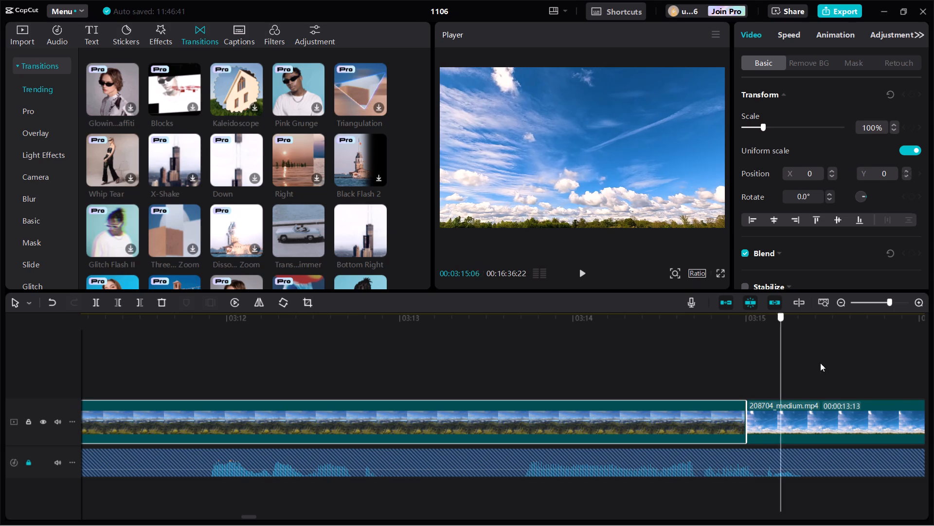
drag(820, 363, 933, 375)
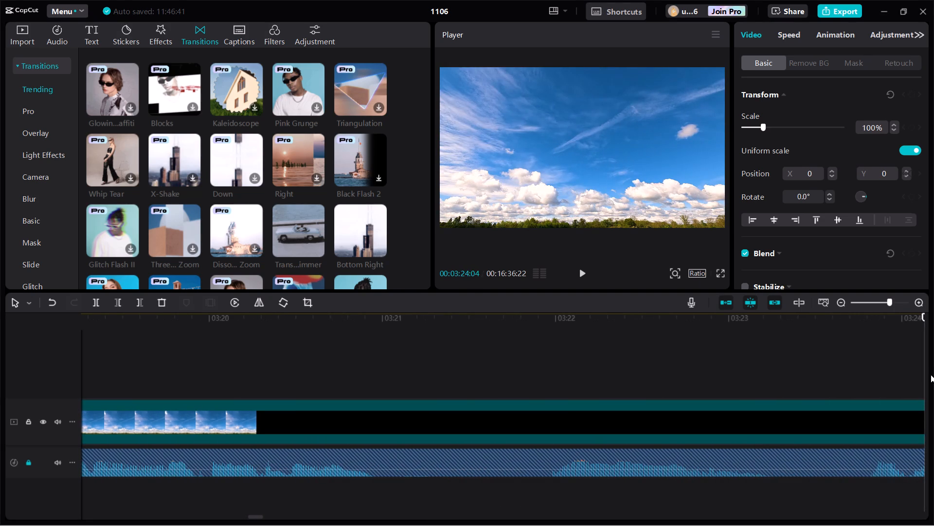
click(927, 371)
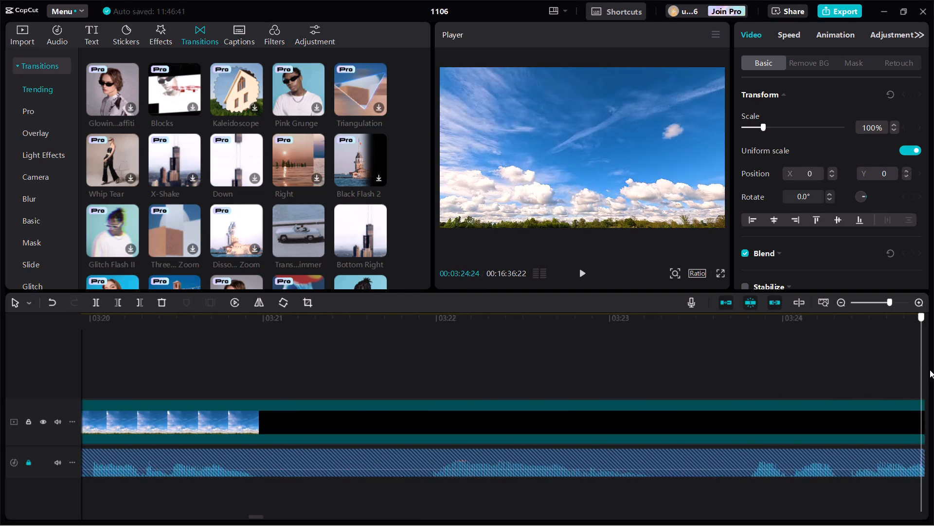
click(302, 319)
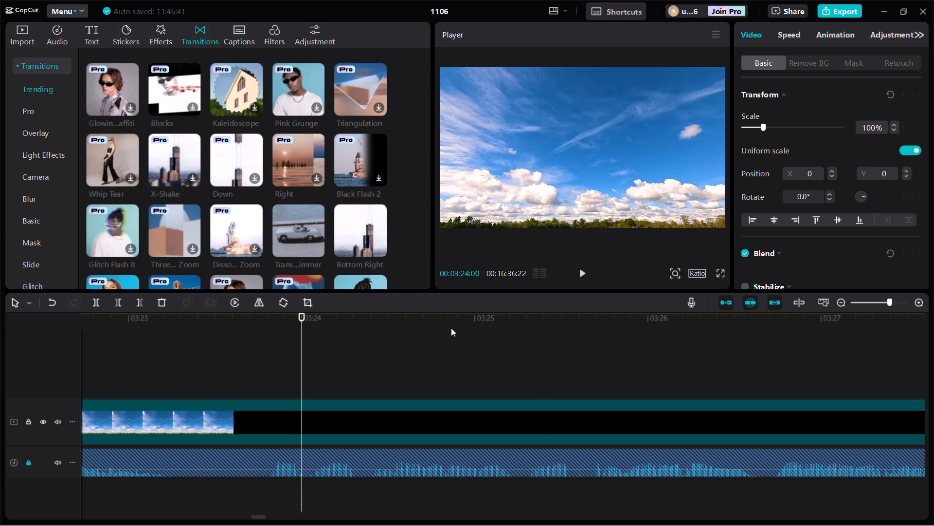
click(140, 304)
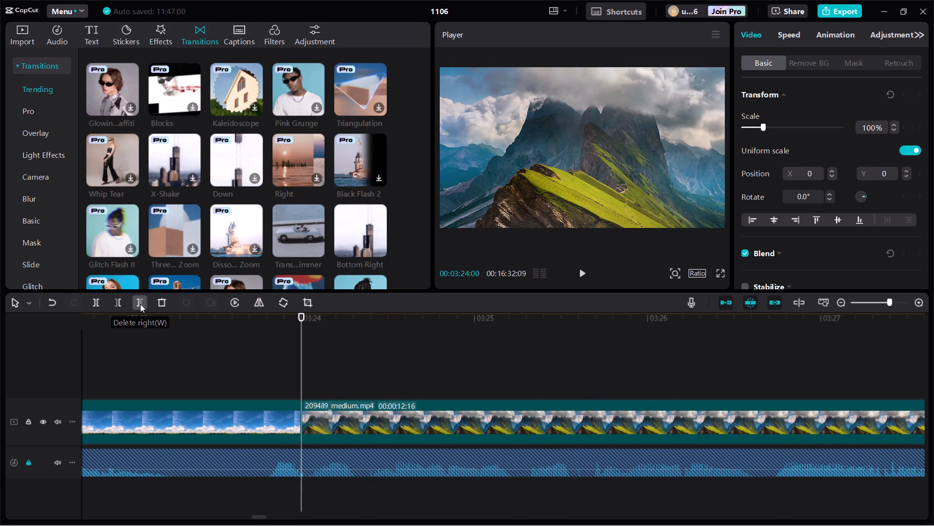
Look through the available transitions, adjustment presets and LUTs, and browse the Featured filters for the clips.
scroll(311, 180, up, 6)
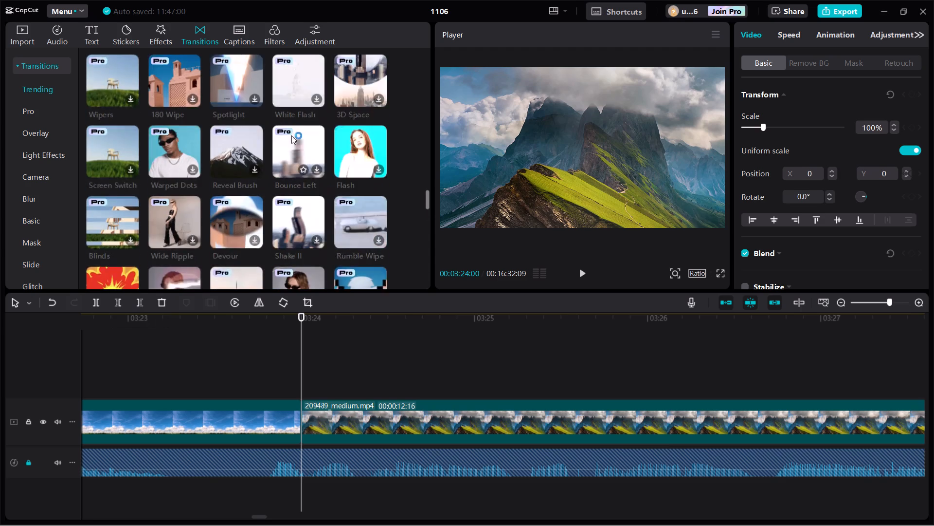
click(309, 32)
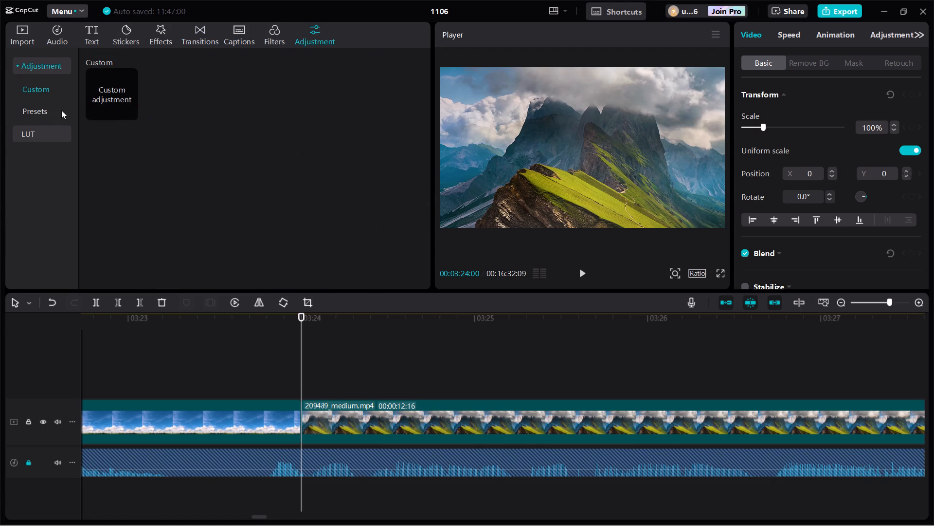
click(35, 110)
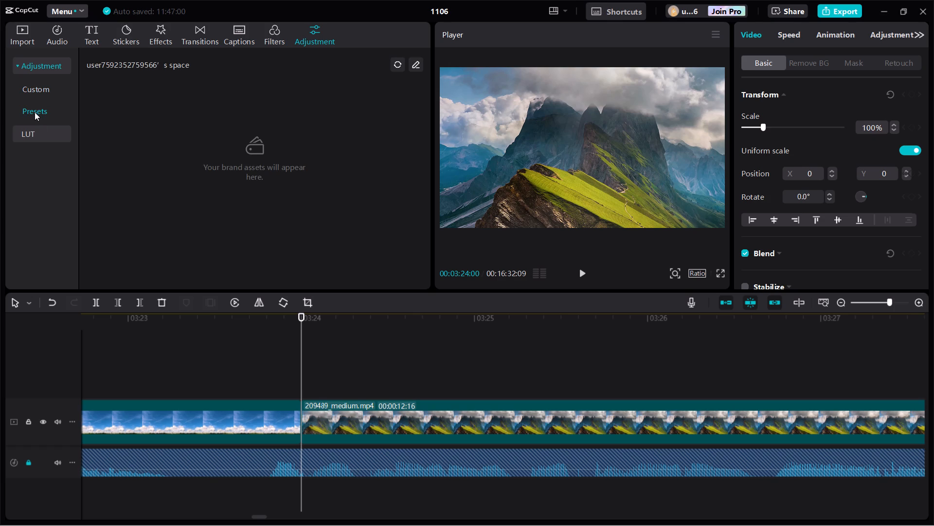
click(34, 132)
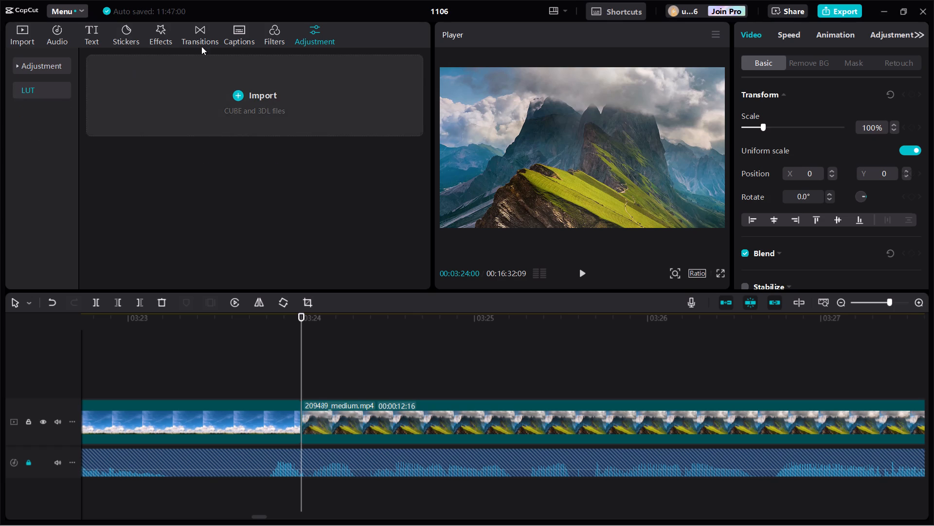
click(277, 30)
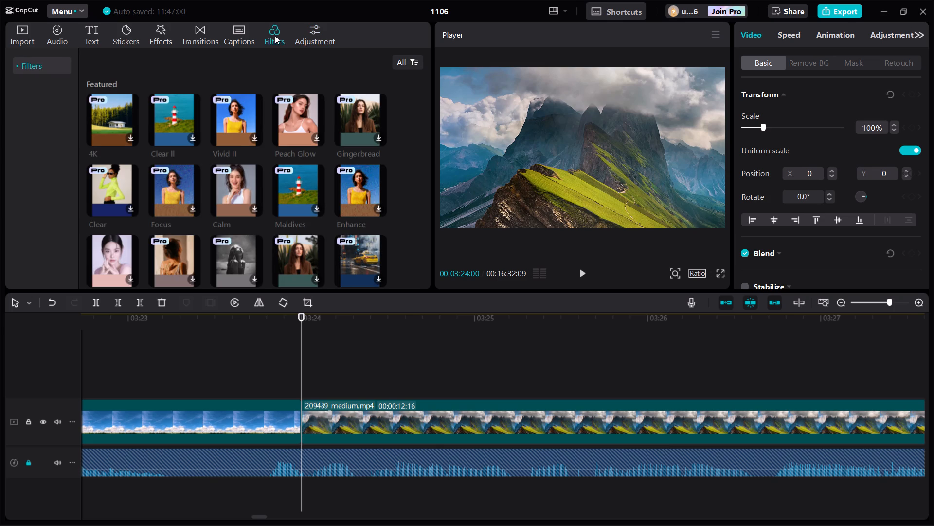
scroll(230, 141, down, 2)
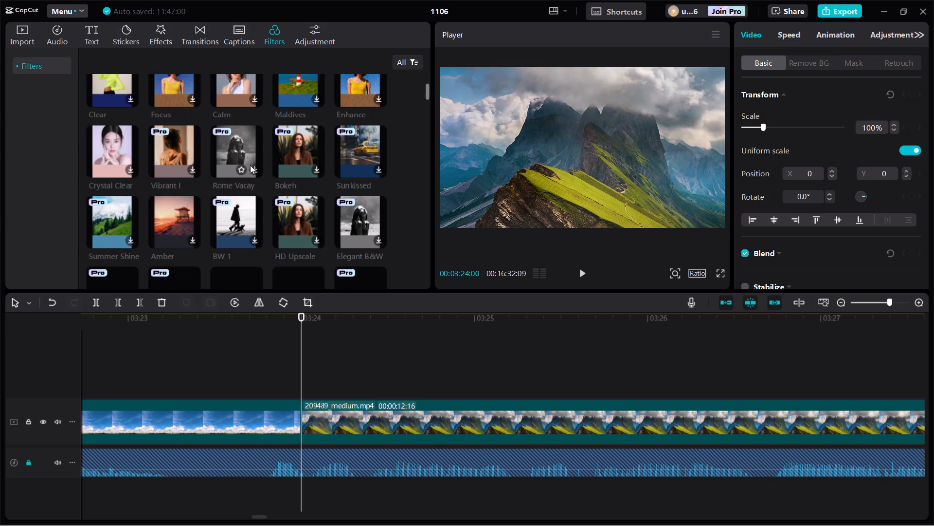
scroll(250, 165, down, 1)
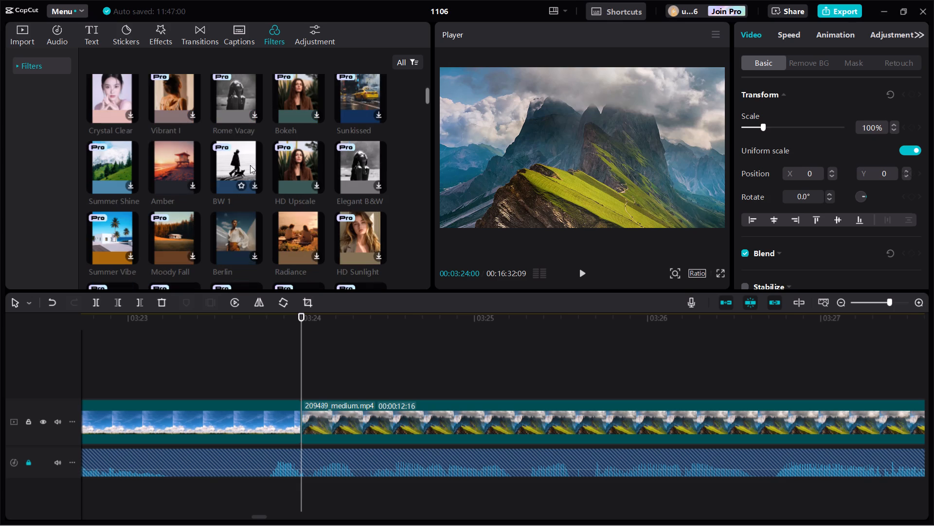
scroll(250, 165, down, 2)
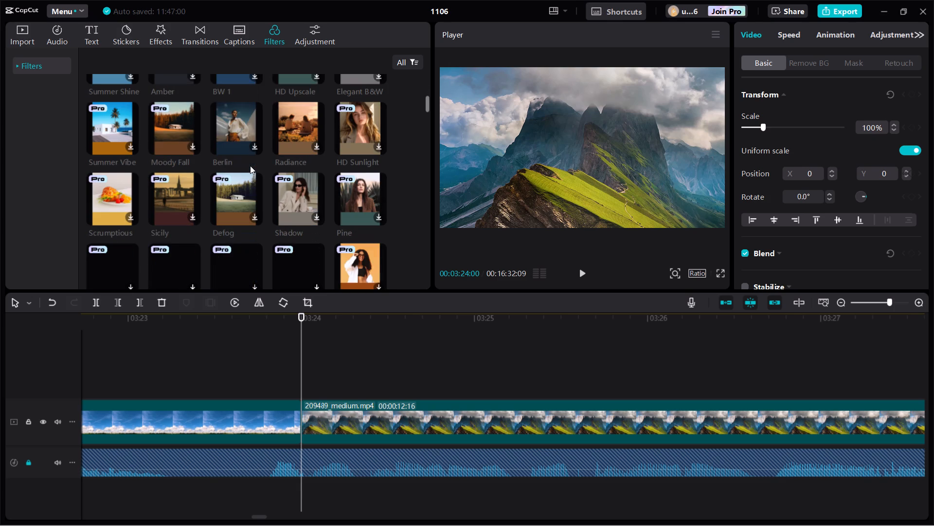
scroll(250, 166, down, 2)
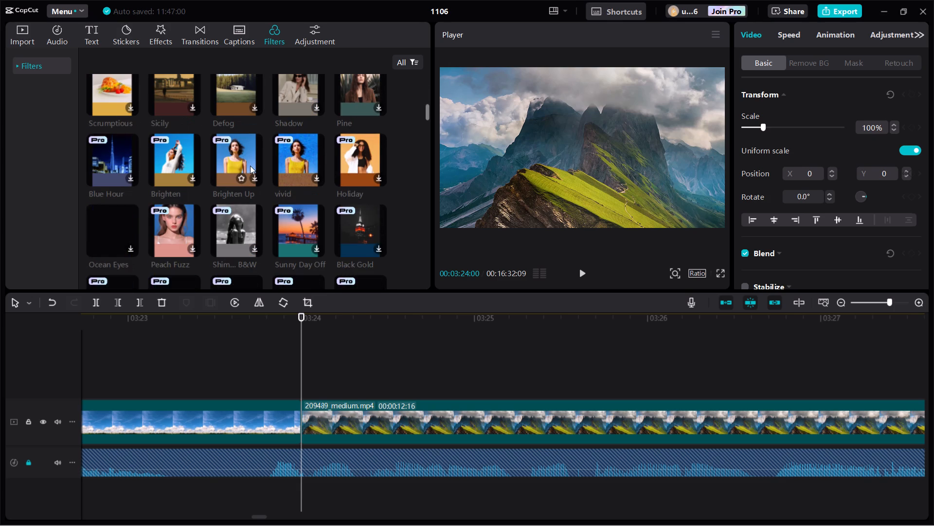
scroll(251, 166, down, 2)
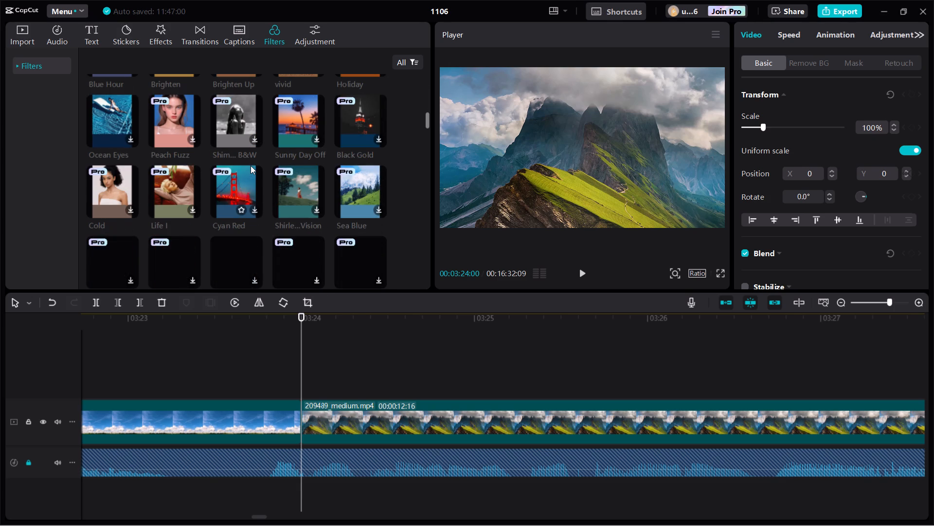
scroll(251, 166, down, 1)
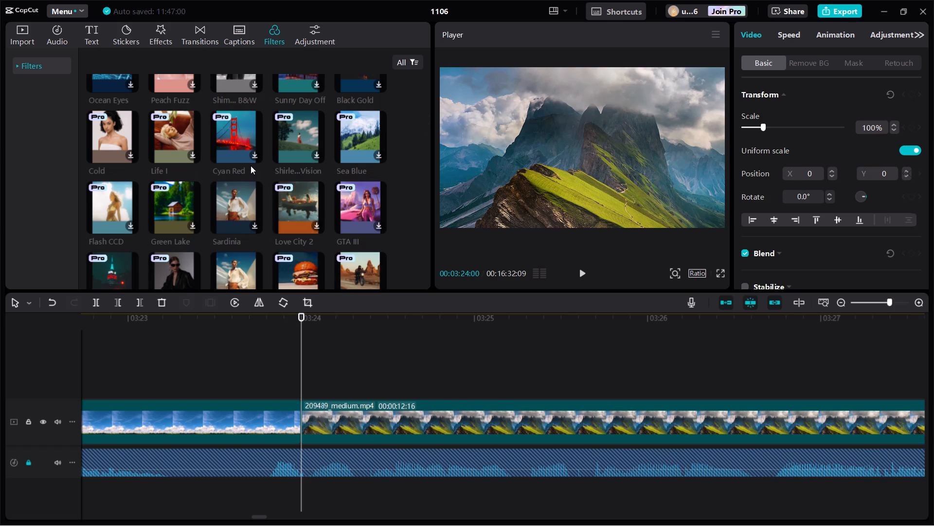
scroll(251, 166, down, 2)
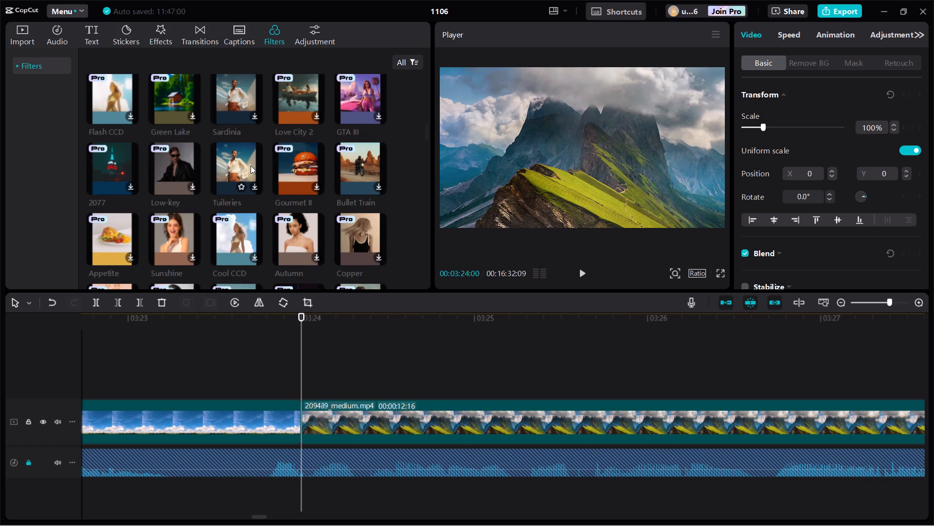
scroll(251, 166, down, 2)
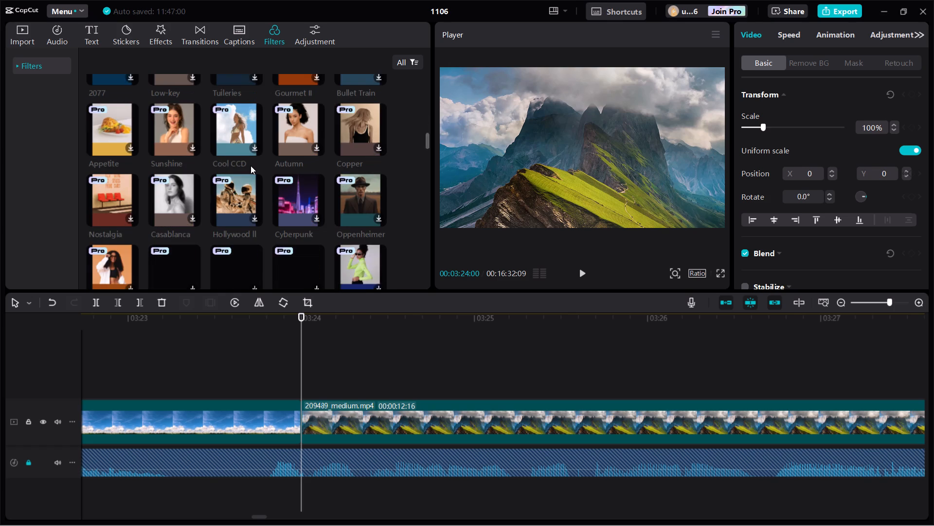
scroll(251, 166, down, 3)
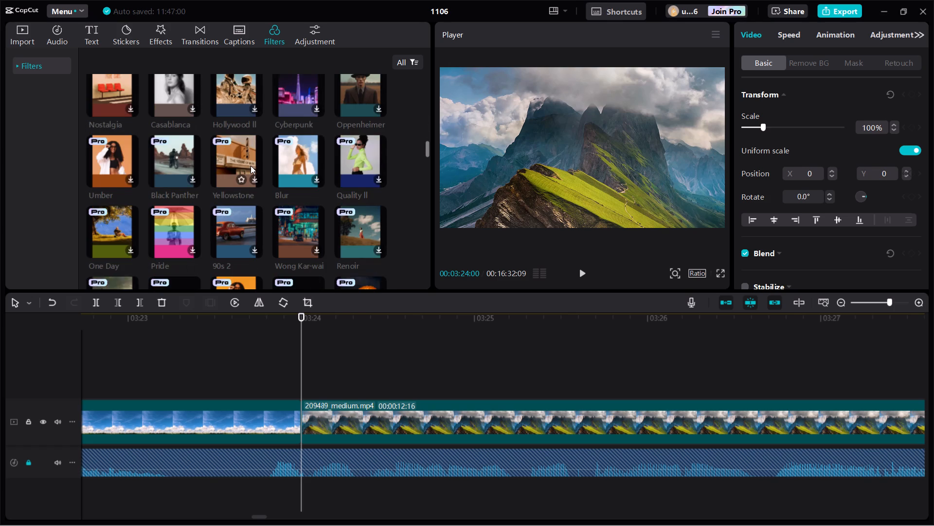
scroll(251, 166, down, 2)
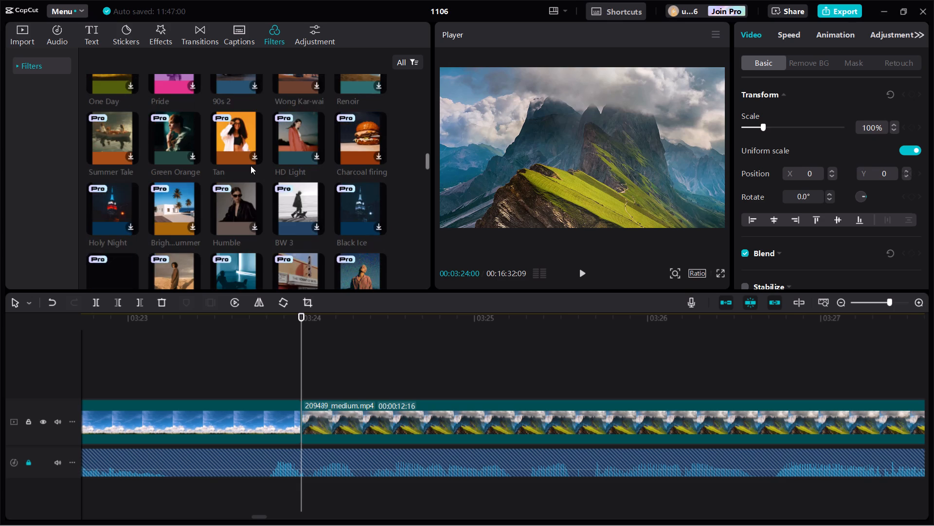
scroll(251, 166, down, 3)
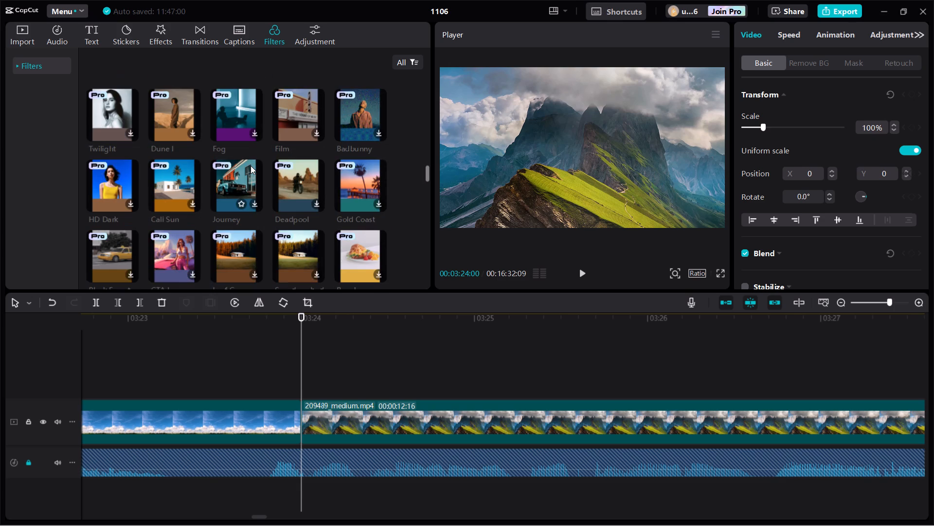
scroll(251, 166, down, 3)
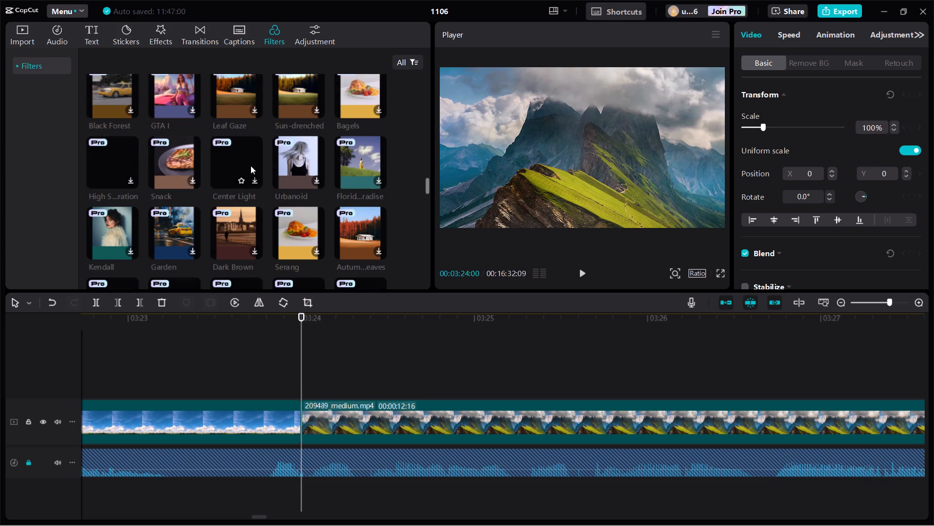
scroll(251, 166, down, 1)
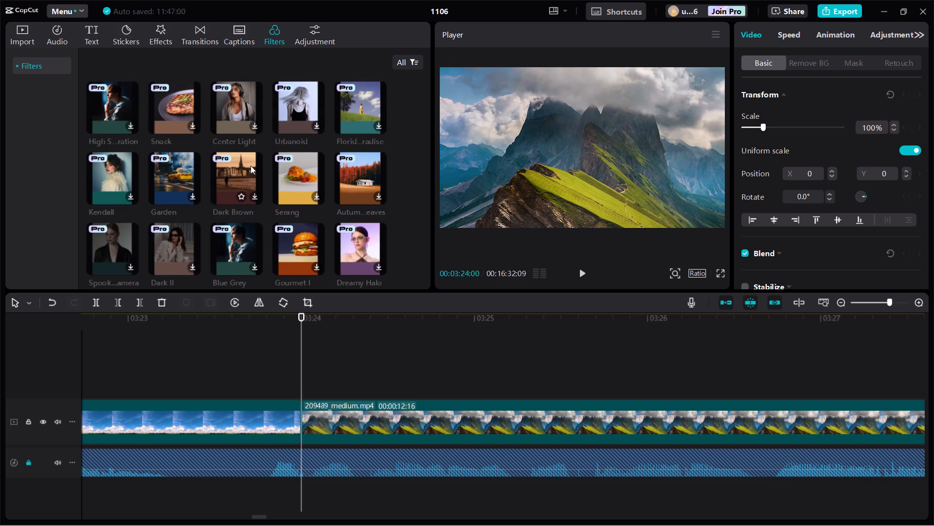
Run the TikTok copyright check on the music used in the project.
click(235, 29)
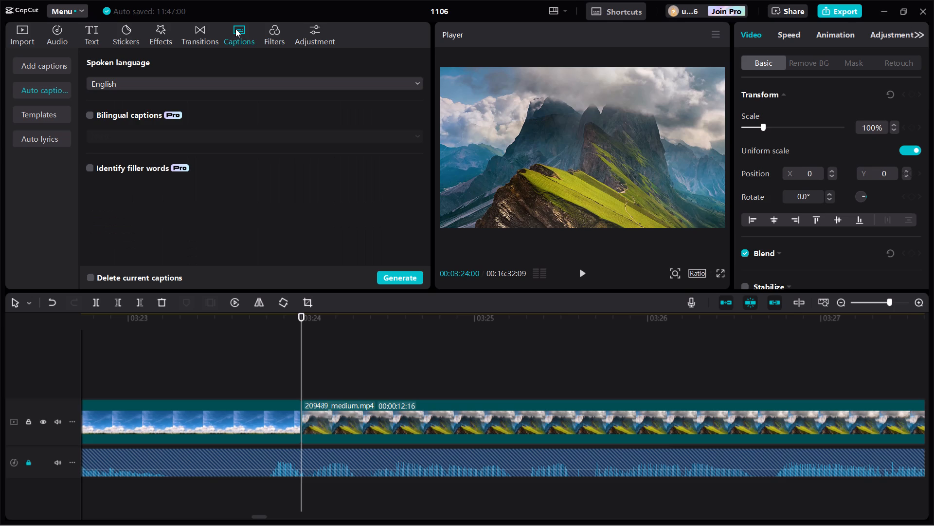
click(55, 34)
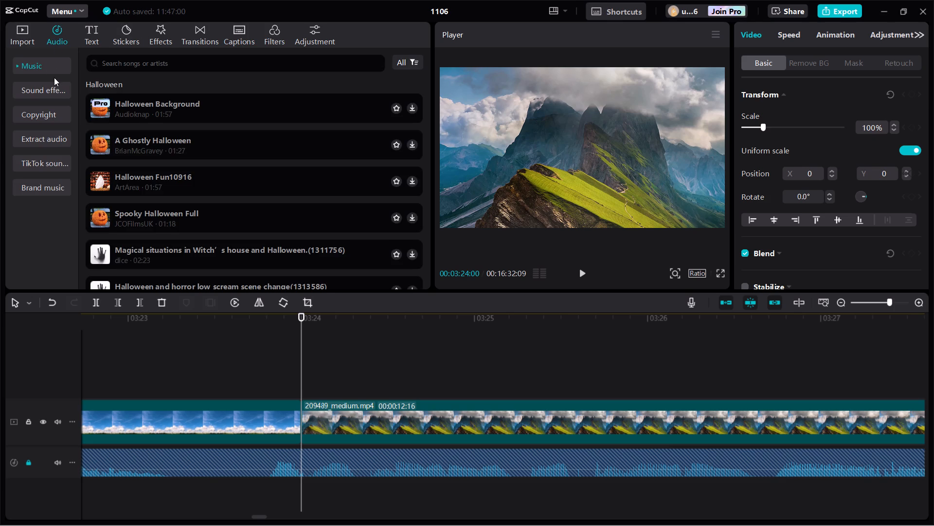
click(38, 115)
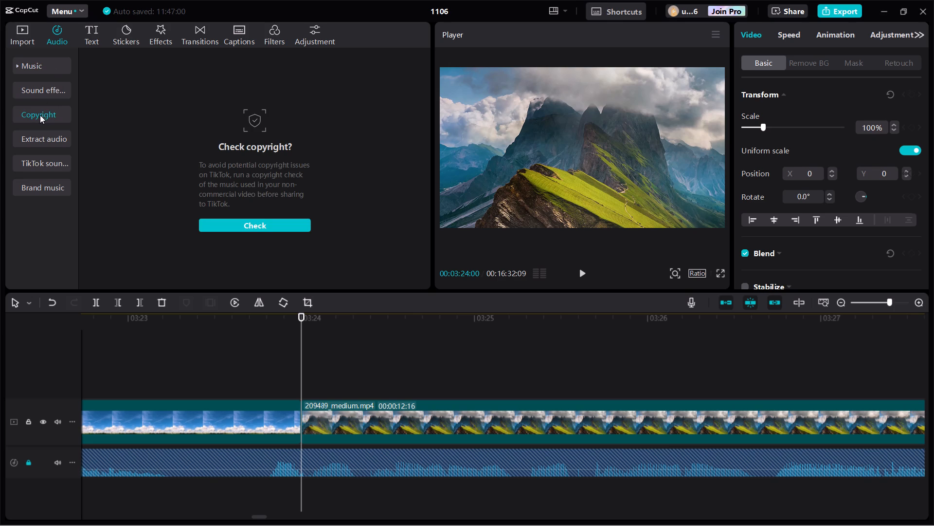
click(249, 226)
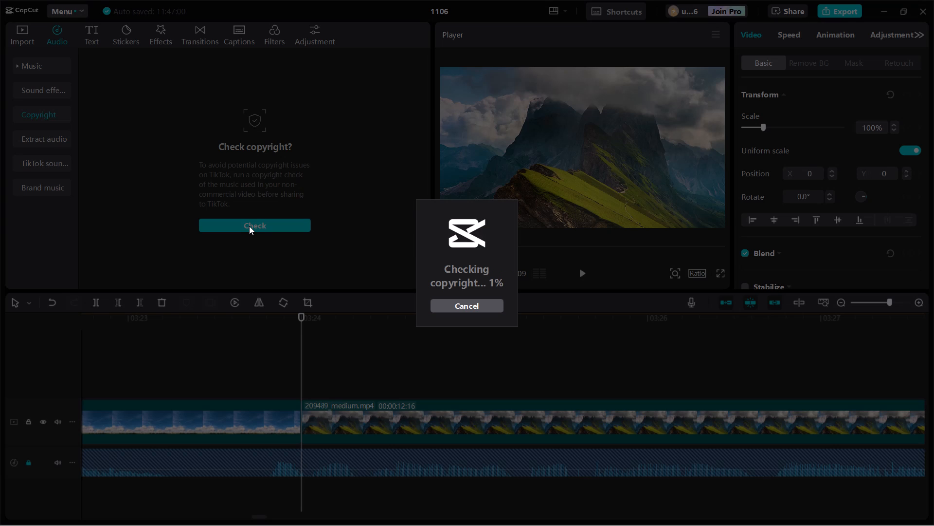
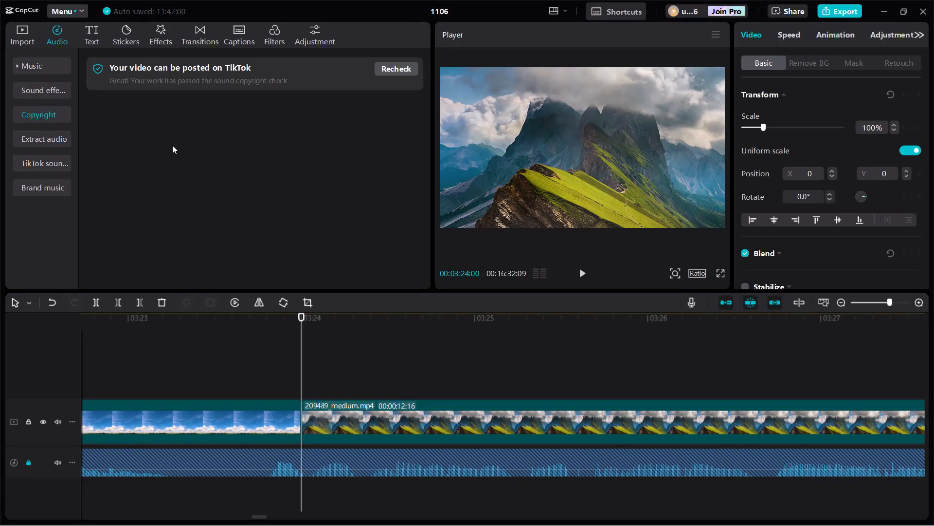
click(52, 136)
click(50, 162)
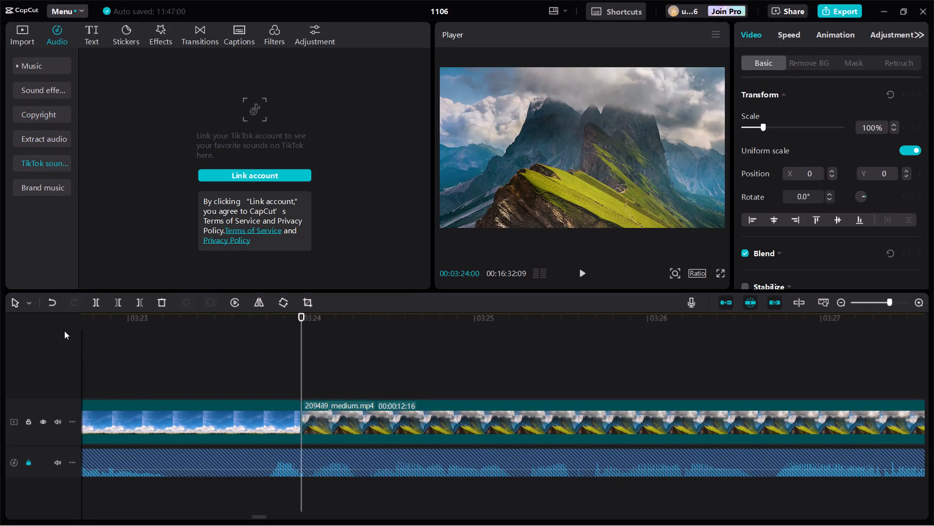
Mute the main video track.
click(55, 421)
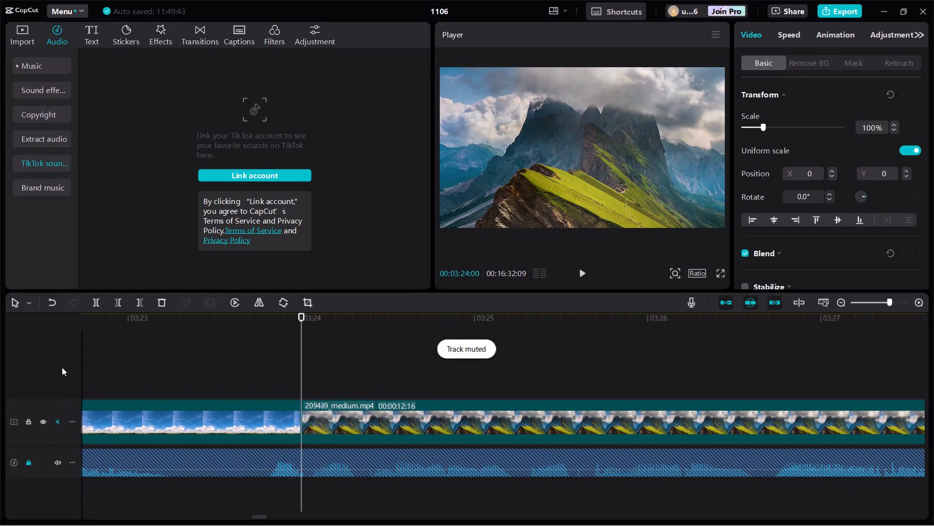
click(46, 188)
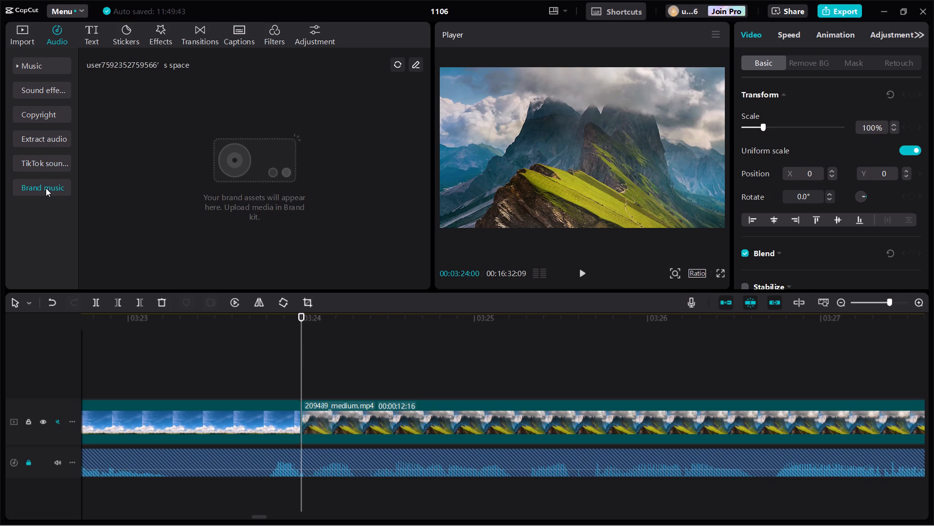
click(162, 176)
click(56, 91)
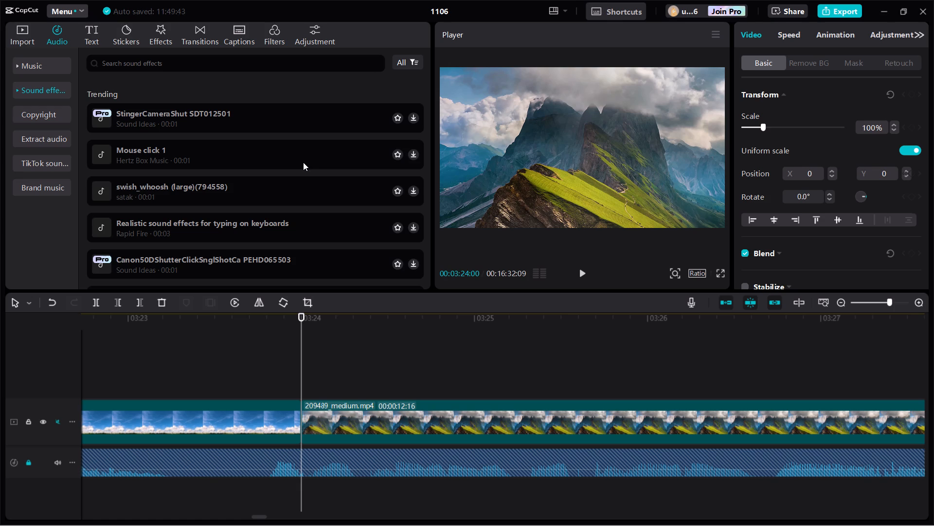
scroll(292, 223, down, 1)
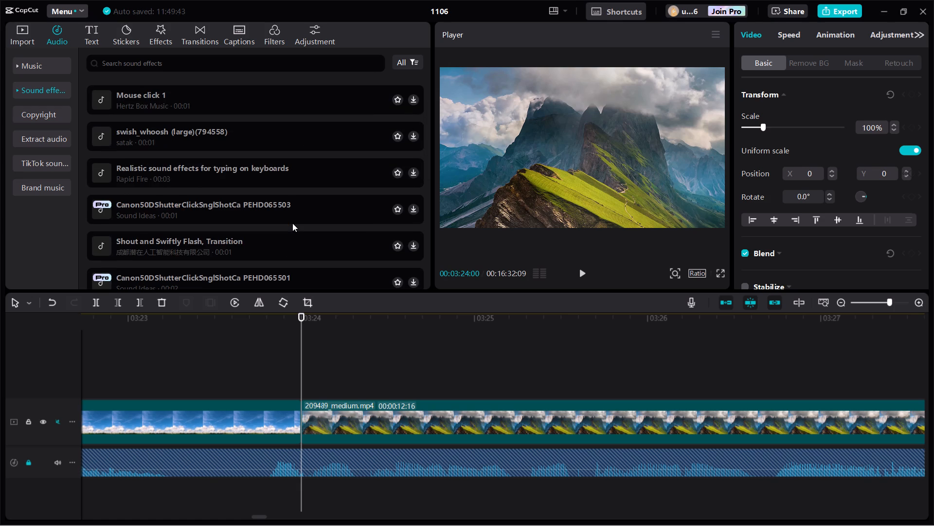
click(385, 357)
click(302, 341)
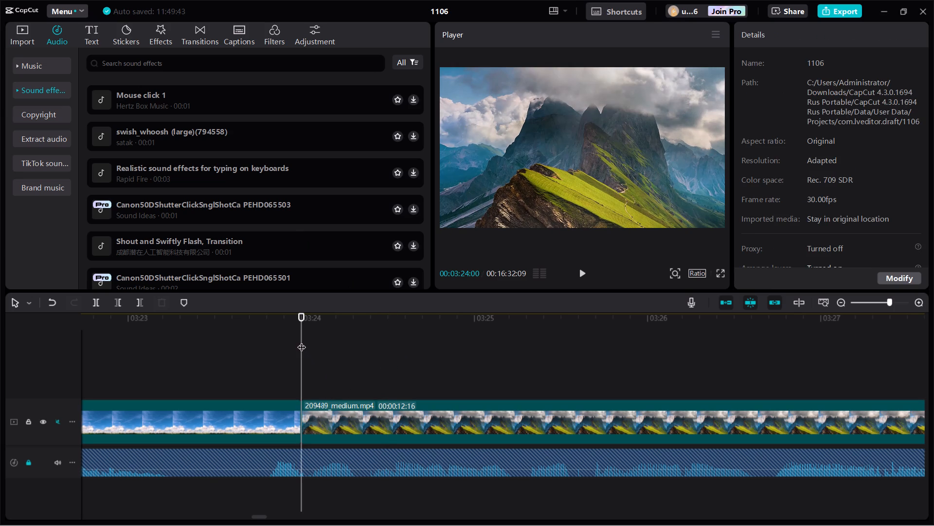
Add the Axis Rotation transition at 00:03:24:00 between the blue sky clip and the 209489_medium mountain clip.
click(164, 36)
click(198, 36)
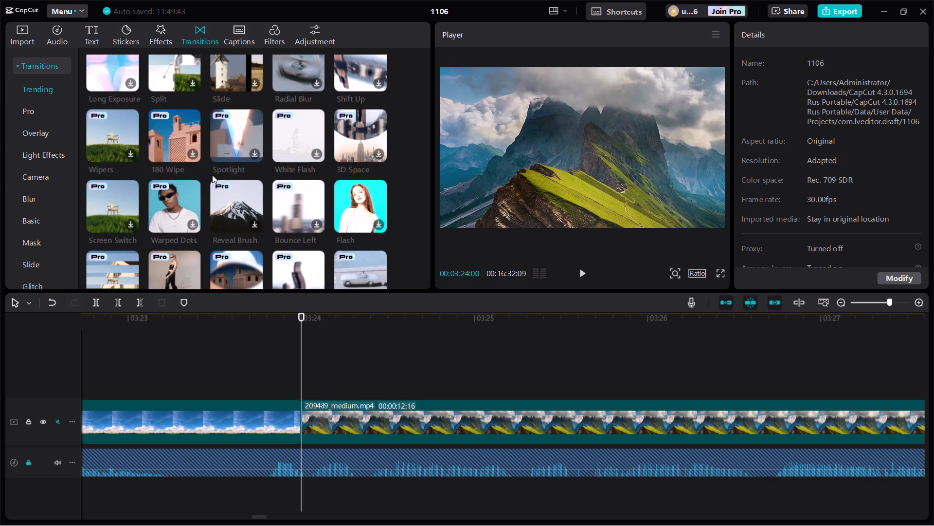
scroll(212, 175, down, 3)
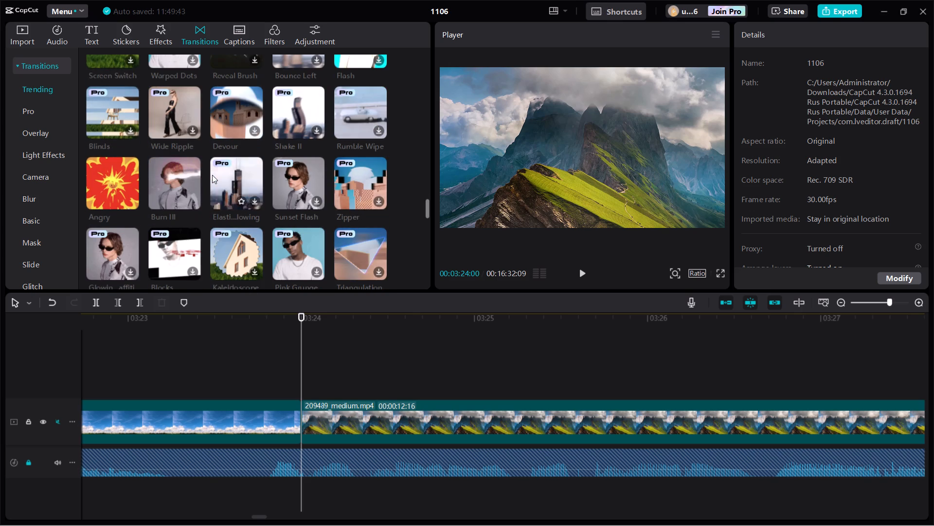
scroll(212, 175, down, 3)
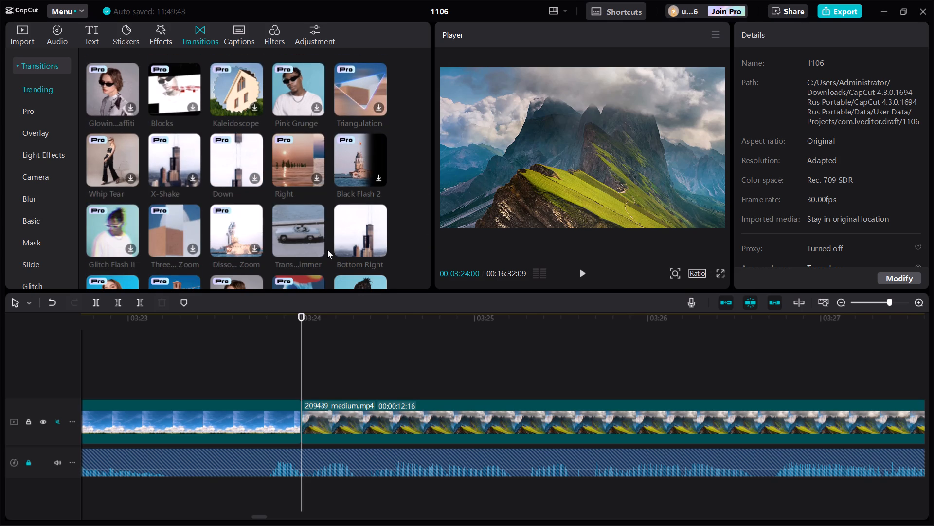
scroll(315, 236, down, 1)
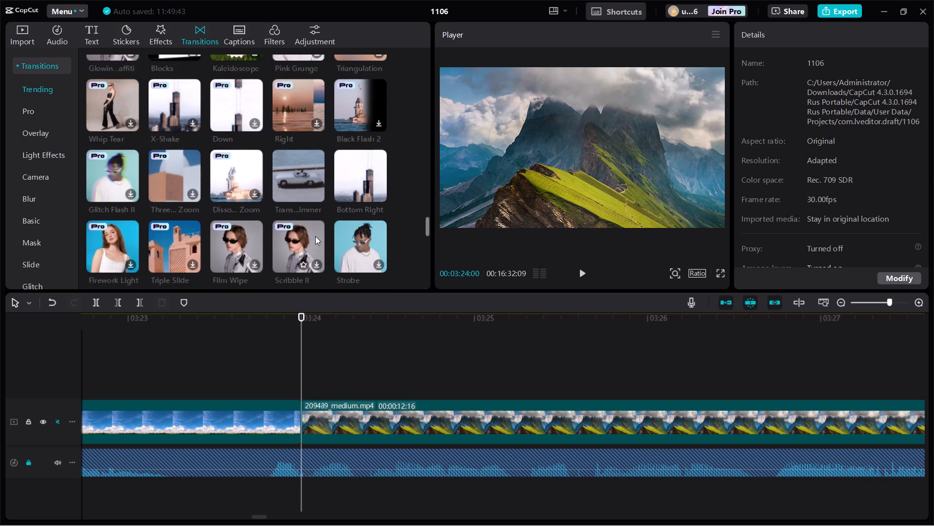
scroll(315, 236, down, 2)
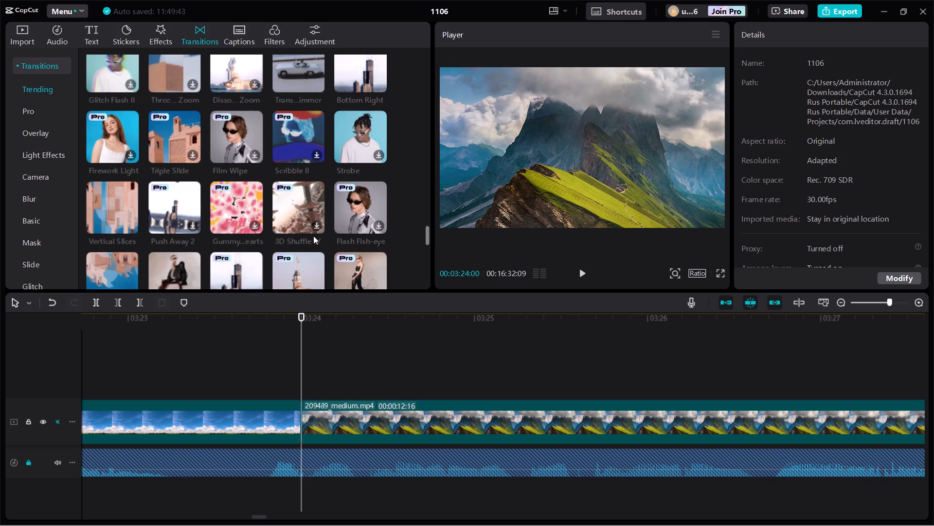
scroll(299, 236, down, 1)
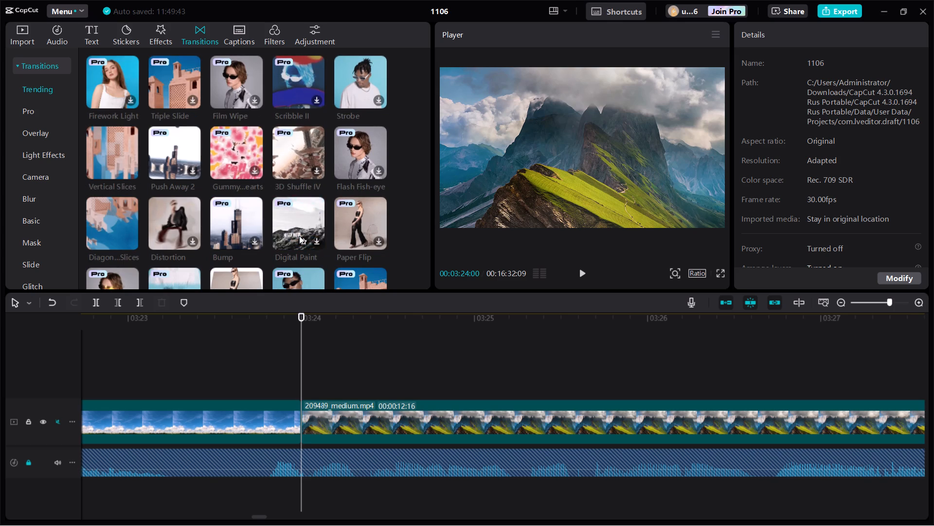
scroll(299, 236, down, 2)
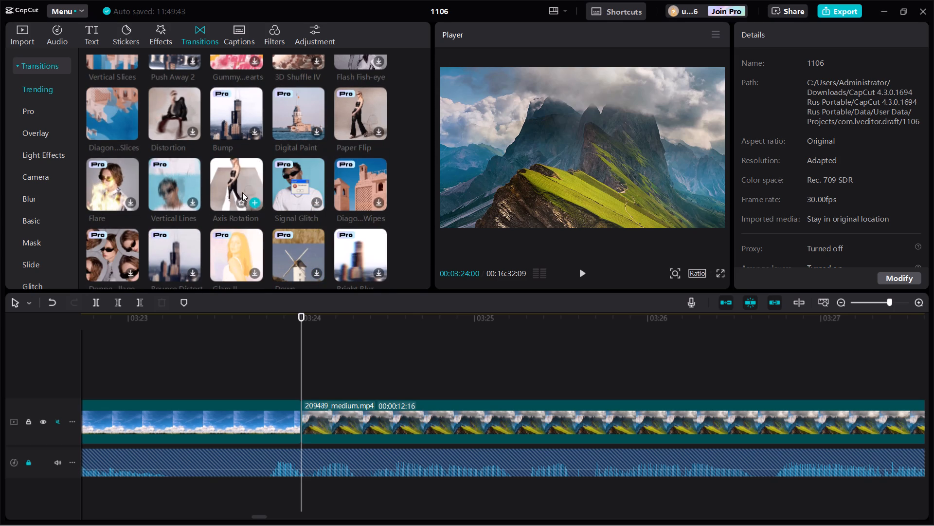
click(253, 199)
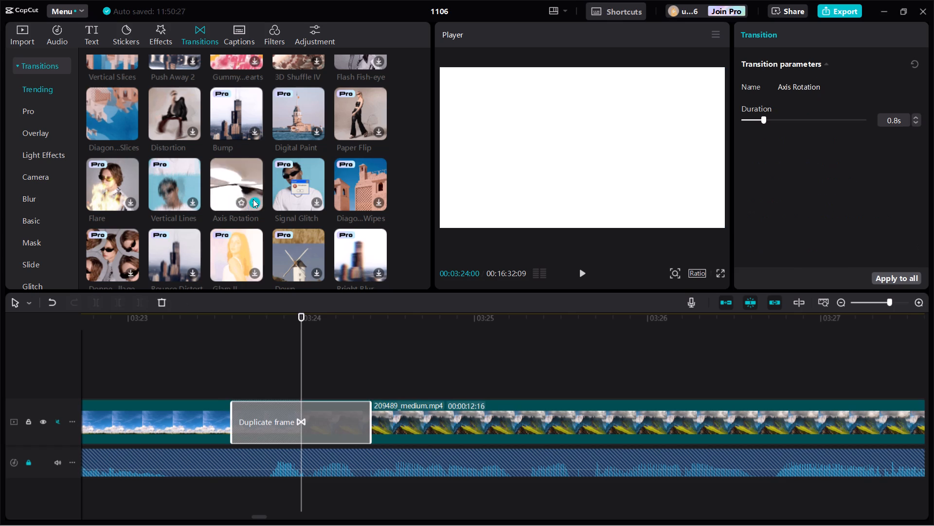
Trim the end of the 209489_medium mountain clip at 00:03:30:00.
drag(303, 349, 533, 384)
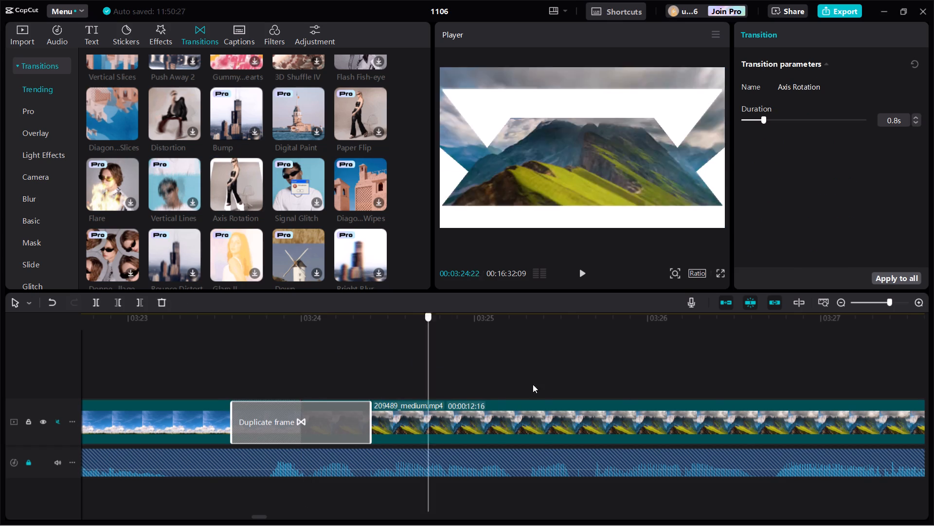
drag(533, 384, 899, 422)
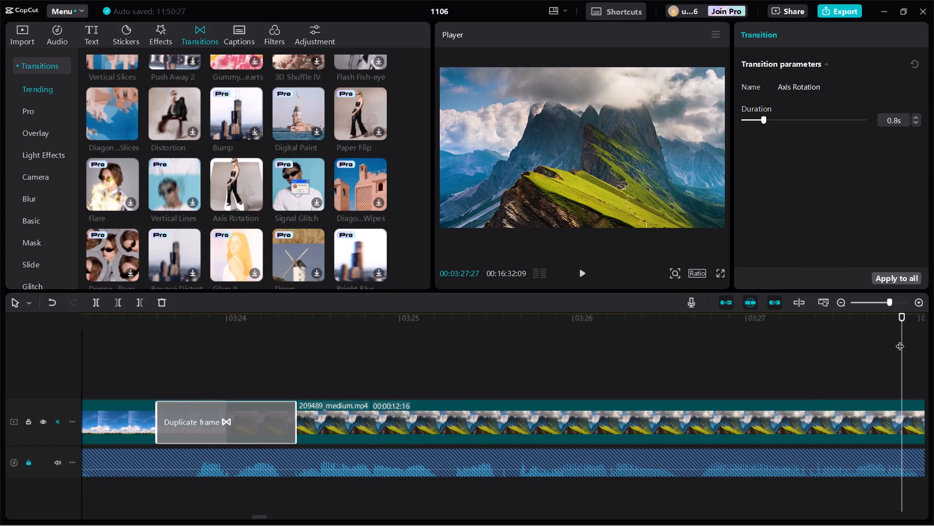
drag(903, 338, 920, 313)
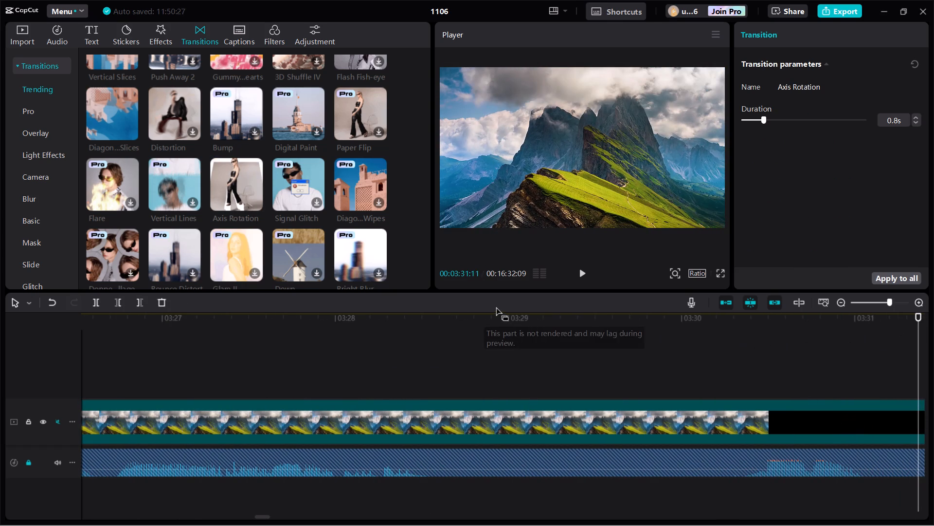
click(683, 318)
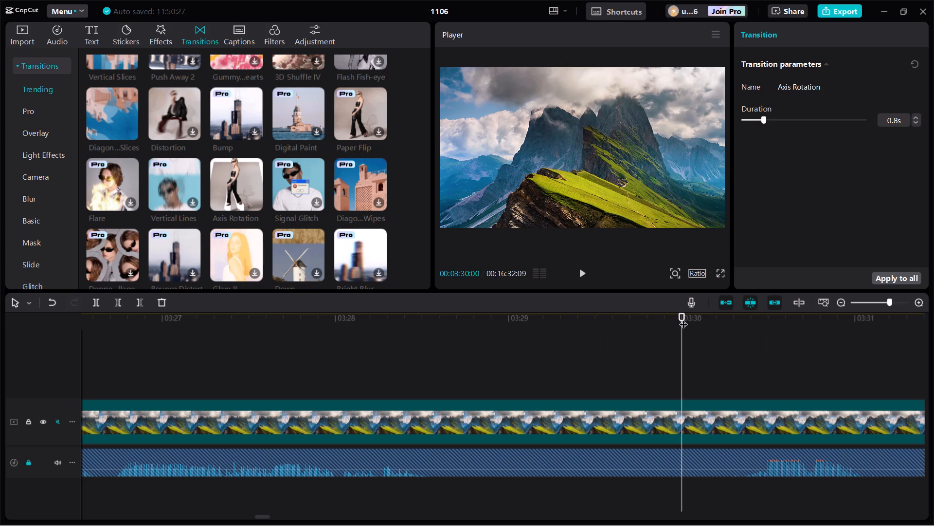
click(700, 419)
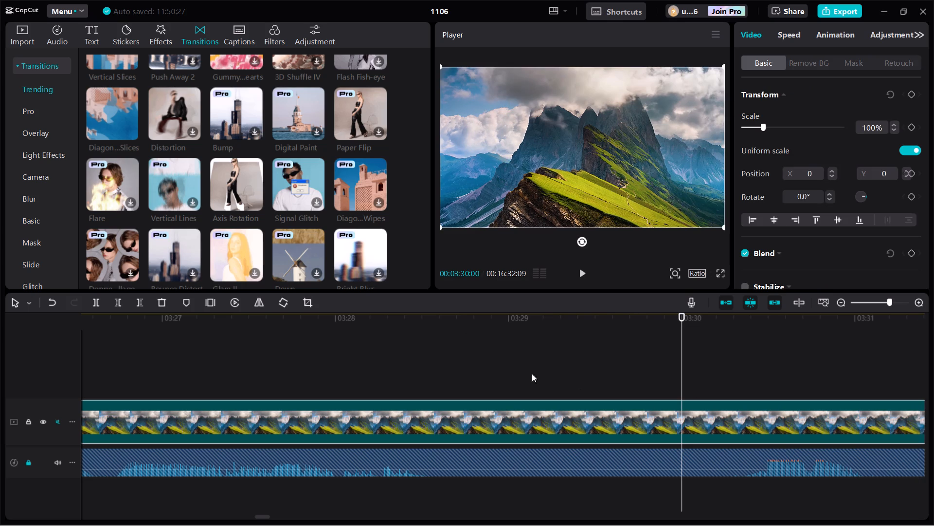
click(138, 304)
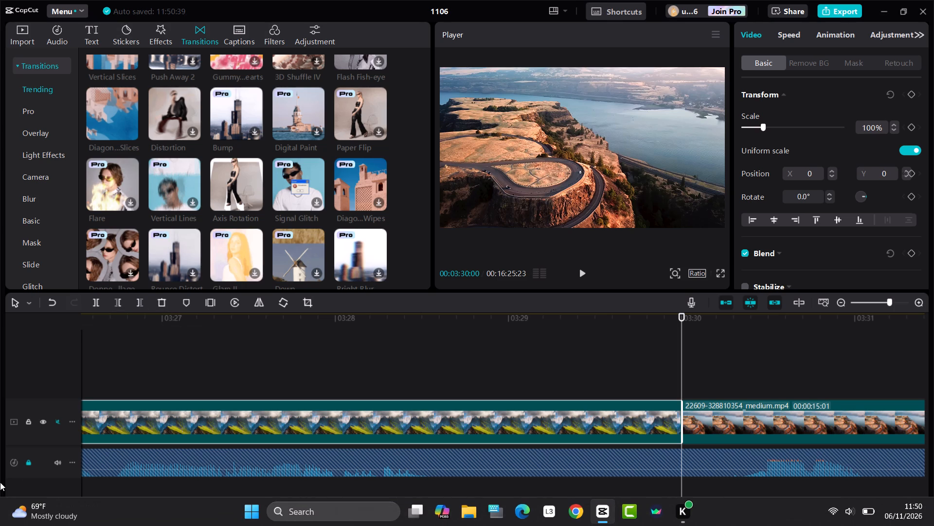
scroll(270, 195, down, 1)
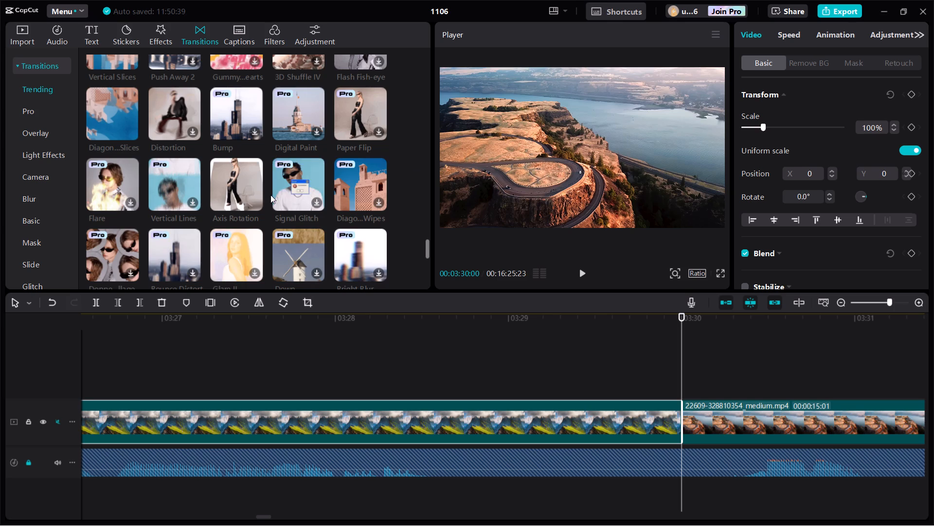
scroll(270, 195, down, 2)
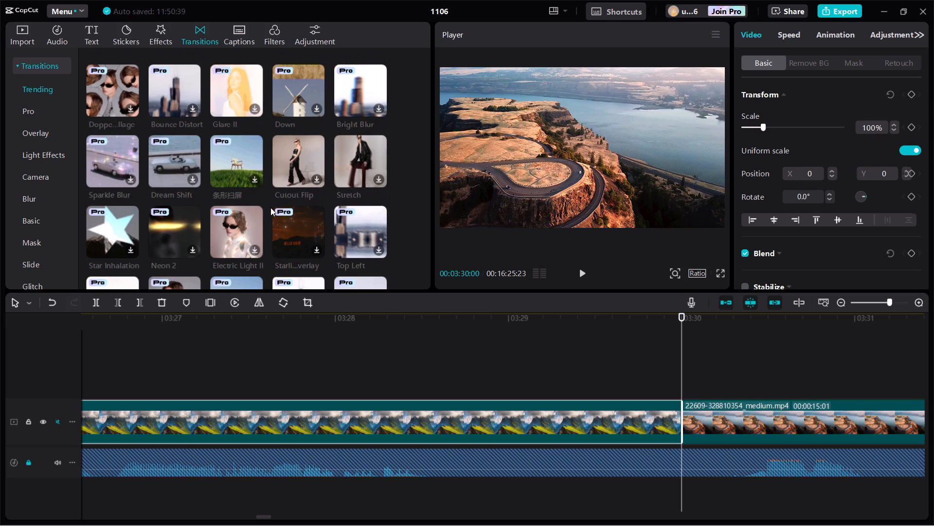
scroll(269, 214, down, 2)
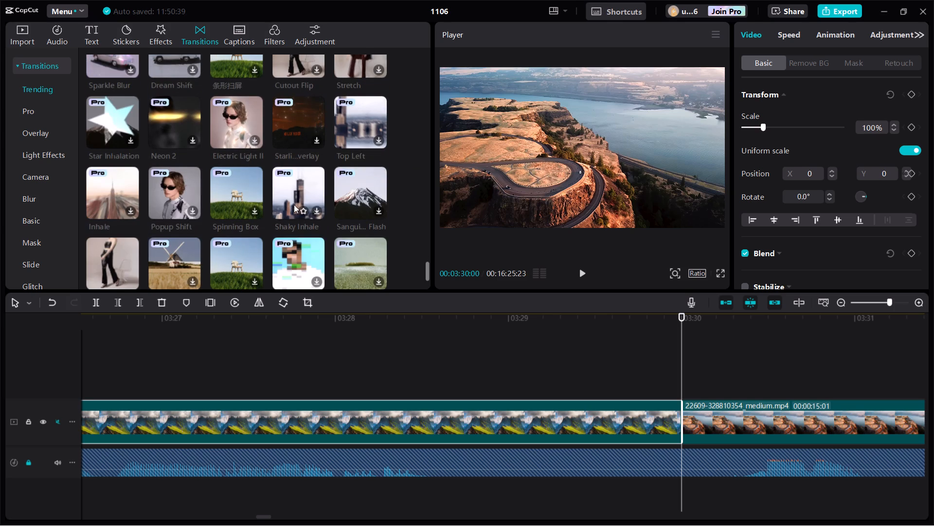
scroll(295, 204, down, 2)
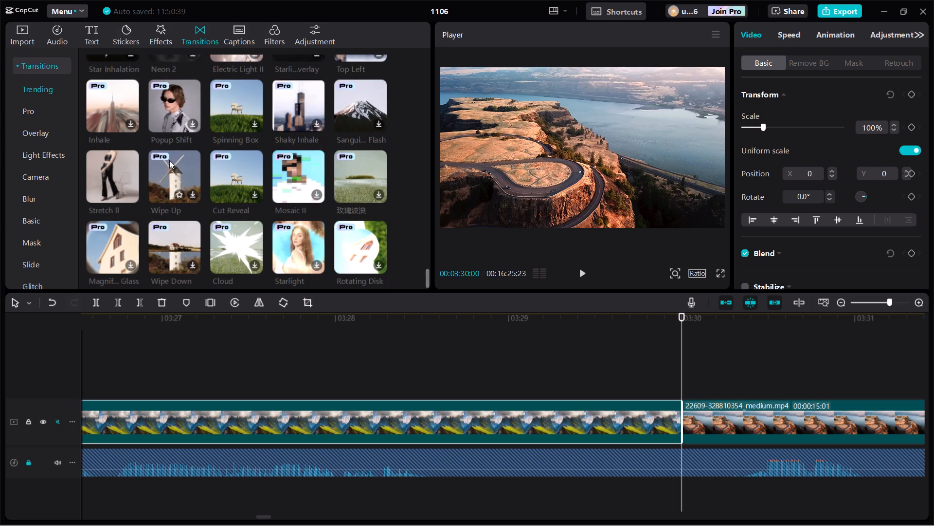
click(133, 194)
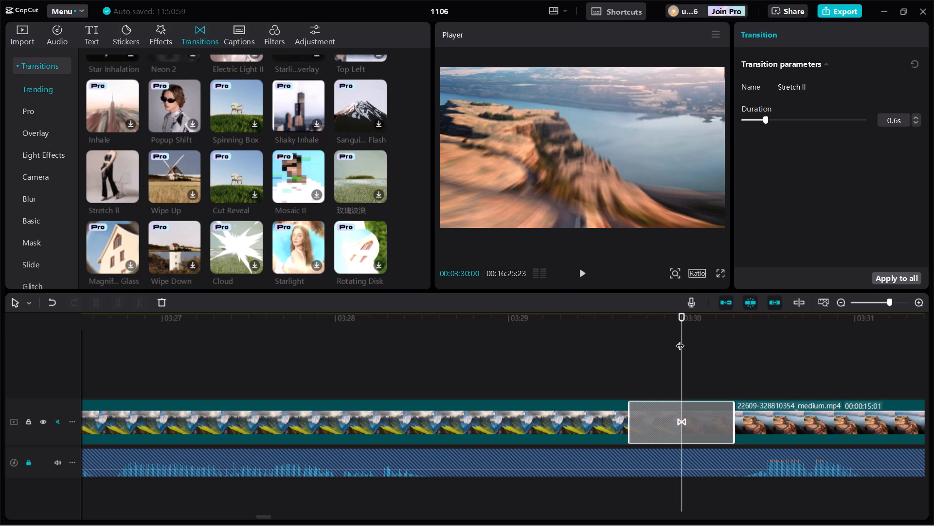
drag(682, 342, 931, 373)
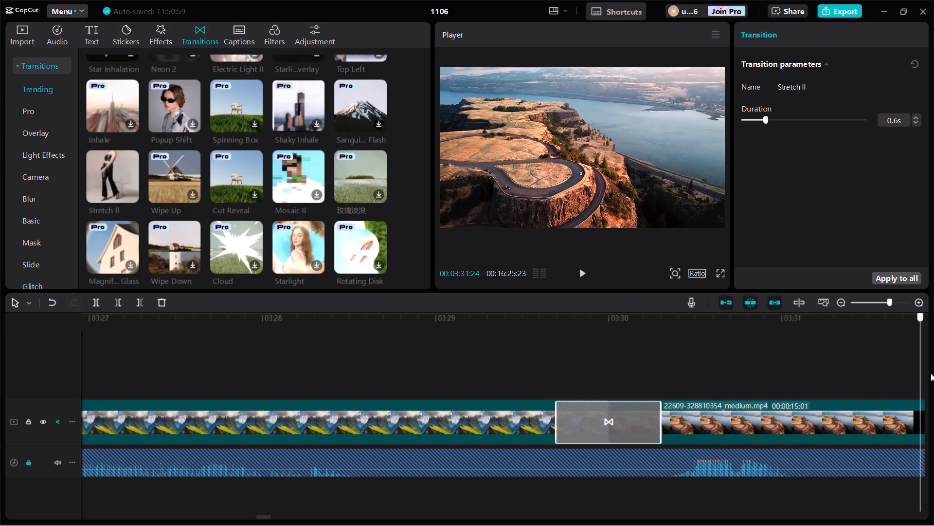
drag(931, 373, 933, 376)
drag(924, 374, 927, 373)
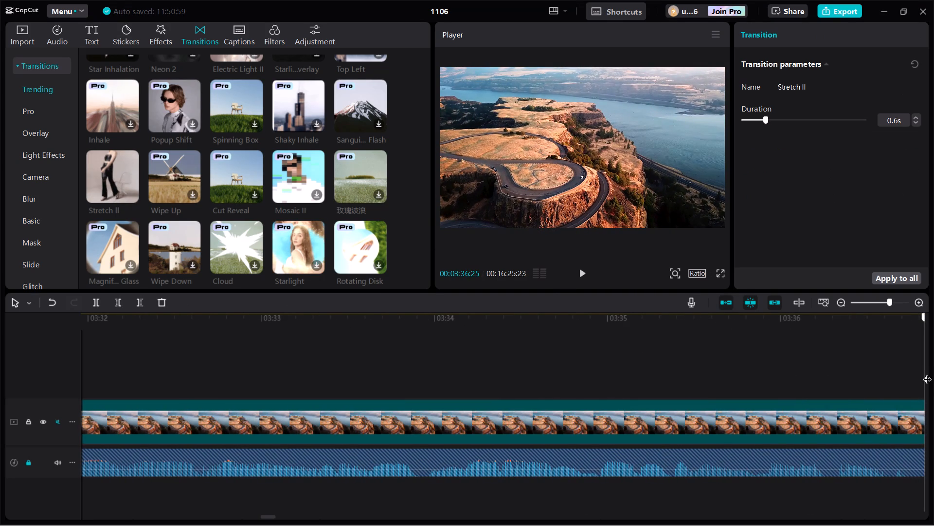
drag(927, 373, 933, 374)
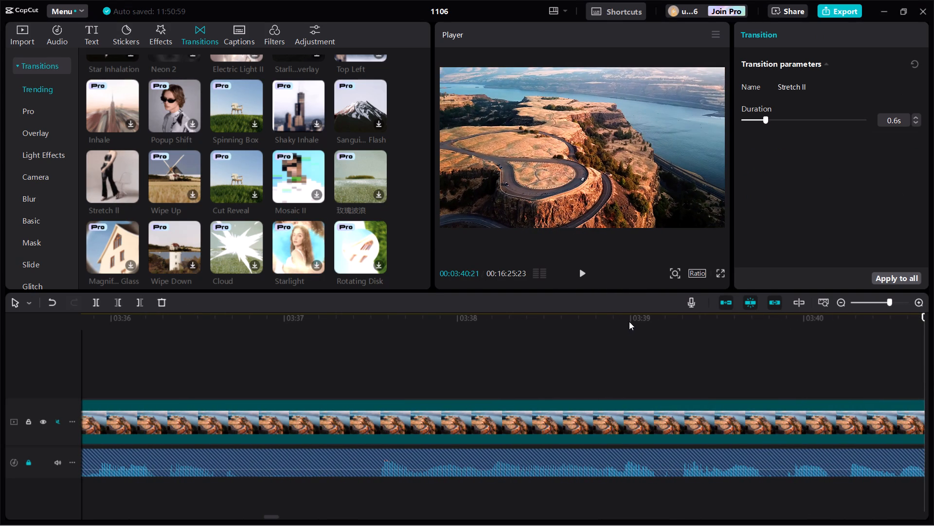
click(630, 321)
click(658, 418)
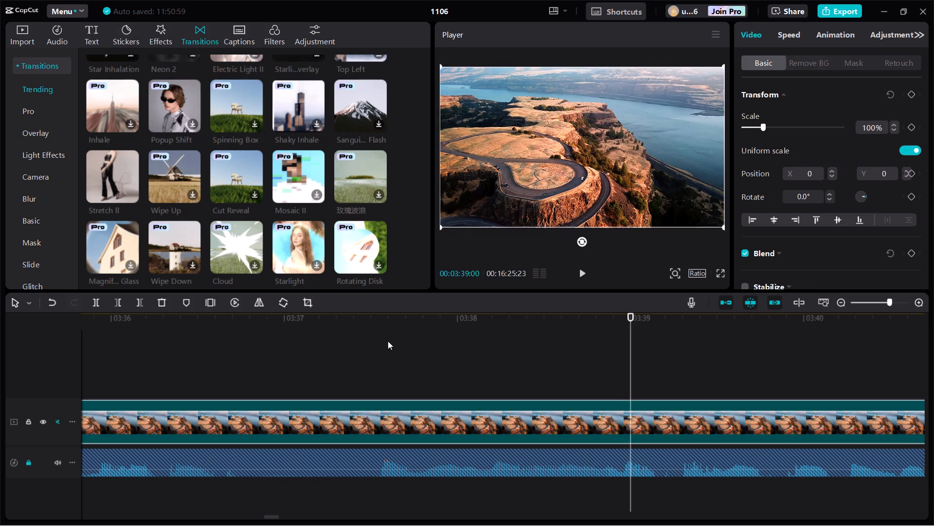
click(136, 305)
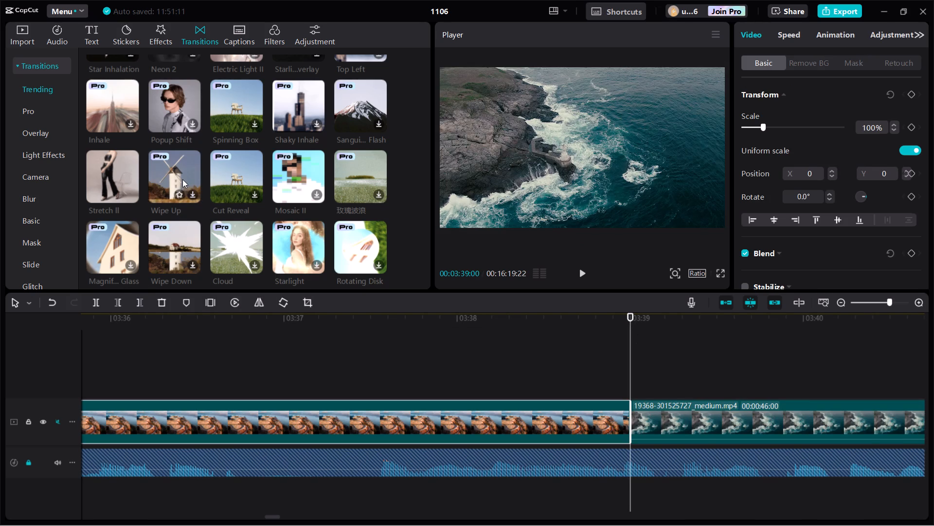
scroll(182, 179, down, 4)
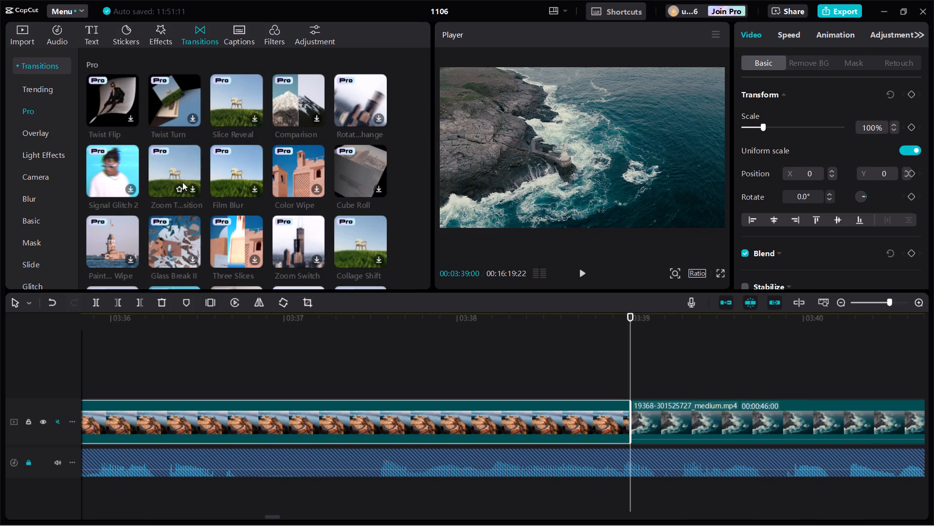
scroll(182, 182, down, 1)
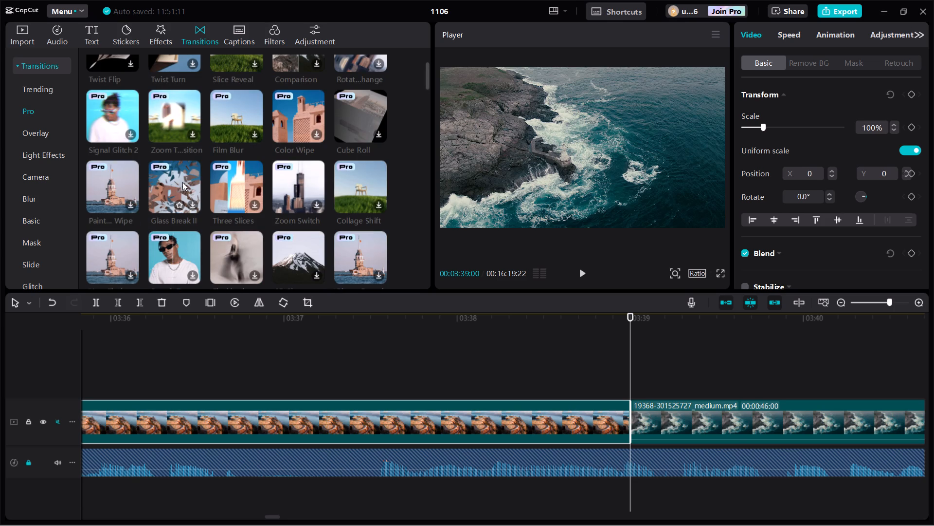
scroll(182, 182, down, 2)
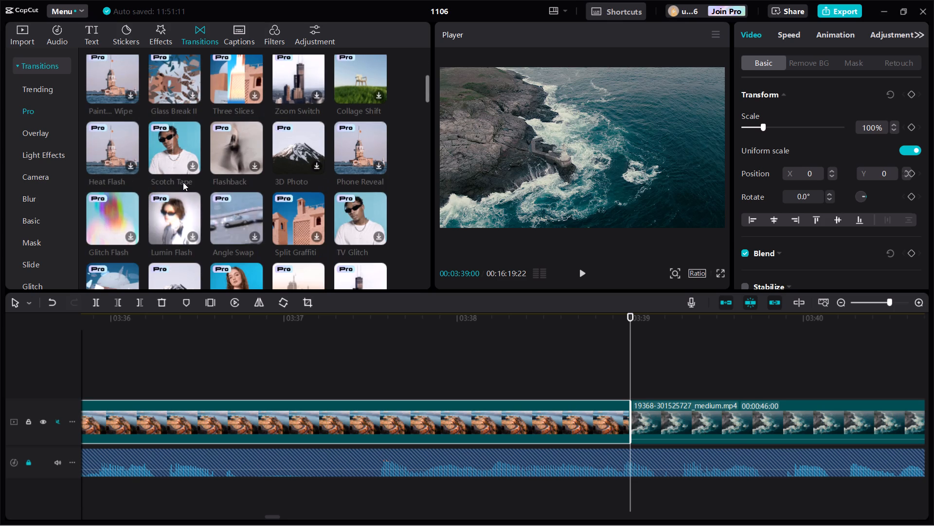
scroll(183, 182, down, 2)
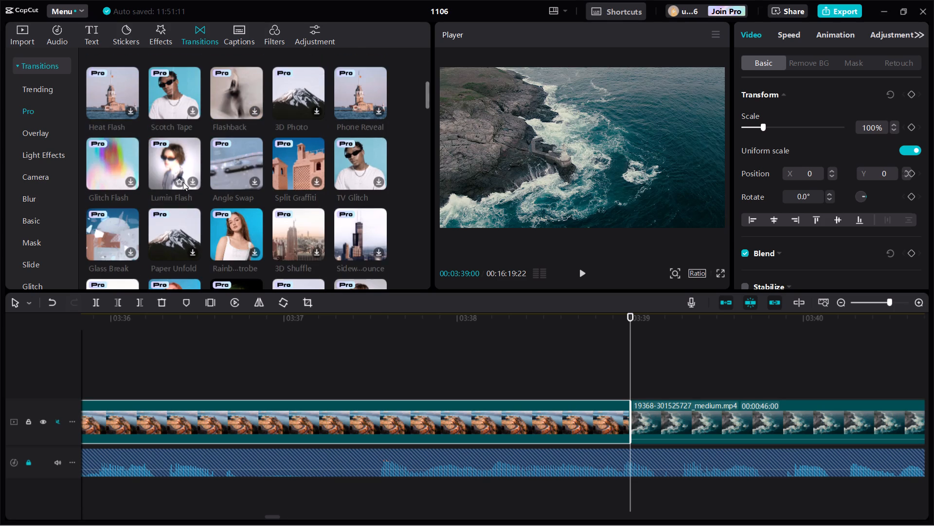
scroll(183, 182, down, 1)
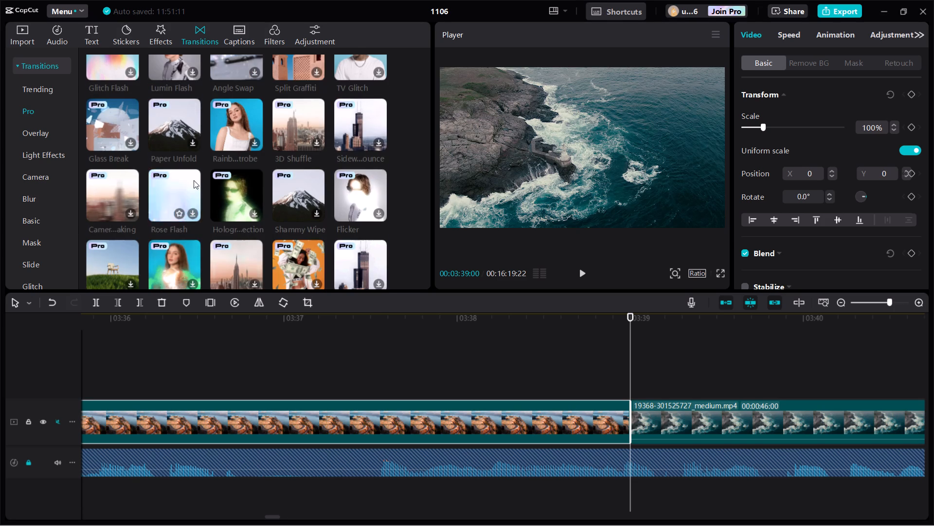
scroll(198, 179, down, 3)
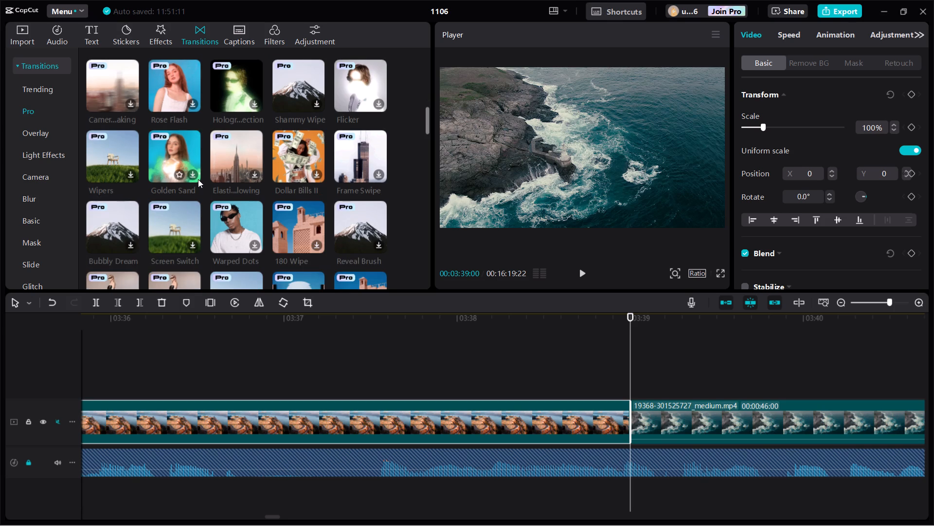
scroll(198, 180, down, 2)
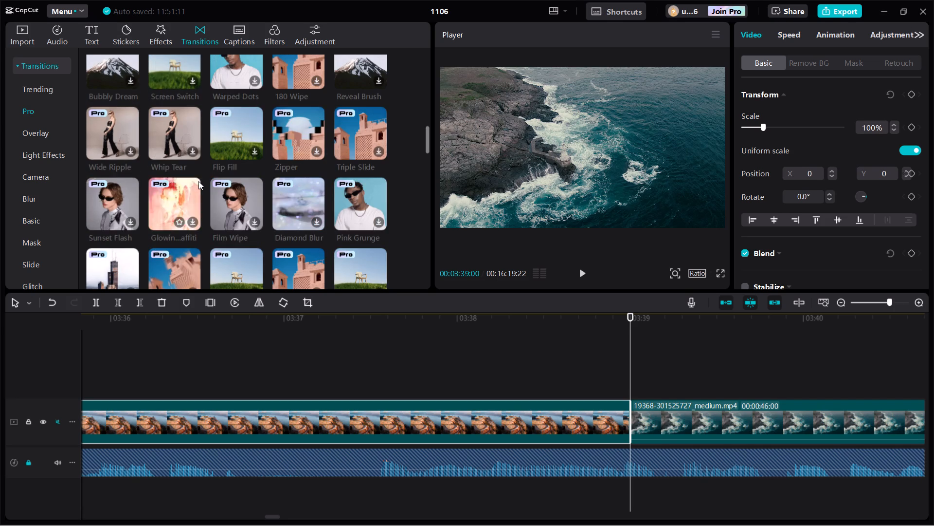
scroll(198, 181, down, 1)
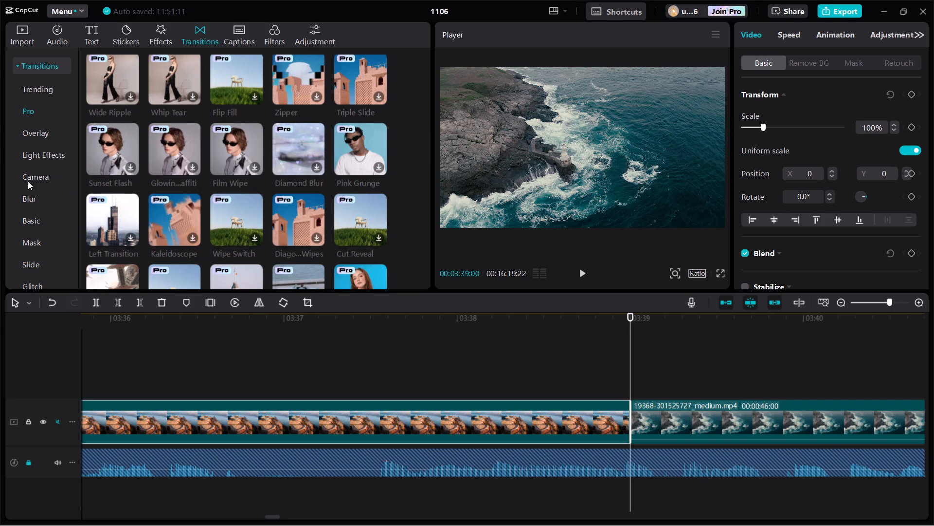
scroll(29, 157, down, 7)
click(38, 271)
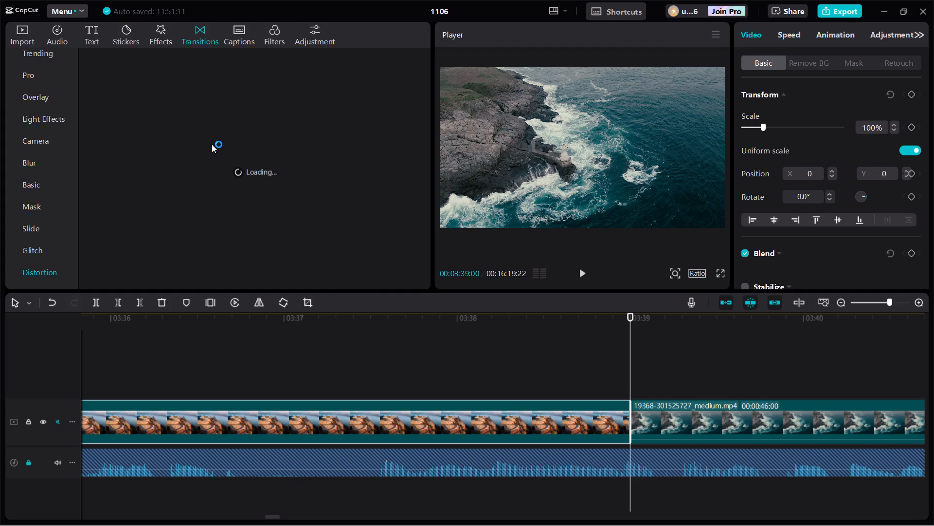
scroll(216, 138, down, 2)
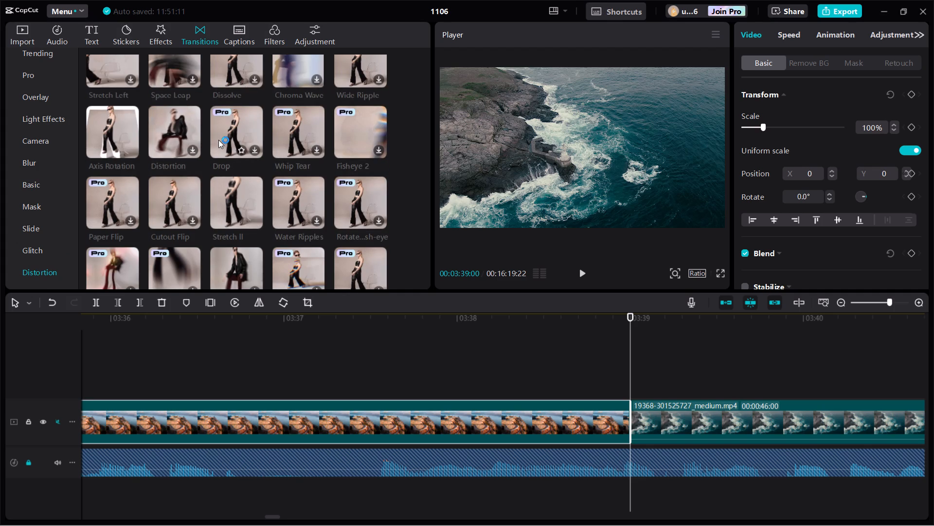
click(191, 147)
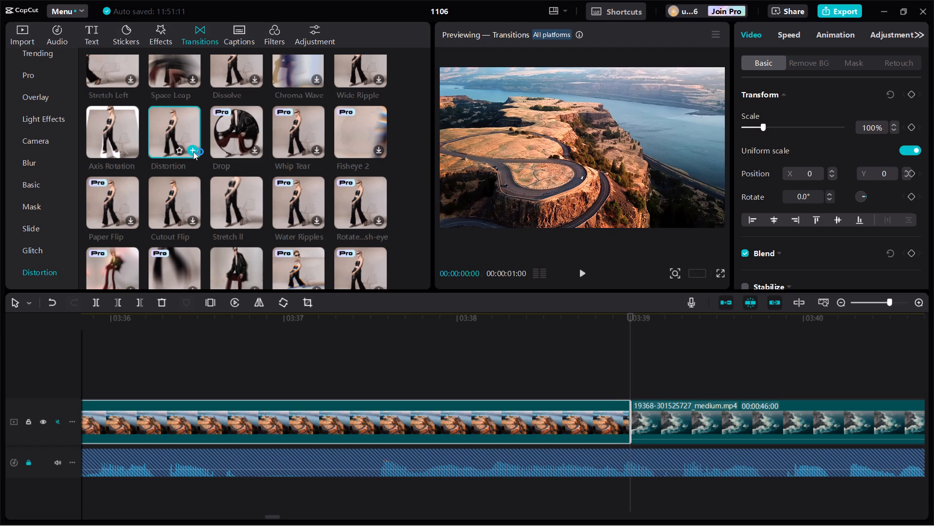
click(194, 152)
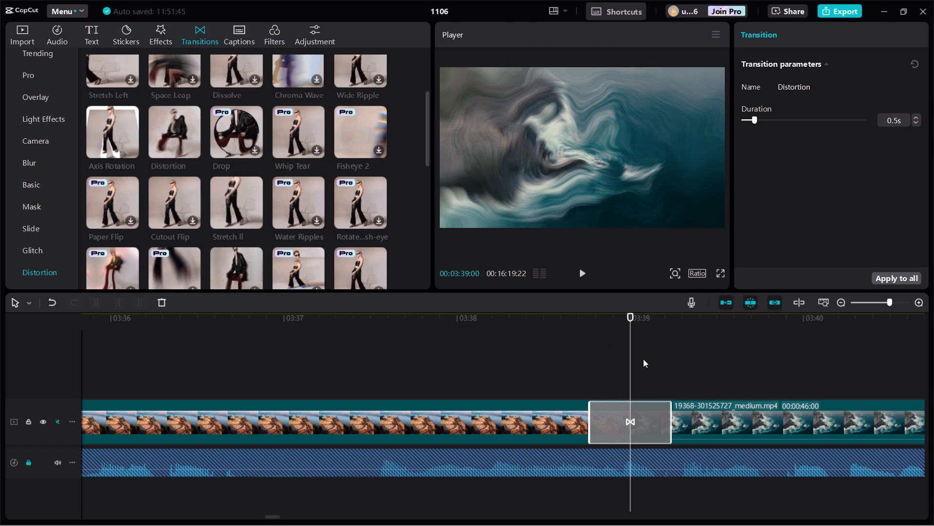
drag(631, 346, 933, 369)
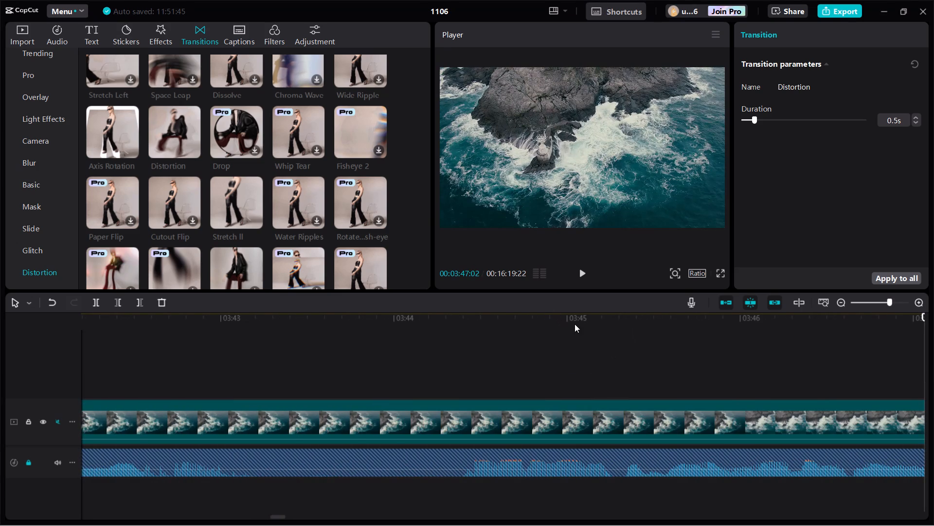
click(565, 320)
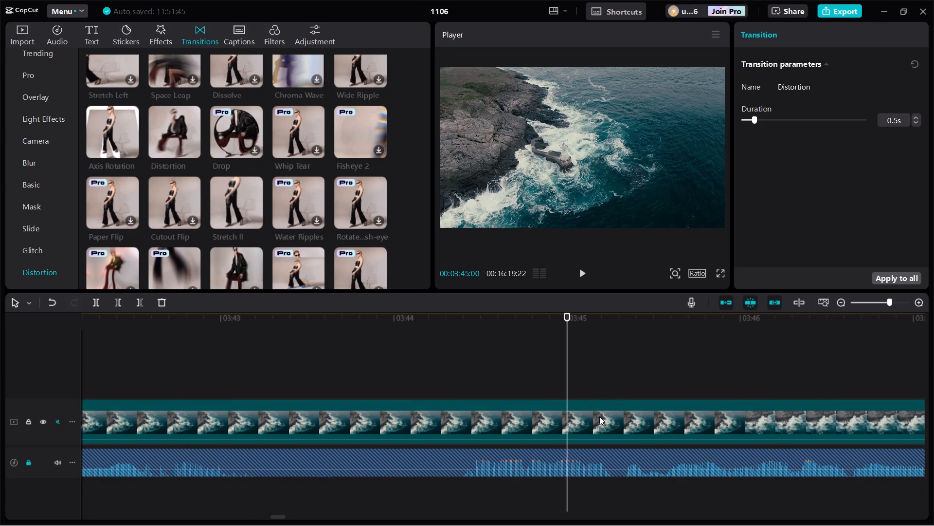
click(599, 416)
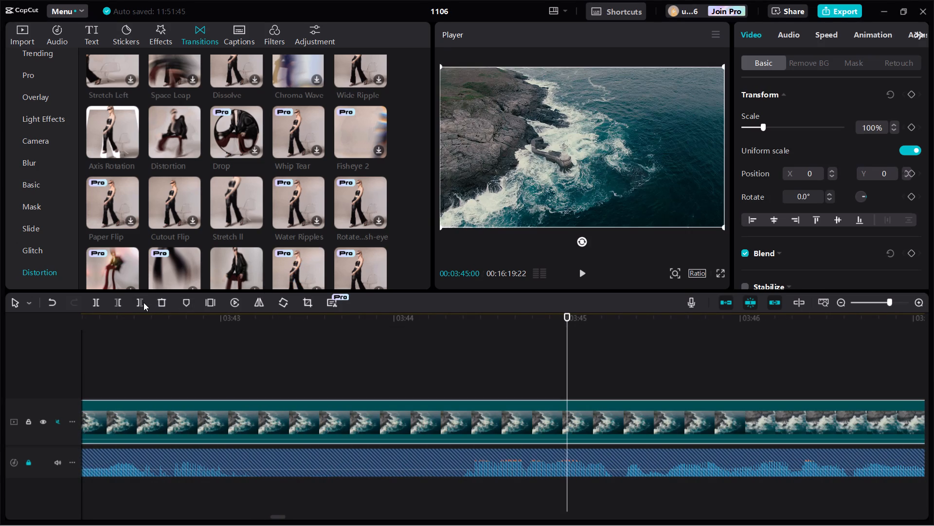
click(140, 304)
scroll(194, 227, down, 2)
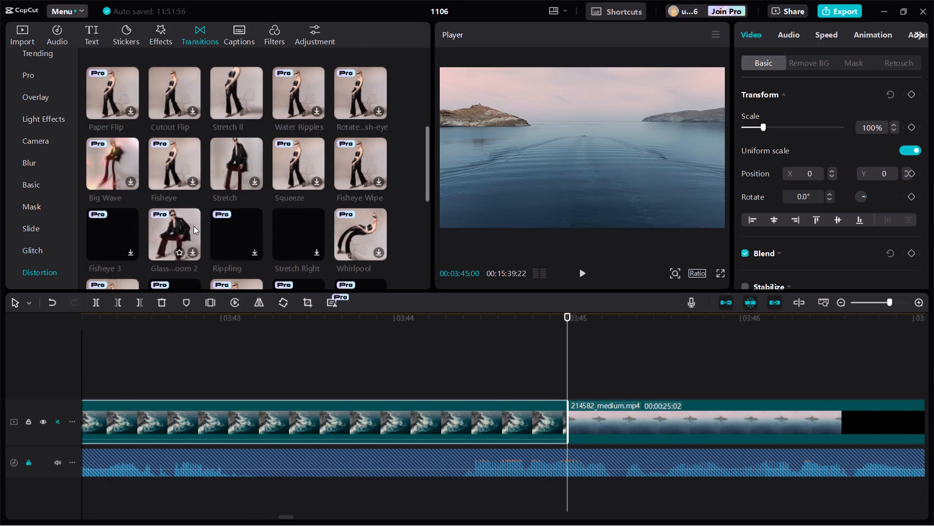
scroll(193, 225, down, 1)
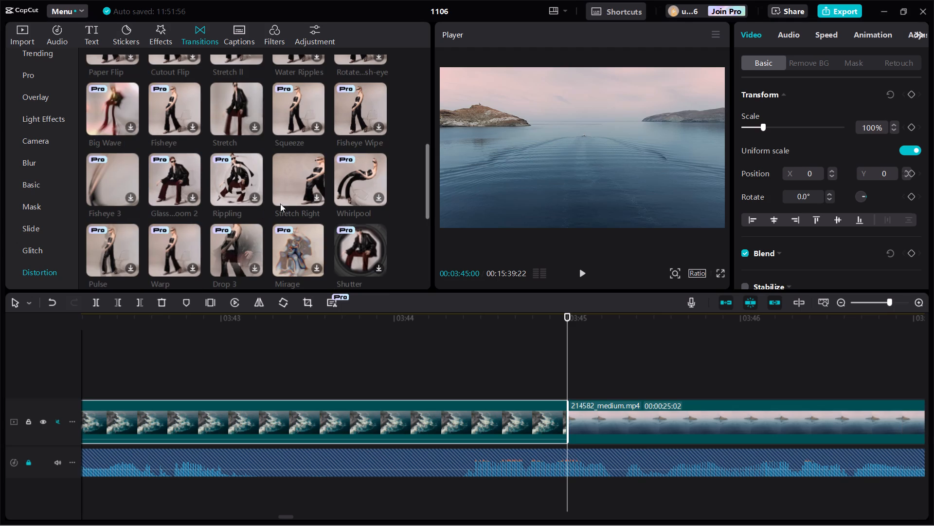
click(318, 195)
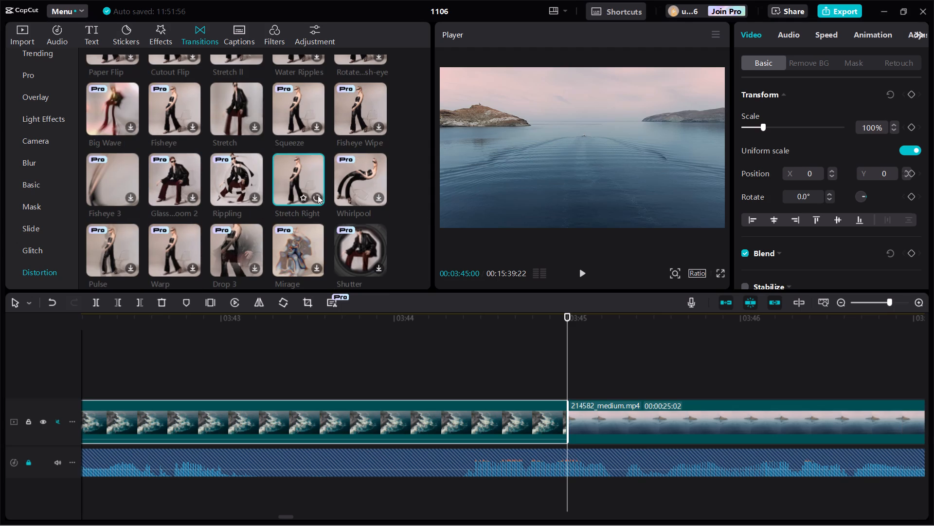
click(318, 195)
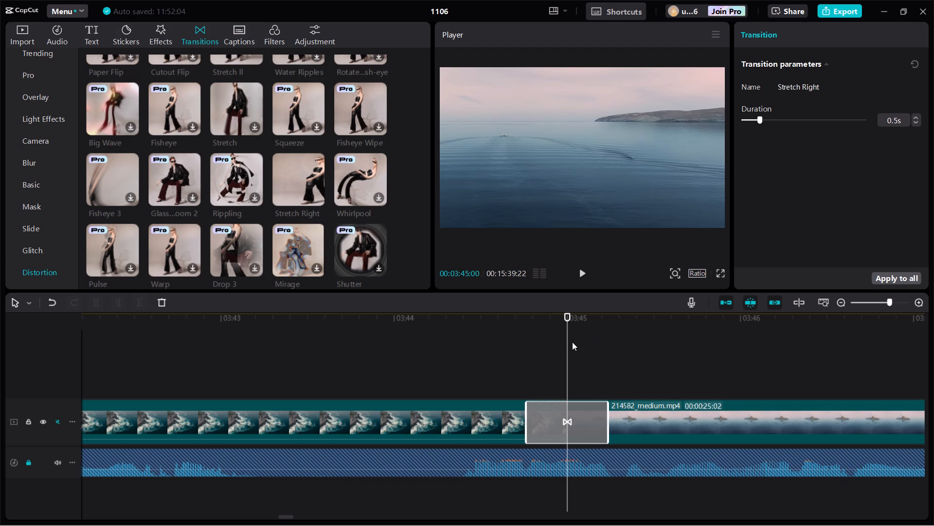
Trim the end of the 214582_medium calm sea clip at 00:03:54:00.
drag(569, 343, 933, 390)
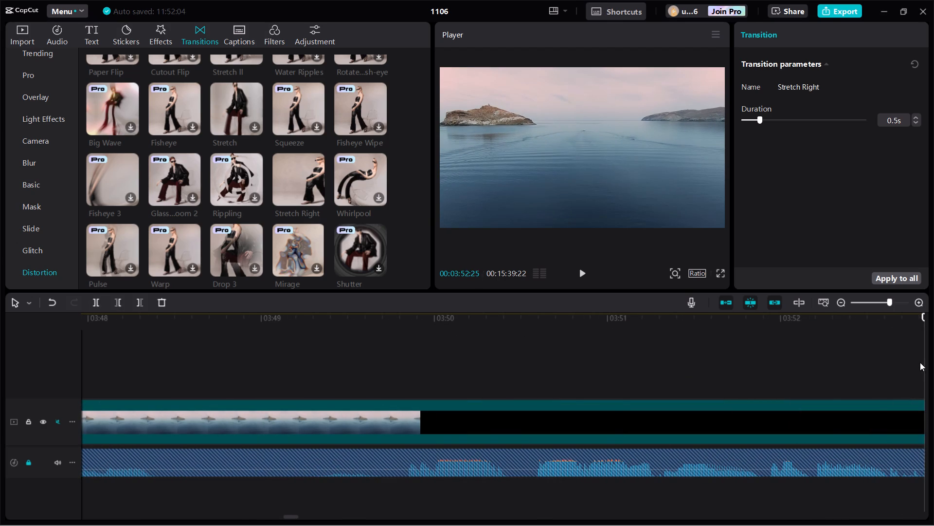
drag(922, 360, 933, 360)
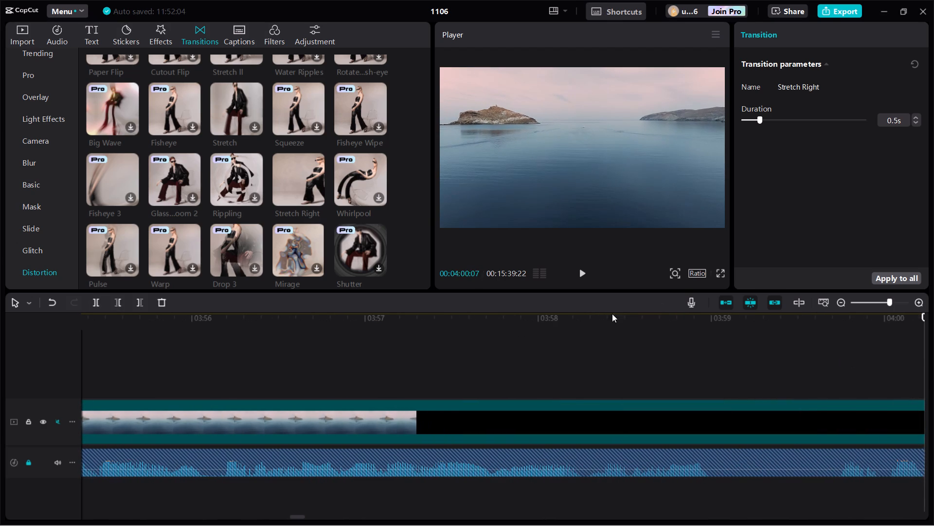
click(189, 335)
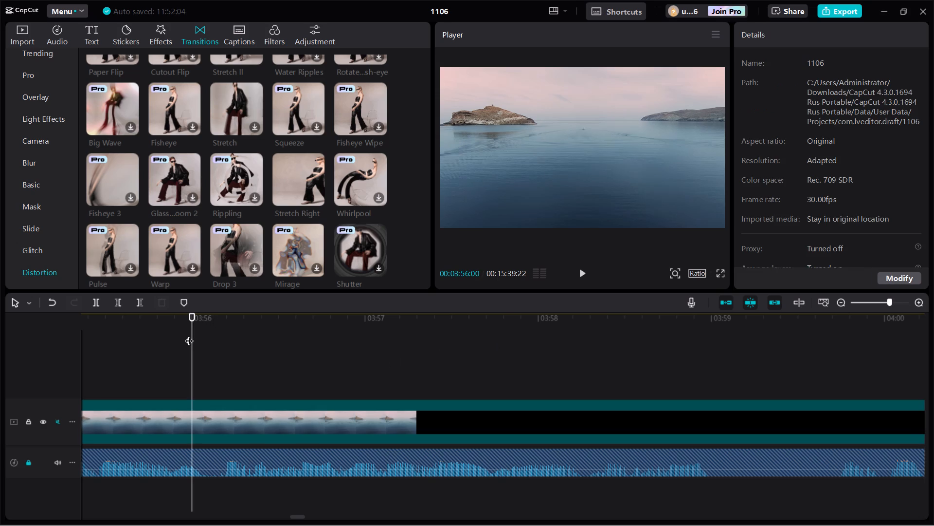
drag(191, 336, 108, 348)
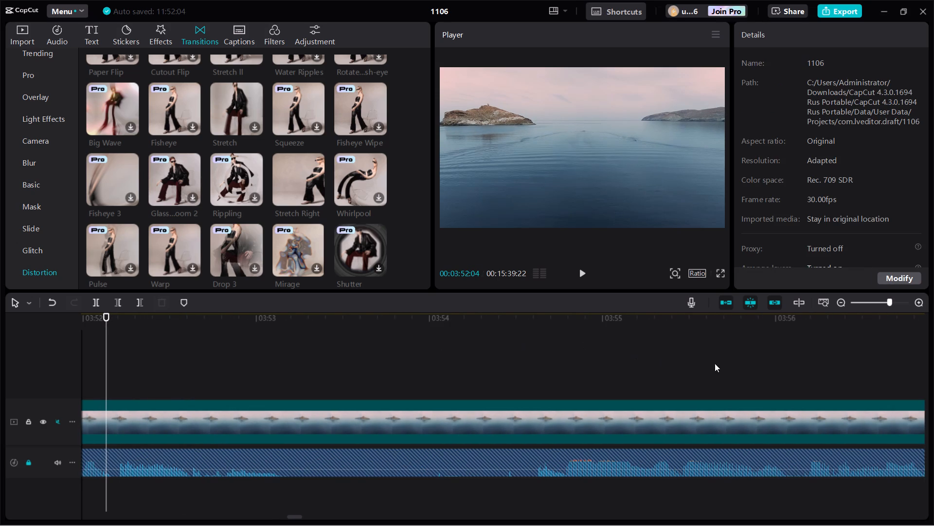
click(431, 321)
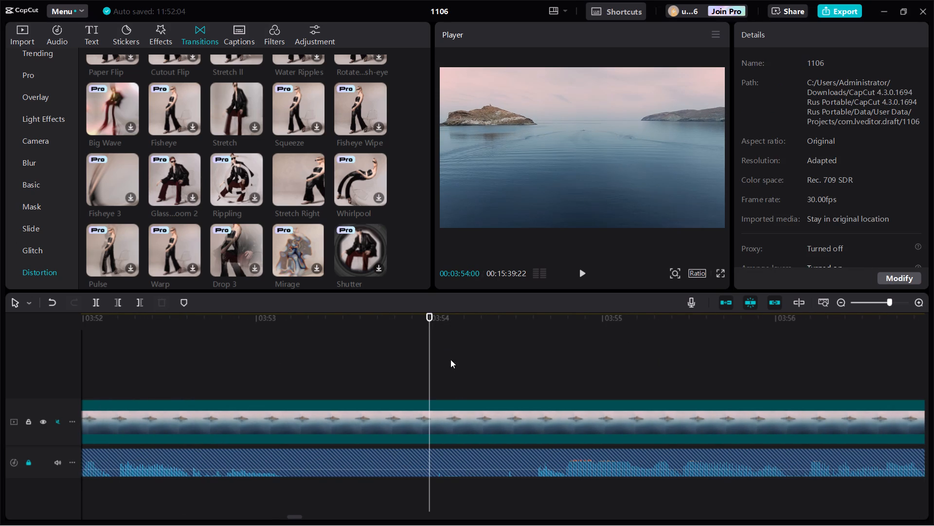
click(453, 410)
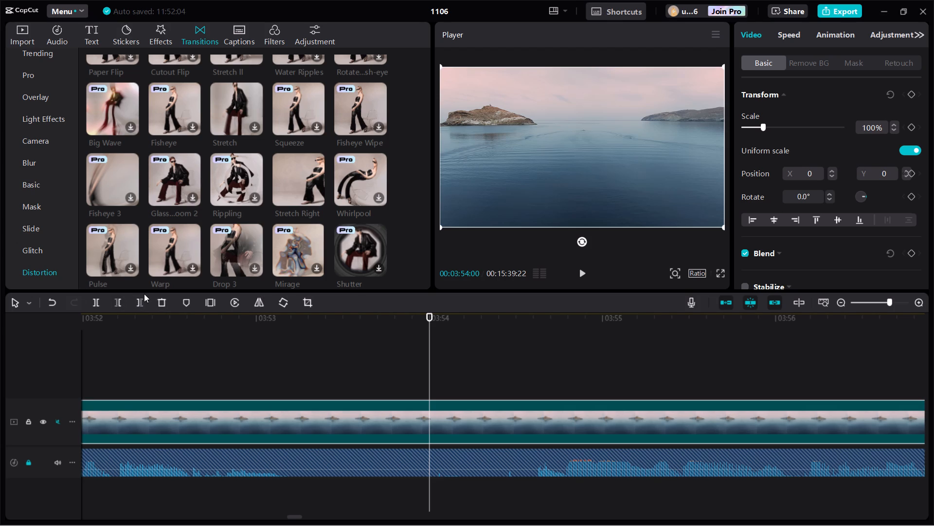
click(142, 304)
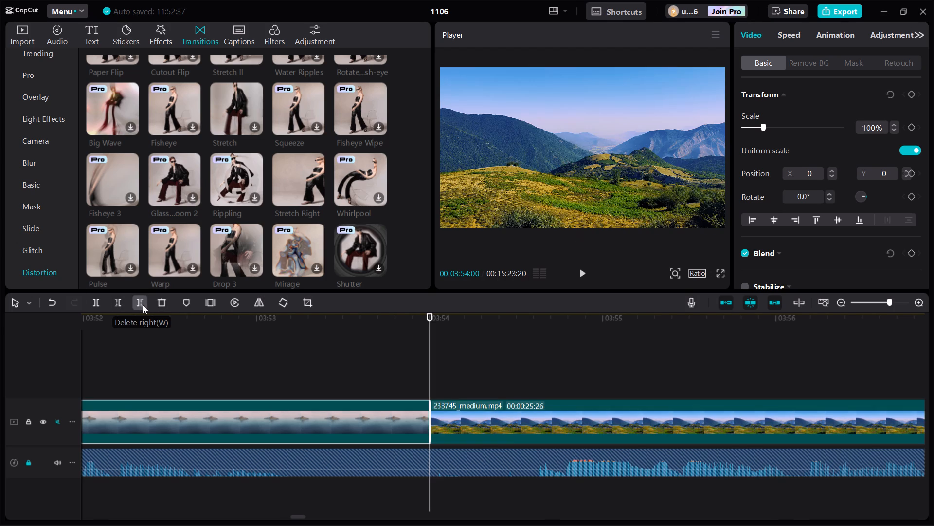
Look through the Distortion and Glitch transitions for one that suits the cut at 00:03:54:00.
scroll(212, 222, down, 1)
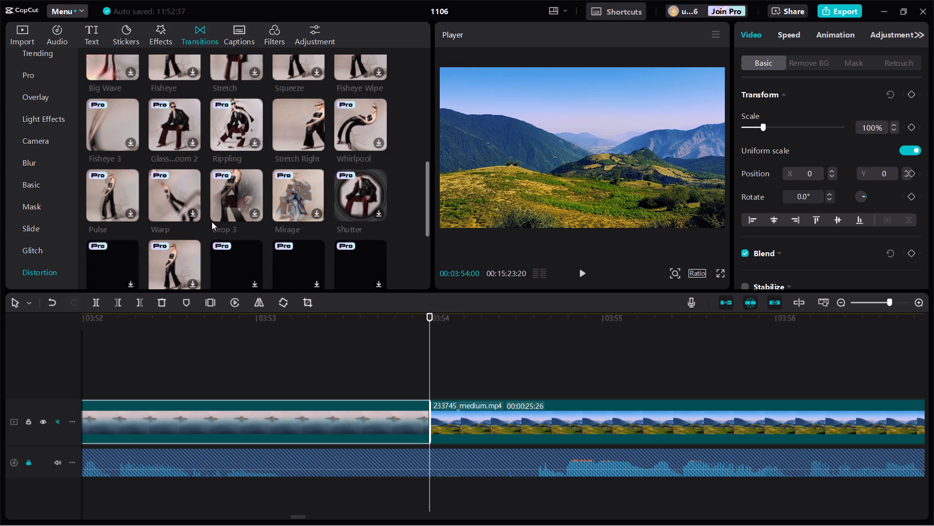
scroll(212, 222, down, 2)
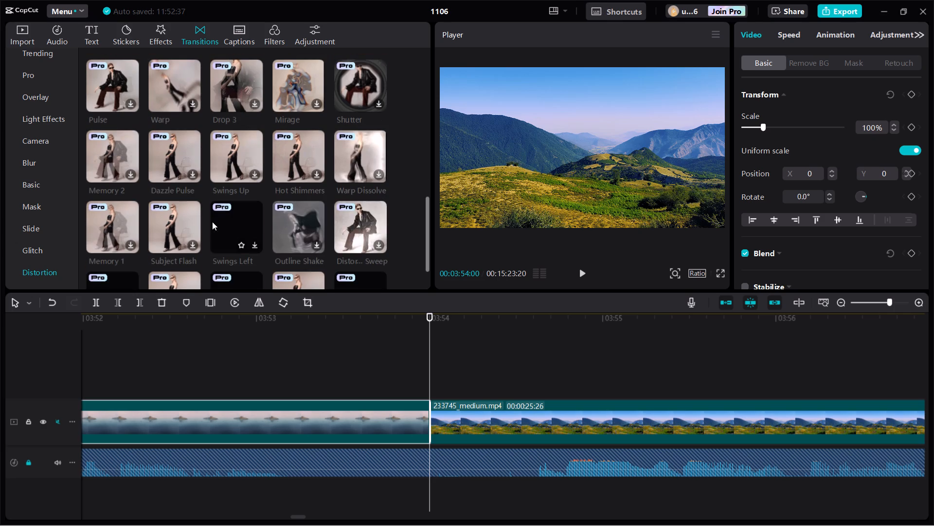
scroll(212, 222, down, 4)
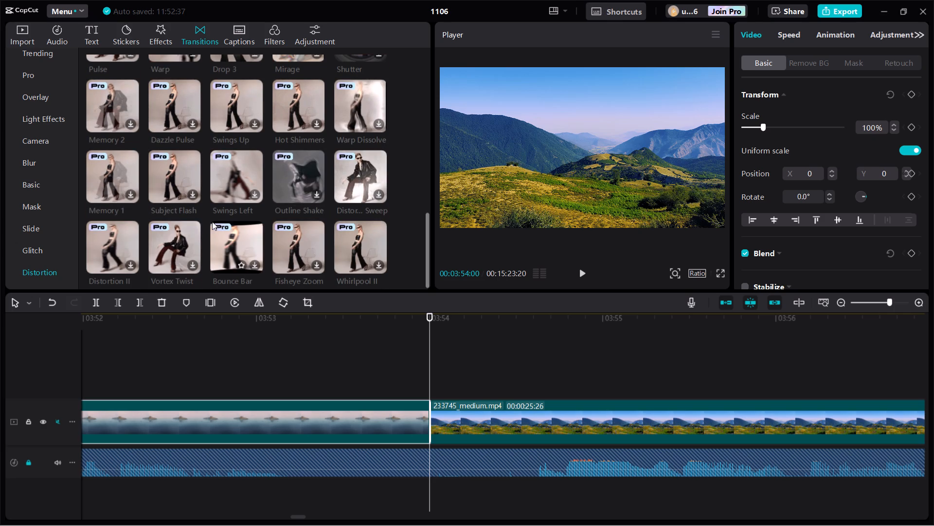
scroll(212, 222, down, 14)
click(25, 249)
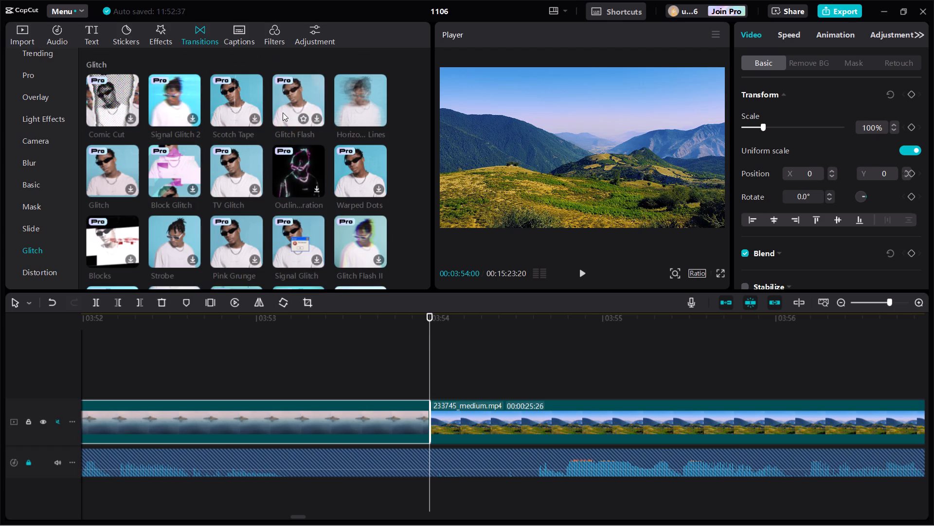
scroll(281, 114, down, 2)
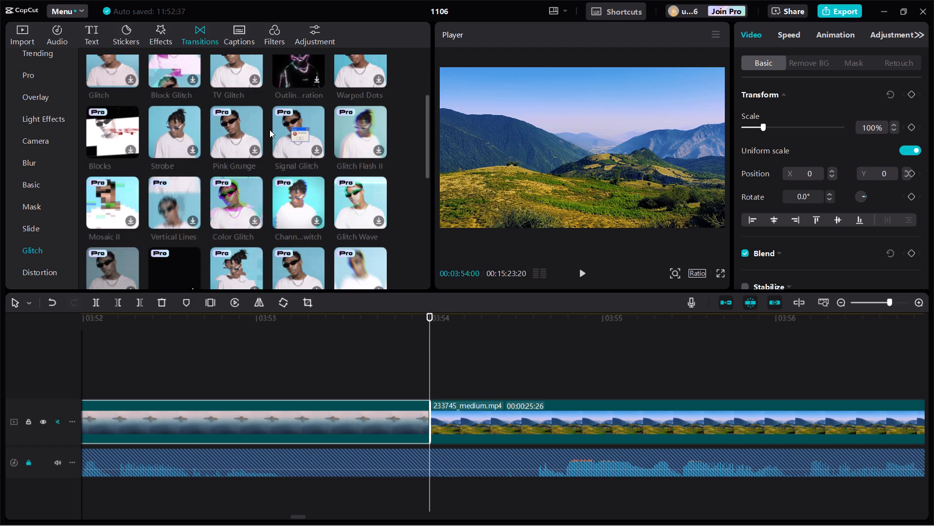
scroll(269, 130, down, 2)
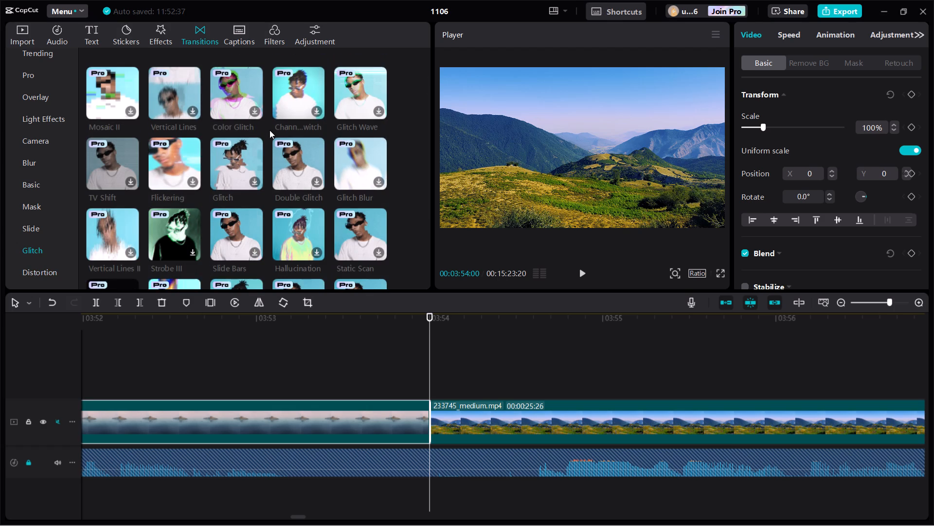
scroll(269, 130, down, 3)
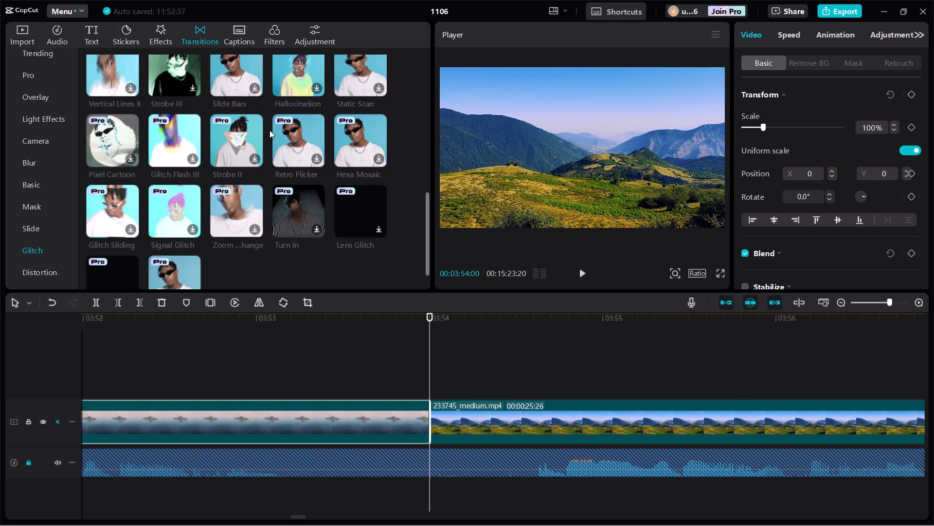
scroll(269, 130, down, 2)
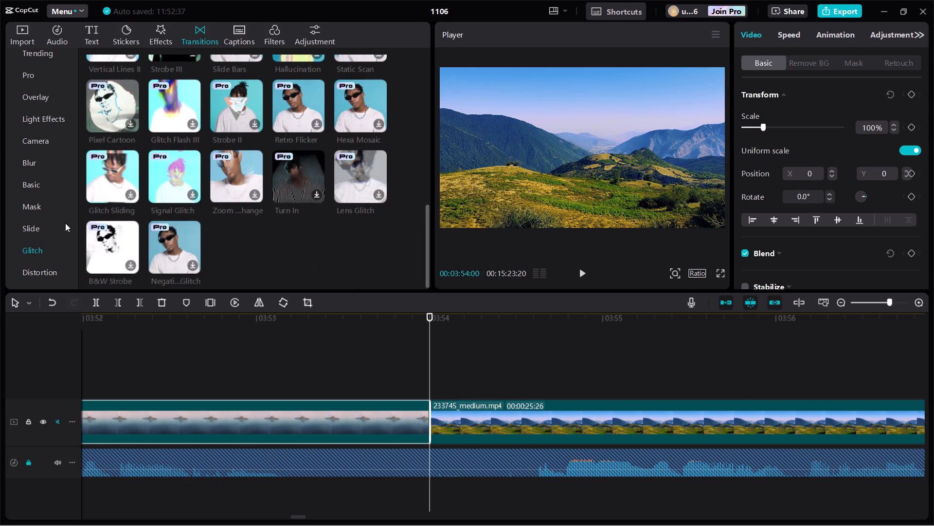
Add the Vertical Slices transition from the Slide category at 00:03:54:00, between the 214582_medium calm sea clip and the 233745_medium green mountains clip.
click(29, 231)
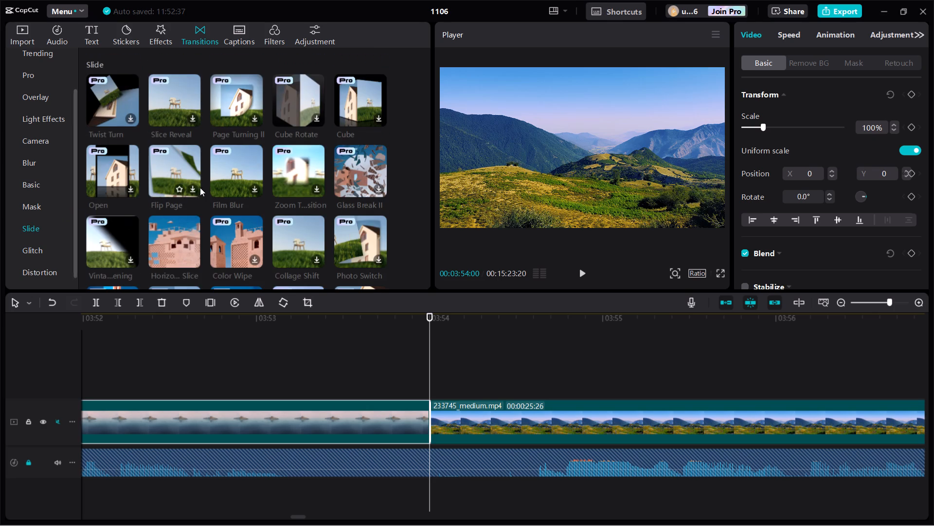
scroll(200, 188, down, 3)
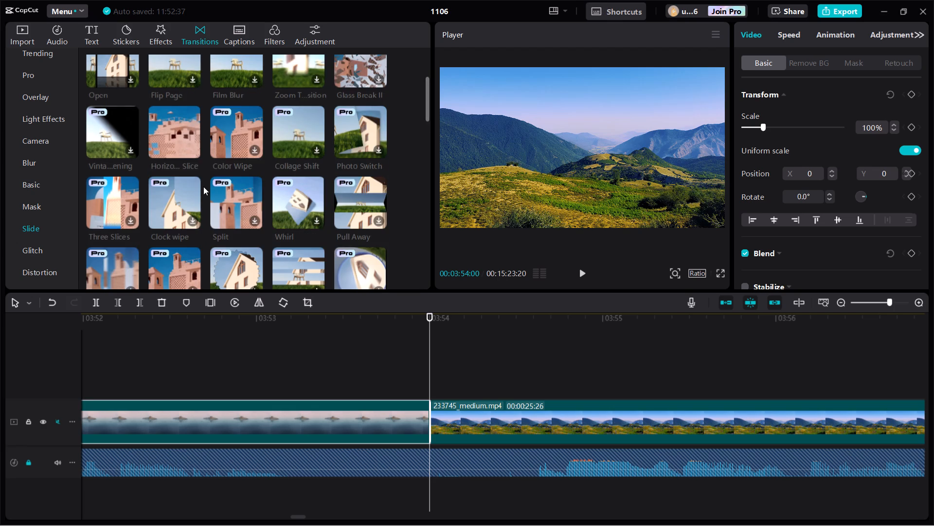
scroll(203, 187, down, 1)
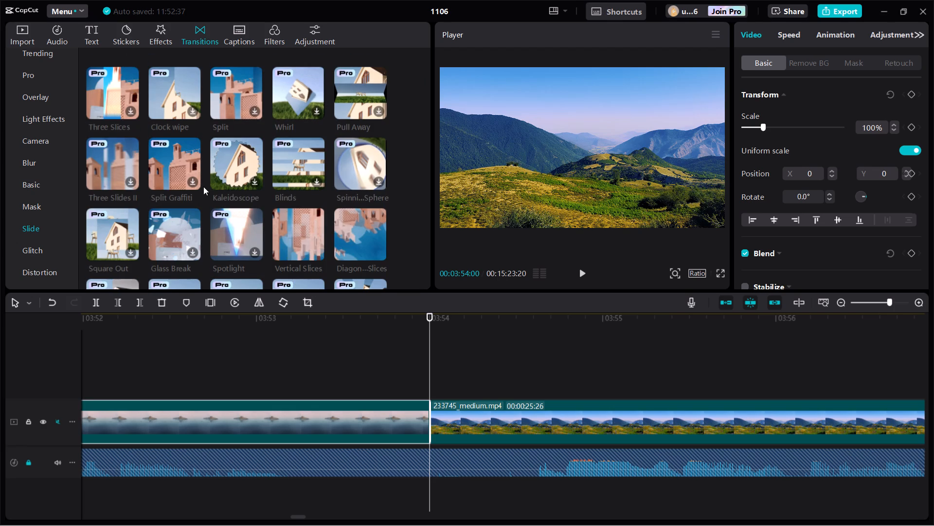
scroll(203, 187, down, 2)
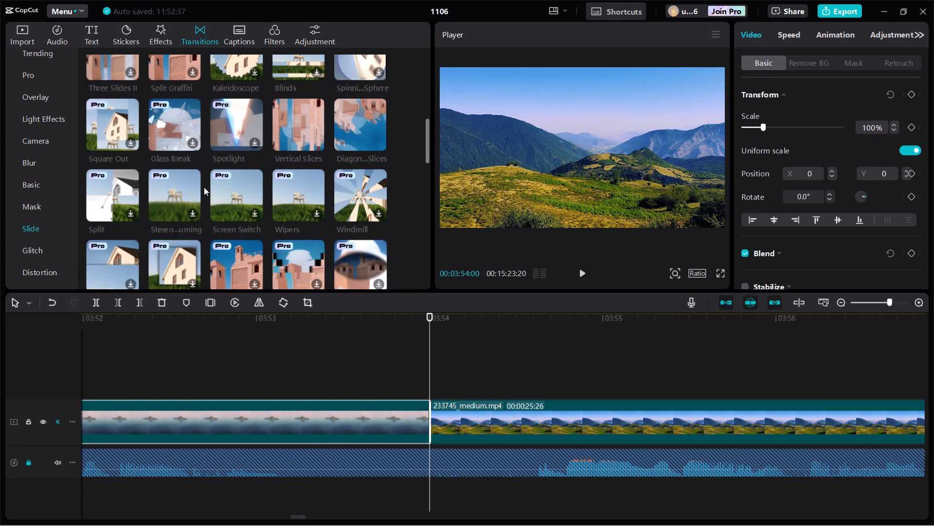
scroll(204, 187, down, 2)
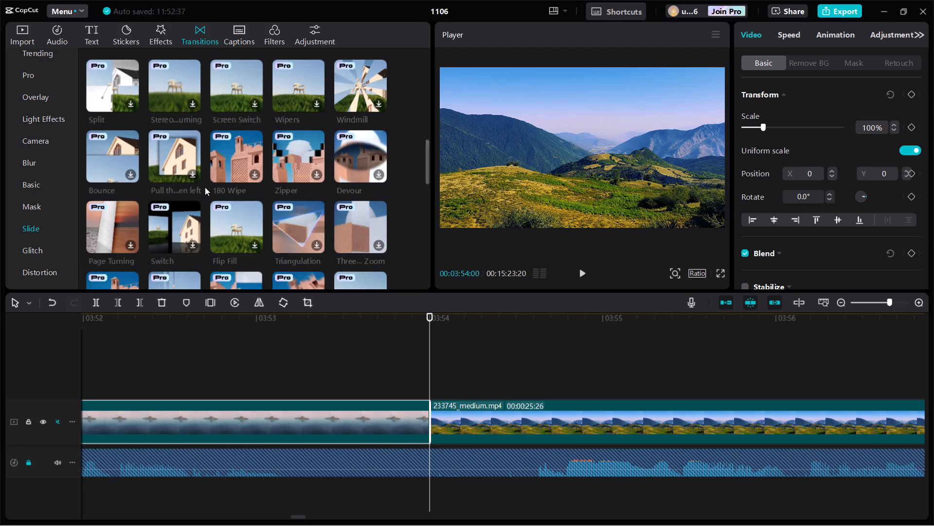
scroll(205, 187, down, 3)
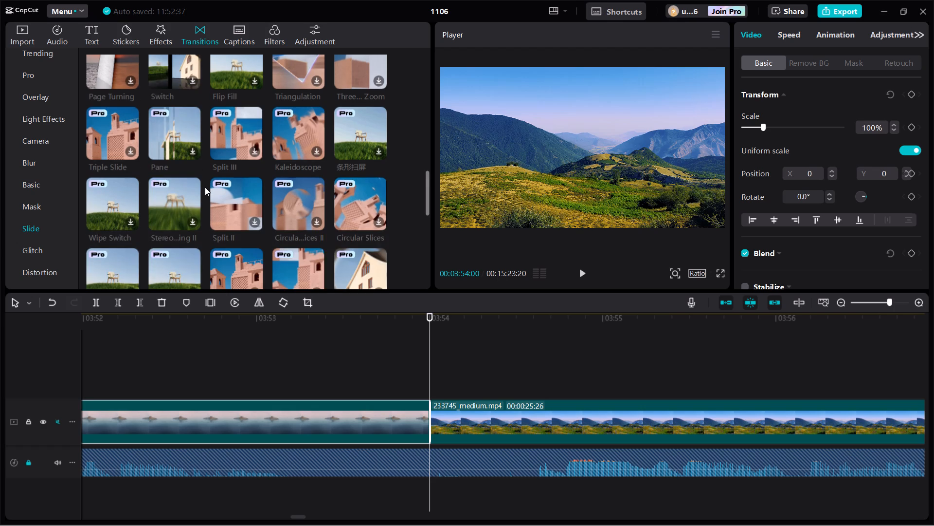
scroll(205, 187, down, 4)
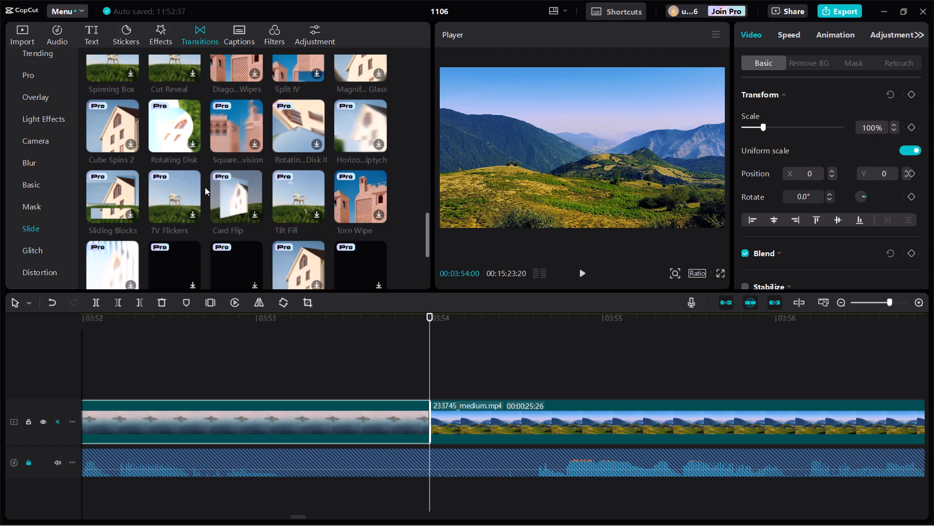
scroll(205, 187, down, 4)
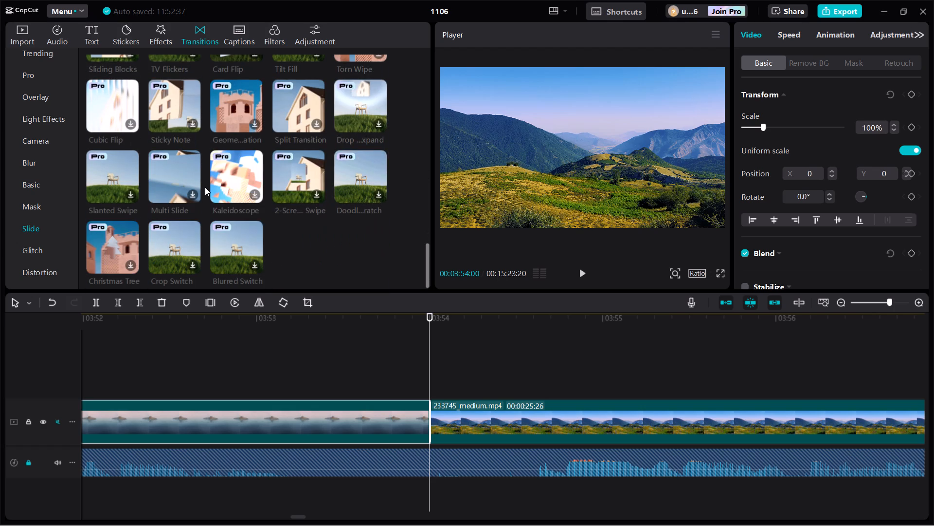
scroll(205, 187, up, 6)
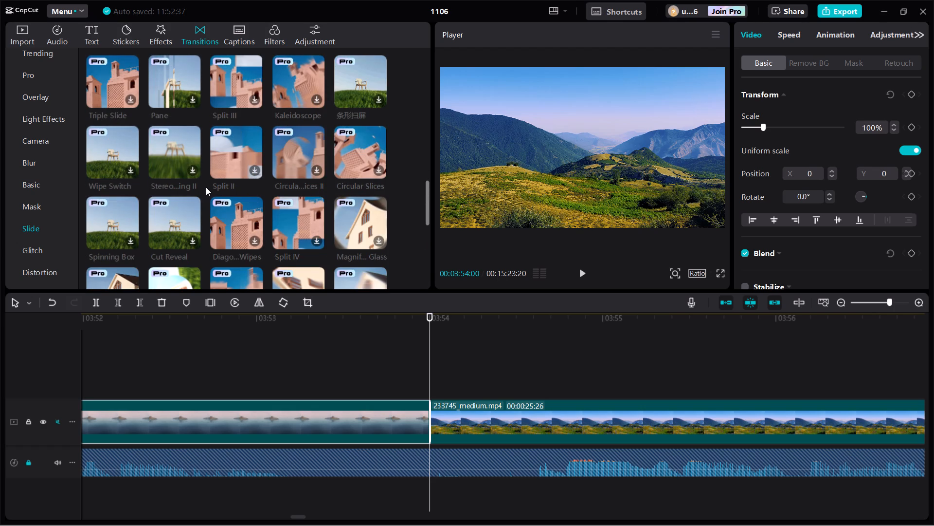
scroll(206, 187, up, 4)
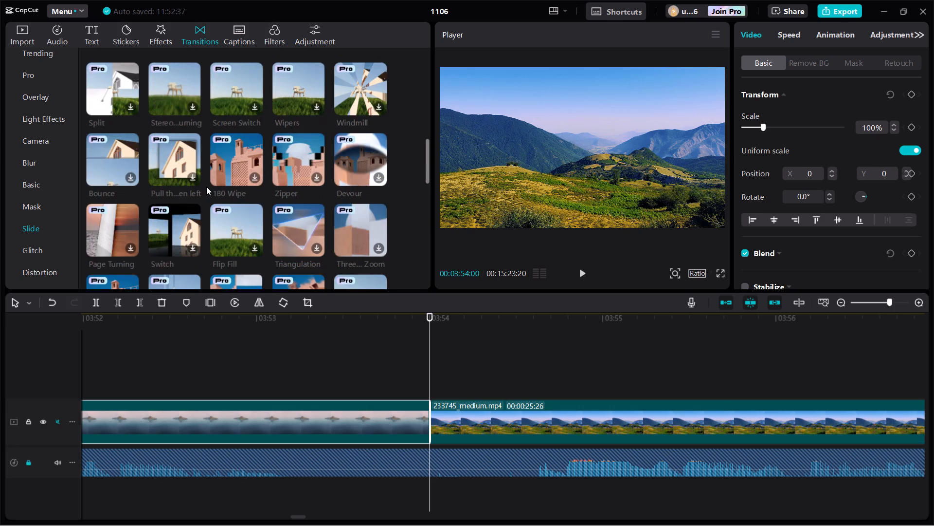
scroll(206, 186, up, 3)
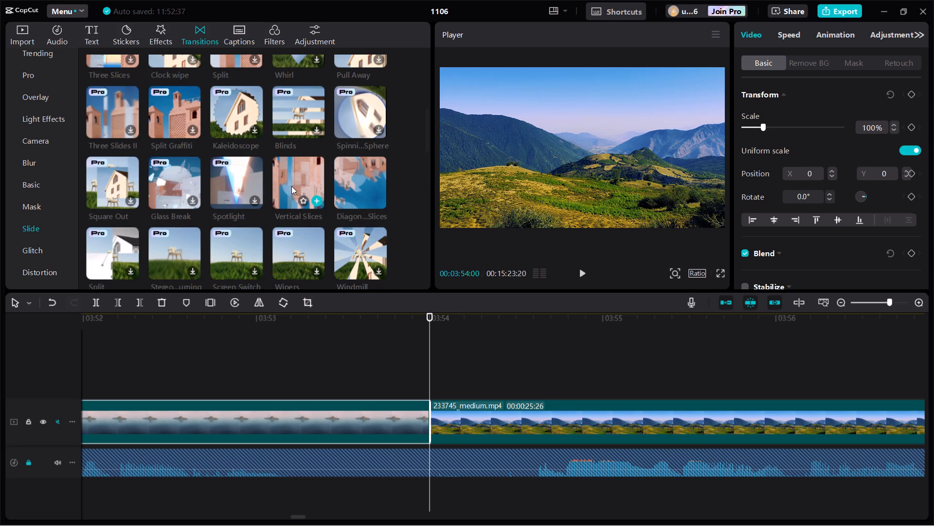
click(291, 186)
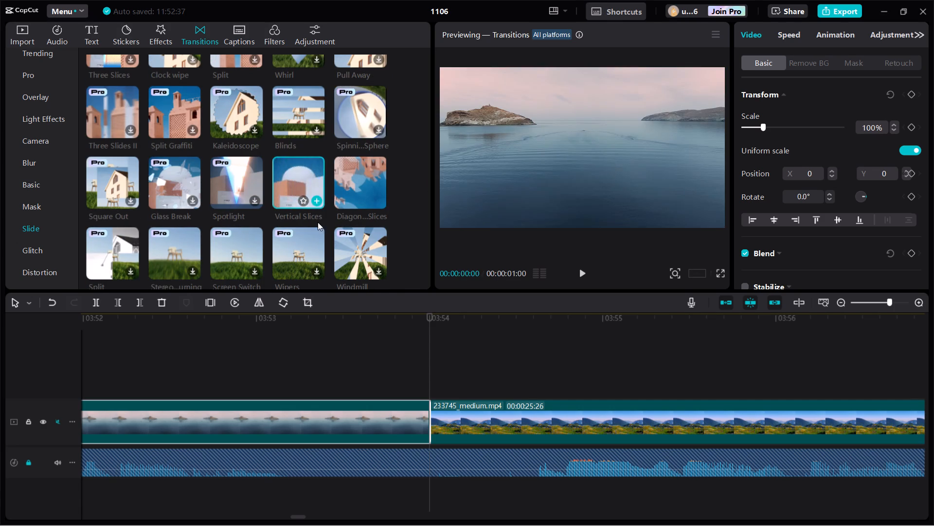
drag(429, 341, 699, 357)
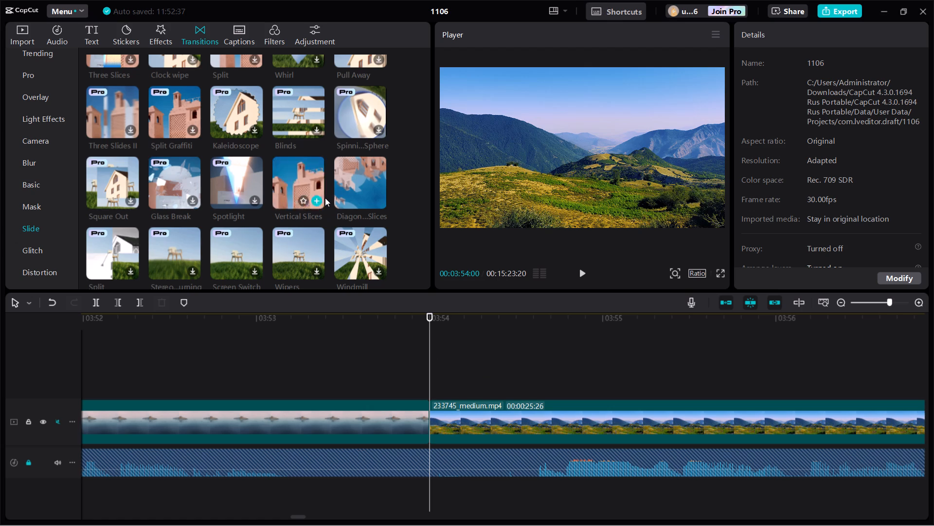
click(320, 200)
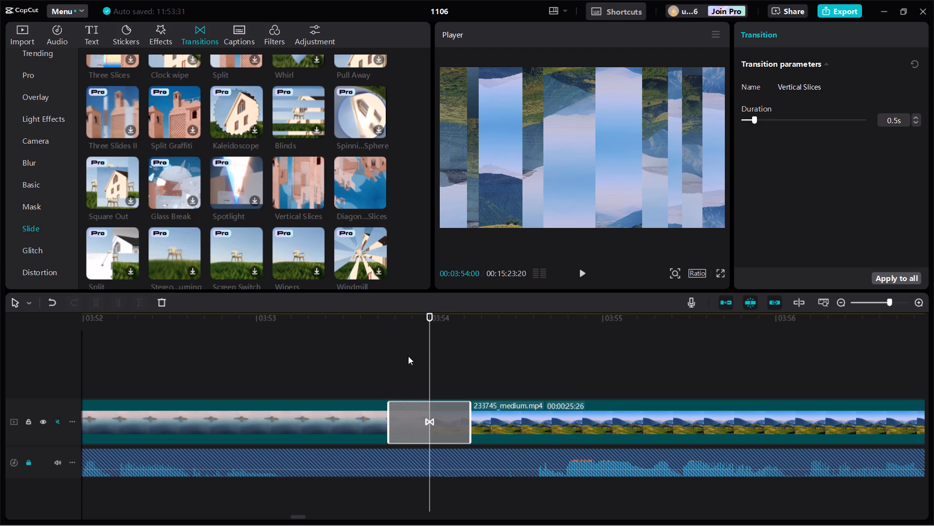
Trim the end of the 233745_medium green mountains clip at 00:04:00:00.
drag(429, 352, 933, 346)
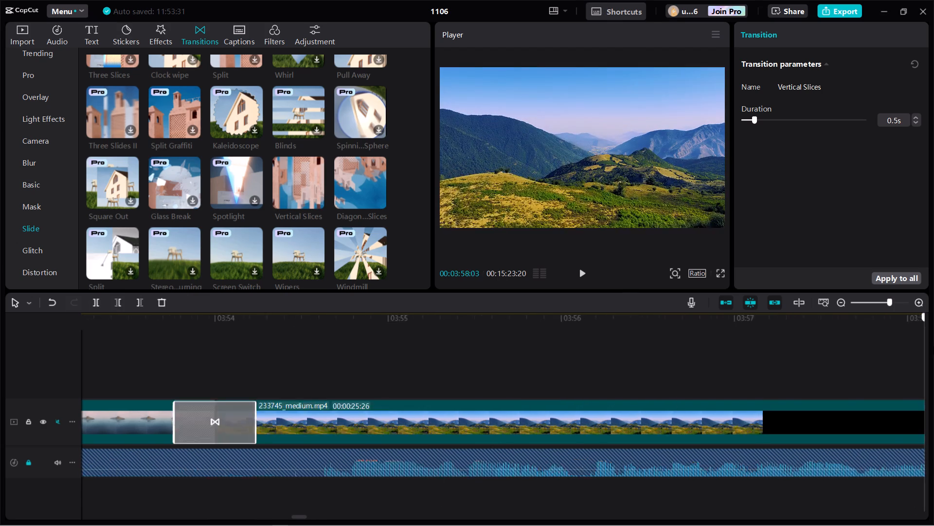
drag(933, 346, 933, 348)
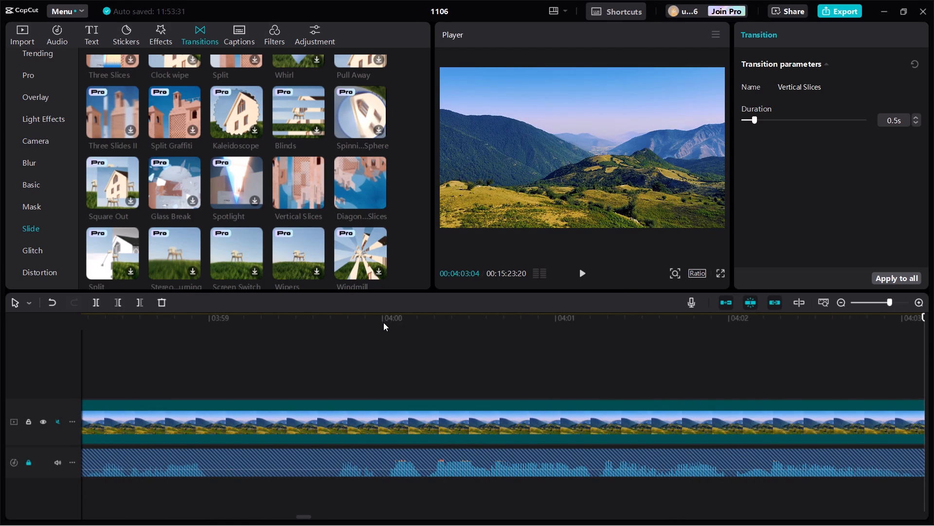
click(383, 322)
click(478, 421)
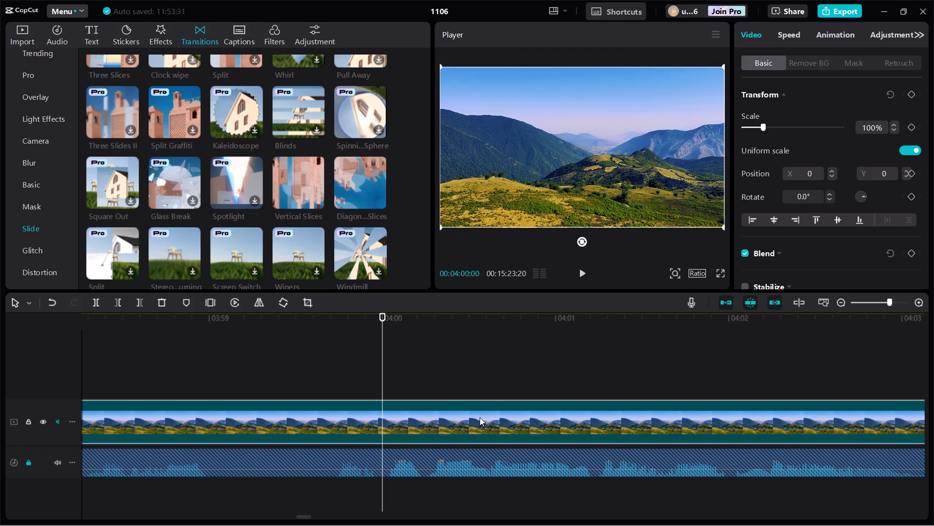
click(141, 304)
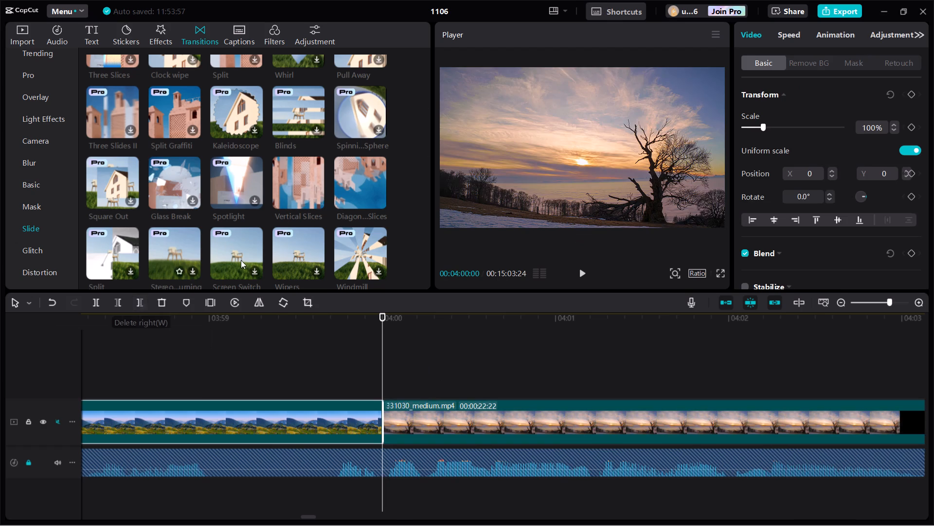
Add the Diagonal Slices transition at 00:04:00:00 between the 233745_medium green mountains clip and the 331030_medium sunset tree clip.
click(376, 202)
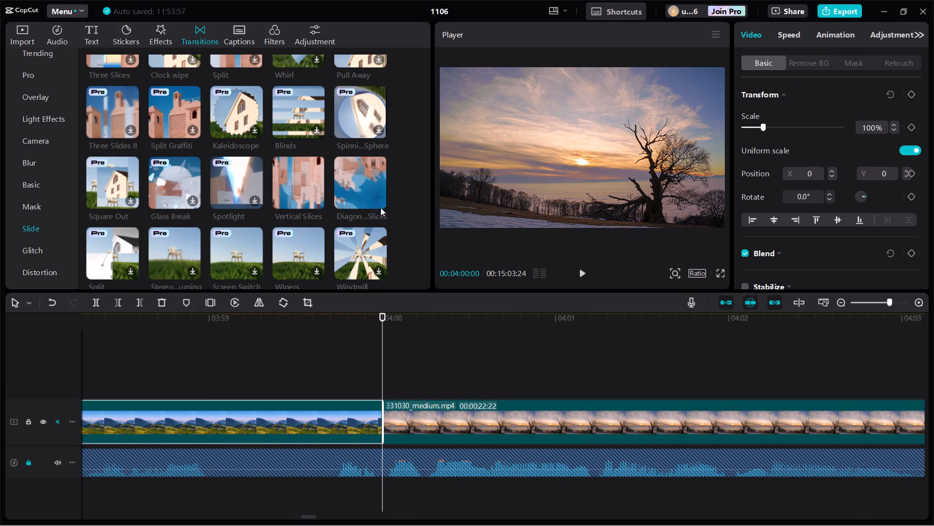
click(378, 202)
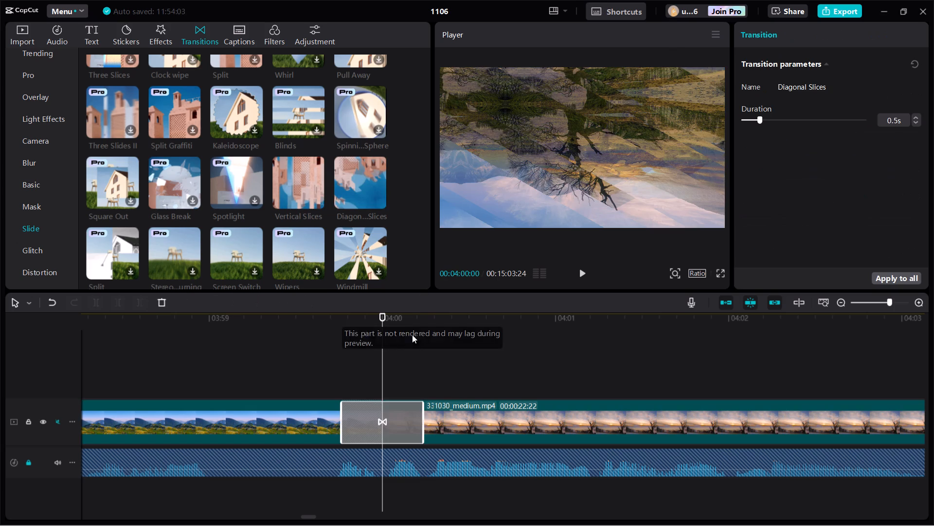
Trim the end of the 331030_medium sunset tree clip at 00:04:09:00.
drag(378, 355, 471, 383)
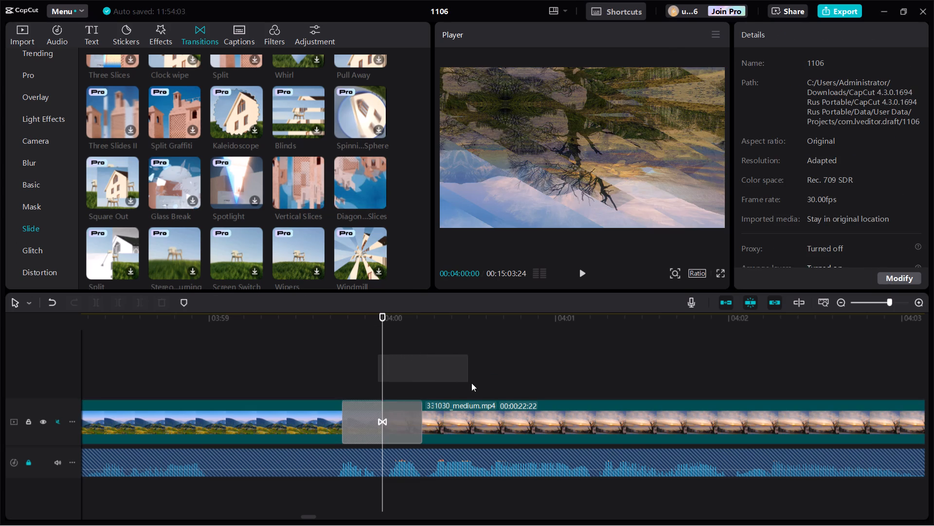
drag(471, 383, 472, 383)
drag(381, 350, 536, 348)
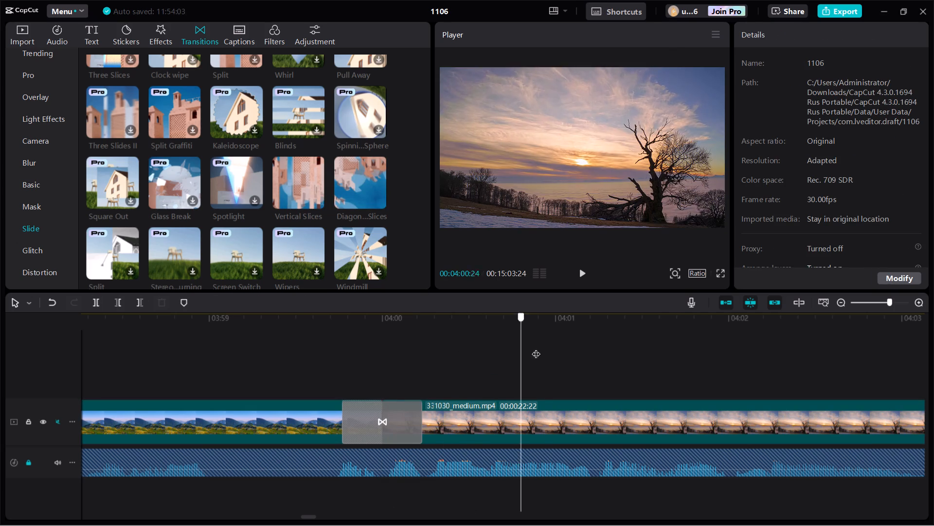
drag(536, 348, 856, 335)
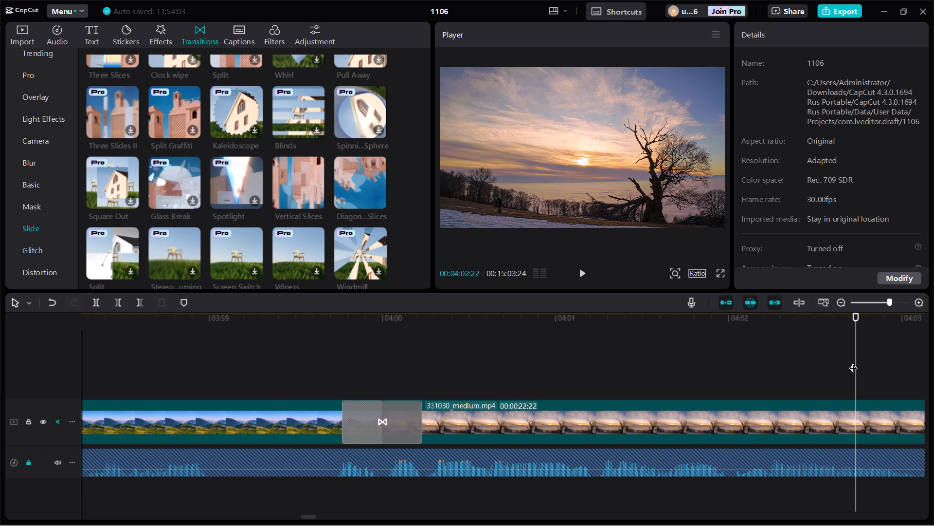
drag(856, 358, 933, 352)
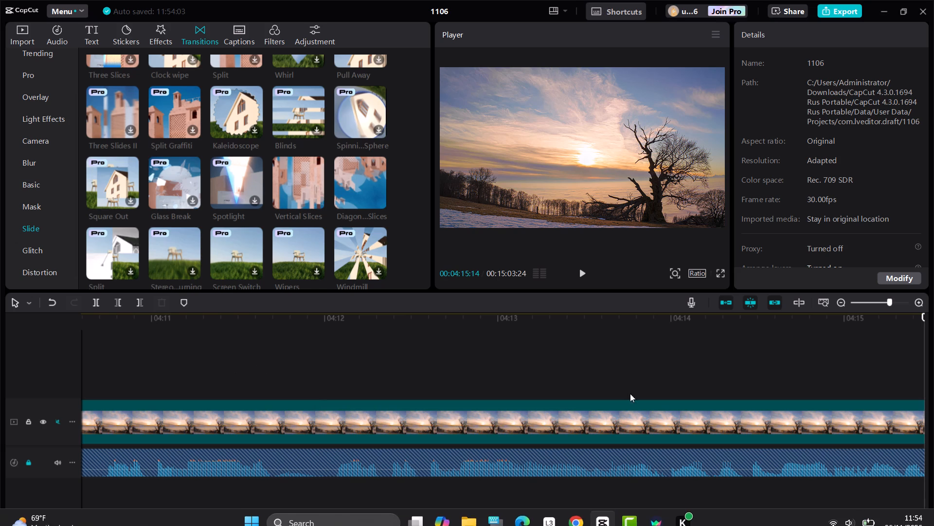
click(253, 349)
drag(253, 351, 150, 376)
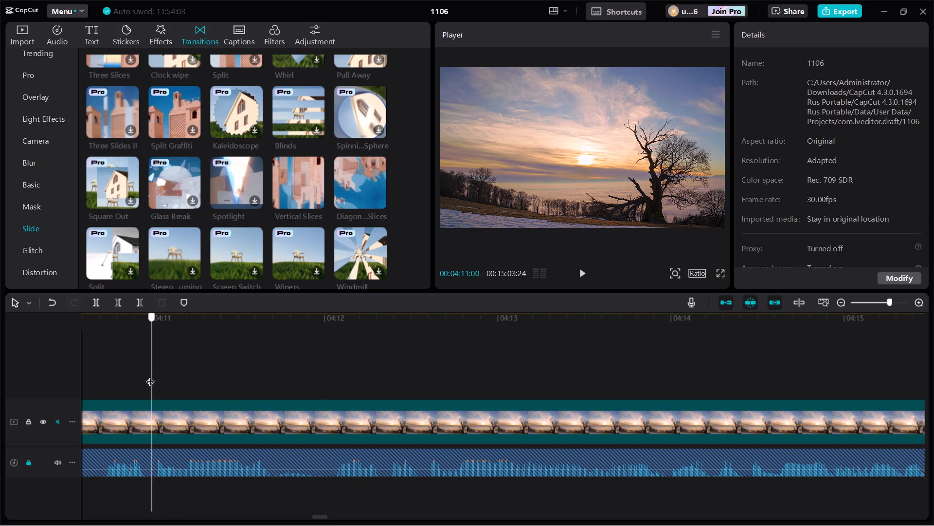
drag(150, 376, 116, 381)
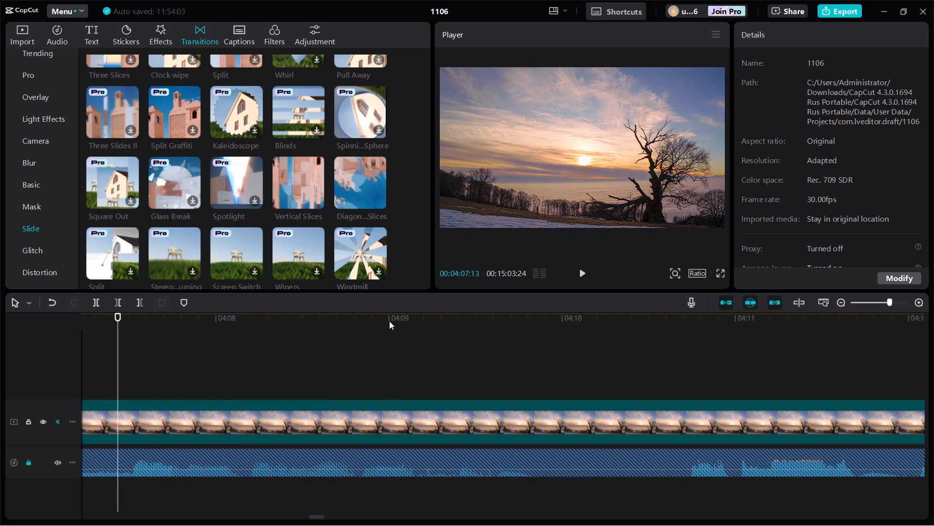
click(389, 321)
click(415, 428)
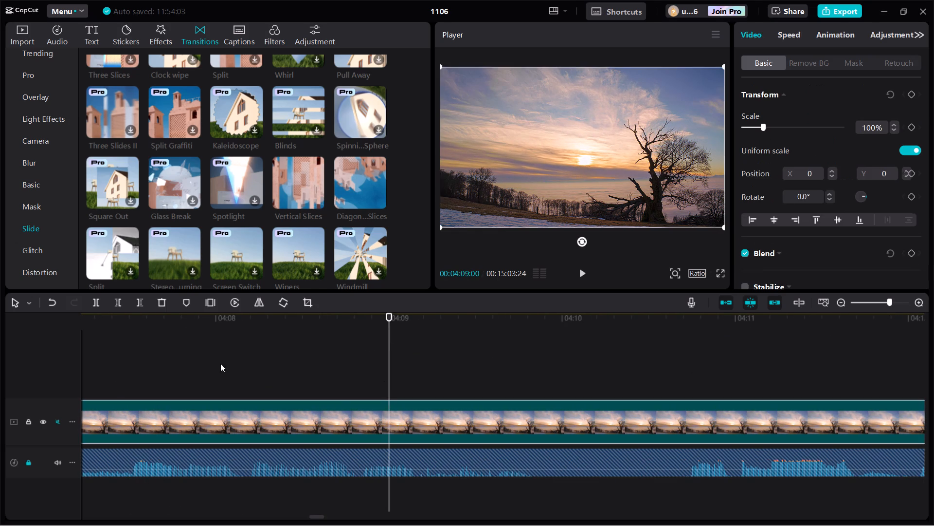
click(140, 303)
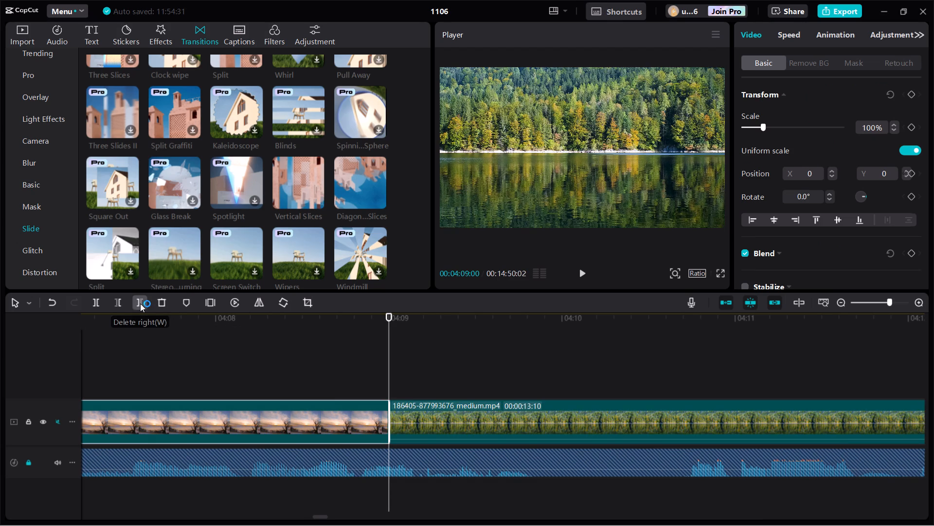
click(233, 303)
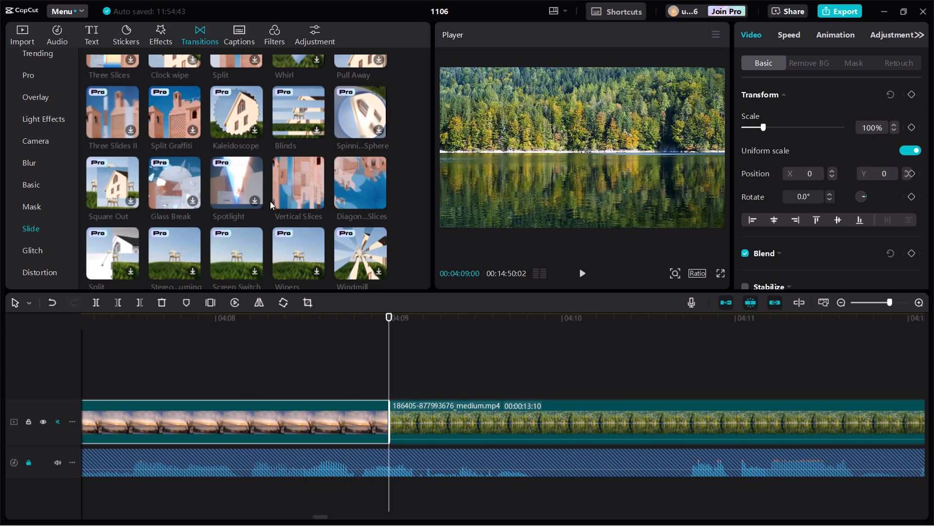
Look through the rest of the Slide transitions for one that suits the cut at 00:04:09:00.
scroll(350, 189, up, 1)
scroll(350, 189, down, 3)
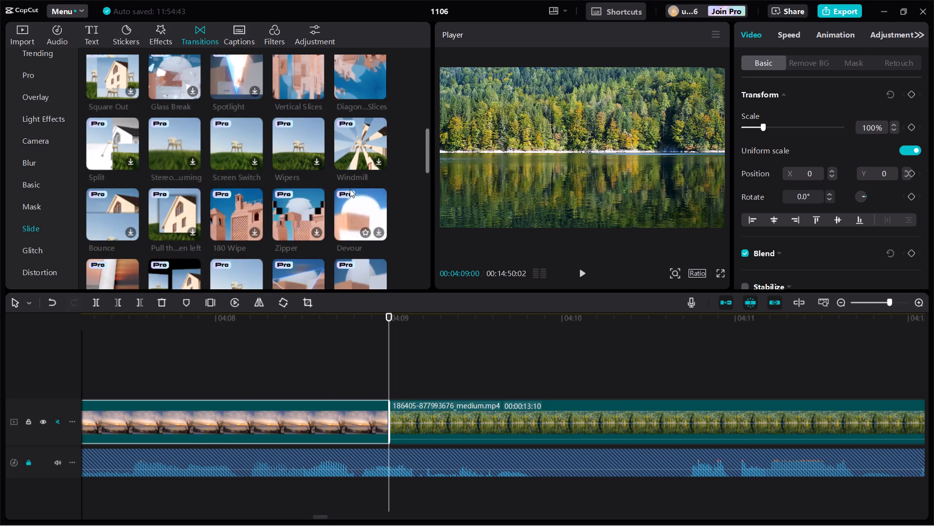
scroll(350, 189, down, 3)
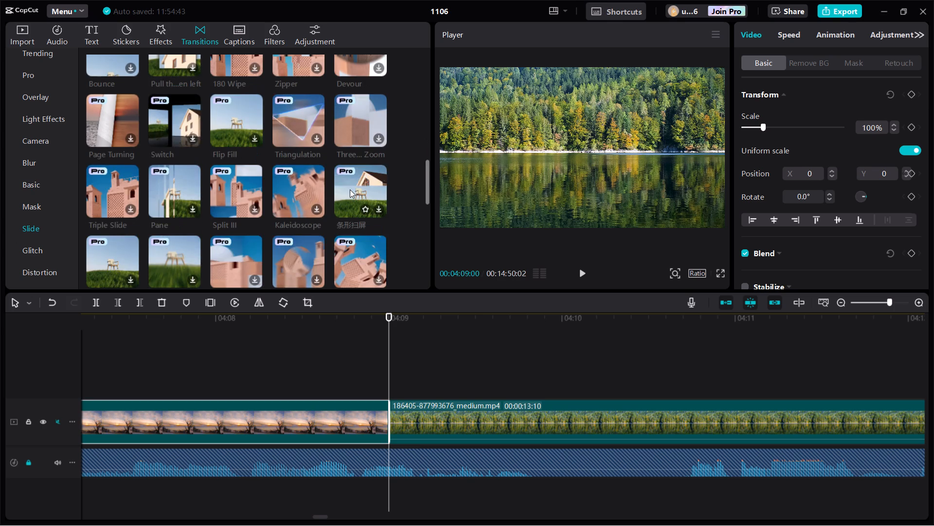
scroll(350, 189, down, 5)
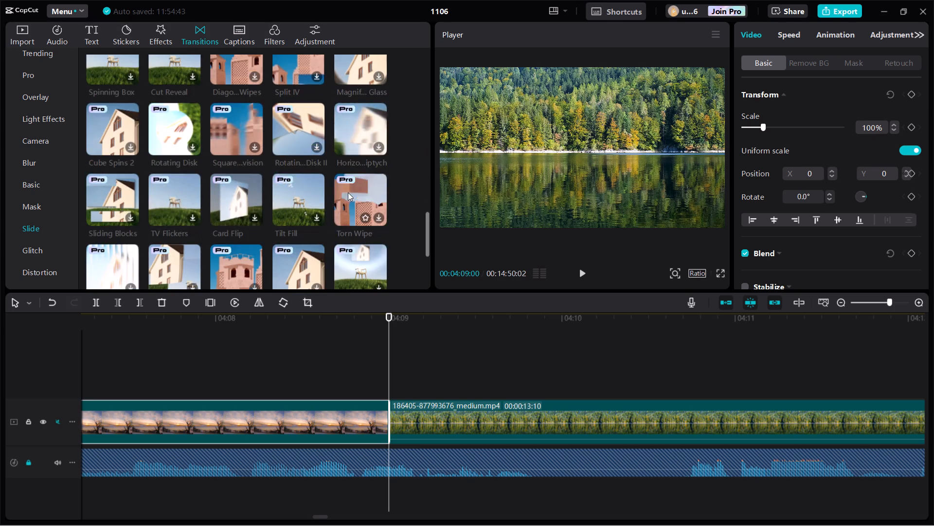
scroll(348, 192, down, 3)
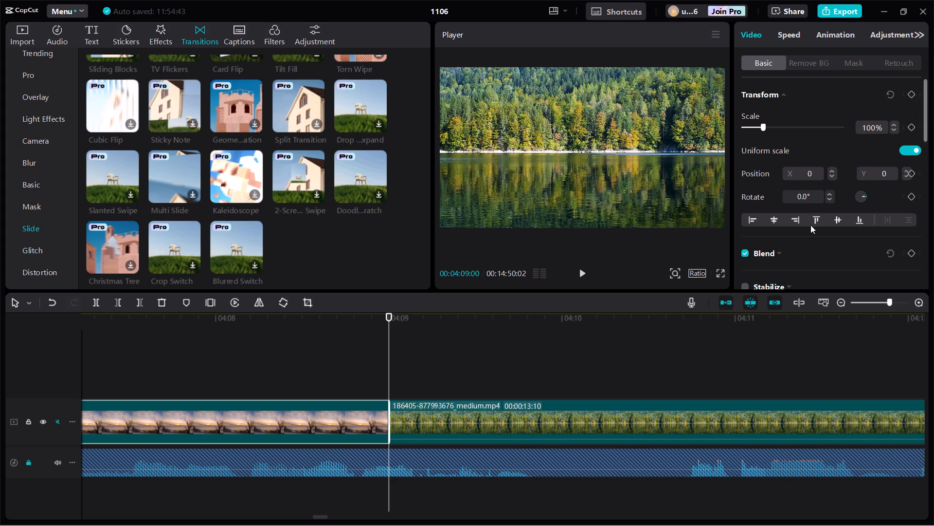
scroll(255, 175, down, 1)
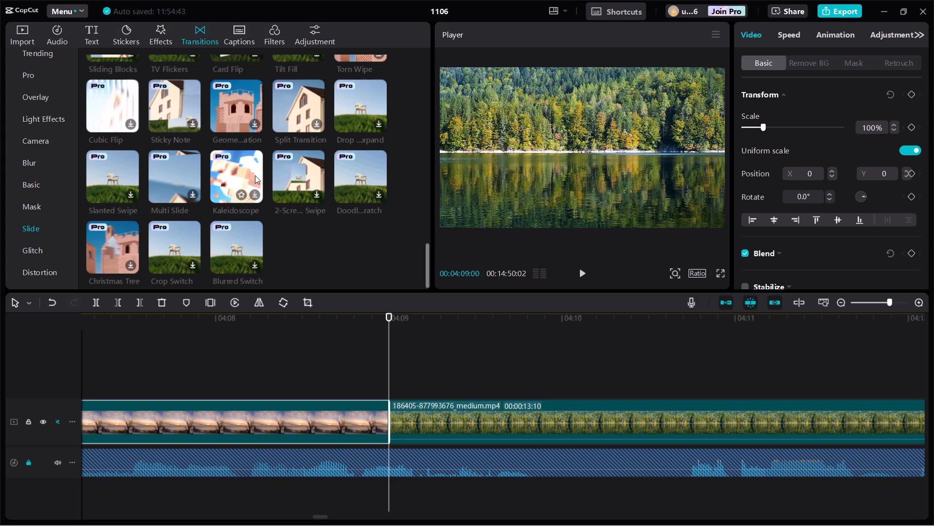
click(28, 205)
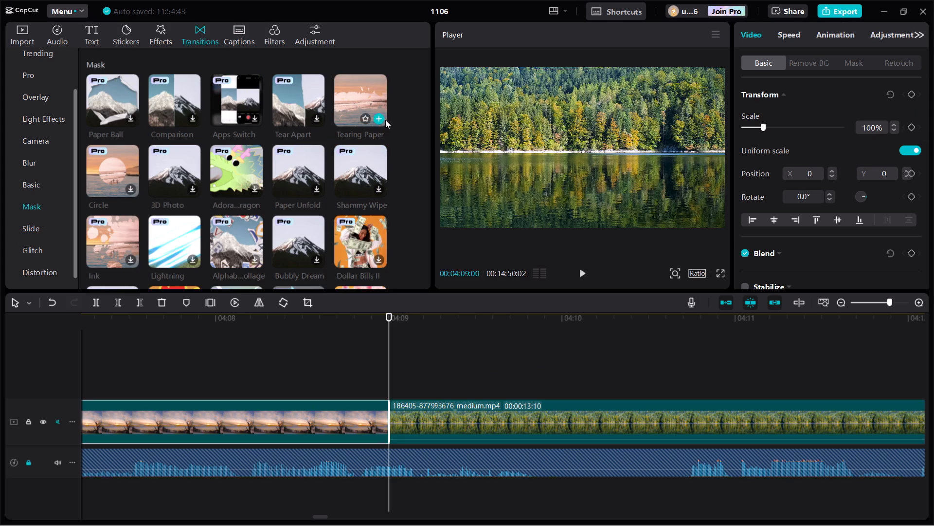
click(377, 121)
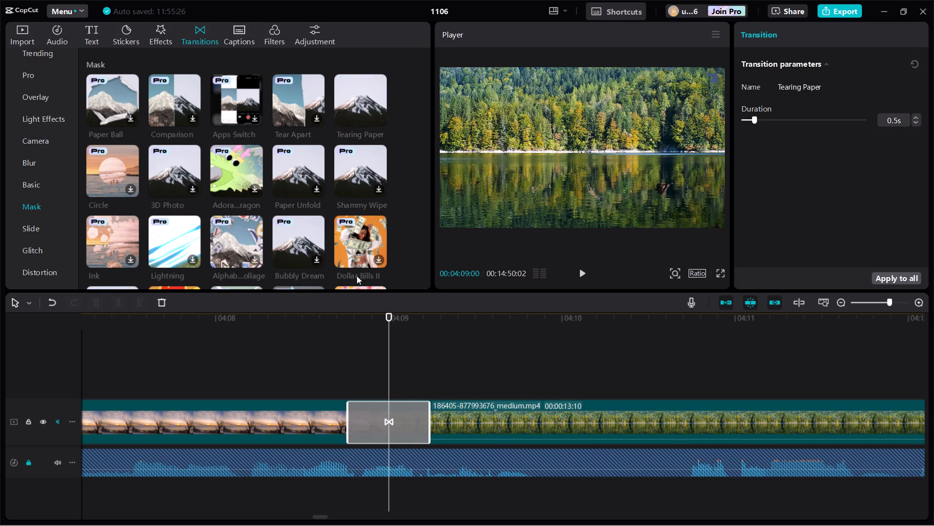
click(327, 345)
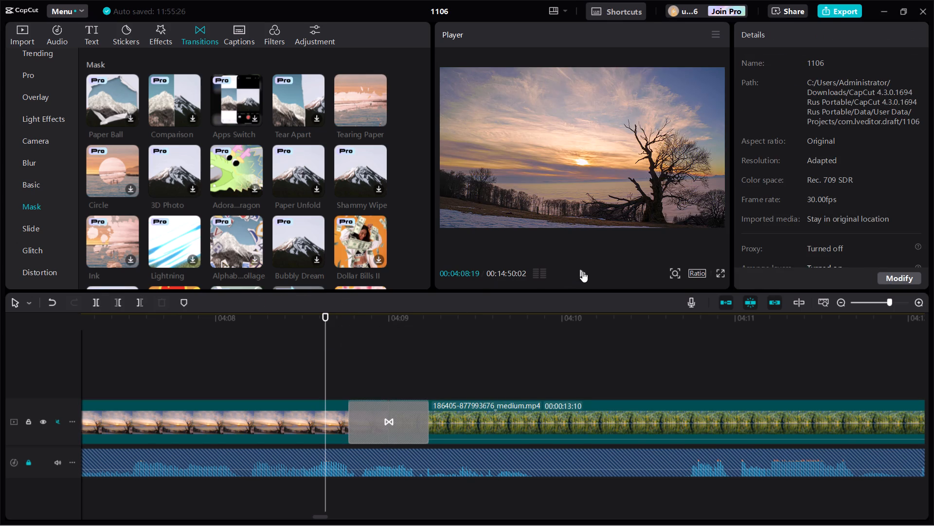
click(581, 271)
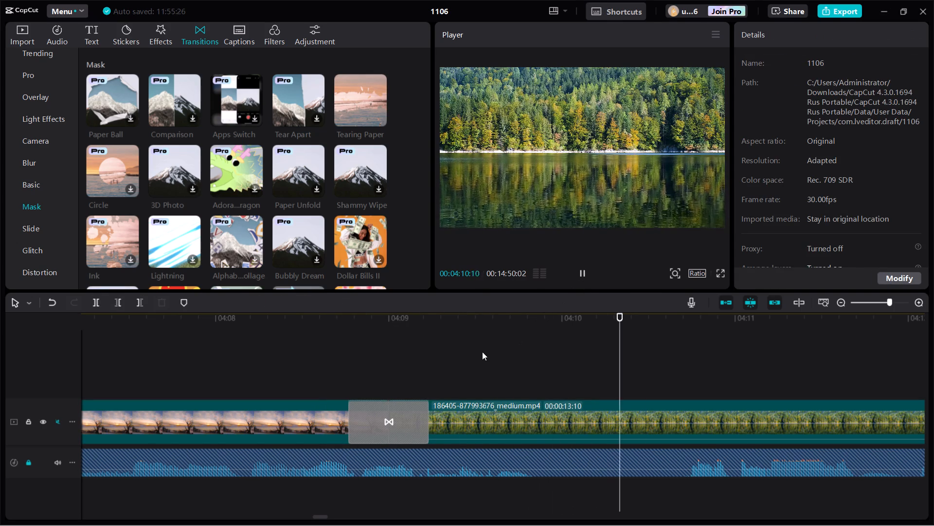
click(320, 369)
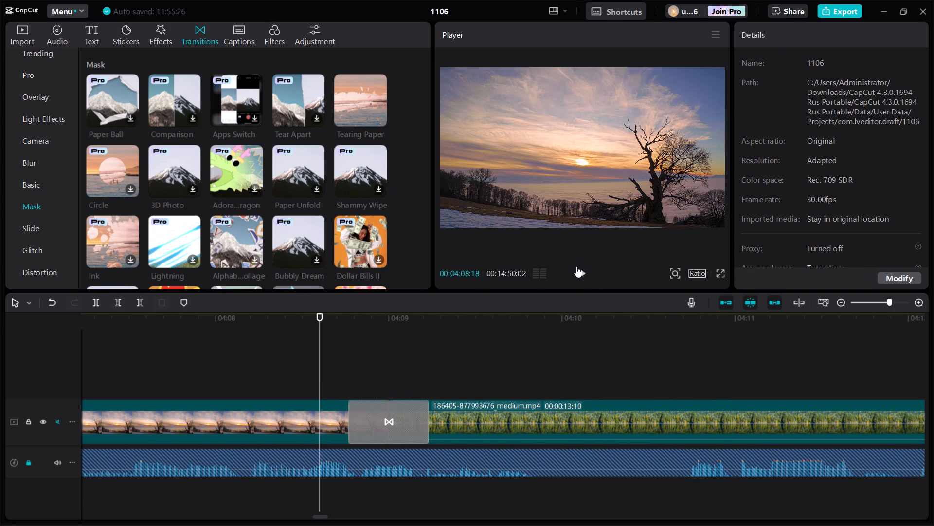
click(578, 271)
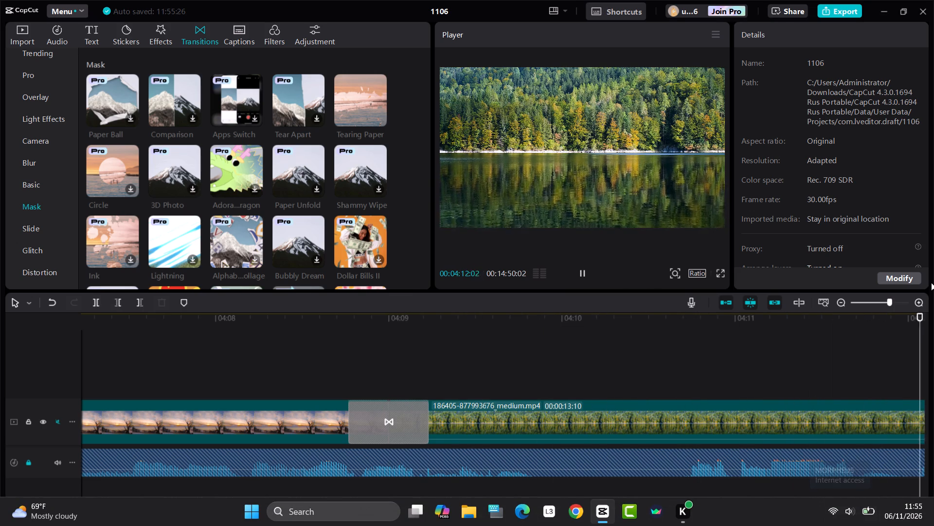
click(802, 343)
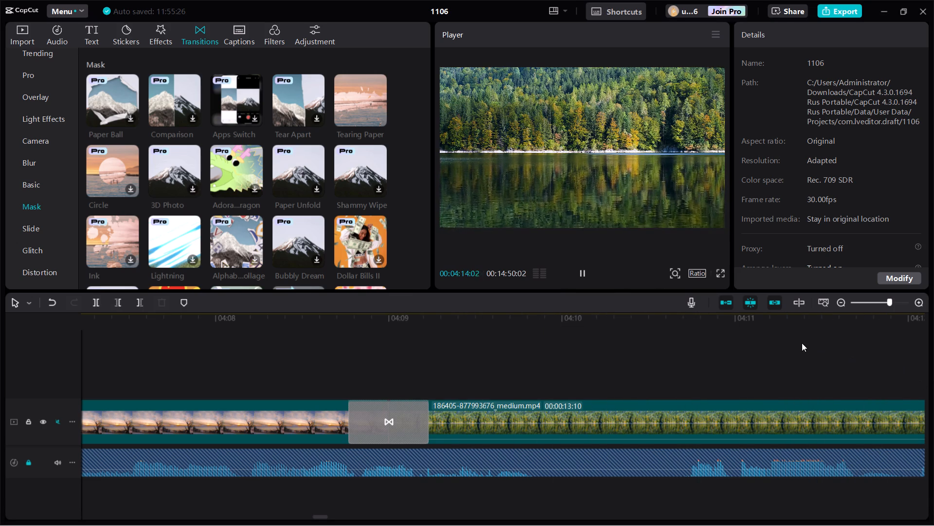
drag(804, 348, 892, 354)
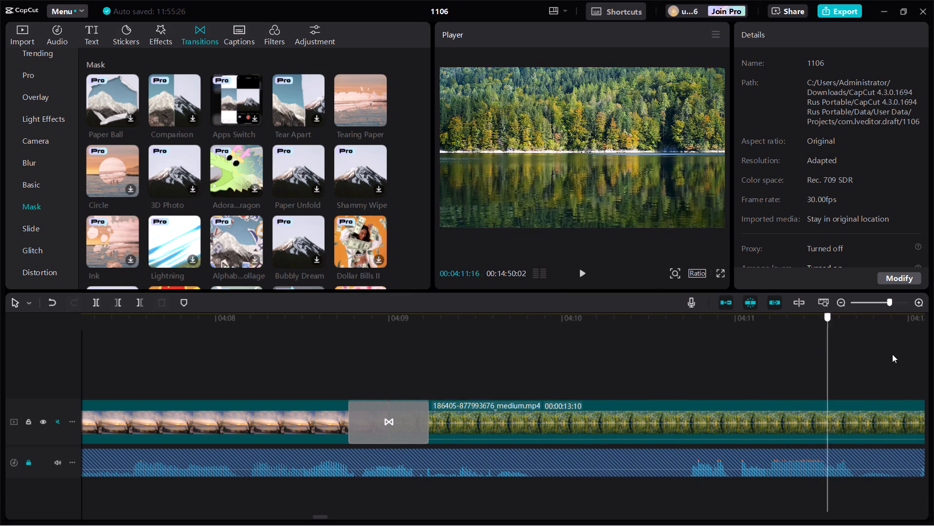
drag(892, 354, 933, 356)
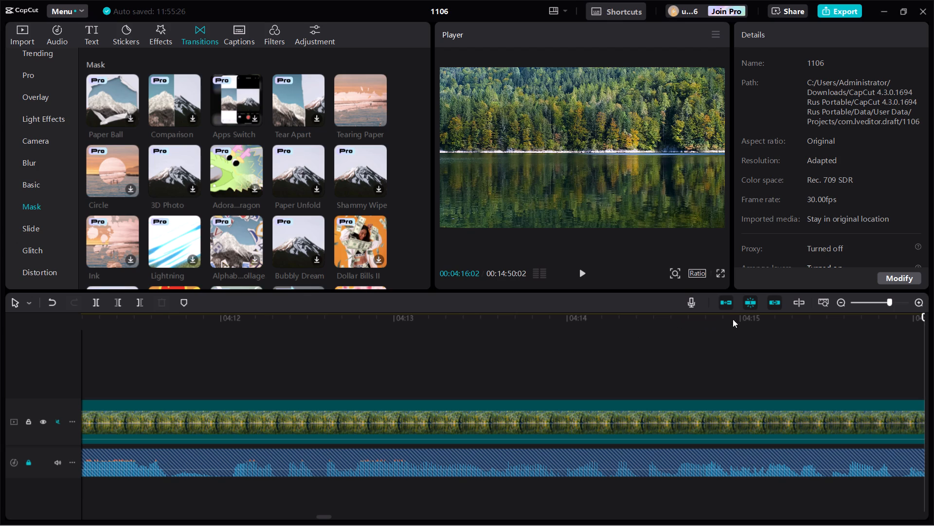
click(741, 320)
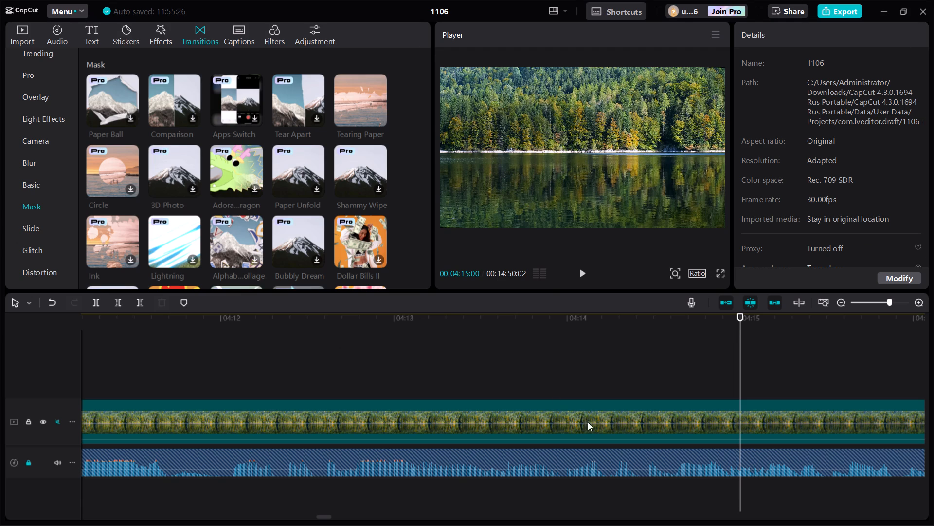
click(754, 433)
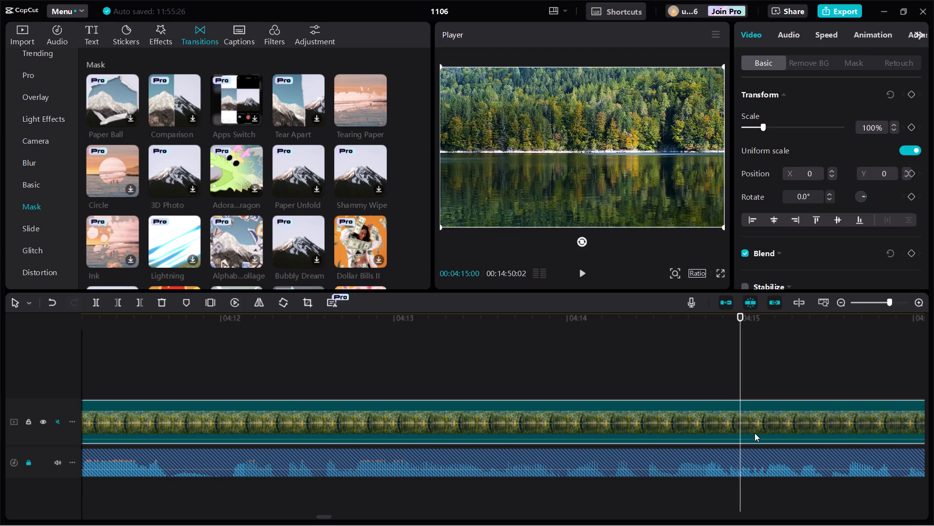
click(138, 301)
Look through the rest of the Mask transitions for one that suits the cut at 00:04:15:00.
scroll(255, 193, down, 1)
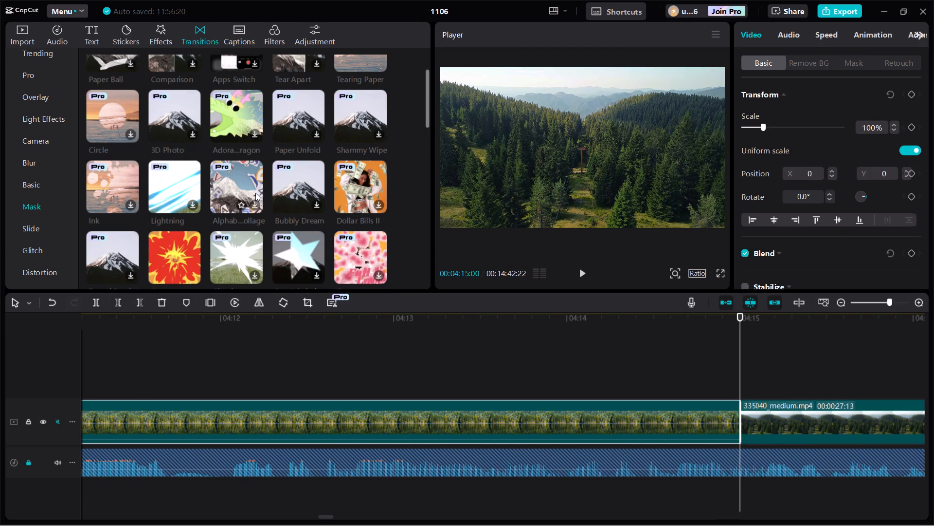
scroll(255, 193, down, 2)
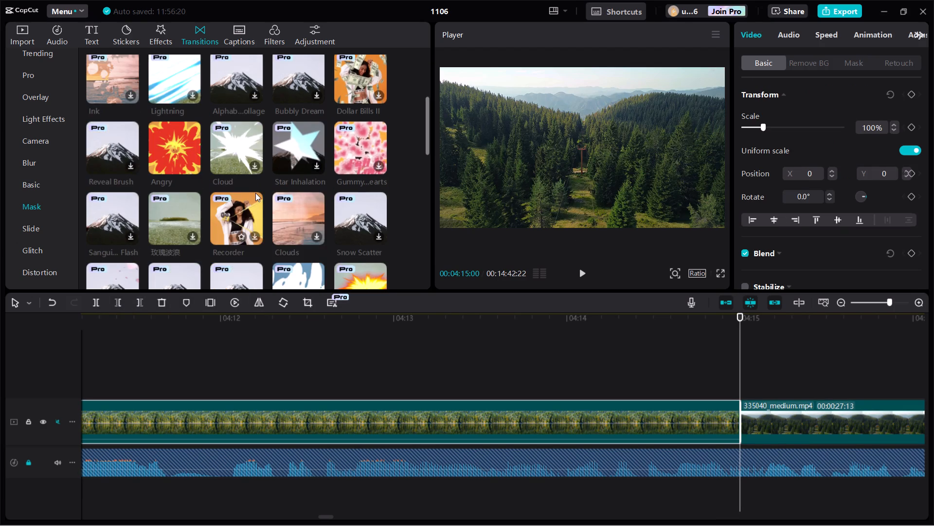
scroll(255, 193, down, 2)
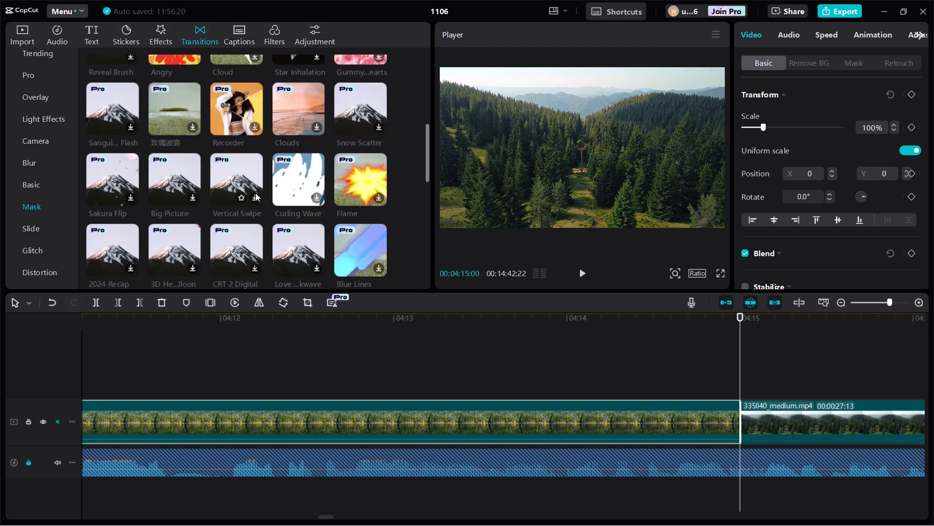
scroll(256, 192, down, 3)
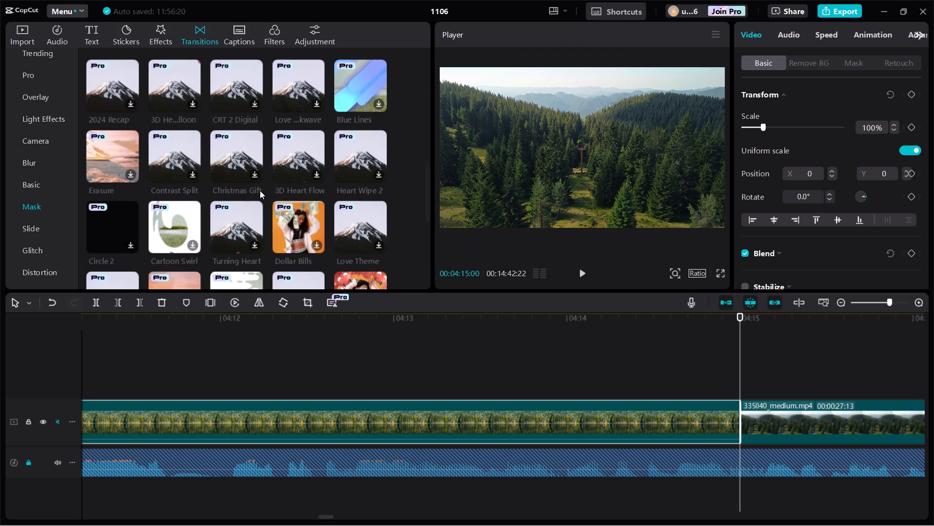
scroll(260, 190, down, 2)
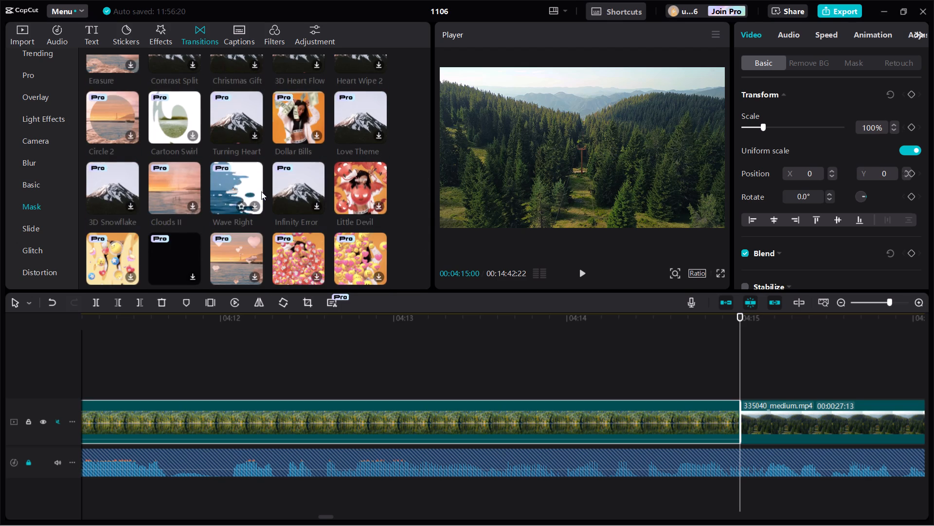
scroll(261, 191, down, 4)
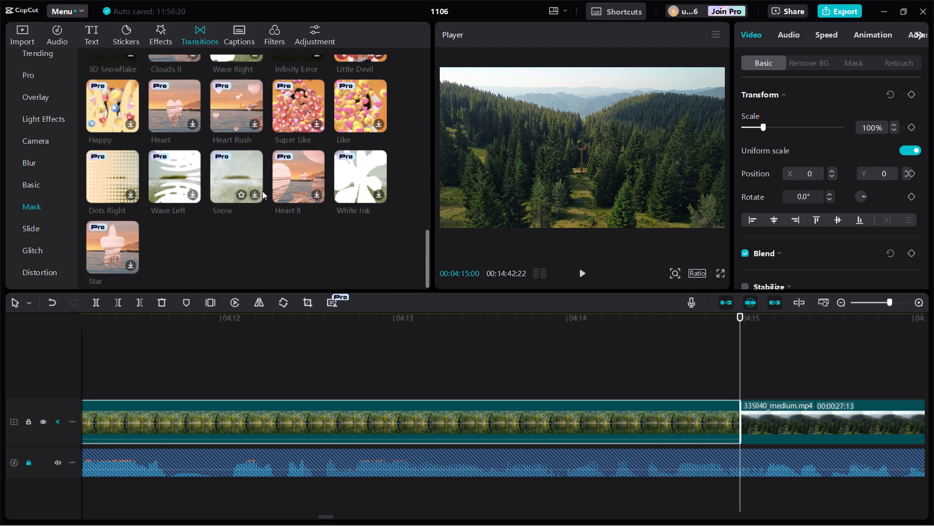
scroll(262, 191, down, 3)
Add the Up transition from the Basic category at 00:04:15:00, before the 335040_medium forest clip.
click(39, 183)
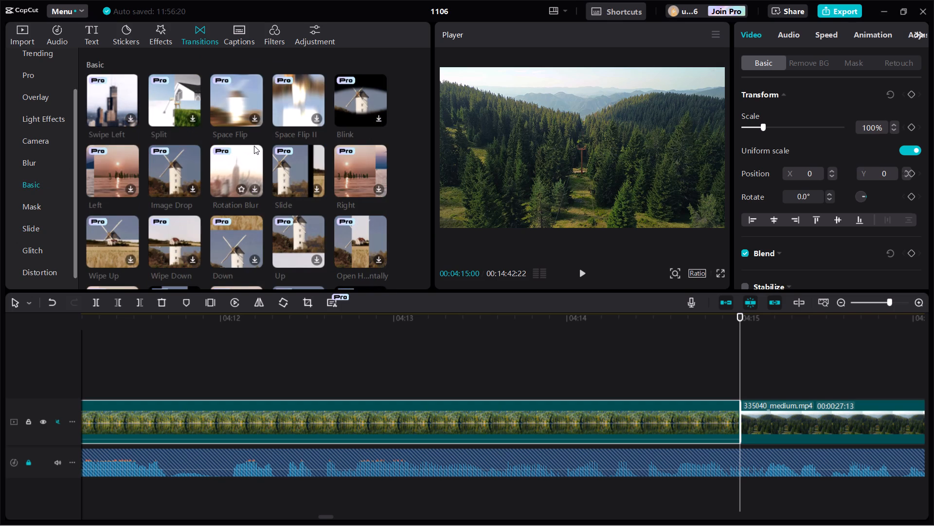
scroll(254, 146, down, 2)
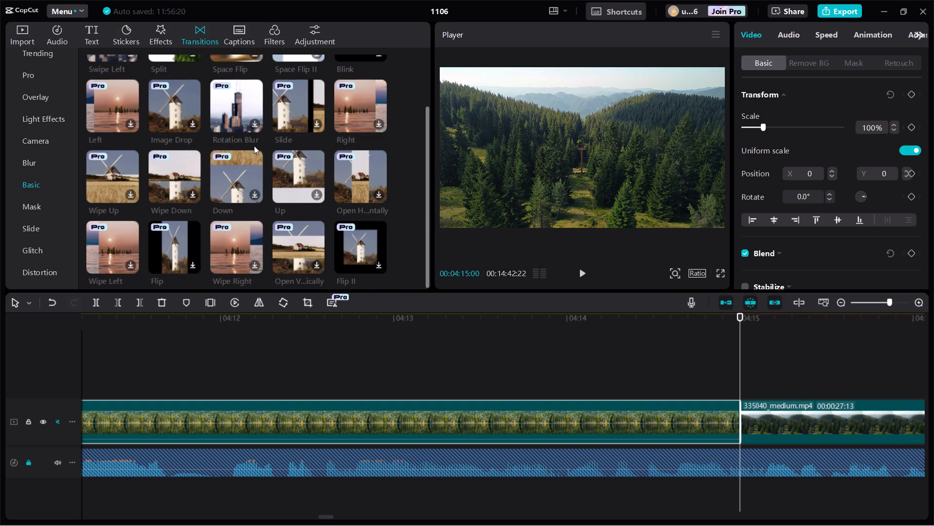
scroll(254, 146, down, 5)
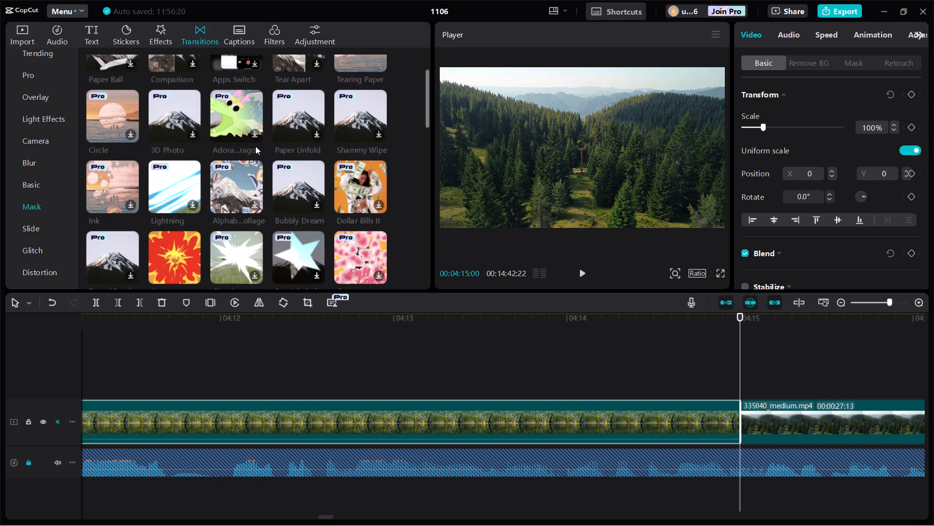
click(36, 185)
scroll(175, 163, down, 1)
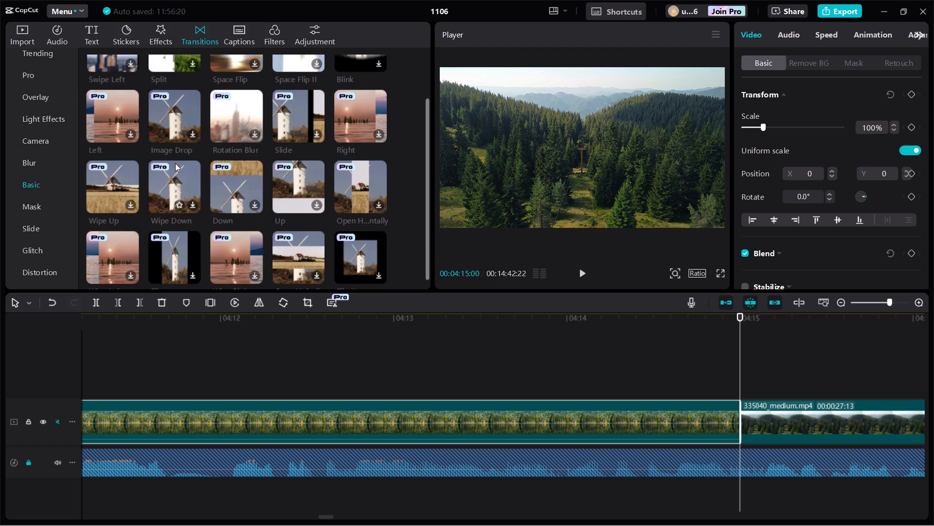
scroll(175, 163, down, 2)
click(319, 195)
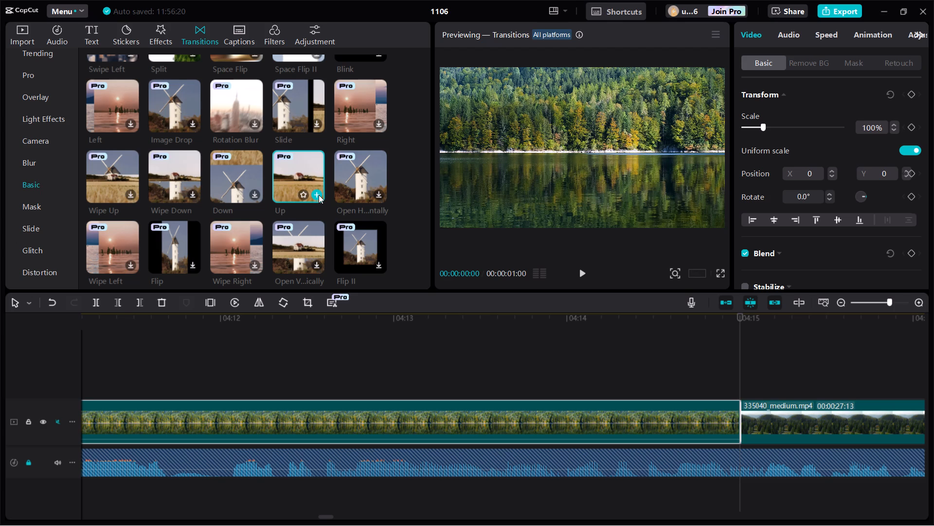
click(319, 195)
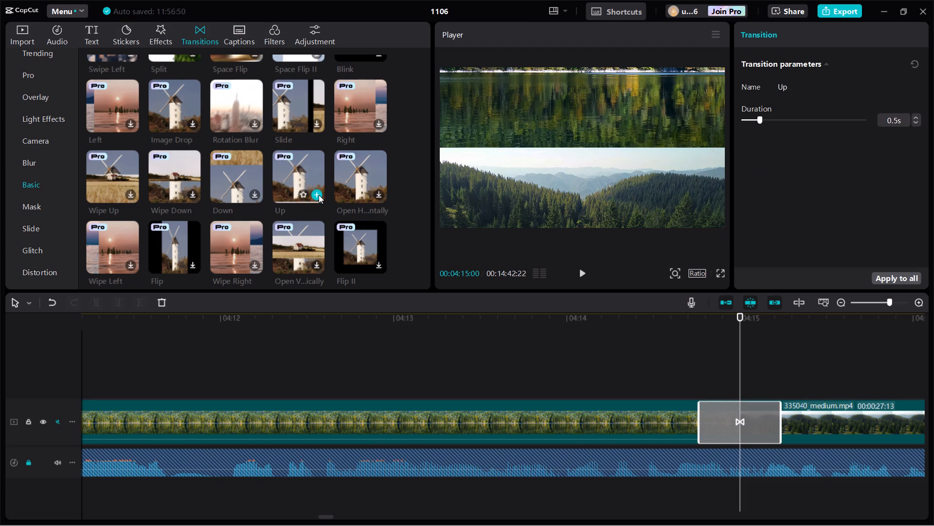
Check that the project with the Up transition can be exported, without starting the export.
click(837, 7)
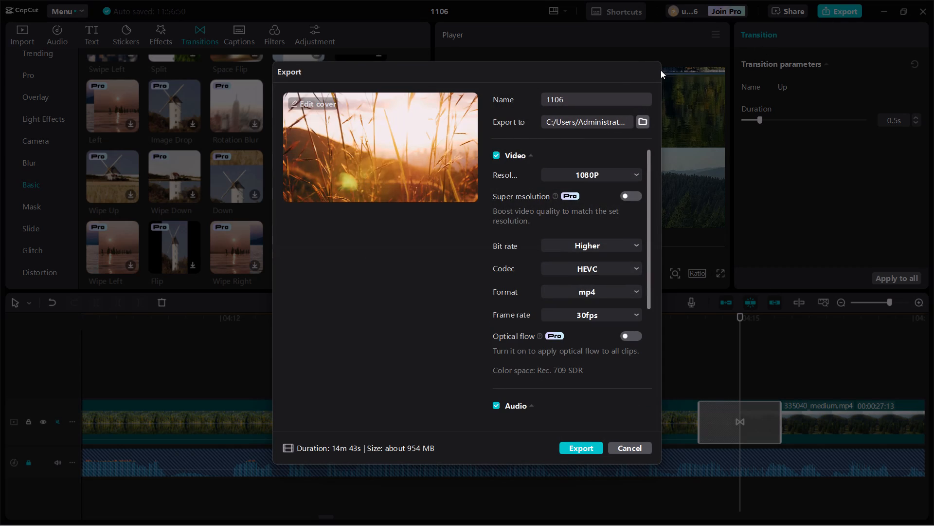
click(627, 449)
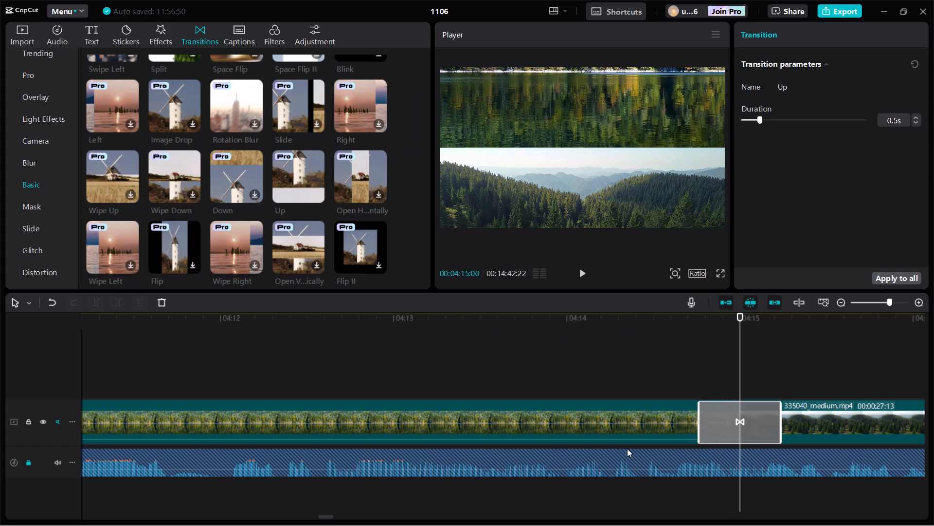
Play back the Up transition from just before the cut at 00:04:15:00.
click(689, 358)
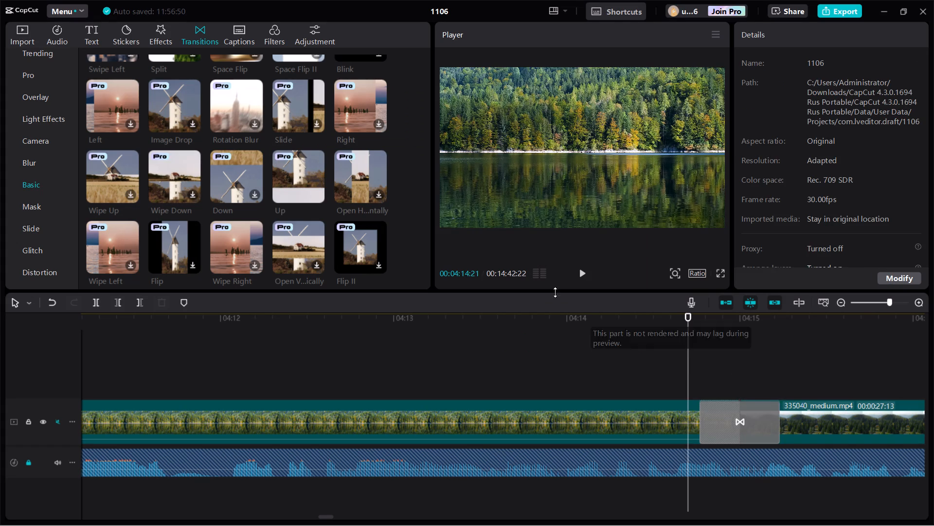
click(583, 270)
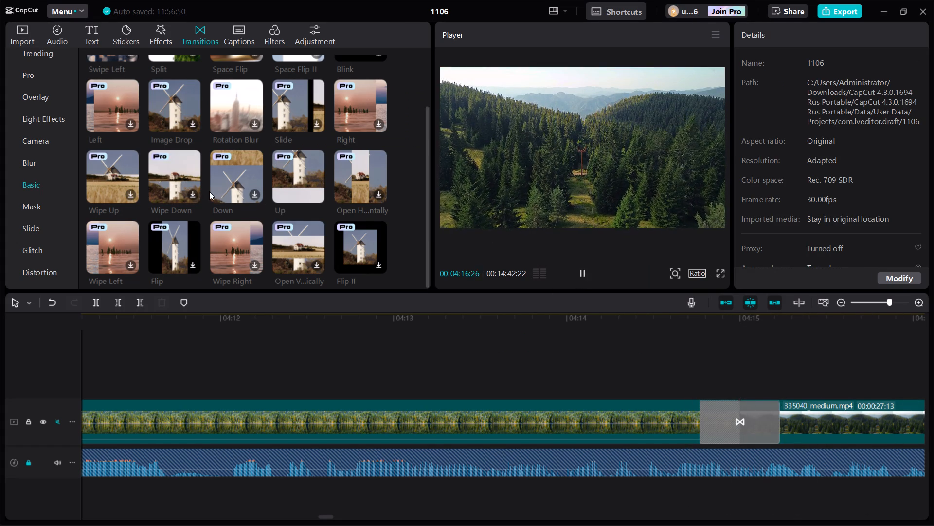
scroll(210, 142, up, 1)
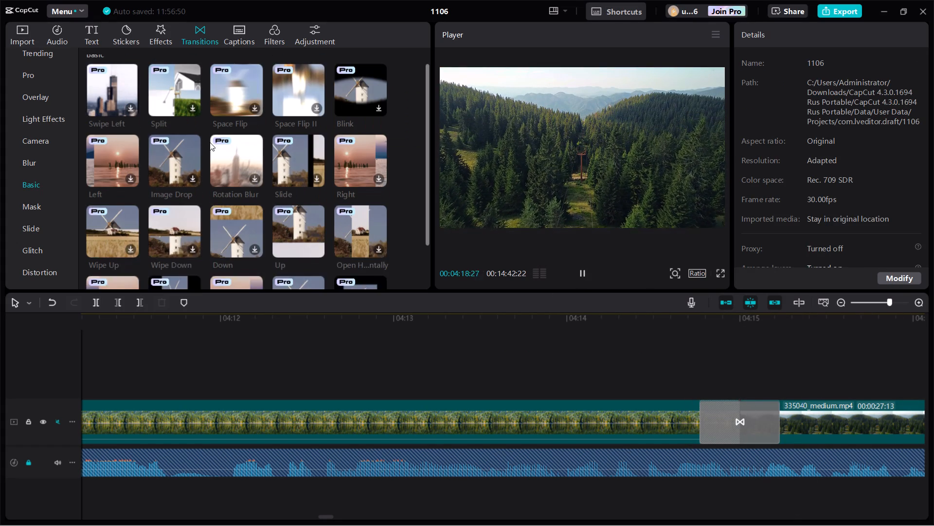
scroll(210, 142, up, 1)
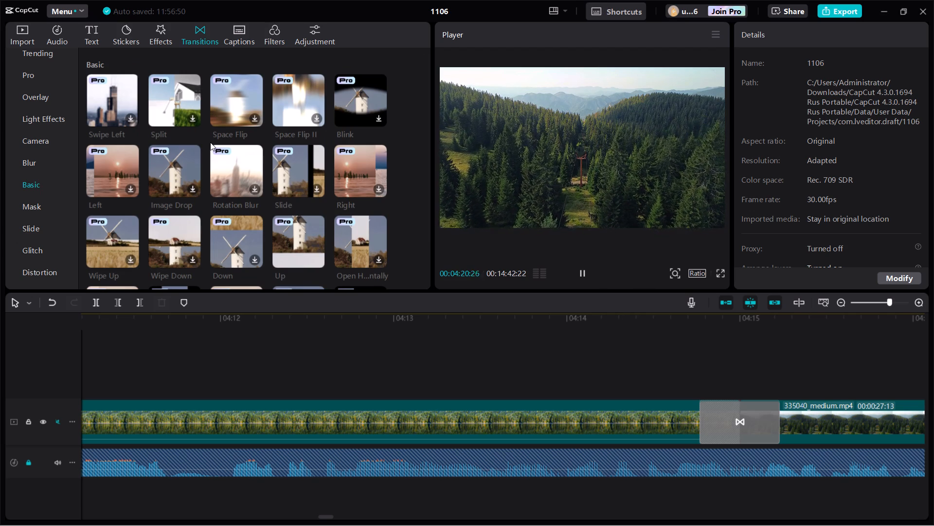
Trim the end of the 335040_medium forest clip at 00:04:24:00.
click(767, 378)
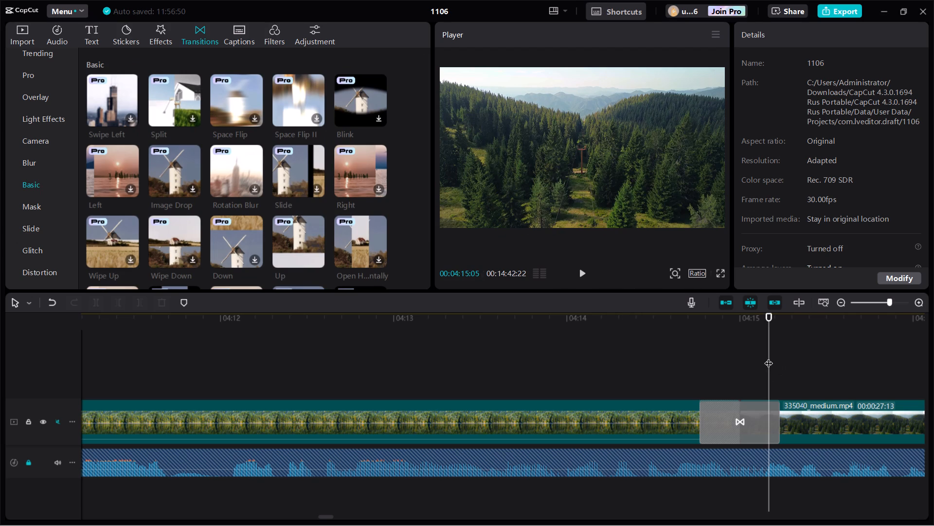
drag(769, 357, 933, 394)
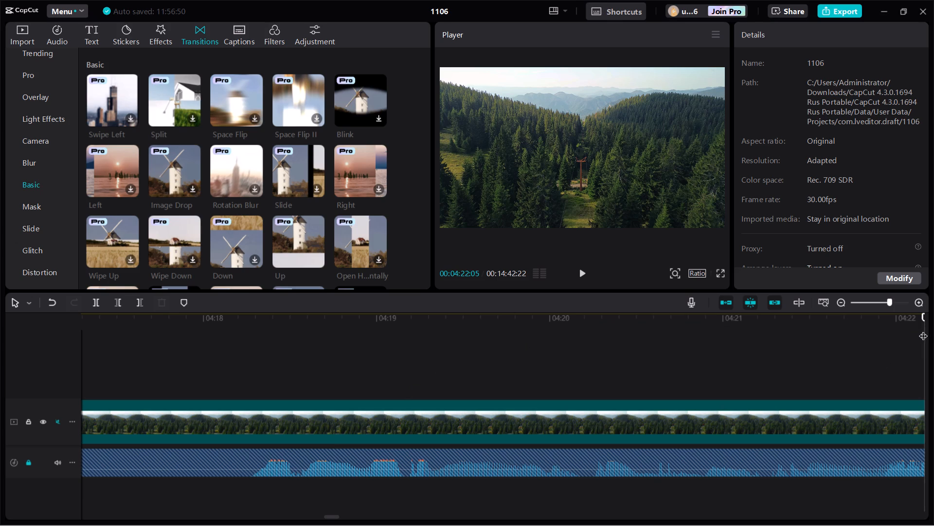
drag(923, 330, 933, 332)
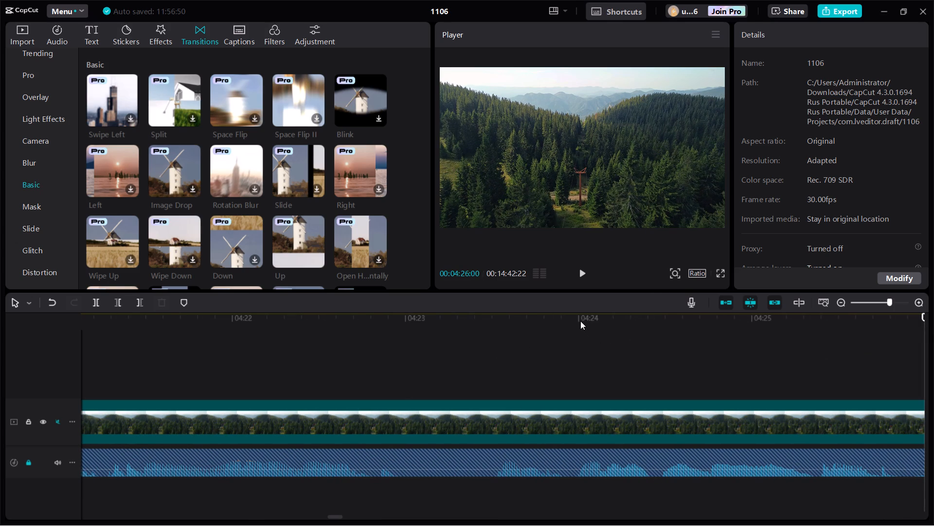
click(579, 319)
click(613, 427)
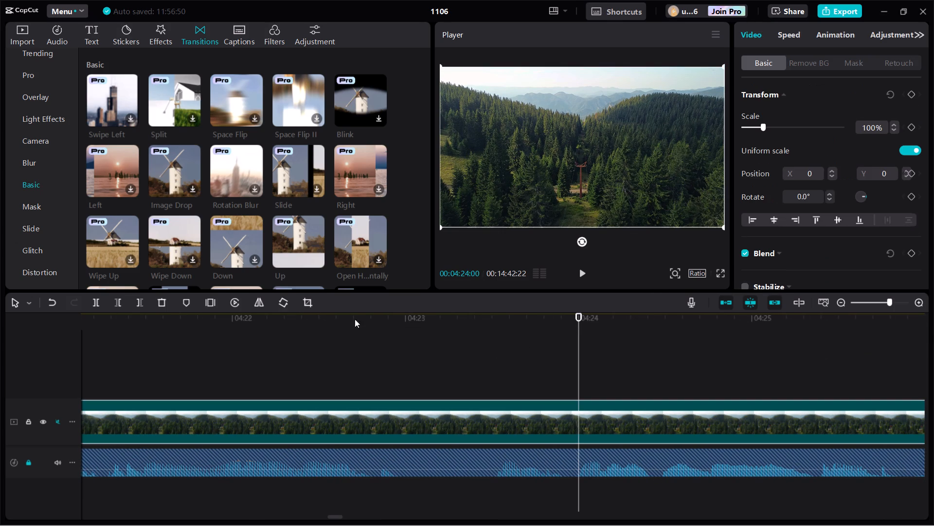
click(144, 303)
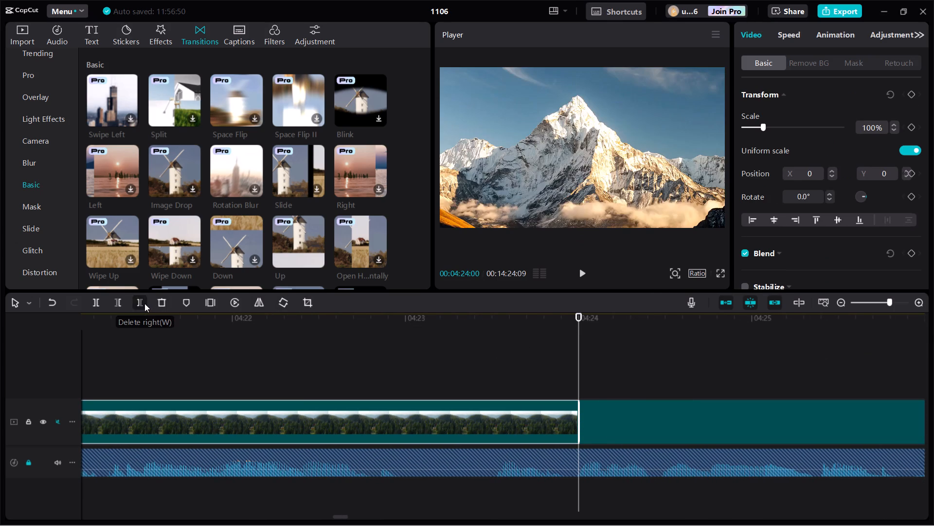
Add the Wipe Up transition from the Basic category at 00:04:24:00, before the 277097_medium mountain clip.
click(129, 258)
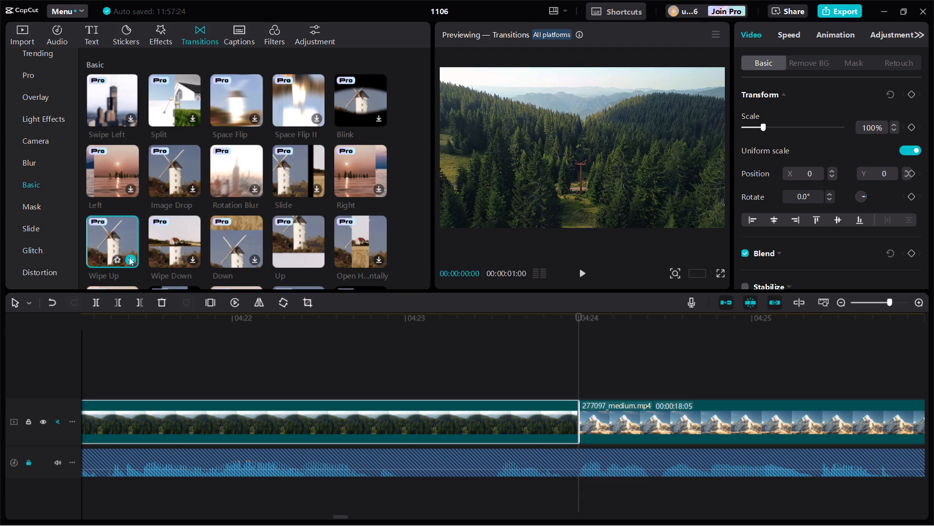
click(129, 257)
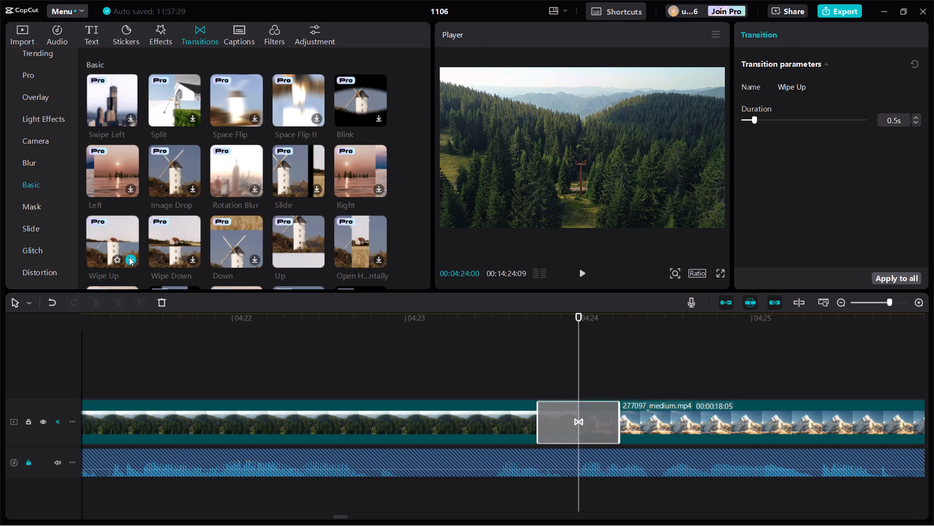
Check that the project with the Wipe Up transition can be exported, without starting the export.
click(848, 7)
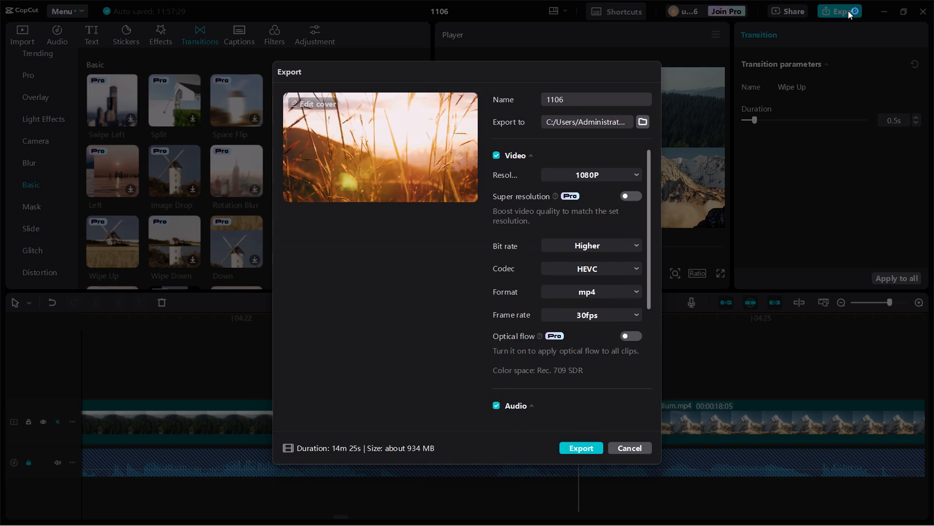
click(630, 450)
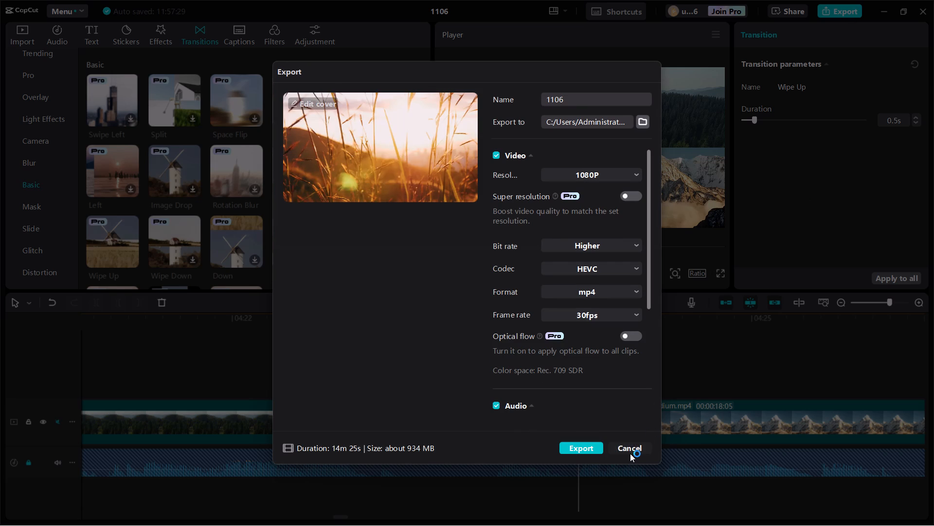
Trim the end of the 277097_medium mountain clip at 00:04:30:00.
drag(579, 326, 579, 327)
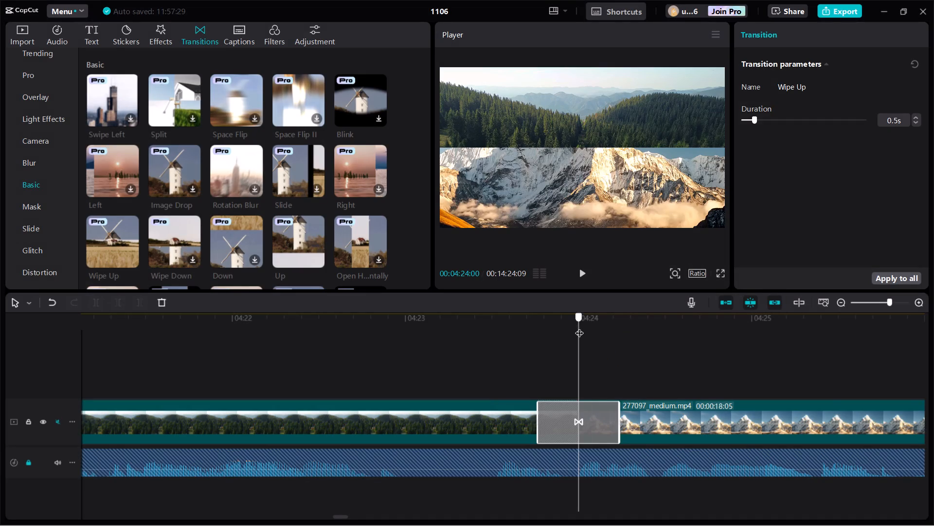
drag(579, 327, 933, 447)
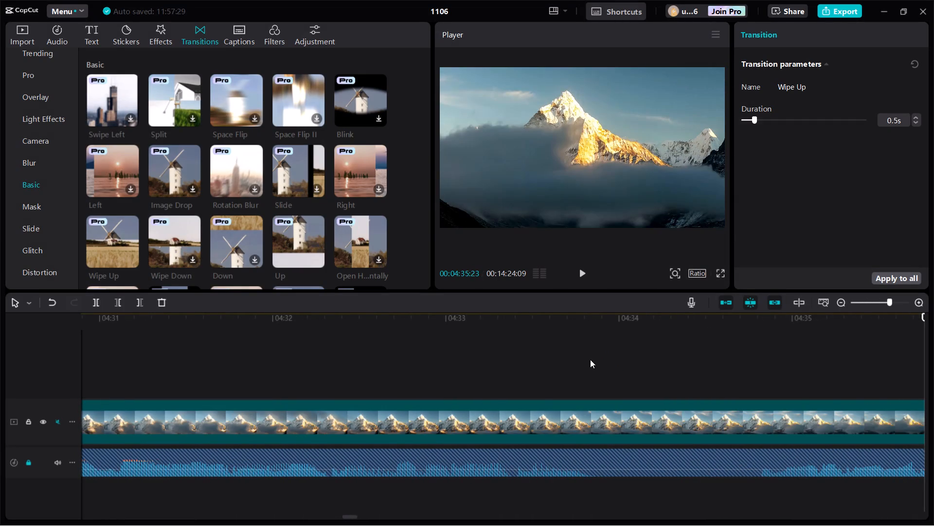
click(161, 333)
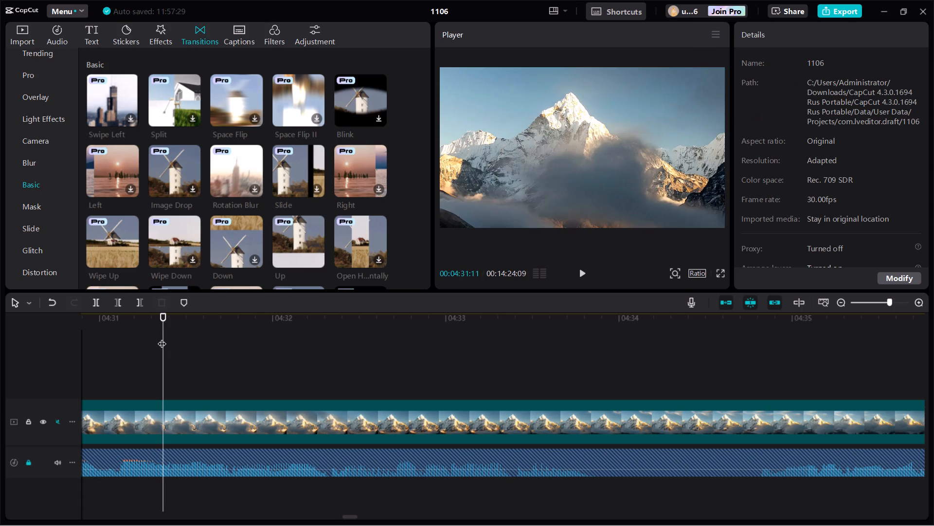
drag(162, 338, 87, 338)
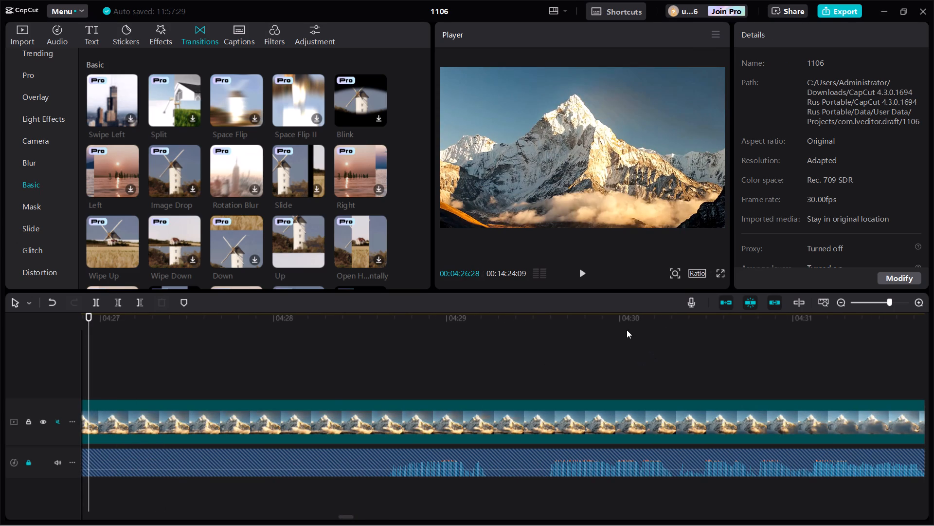
click(621, 320)
click(647, 426)
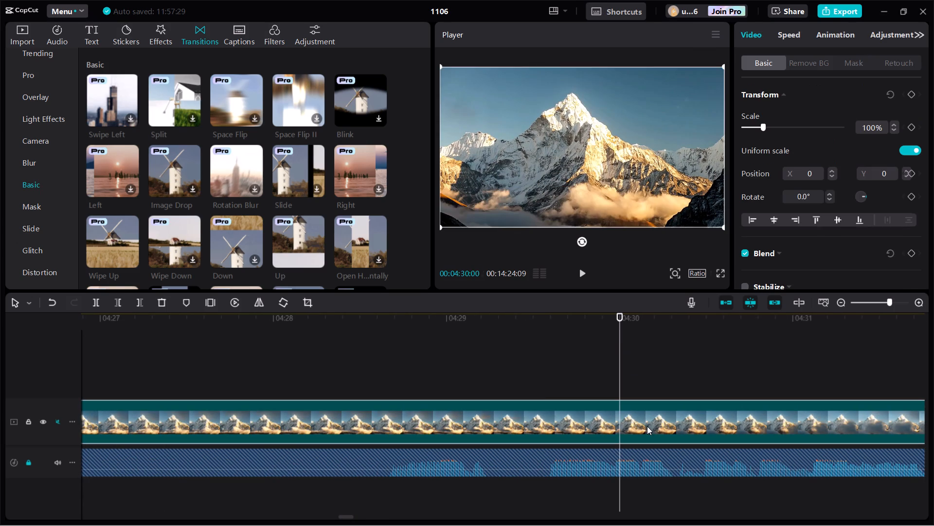
click(142, 306)
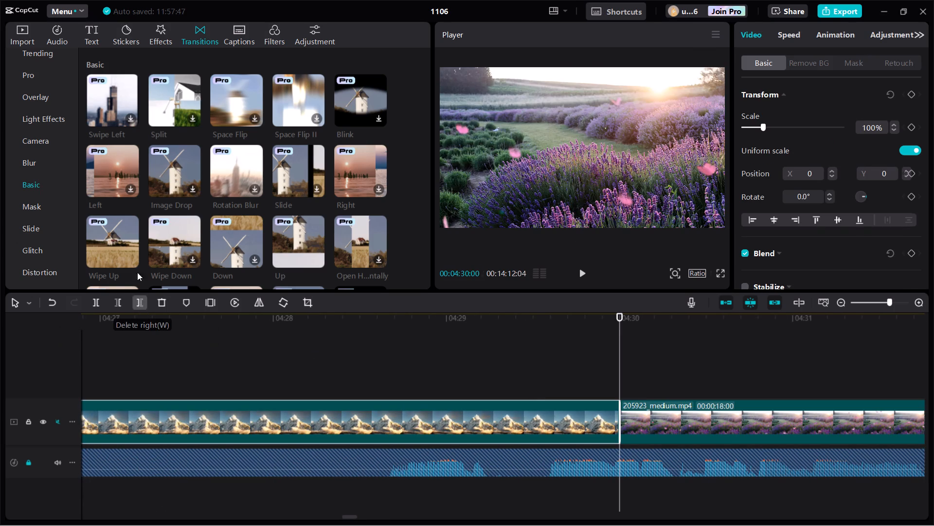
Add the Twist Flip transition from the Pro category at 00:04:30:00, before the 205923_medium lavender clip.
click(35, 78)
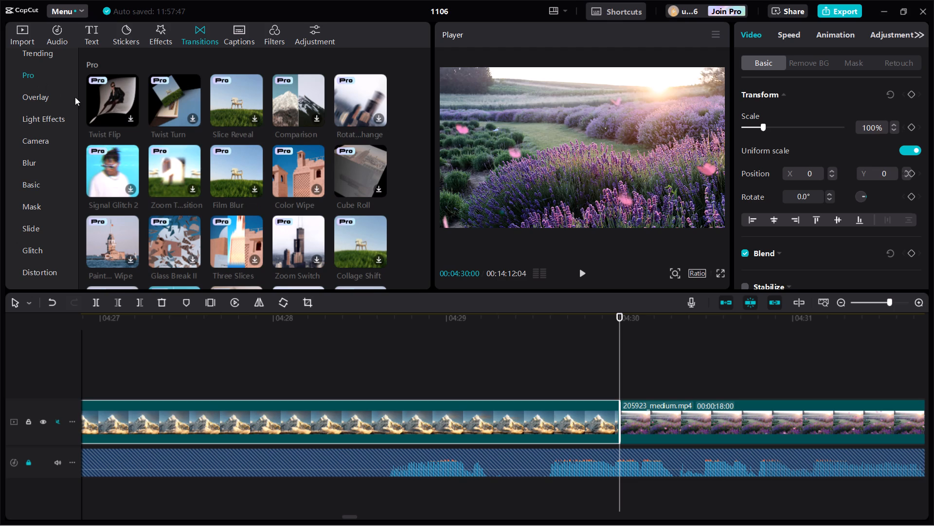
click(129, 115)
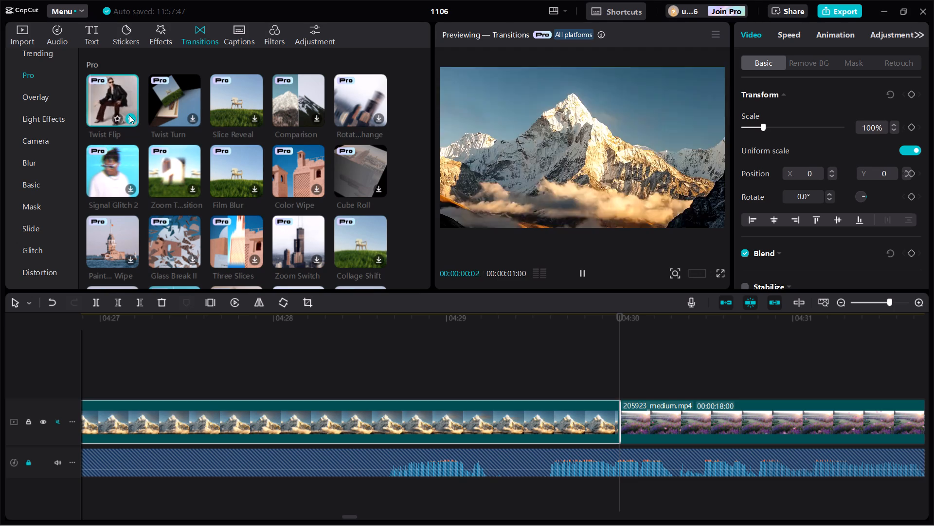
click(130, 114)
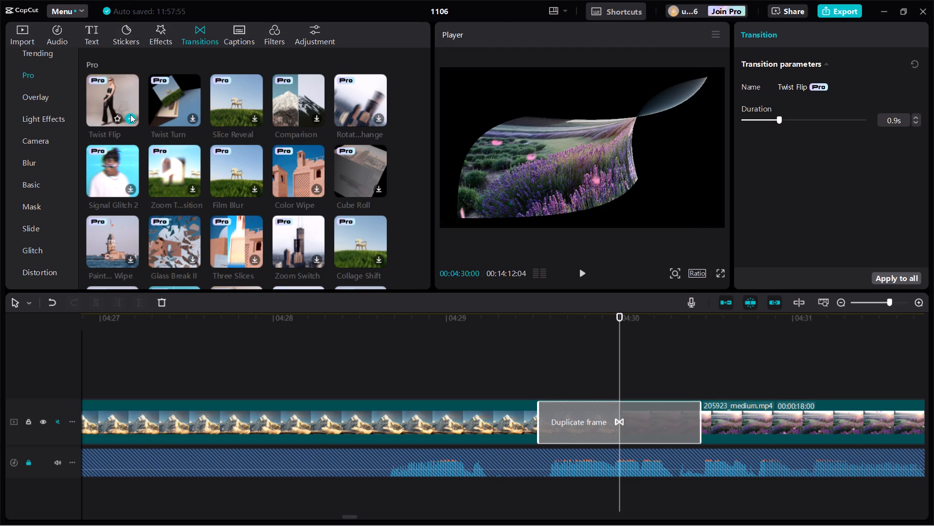
Download the Pro transitions Twist Turn, Slice Reveal and Comparison, and apply Twist Turn at 00:04:30:00 before the 205923_medium lavender clip.
click(189, 116)
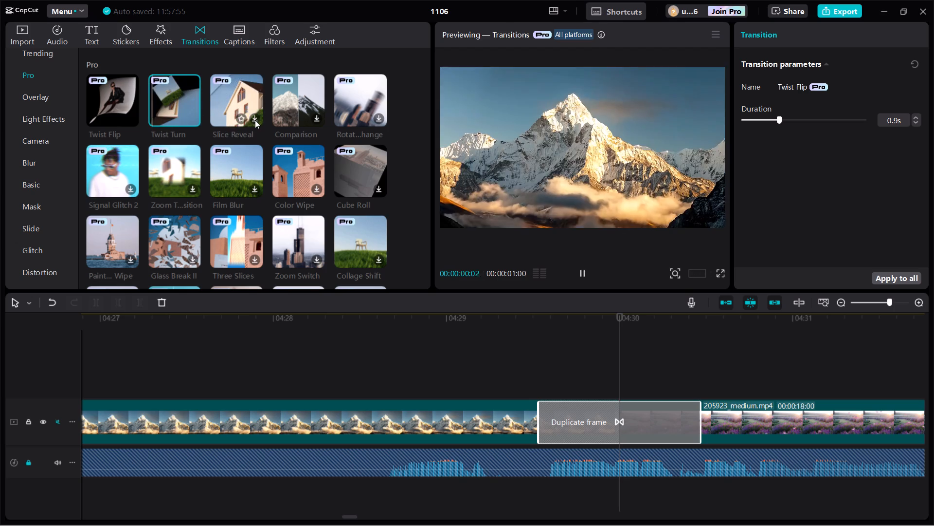
click(255, 120)
click(318, 117)
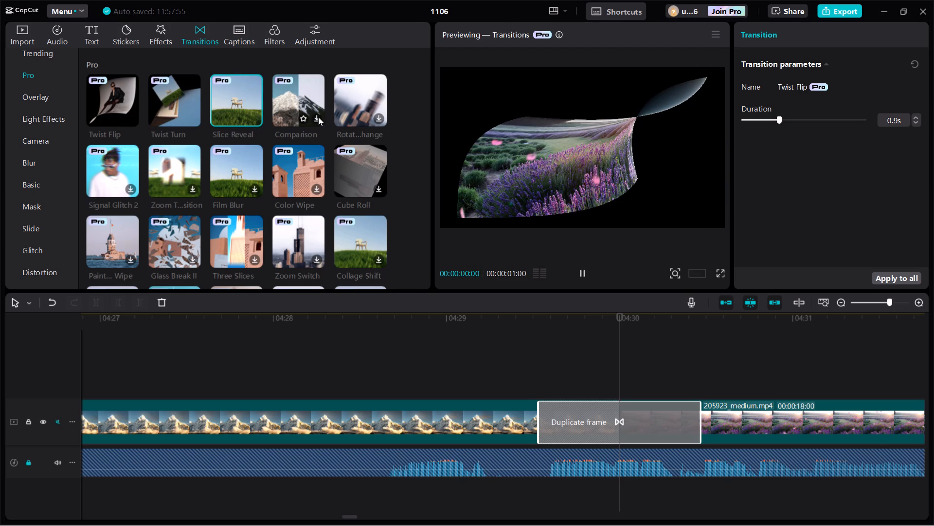
click(193, 117)
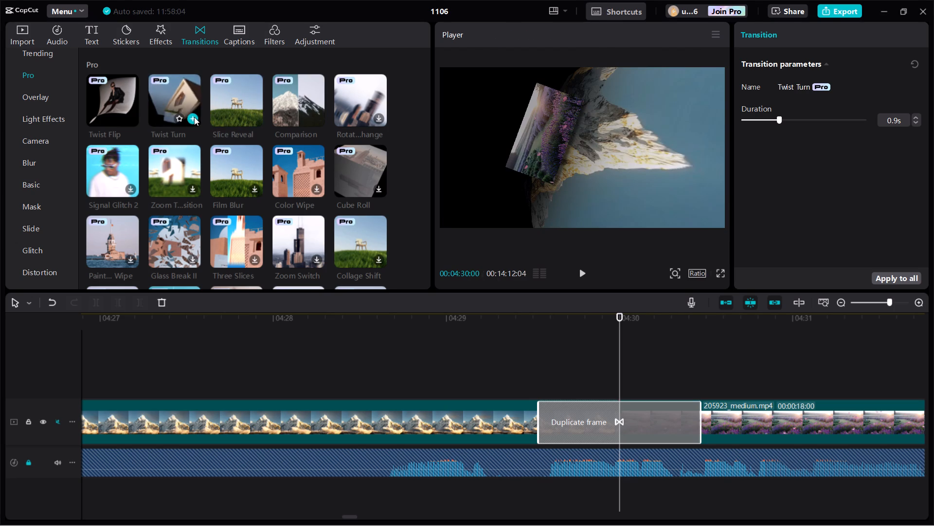
Play back the Twist Turn transition between the mountain and lavender clips from about 00:04:29:07.
click(486, 356)
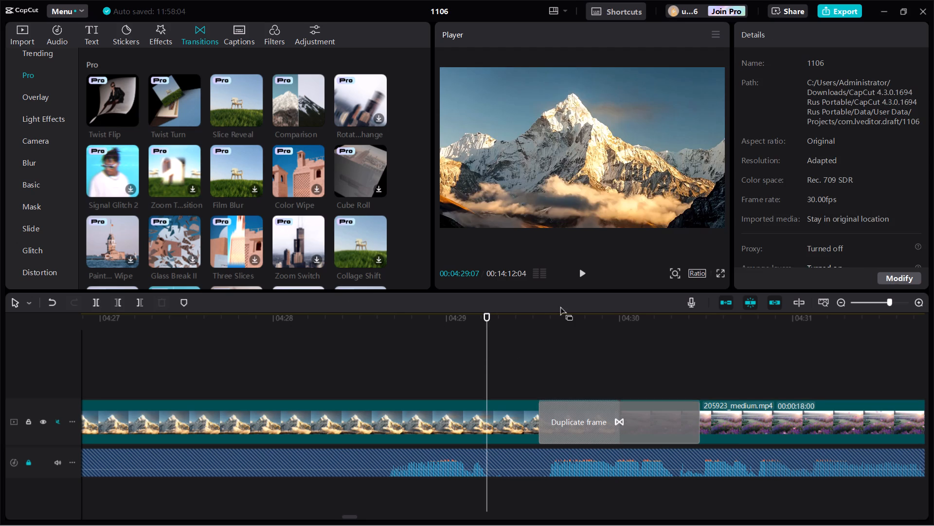
click(581, 274)
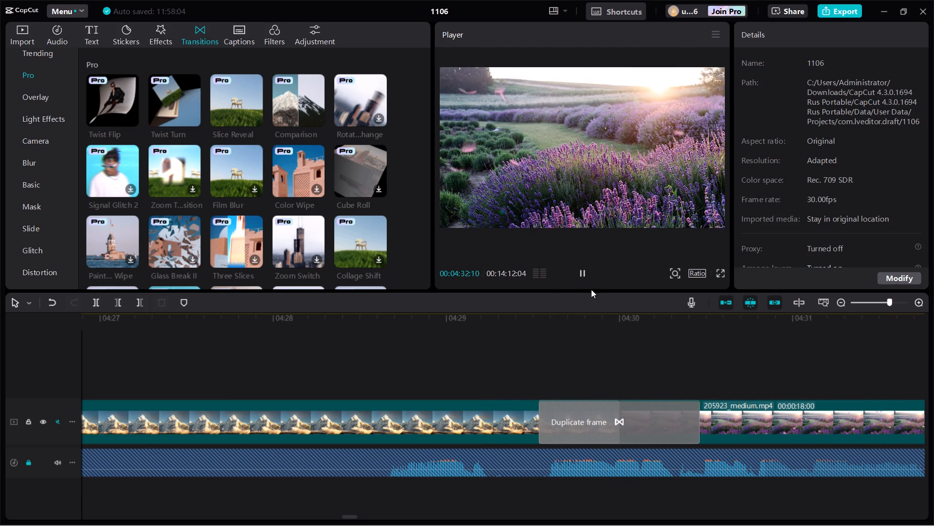
click(620, 351)
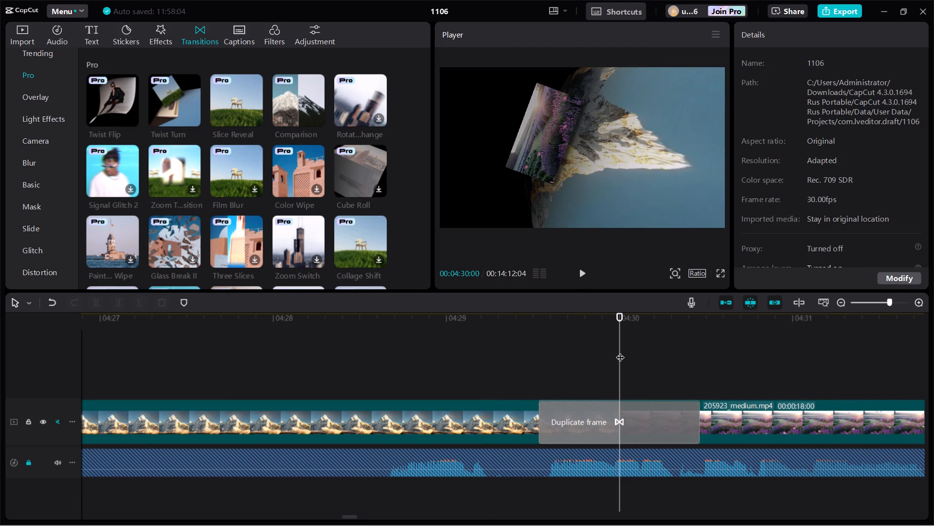
Trim the end of the 205923_medium lavender clip at 00:04:39:00.
drag(620, 351, 920, 418)
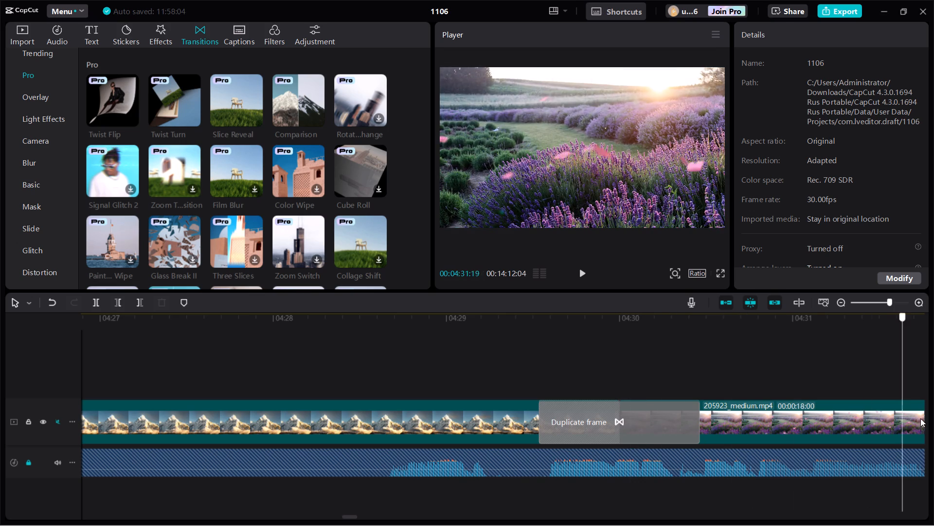
drag(920, 418, 933, 419)
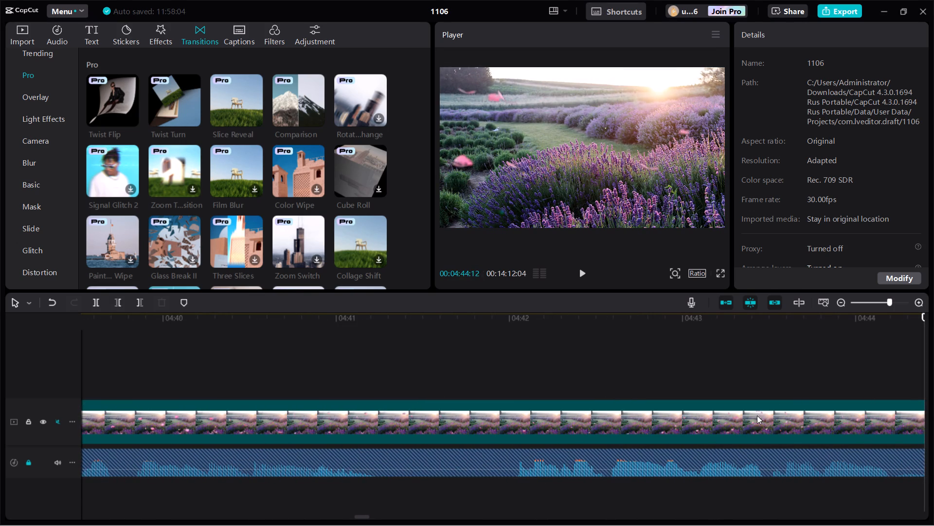
click(166, 332)
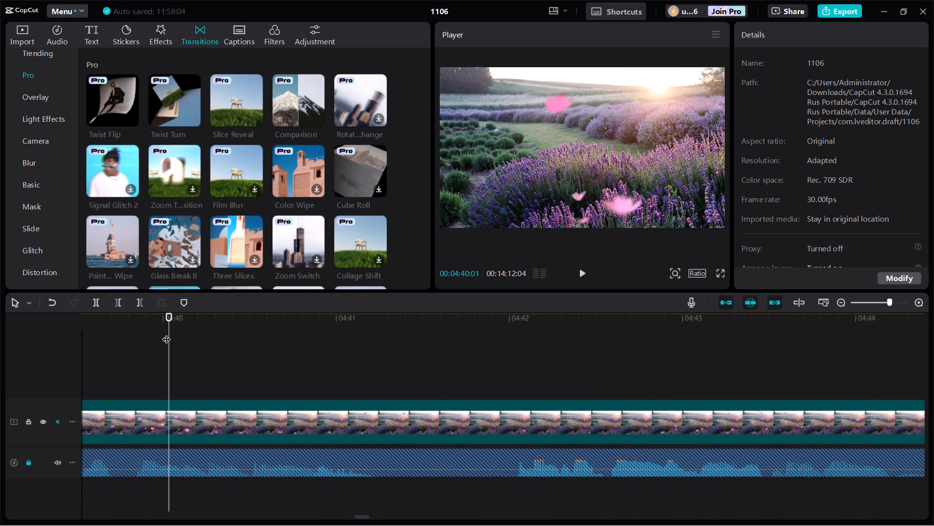
drag(166, 333, 110, 326)
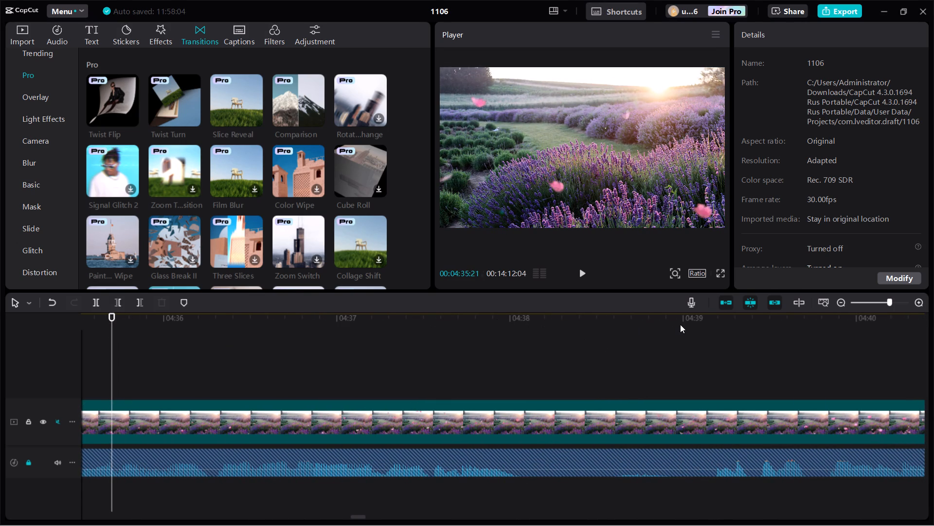
click(683, 323)
click(697, 426)
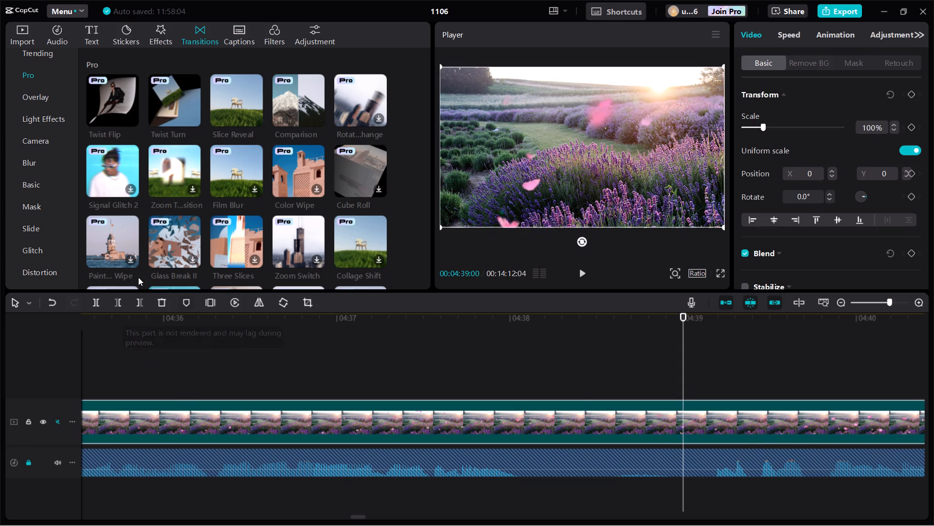
click(139, 301)
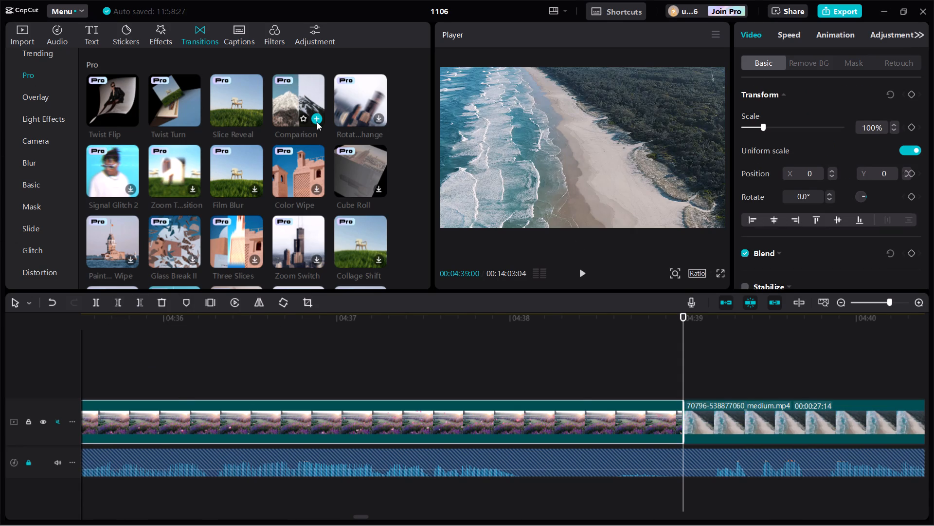
click(317, 122)
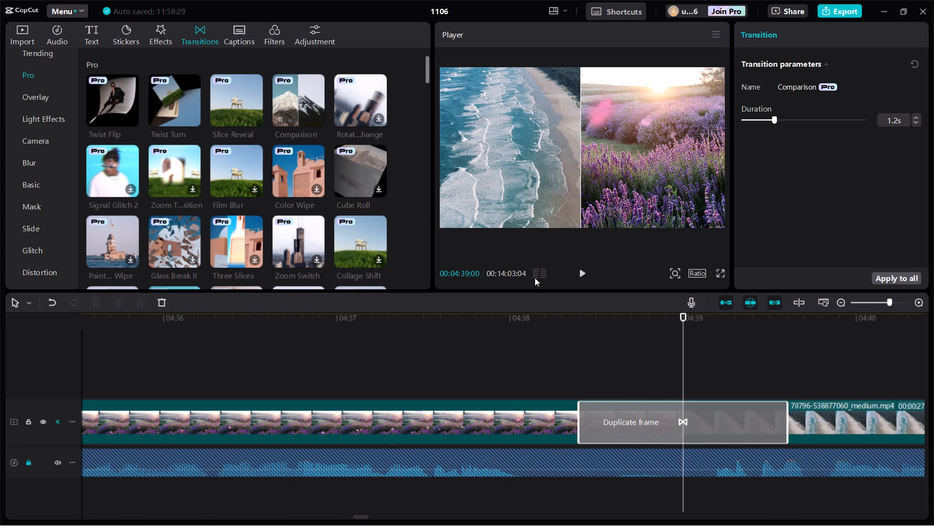
Download the Pro transitions Rotate & Change, Signal Glitch 2, Zoom Transition, Film Blur and Color Wipe.
click(377, 118)
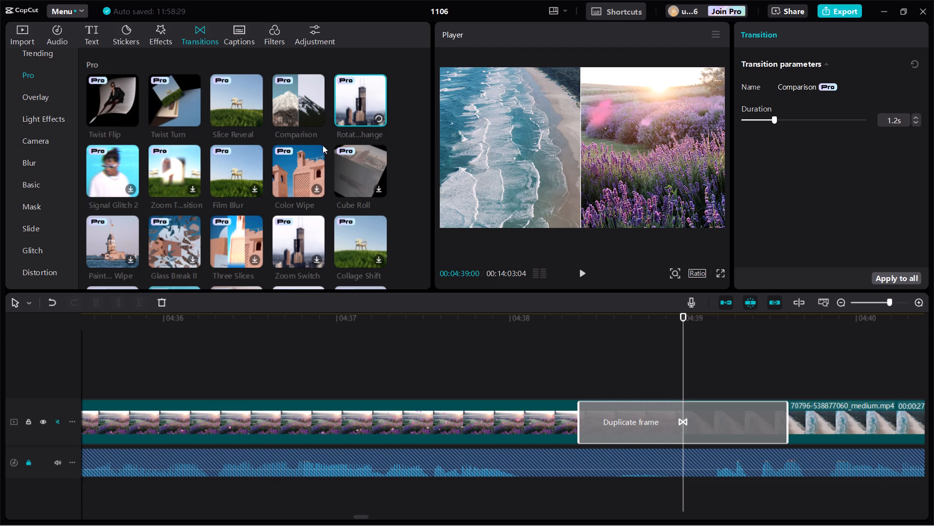
click(129, 187)
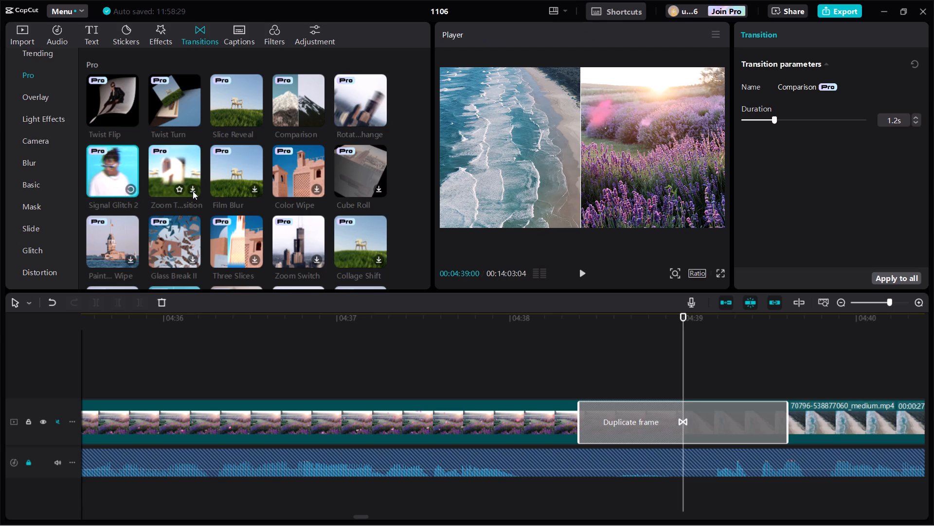
click(193, 188)
click(256, 189)
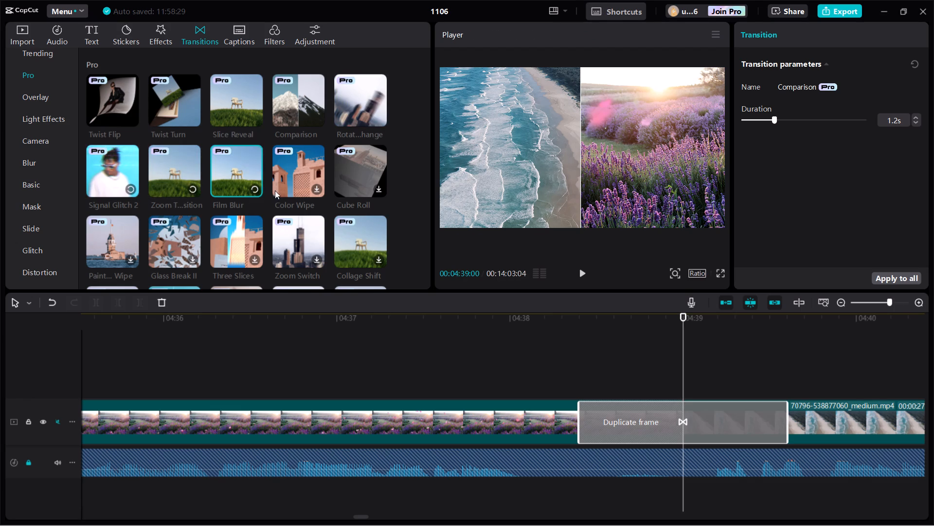
click(316, 187)
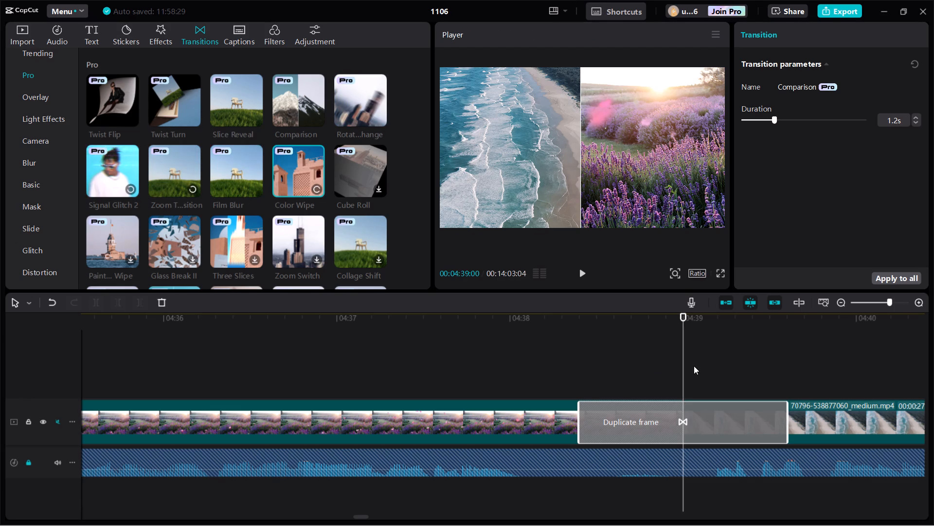
drag(681, 355, 859, 380)
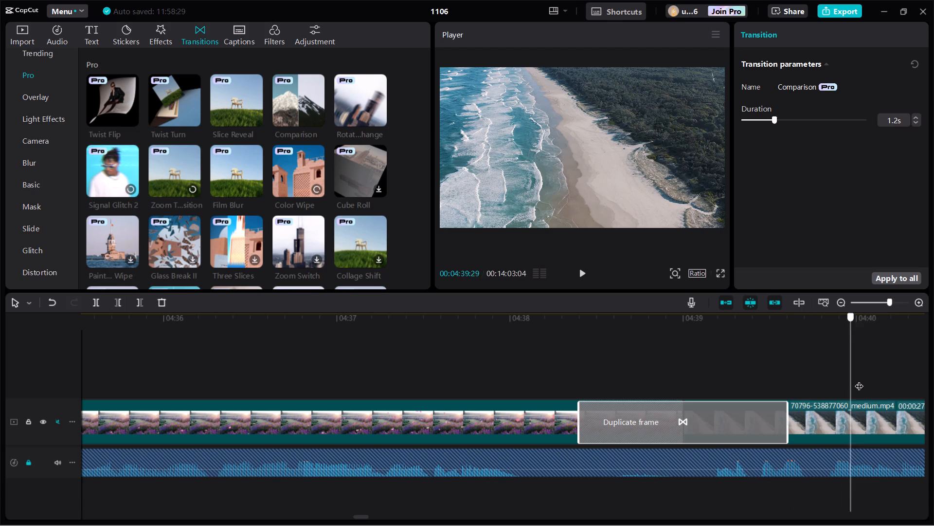
drag(859, 380, 933, 381)
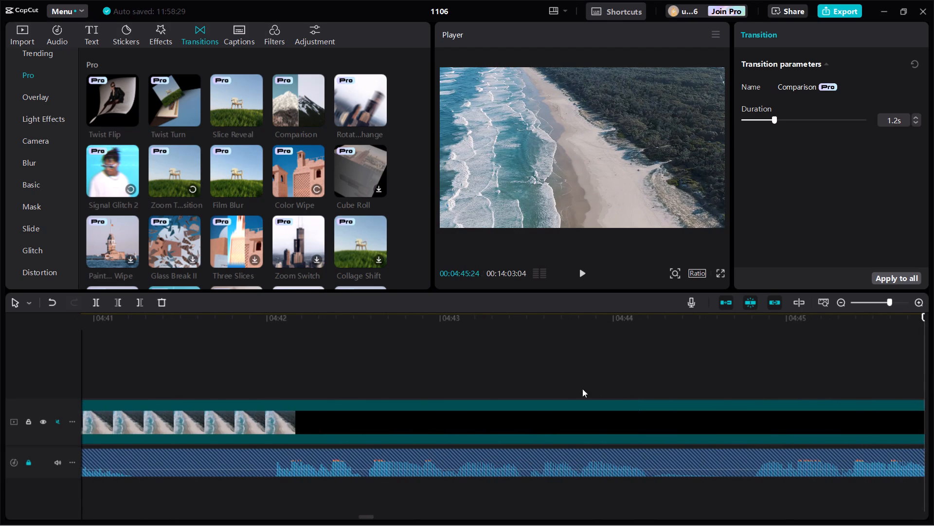
click(786, 321)
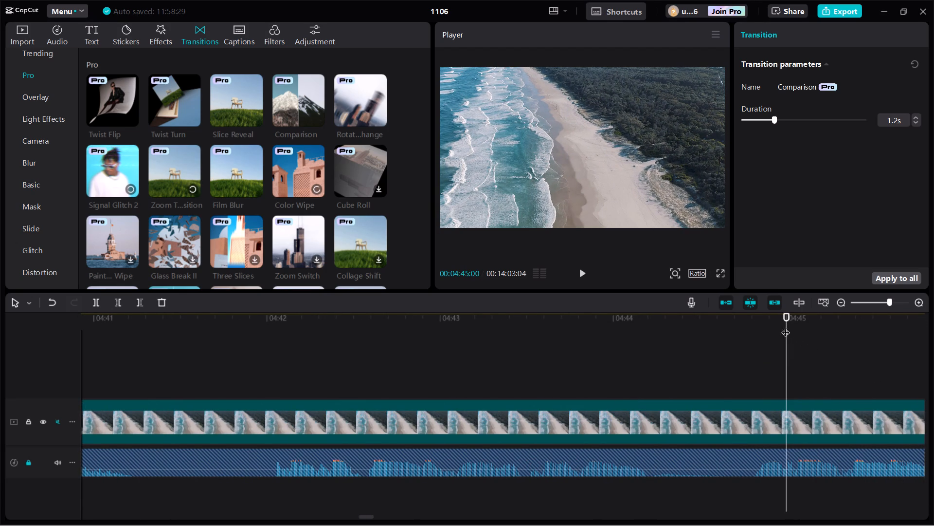
click(756, 421)
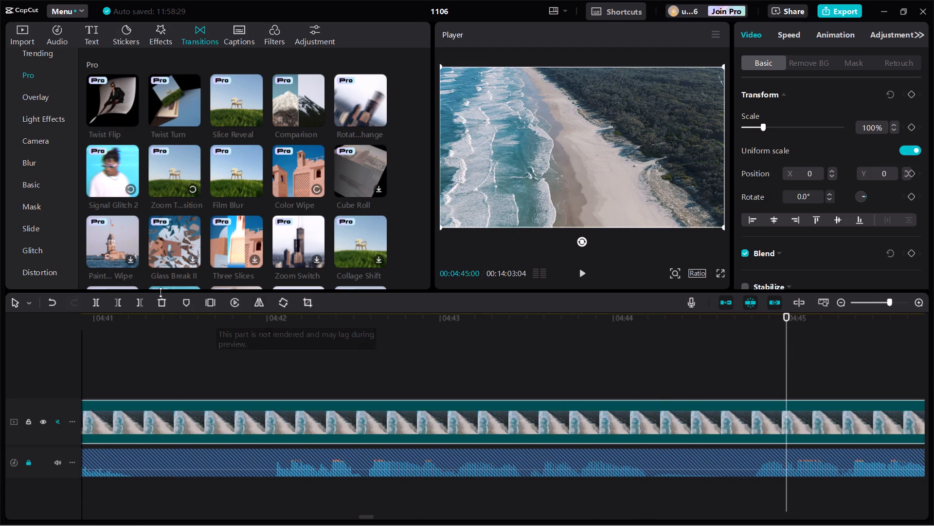
click(131, 300)
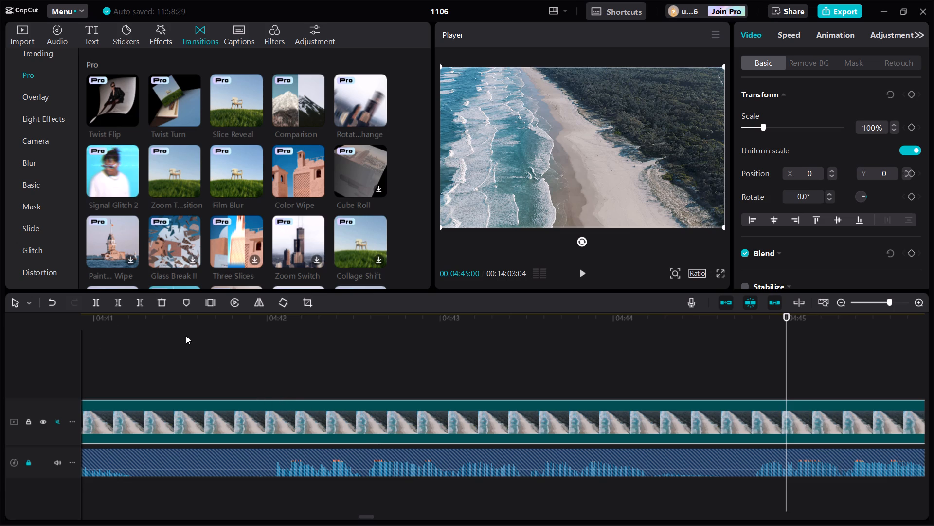
click(141, 302)
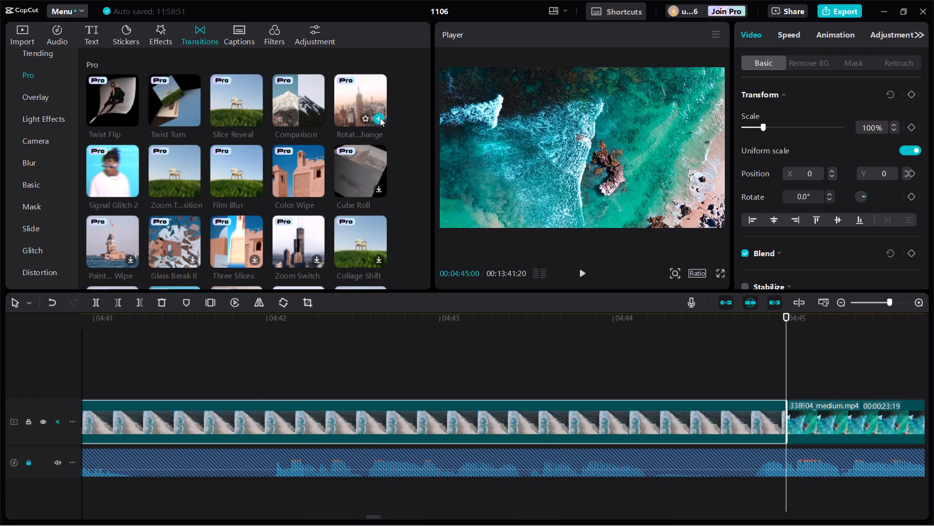
Add the Rotate & Change transition from the Pro category at 00:04:45:00, before the 338904_medium turquoise sea clip.
click(379, 117)
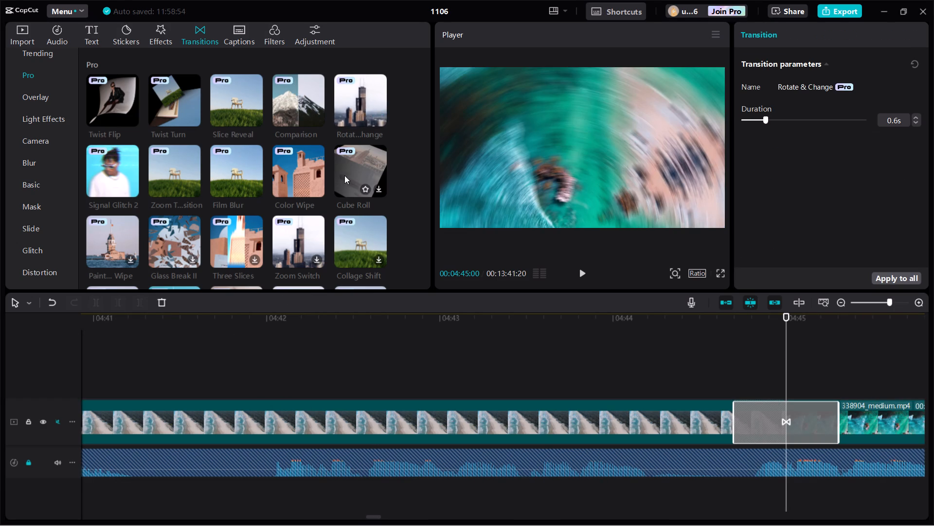
Trim the end of the 338904_medium turquoise sea clip at 00:04:54:00.
drag(788, 341, 933, 401)
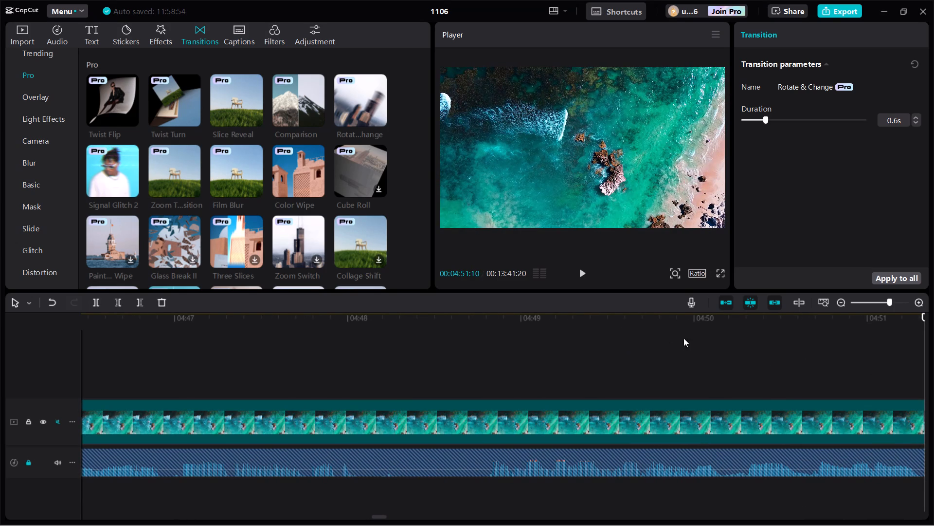
drag(926, 338, 933, 339)
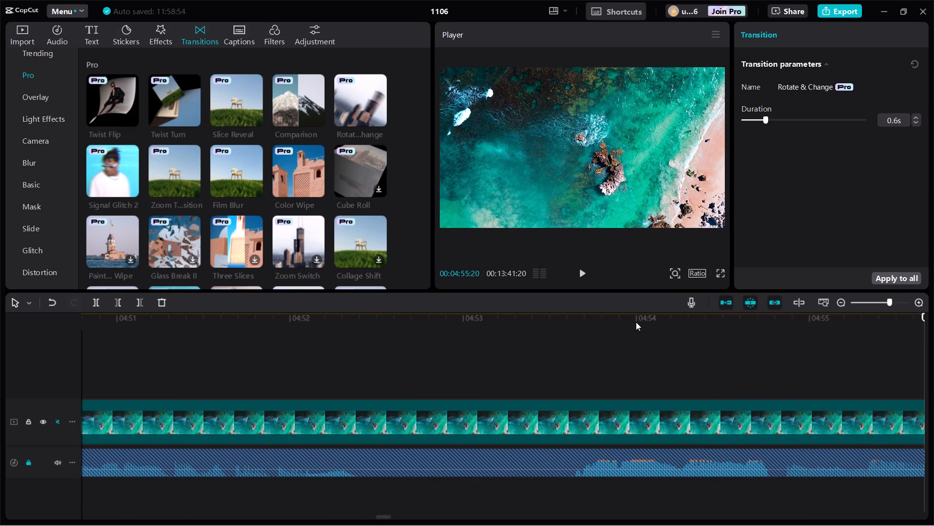
click(636, 321)
click(669, 416)
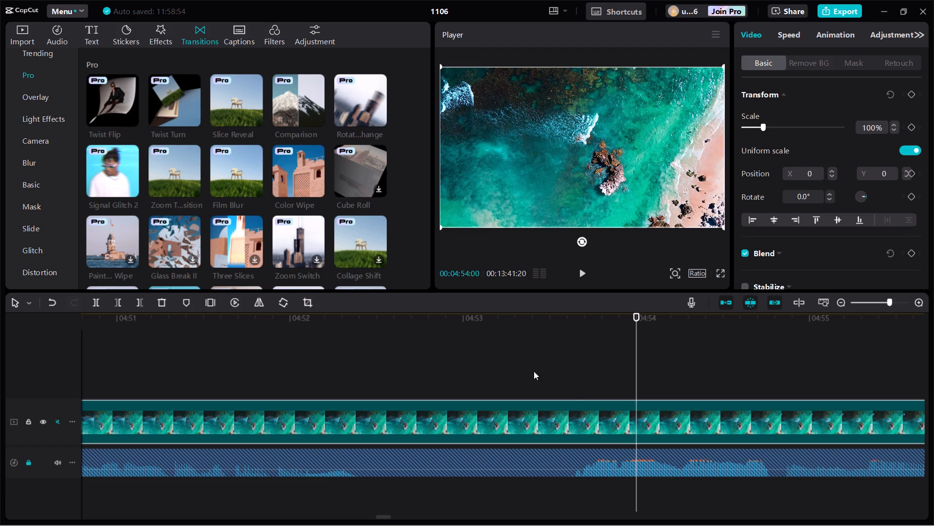
click(139, 301)
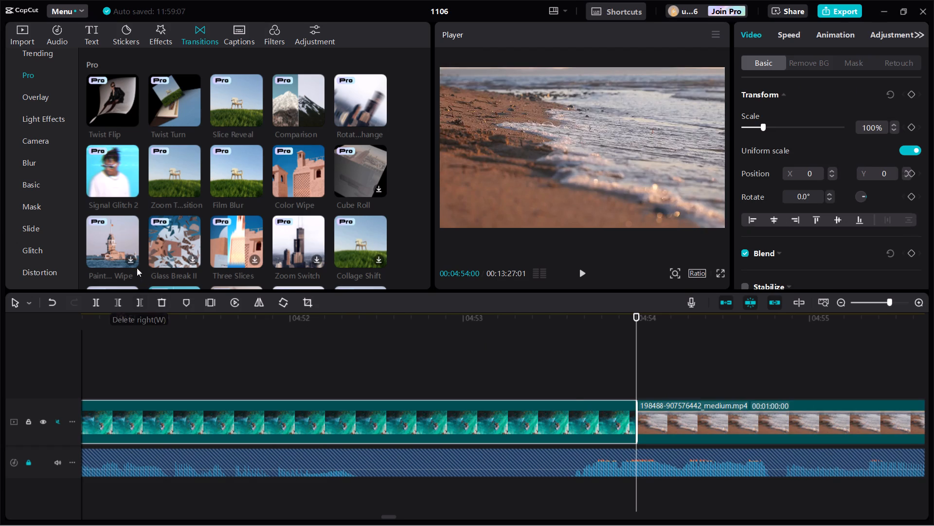
click(126, 257)
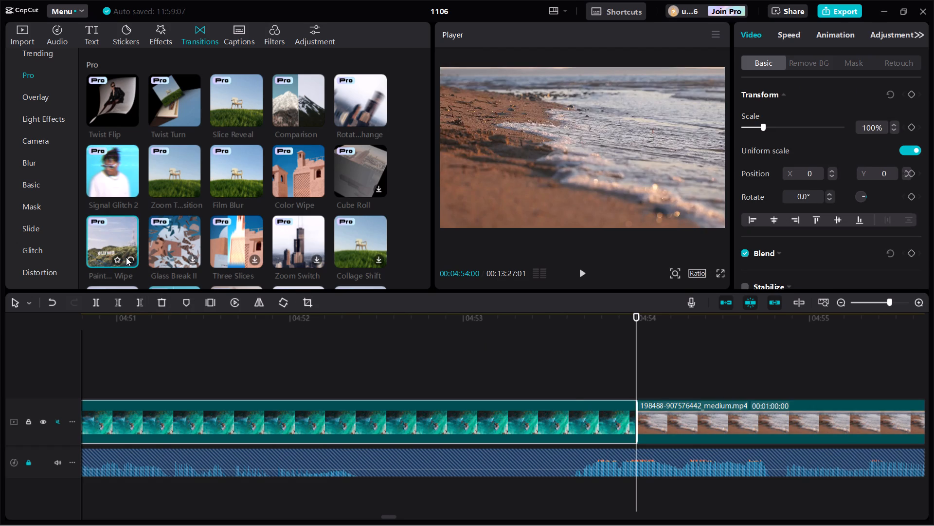
click(126, 257)
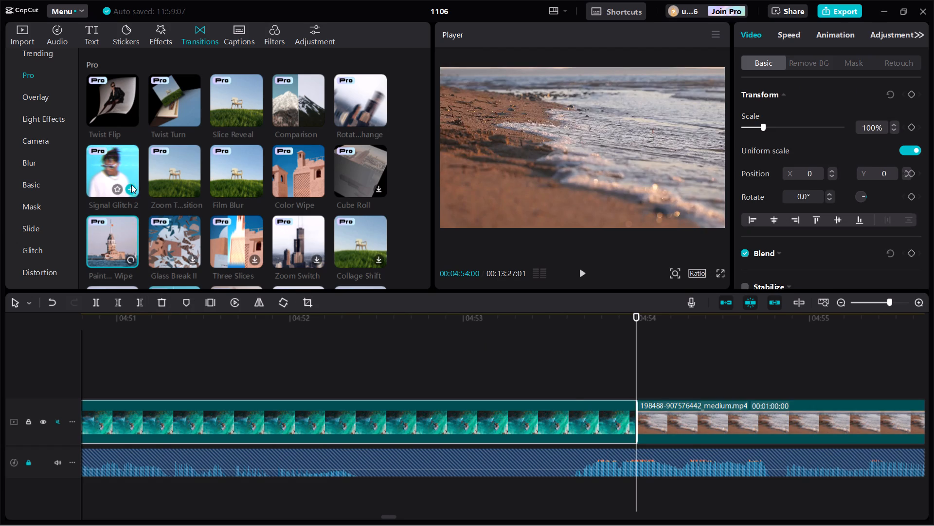
click(131, 188)
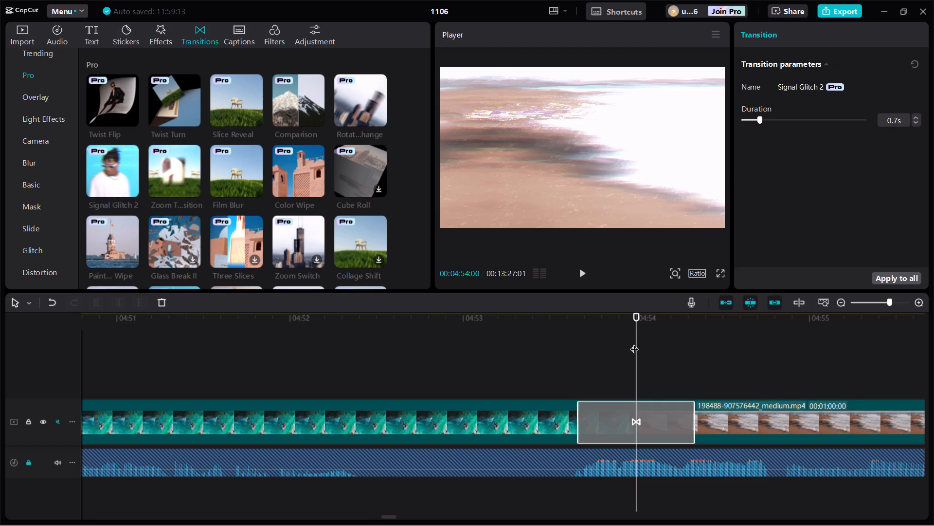
drag(634, 342, 933, 348)
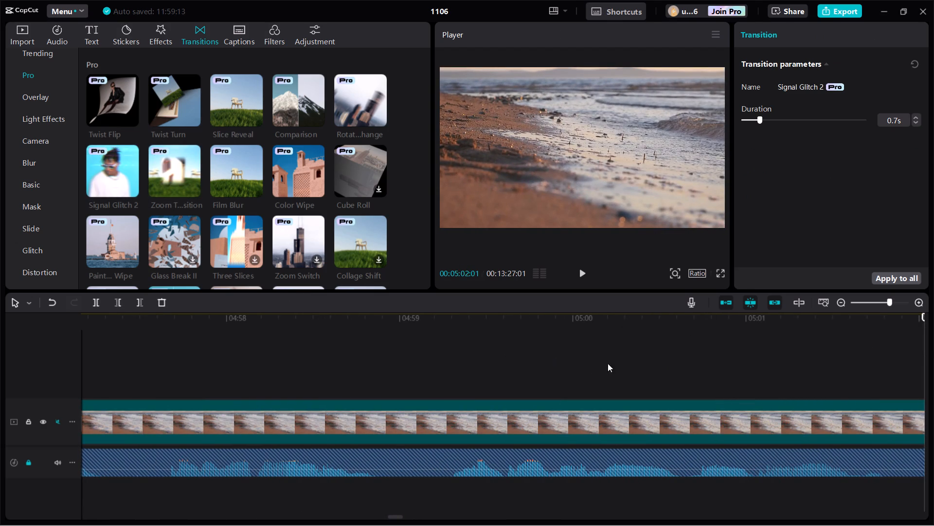
click(573, 318)
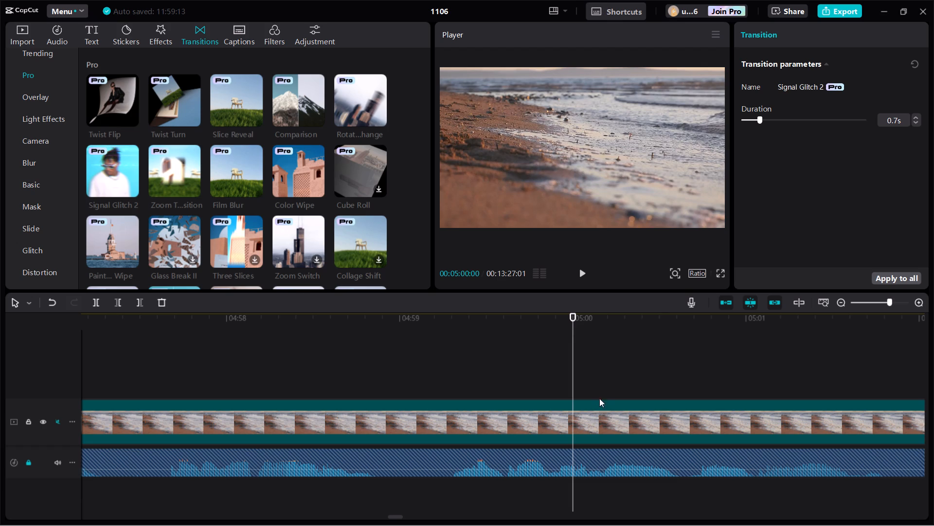
click(578, 426)
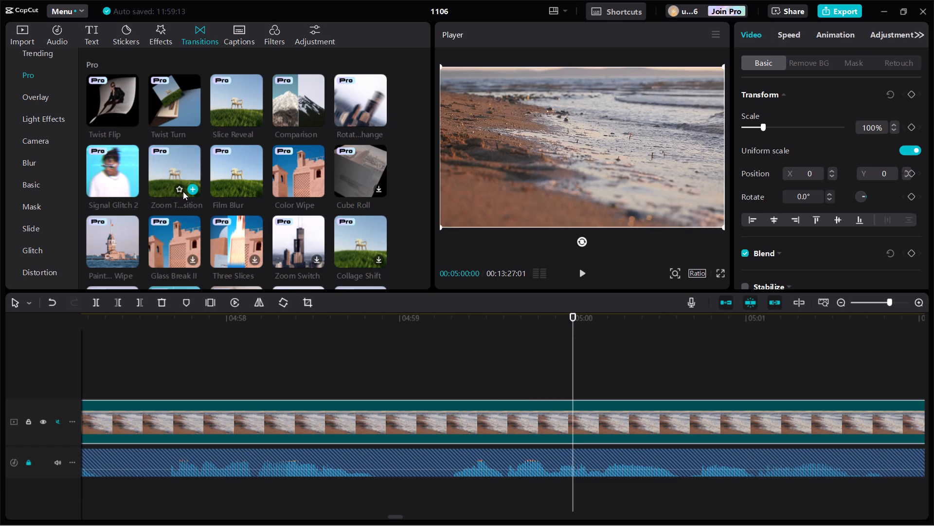
click(191, 189)
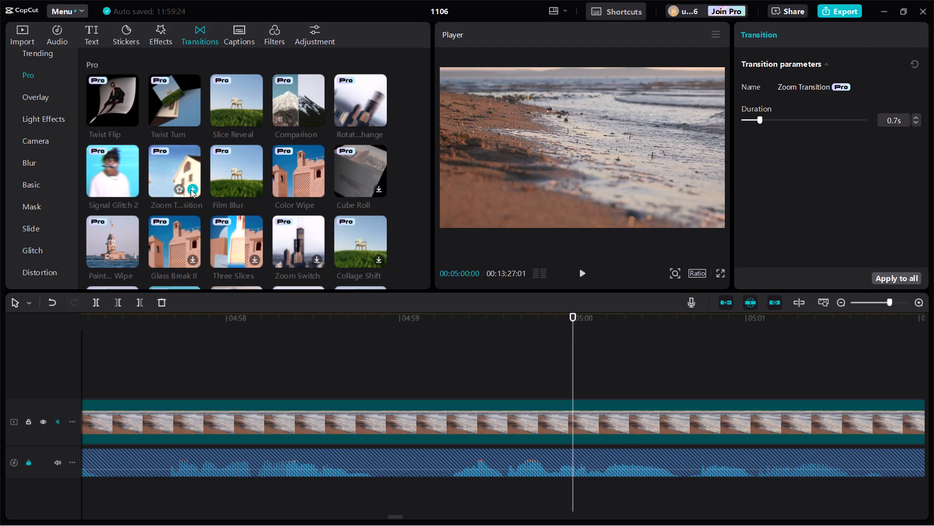
click(532, 425)
click(599, 424)
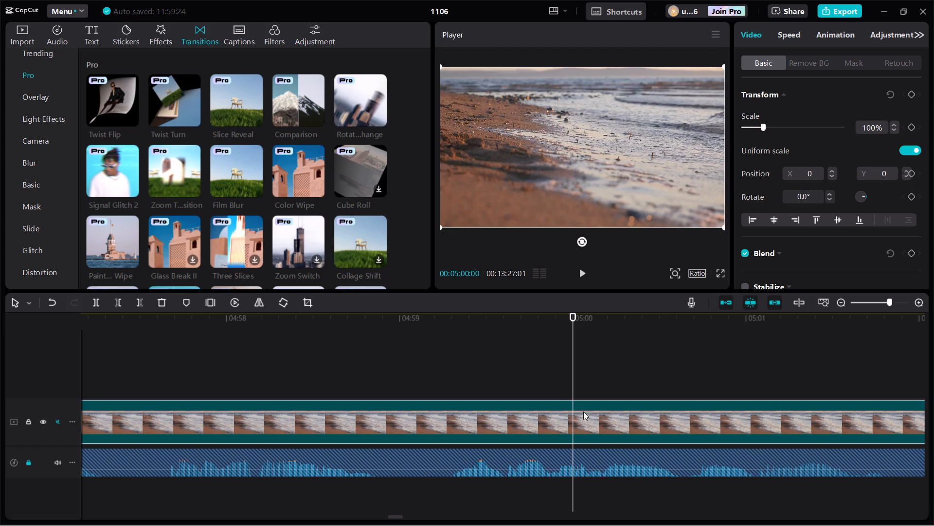
click(140, 300)
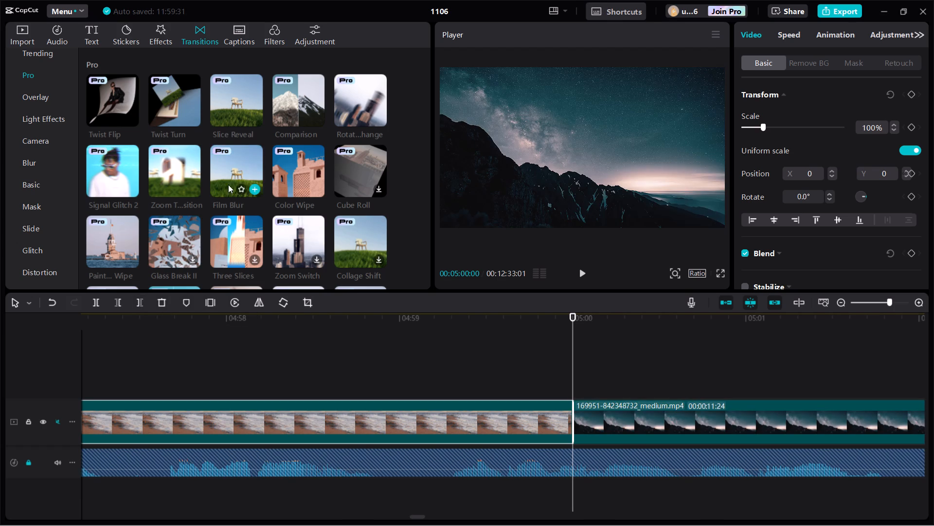
click(196, 188)
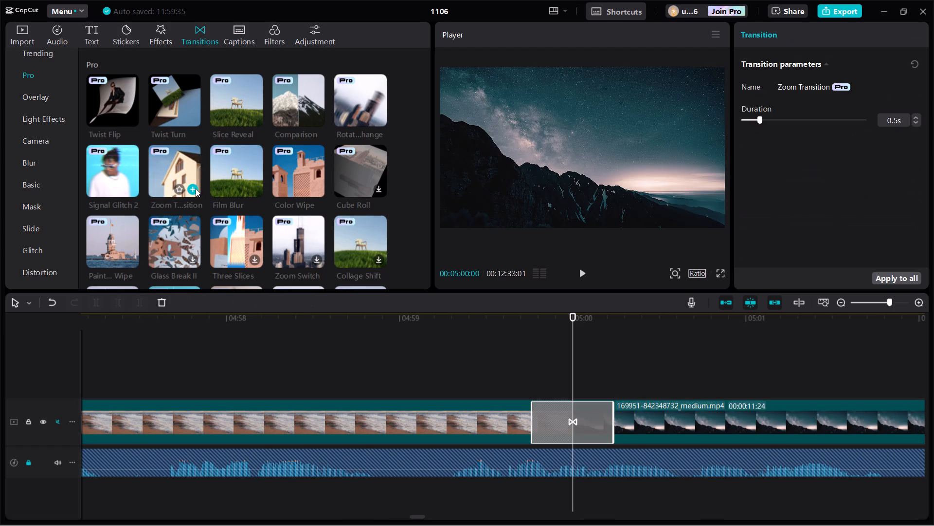
drag(572, 351, 625, 357)
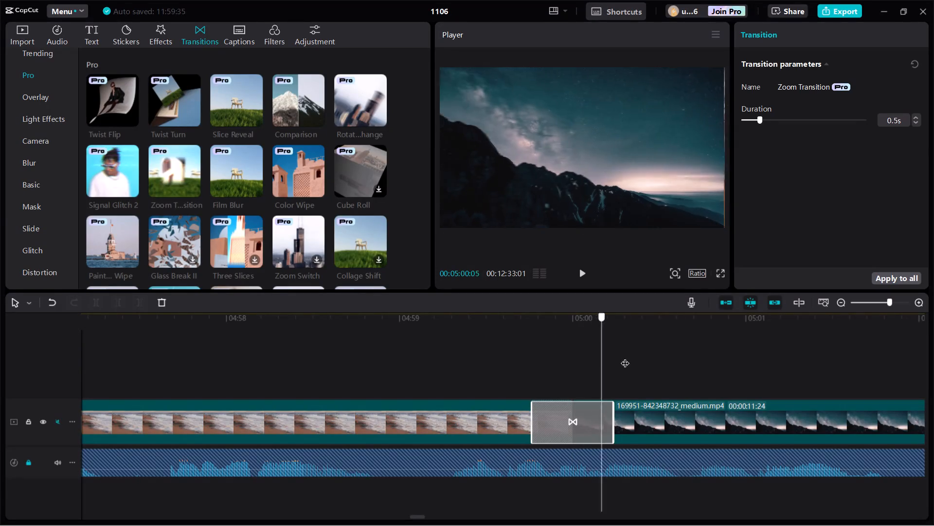
drag(625, 357, 921, 434)
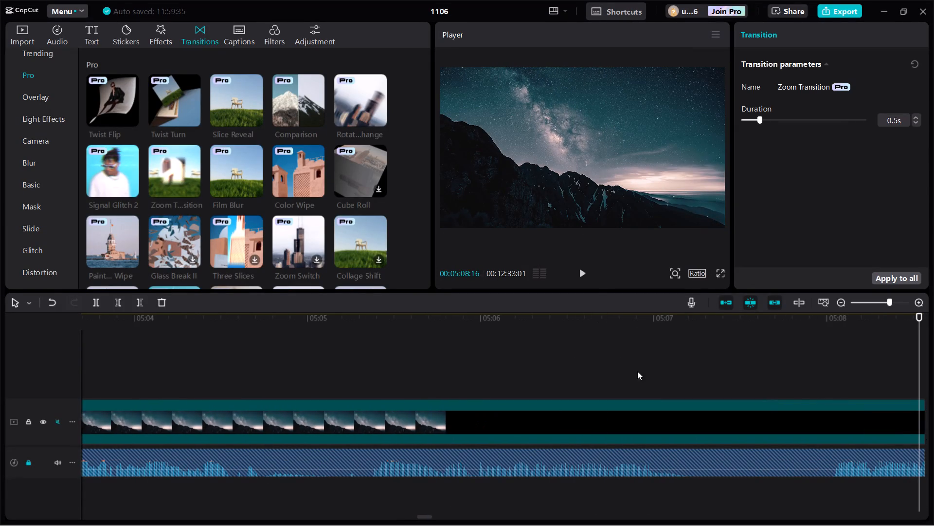
drag(917, 357, 933, 366)
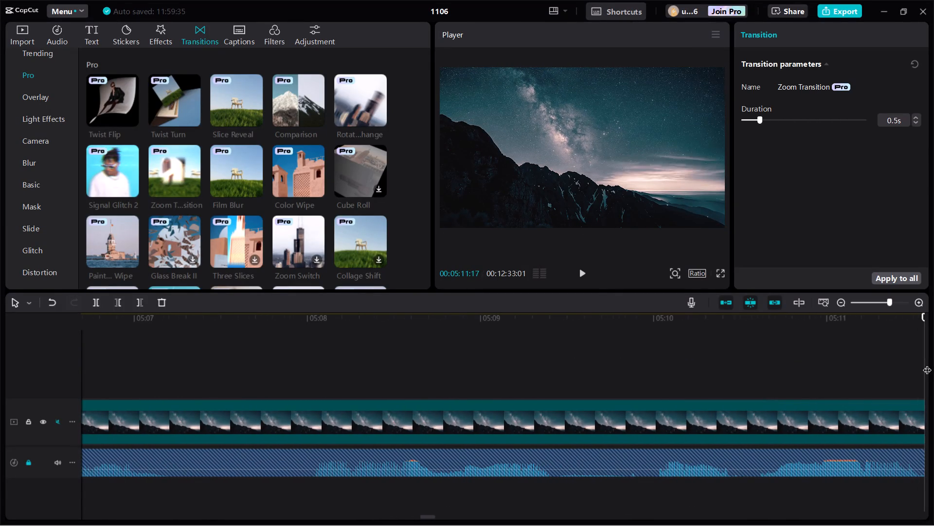
click(481, 324)
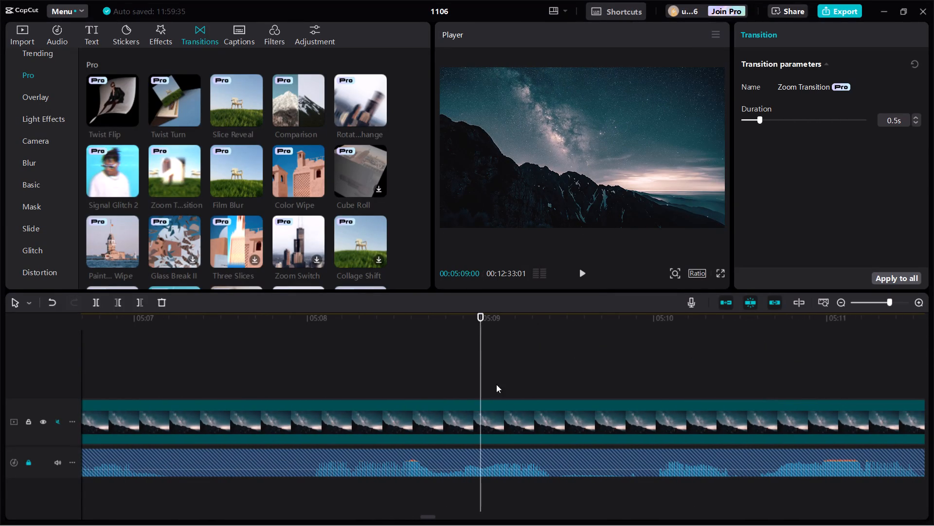
click(504, 412)
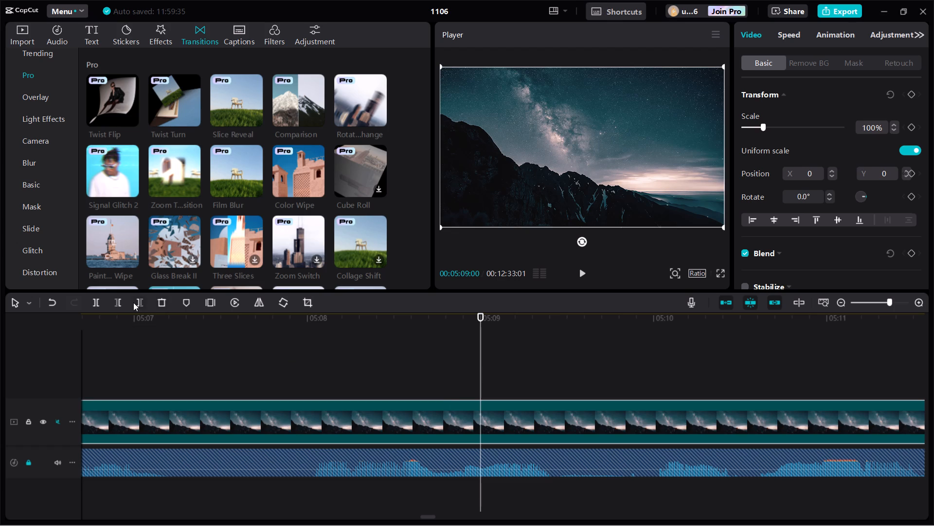
click(134, 302)
click(129, 260)
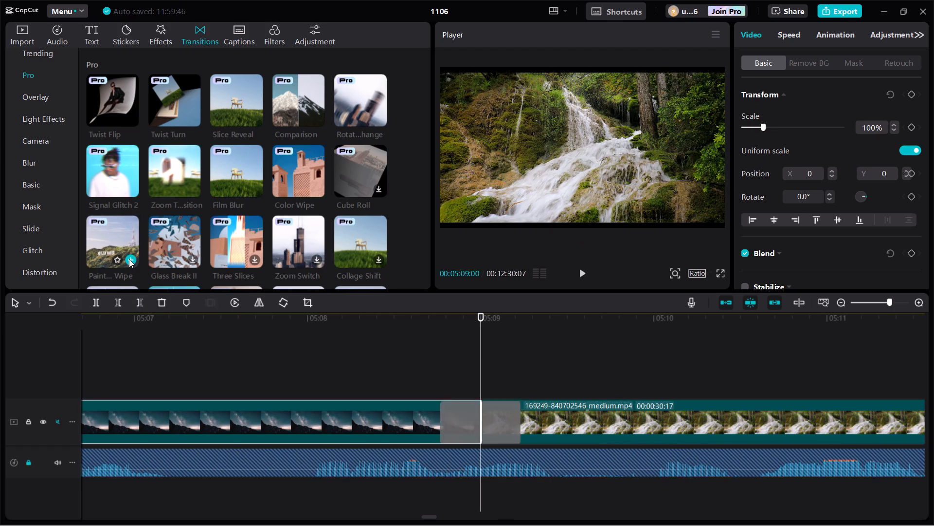
click(335, 361)
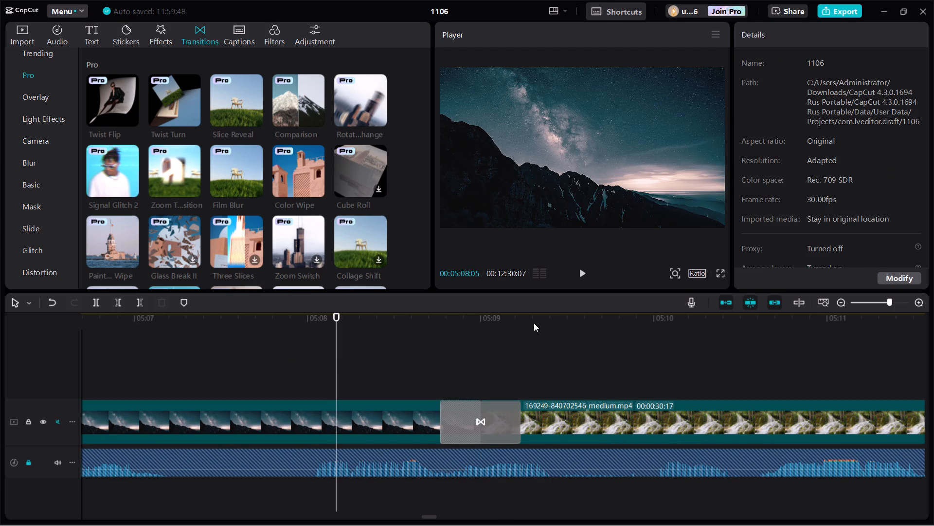
click(582, 272)
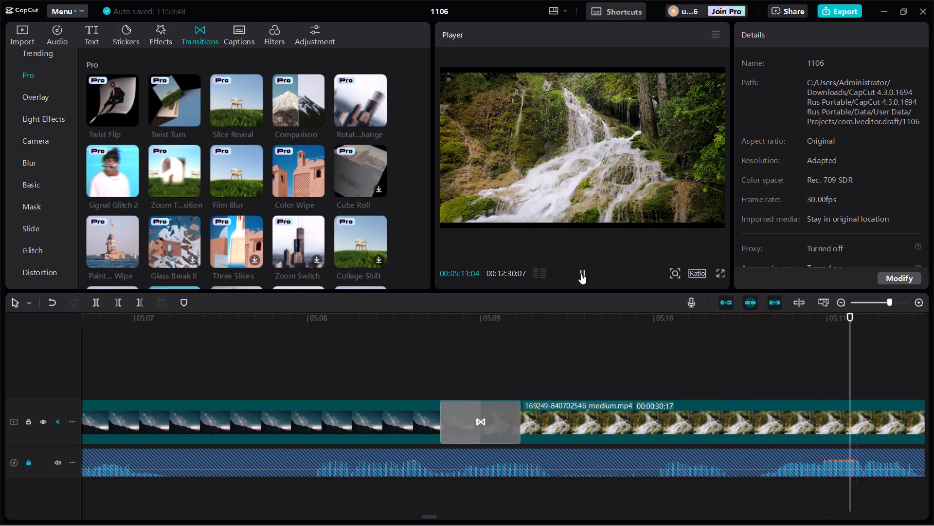
click(480, 320)
drag(480, 332, 933, 449)
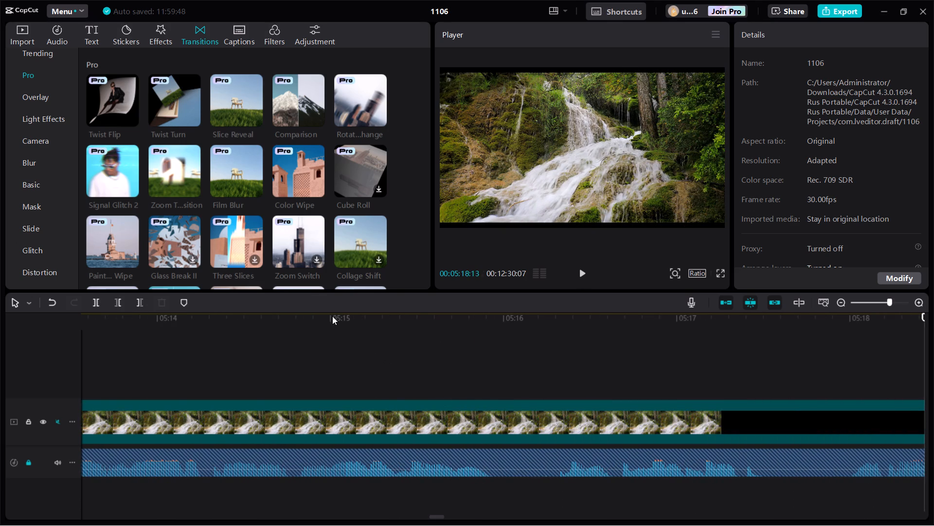
click(331, 319)
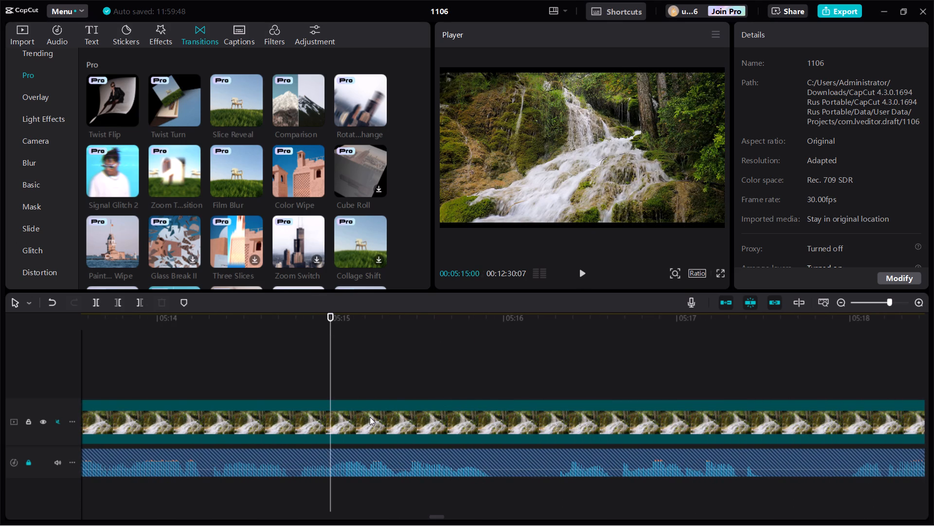
click(370, 417)
click(142, 301)
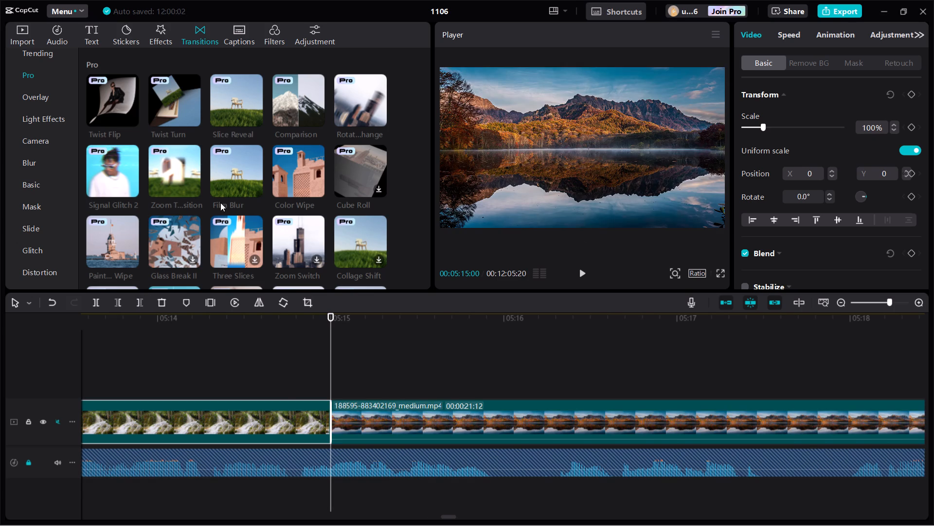
click(319, 259)
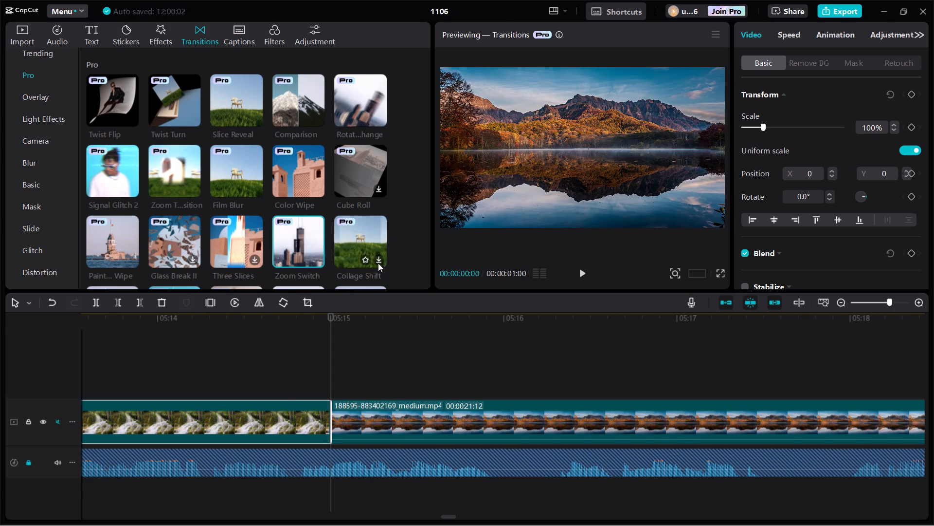
click(377, 258)
click(318, 257)
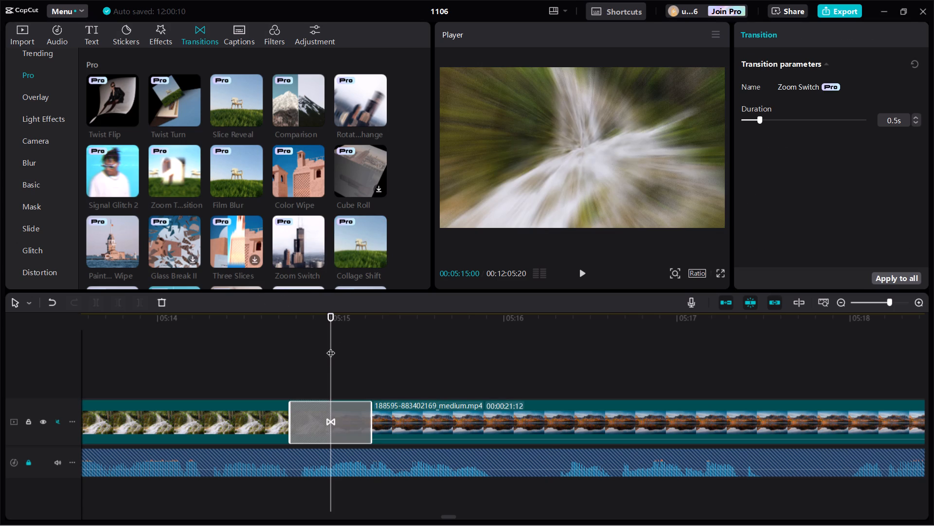
drag(331, 346, 933, 486)
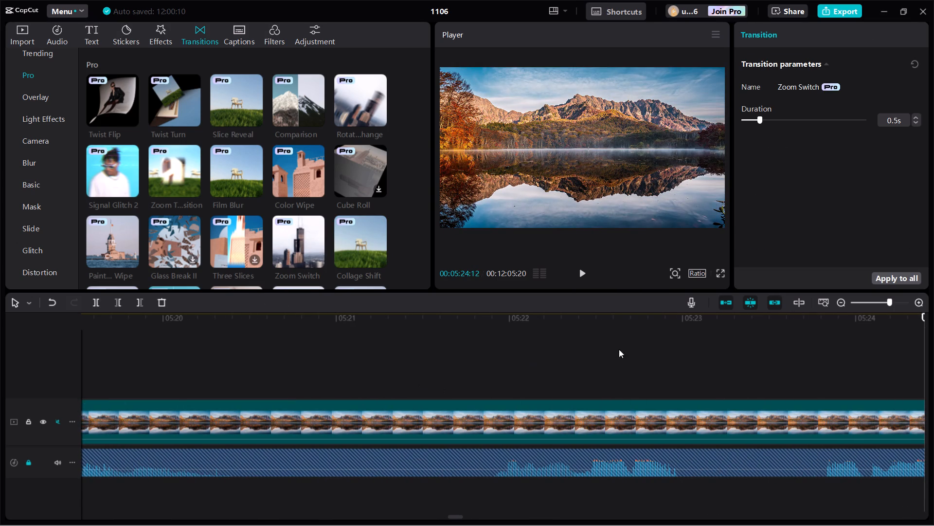
click(856, 320)
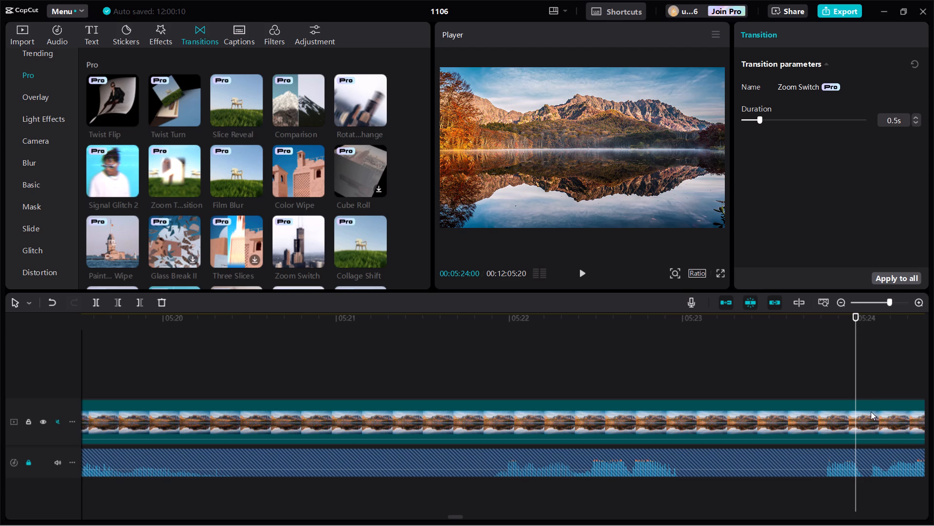
click(139, 303)
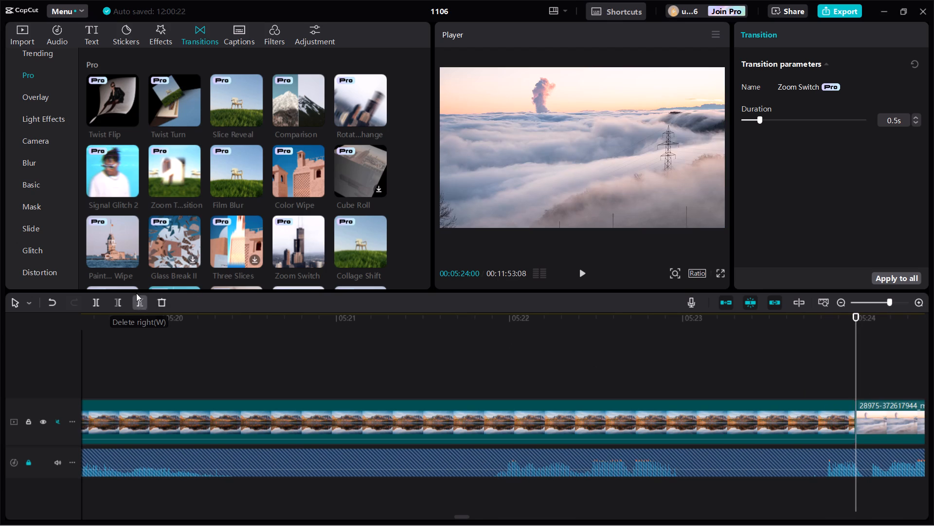
scroll(138, 255, down, 1)
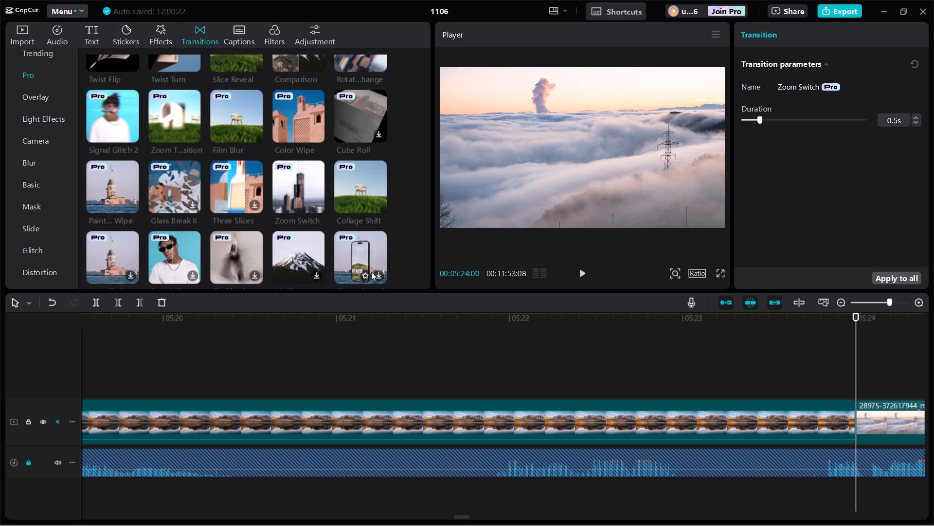
click(313, 272)
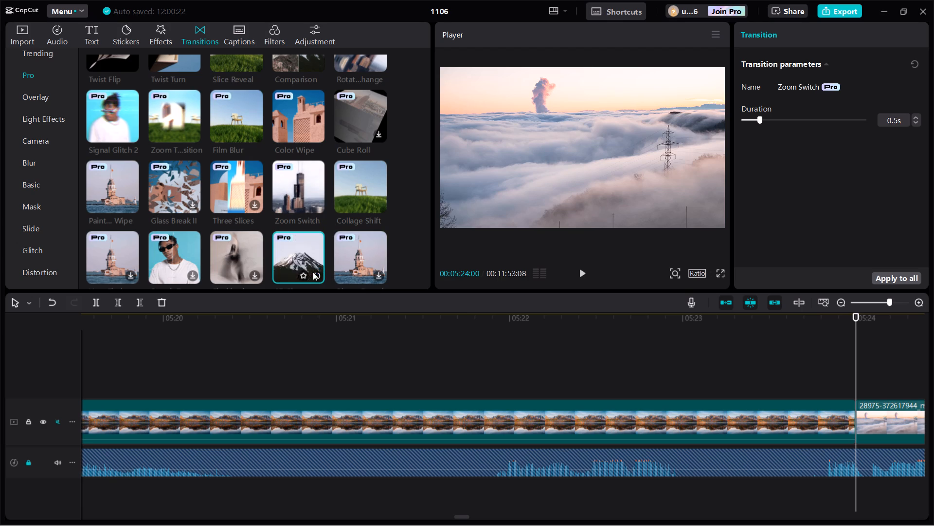
click(314, 274)
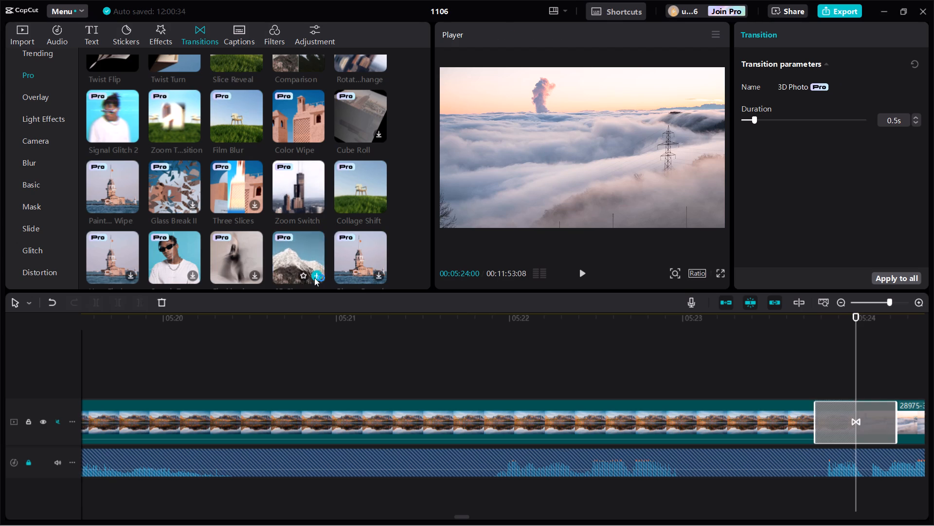
click(697, 395)
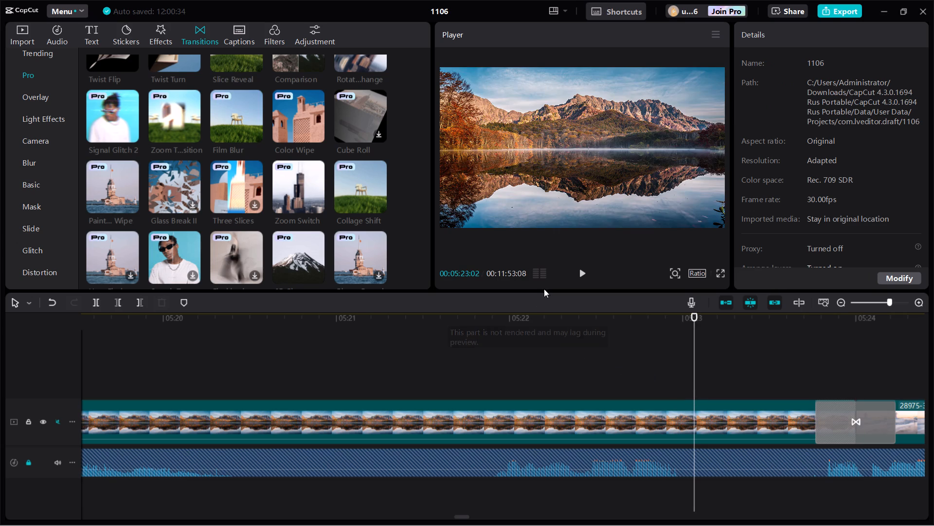
click(579, 273)
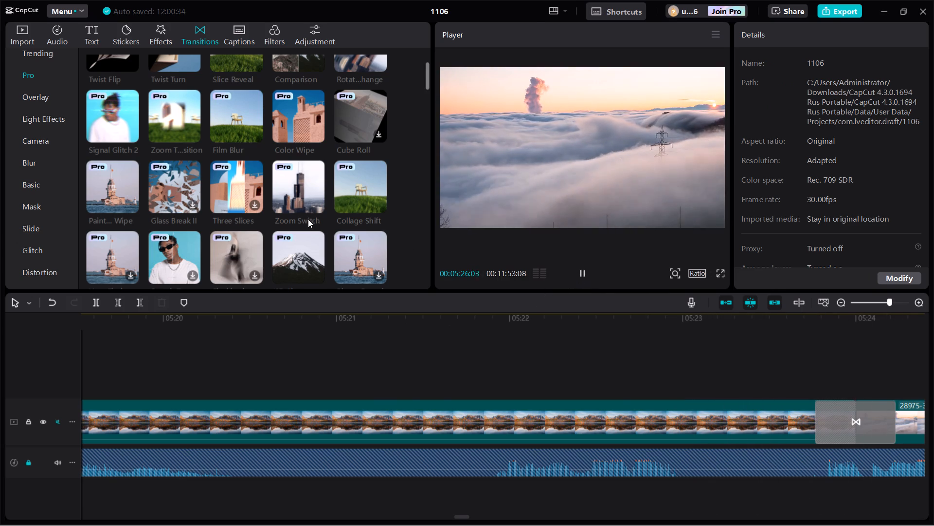
click(517, 351)
drag(517, 352, 933, 346)
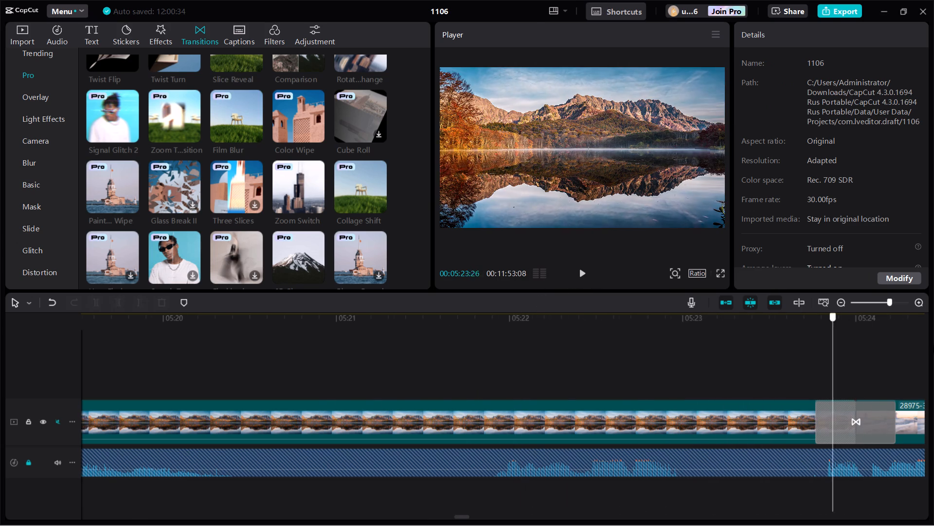
drag(933, 346, 933, 362)
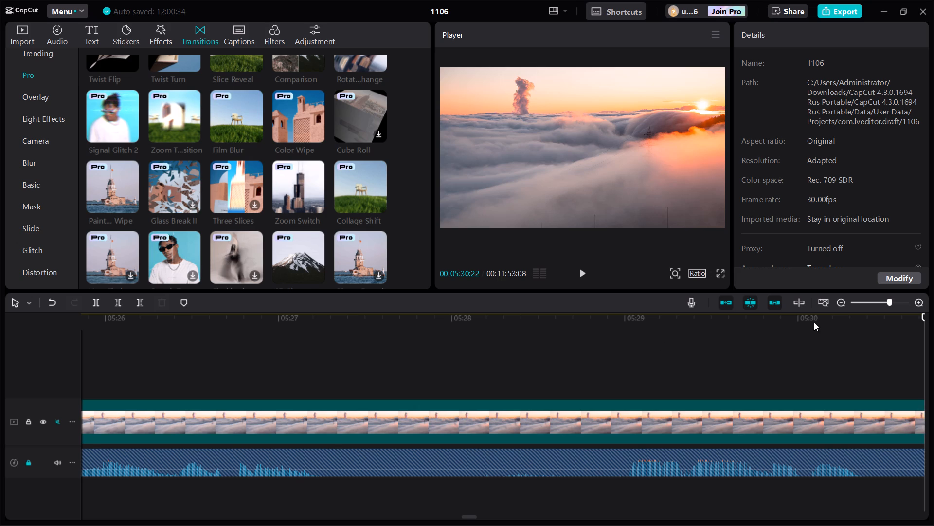
click(800, 321)
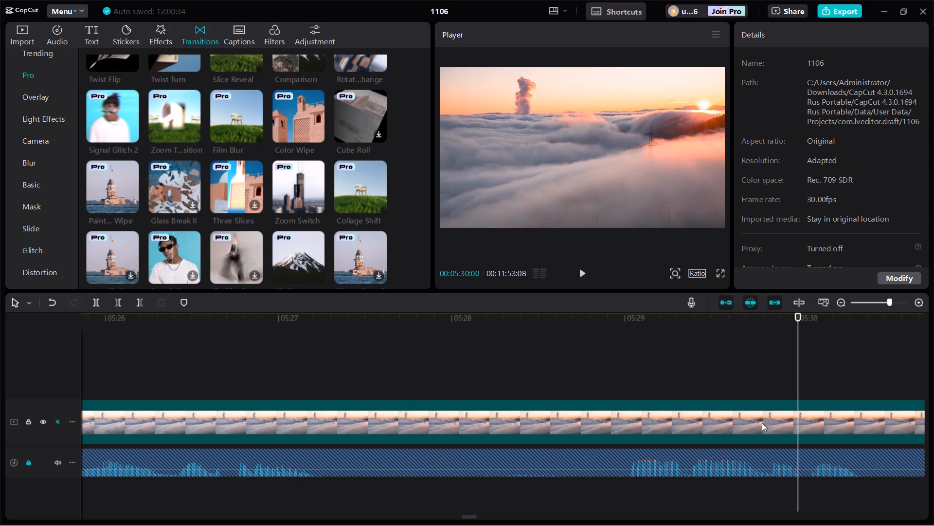
click(754, 431)
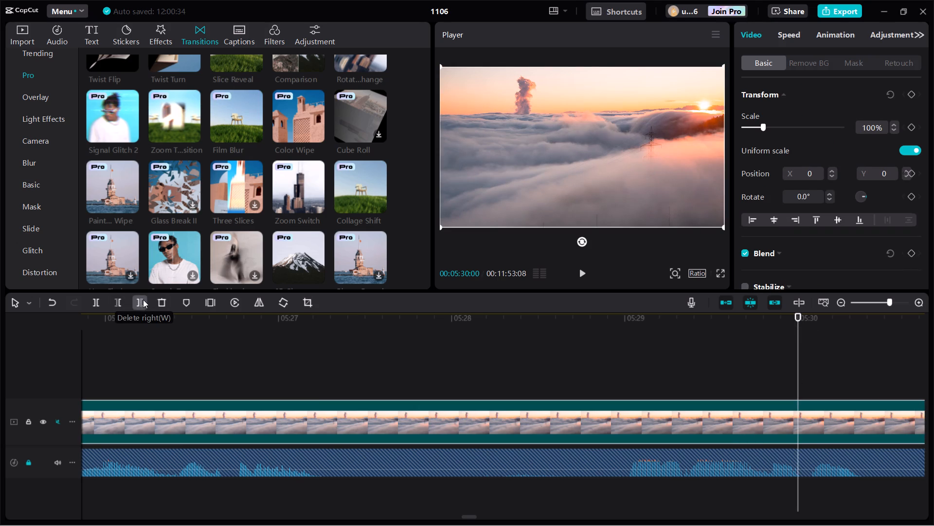
click(143, 300)
Download the Pro transitions Angle Swap, Lumin Flash and Split Graffiti, and add Angle Swap at 00:05:30:00 before the 364783_medium forest clip.
scroll(214, 239, down, 1)
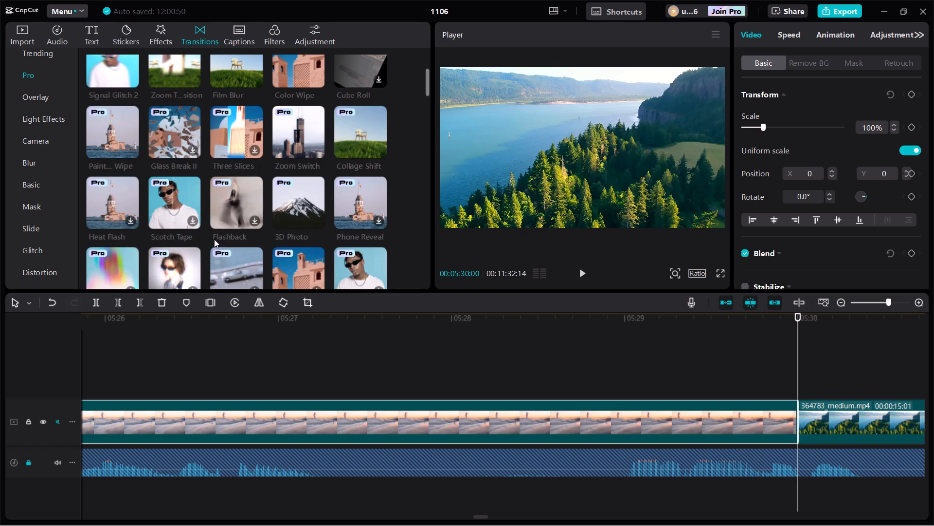
scroll(215, 241, down, 1)
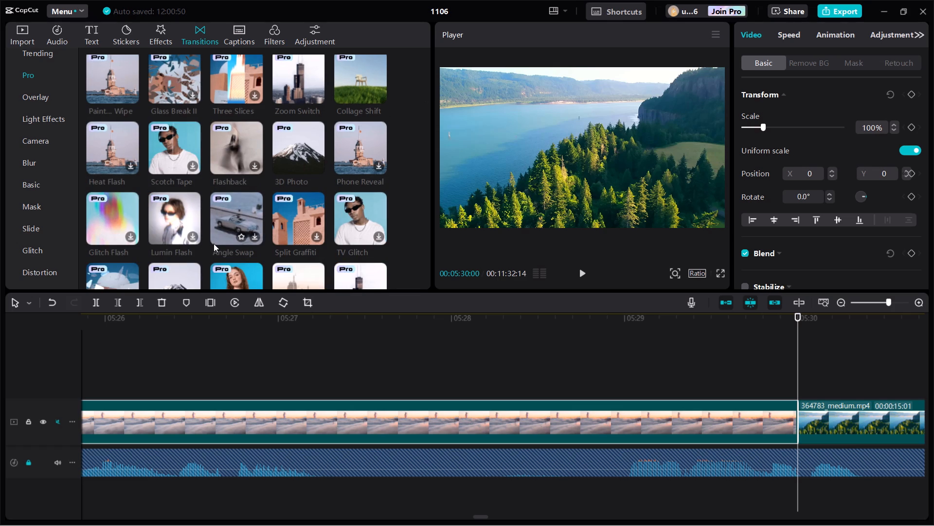
click(252, 236)
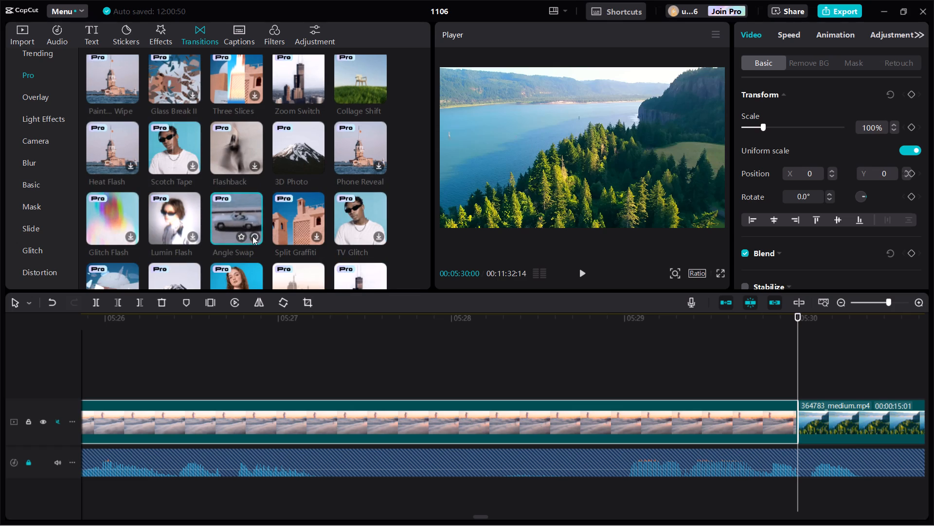
click(195, 236)
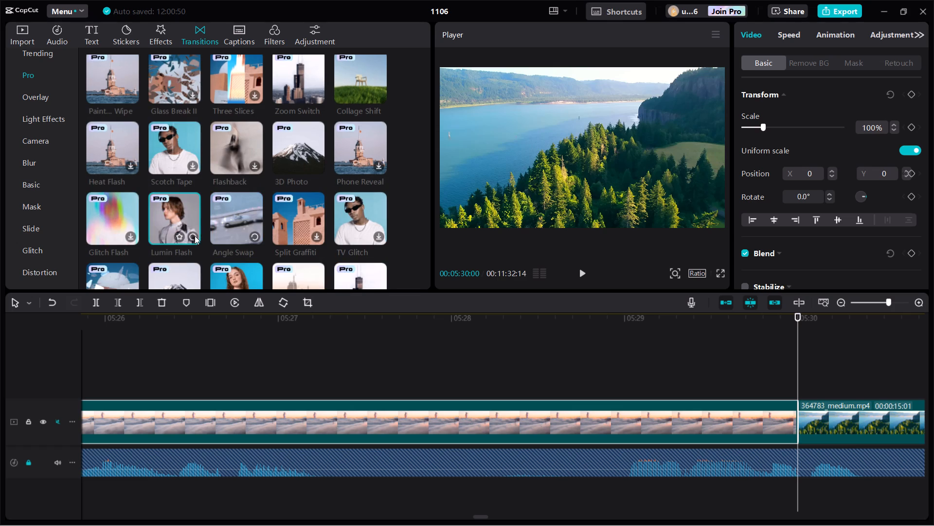
click(315, 237)
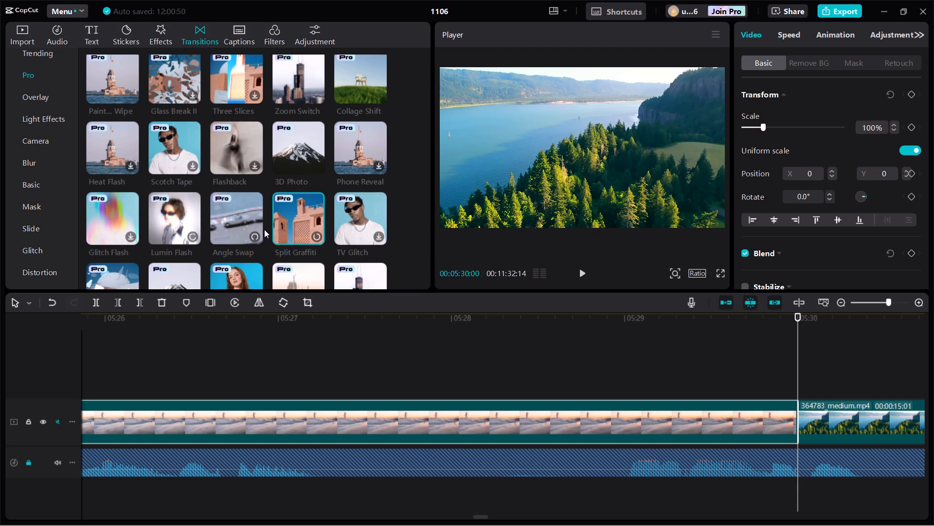
click(254, 236)
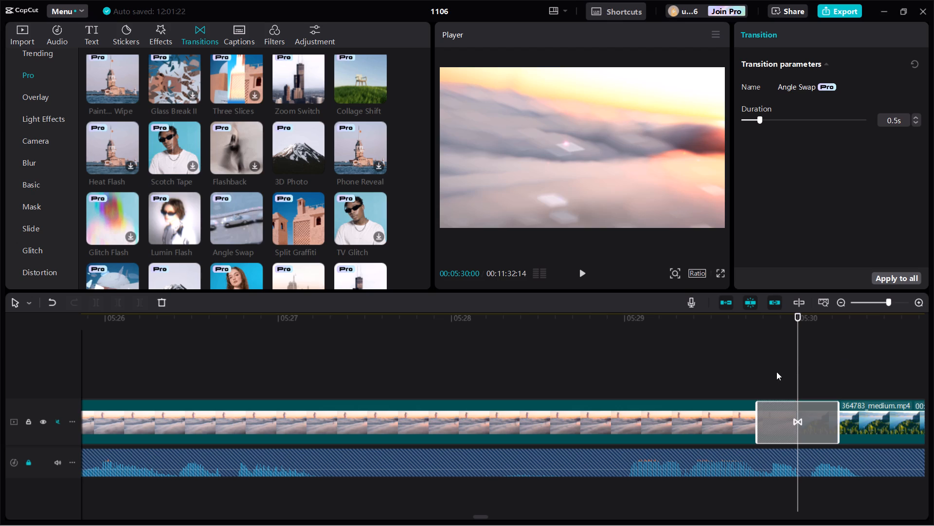
Trim the end of the 364783_medium forest clip at 00:05:39:00.
drag(797, 357, 933, 358)
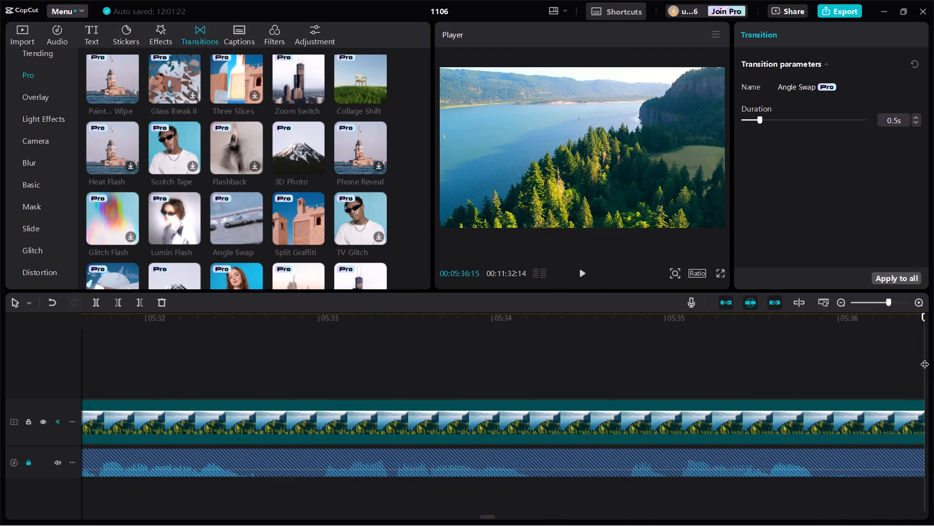
drag(925, 357, 933, 357)
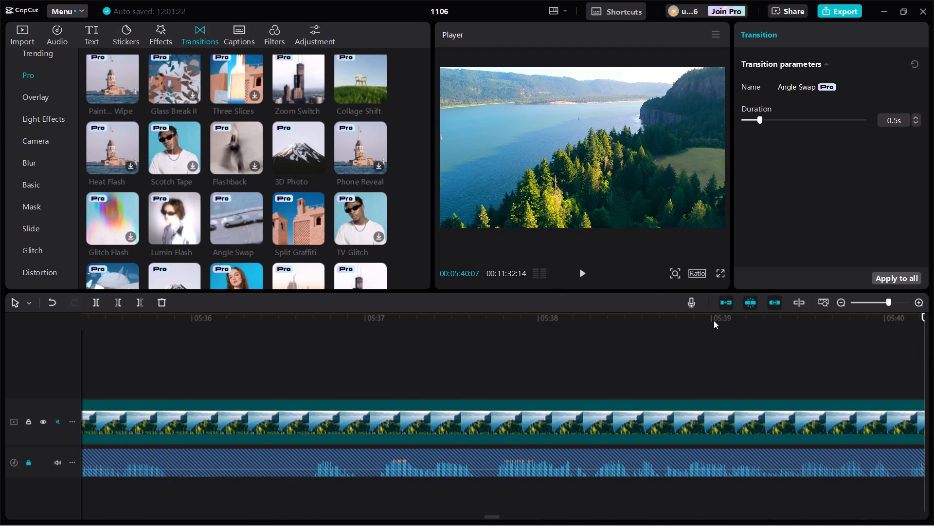
click(713, 318)
click(735, 414)
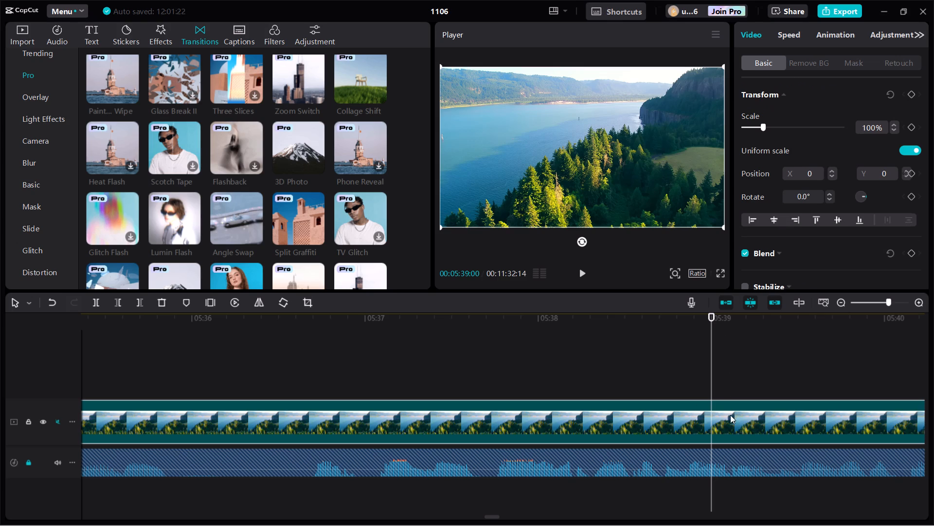
click(139, 300)
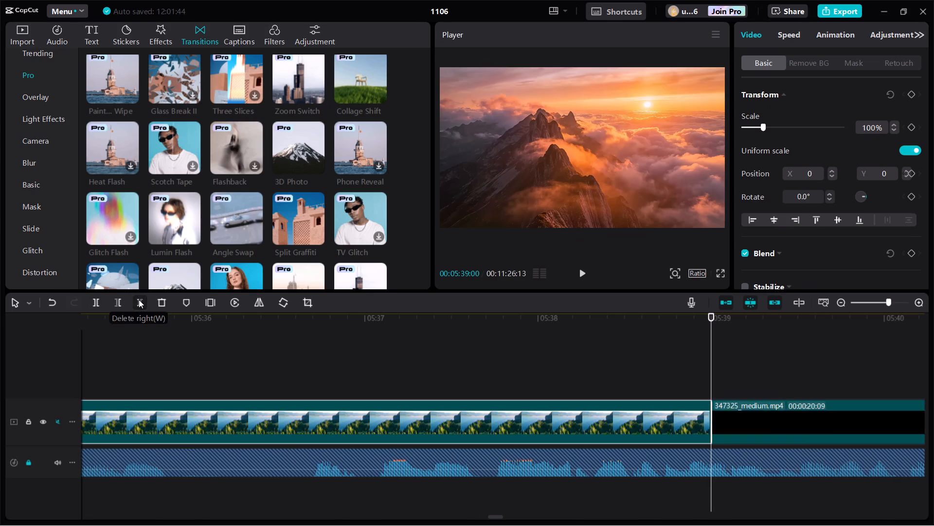
Add the Lumin Flash transition at 00:05:39:00 before the 347325_medium mountain clip.
click(189, 236)
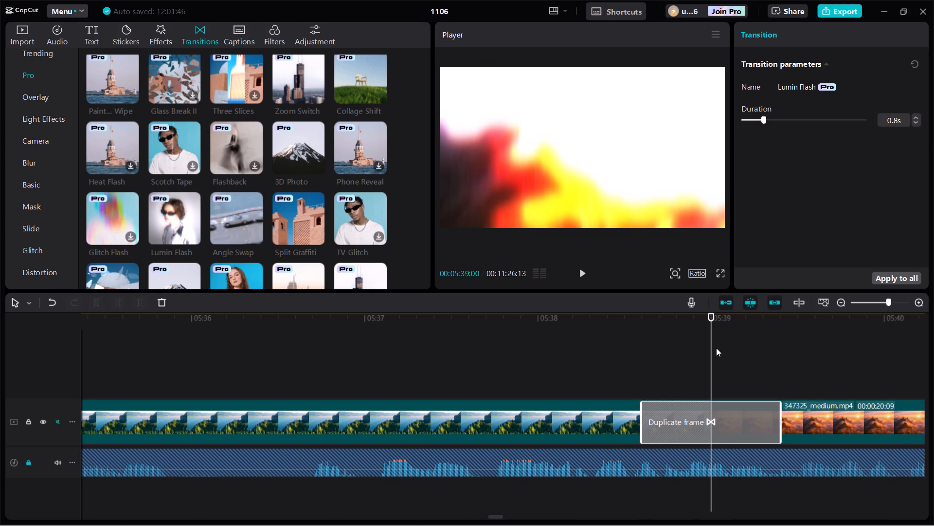
Trim the end of the 347325_medium mountain clip at 00:05:45:00.
drag(711, 340, 933, 338)
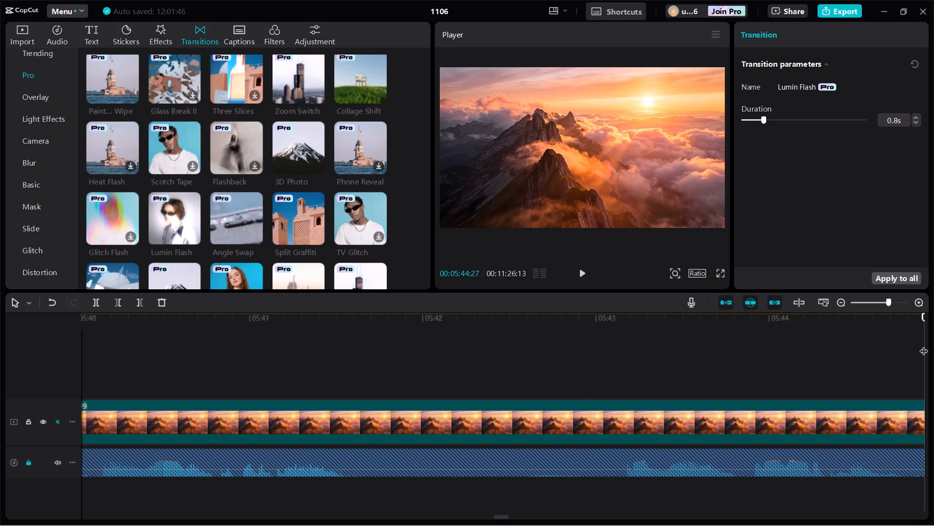
drag(925, 344, 933, 343)
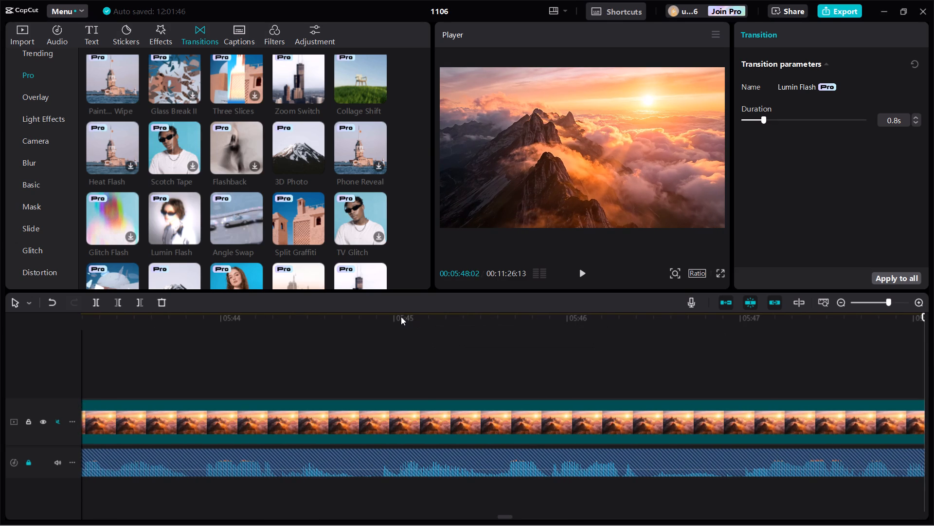
click(394, 321)
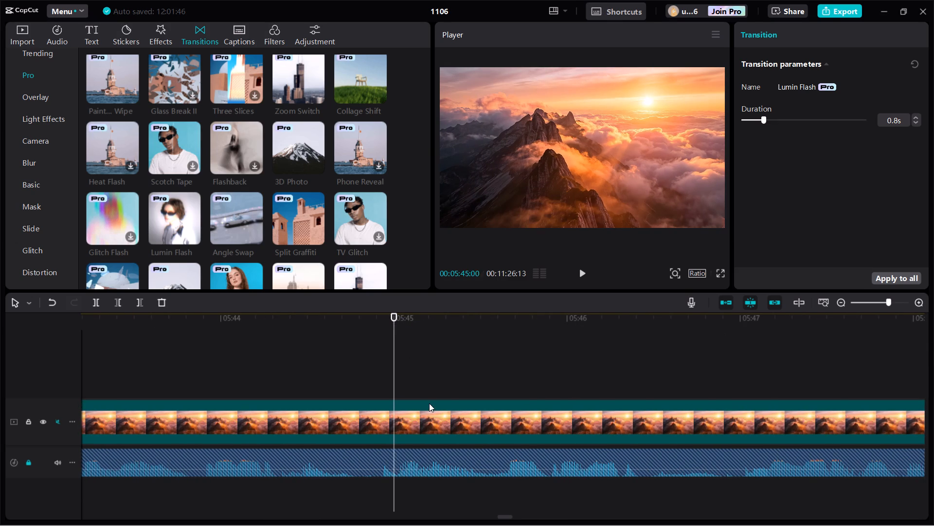
click(448, 411)
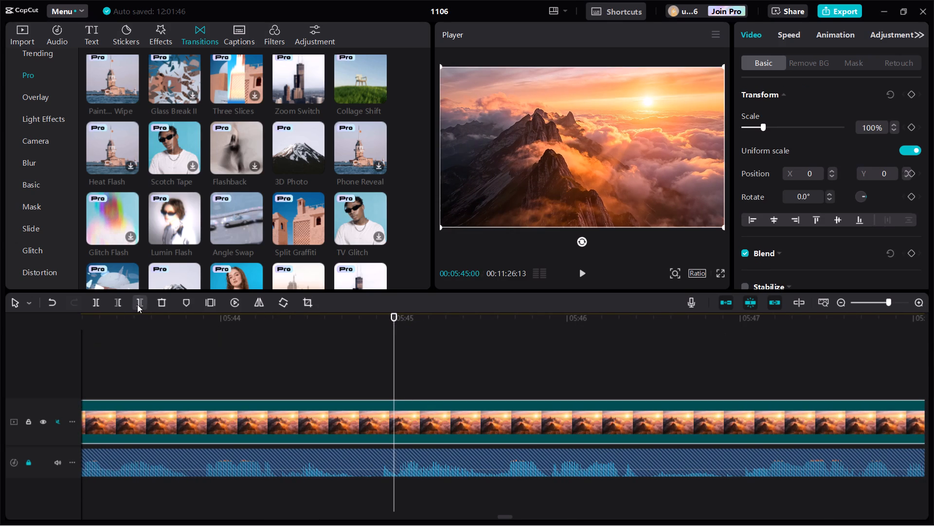
click(138, 304)
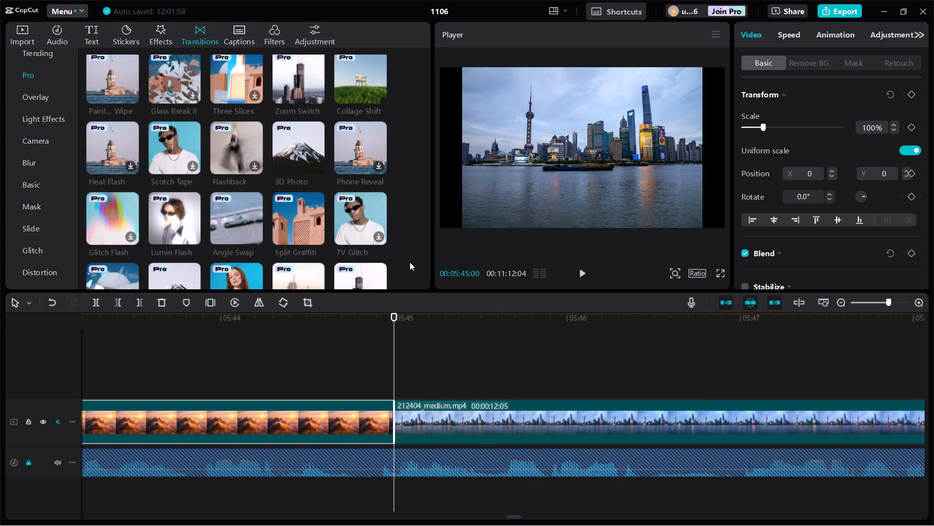
Download the Pro TV Glitch transition and add it at 00:05:45:00 before the 212404_medium city skyline clip.
click(380, 233)
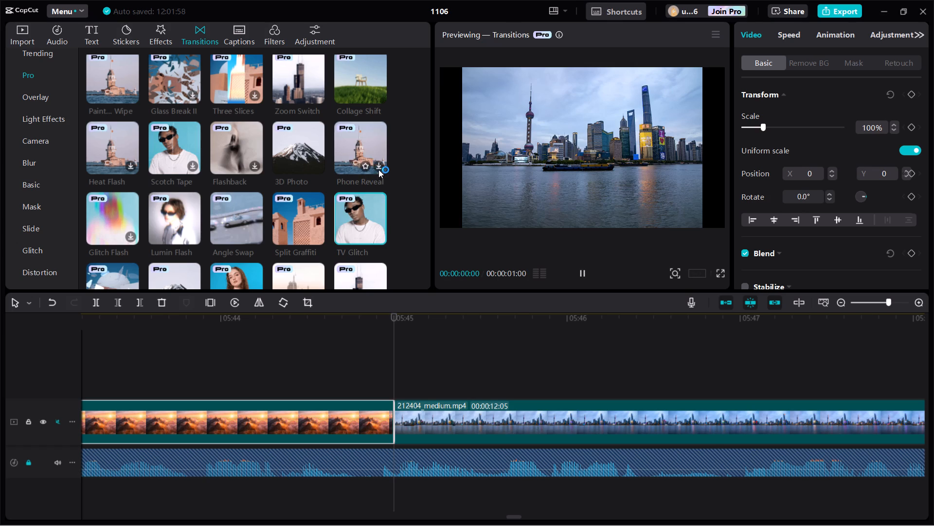
click(380, 235)
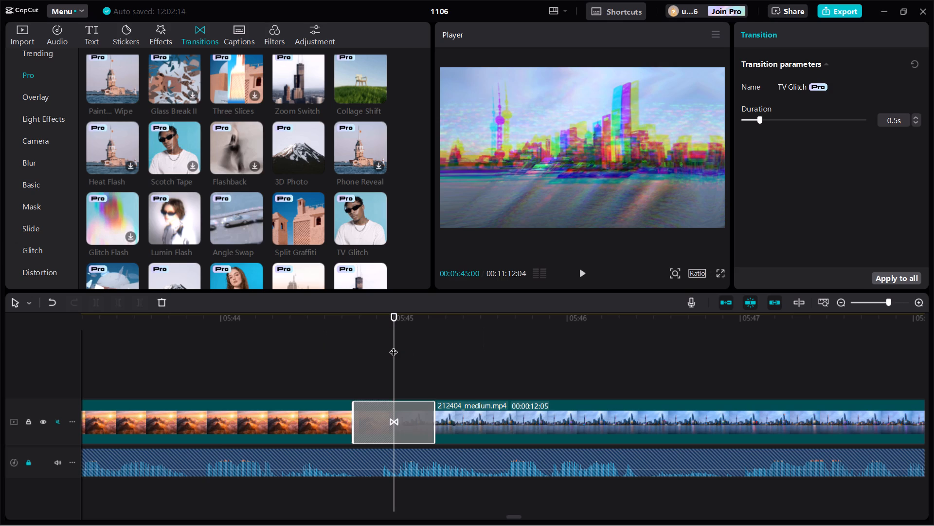
With the playhead at 00:05:54:00, download the Shammy Wipe transition and add Lumin Flash after the 212404_medium city skyline clip.
drag(394, 346, 820, 422)
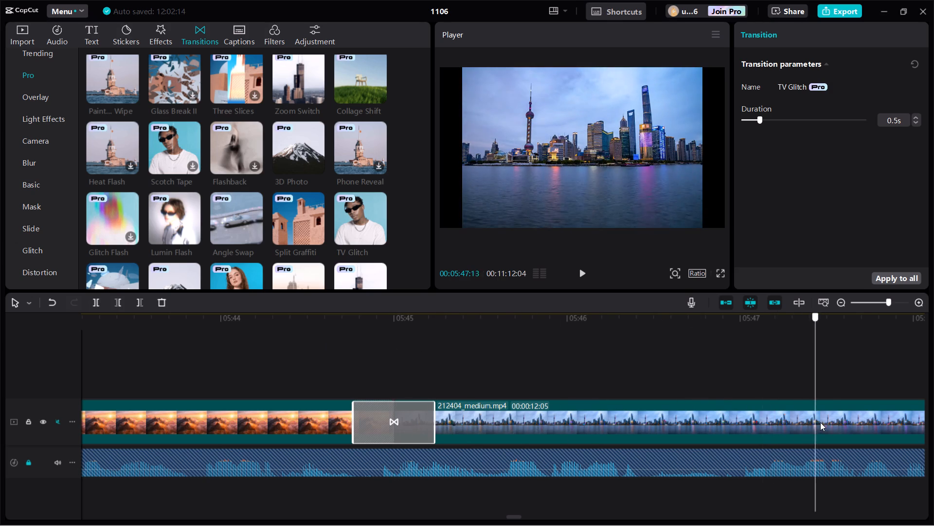
drag(820, 422, 930, 430)
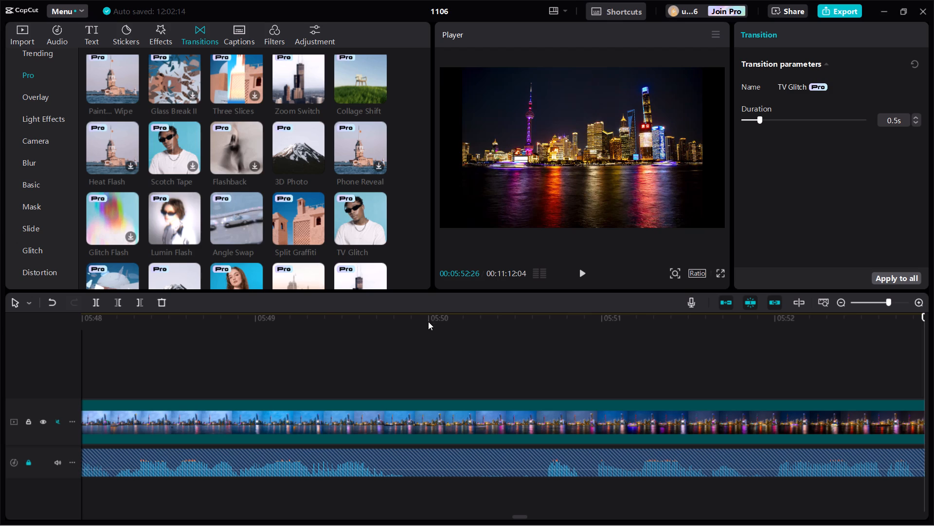
drag(925, 355, 933, 354)
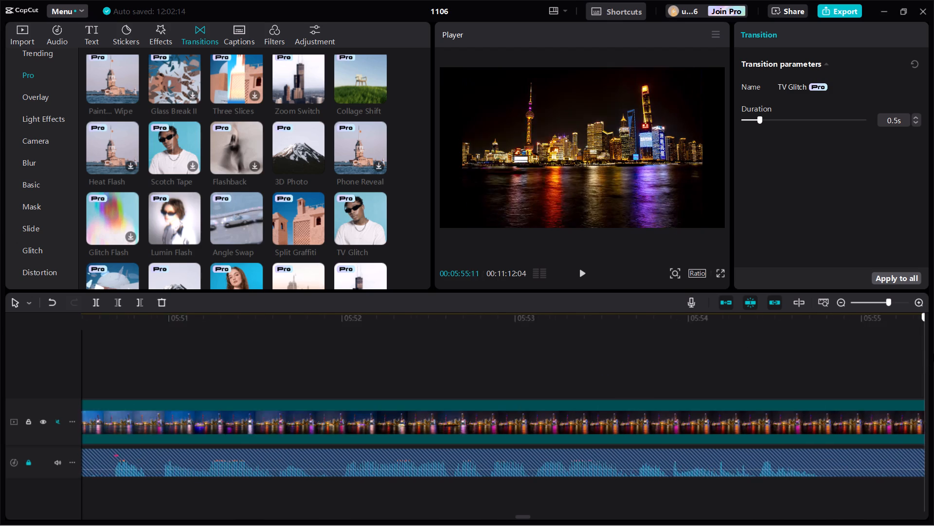
click(562, 317)
click(581, 415)
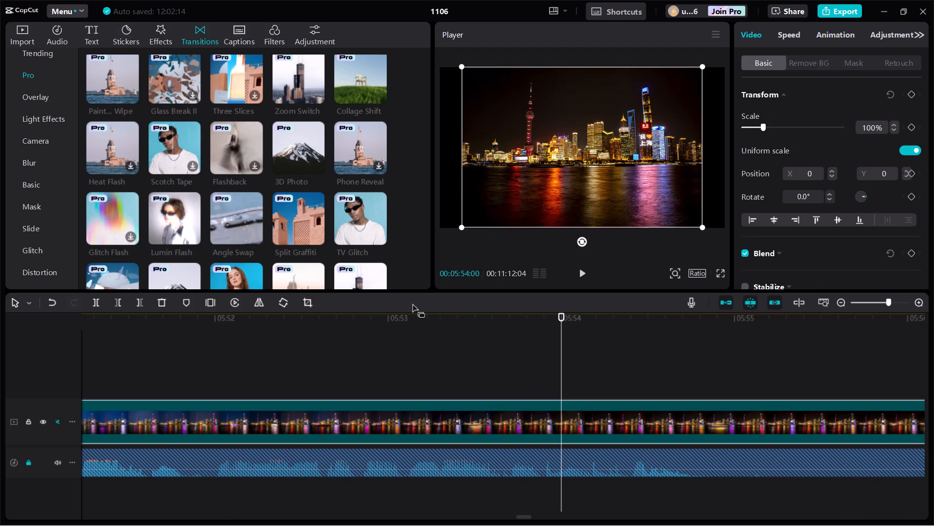
scroll(190, 238, down, 1)
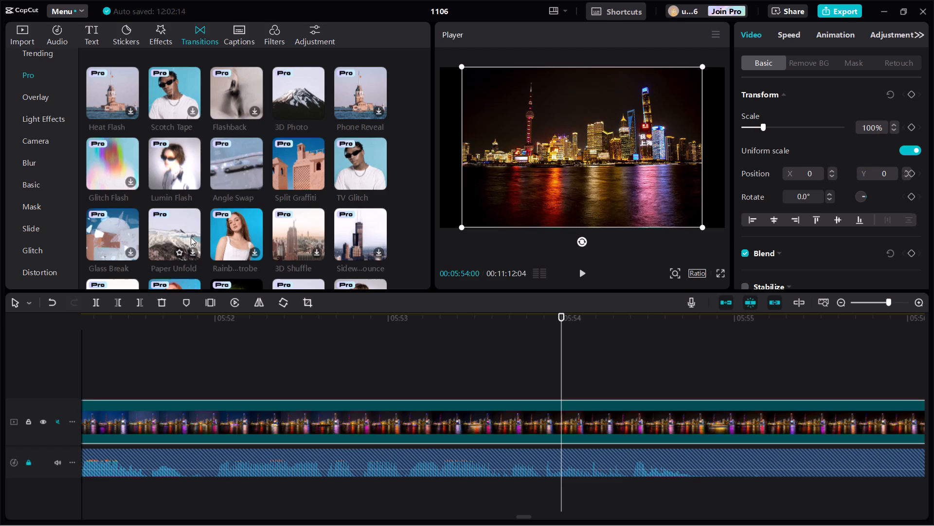
scroll(329, 239, down, 1)
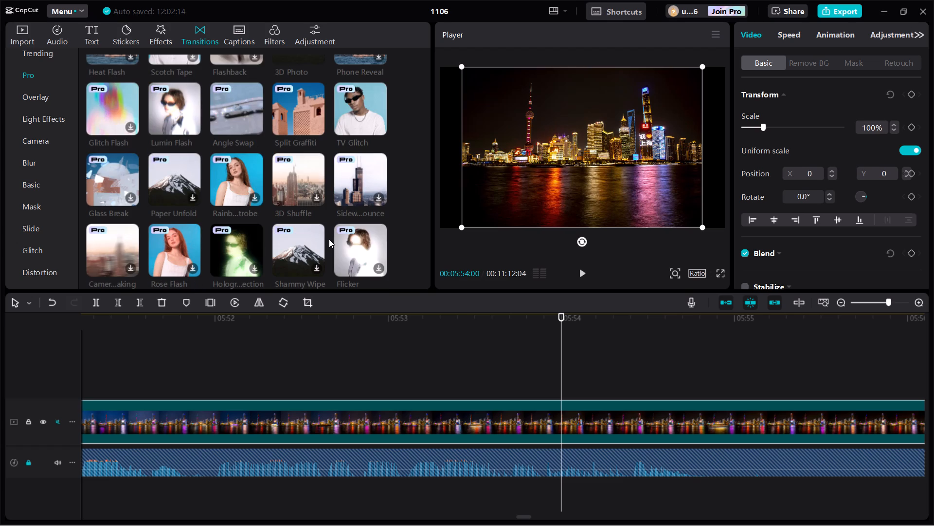
click(315, 265)
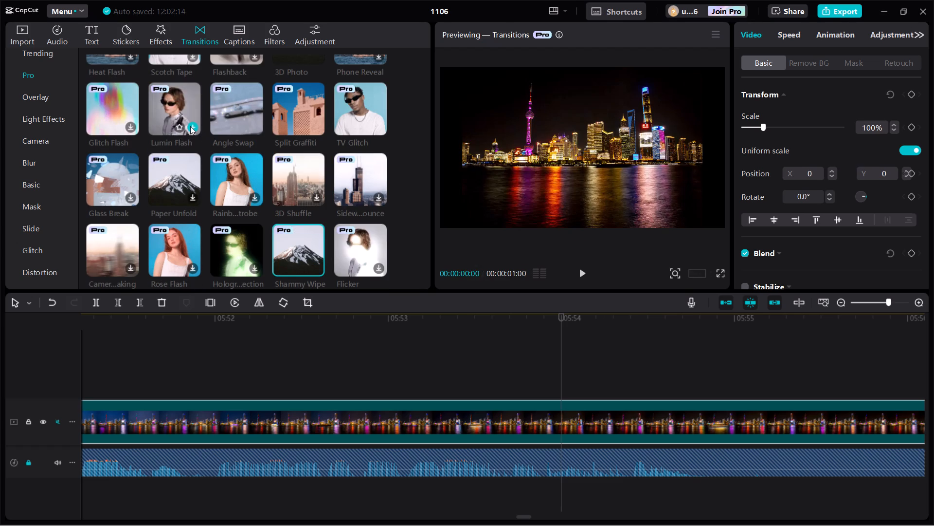
click(190, 126)
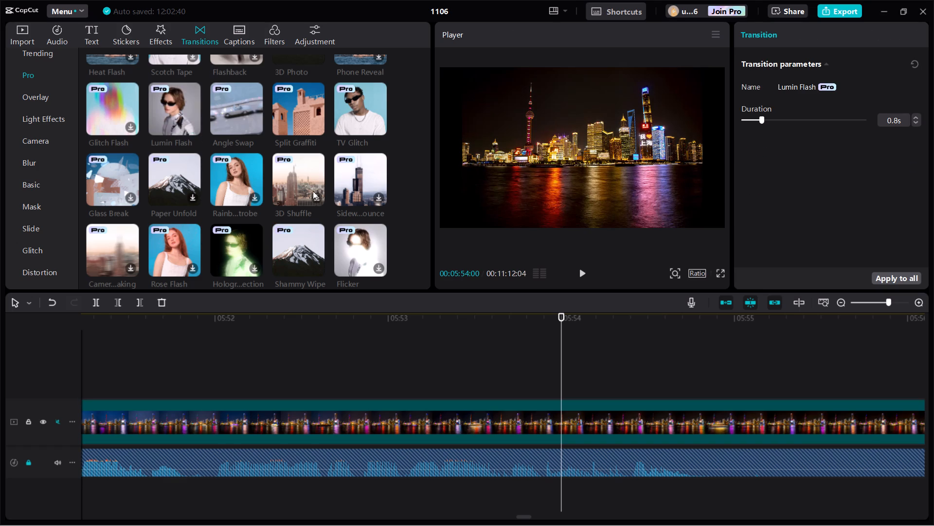
Trim the end of the 212404_medium city skyline clip at 00:05:54:00.
click(600, 415)
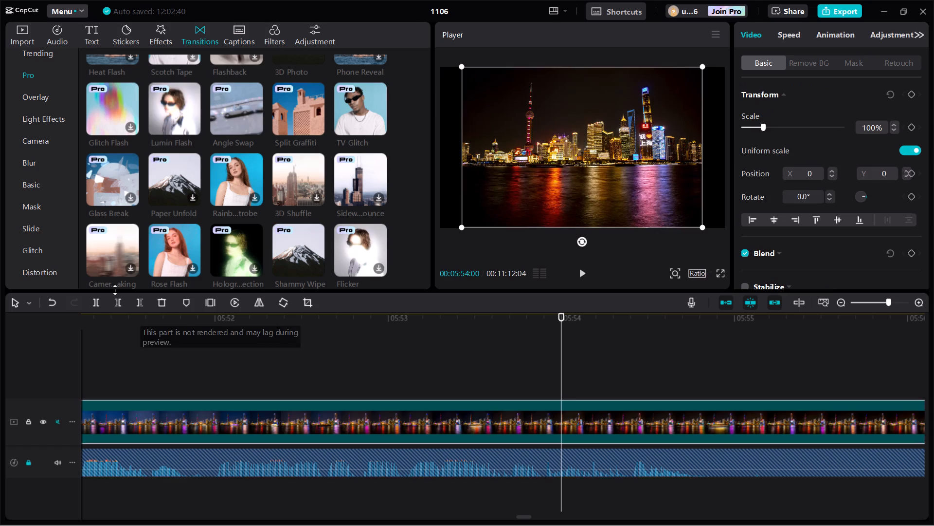
click(135, 299)
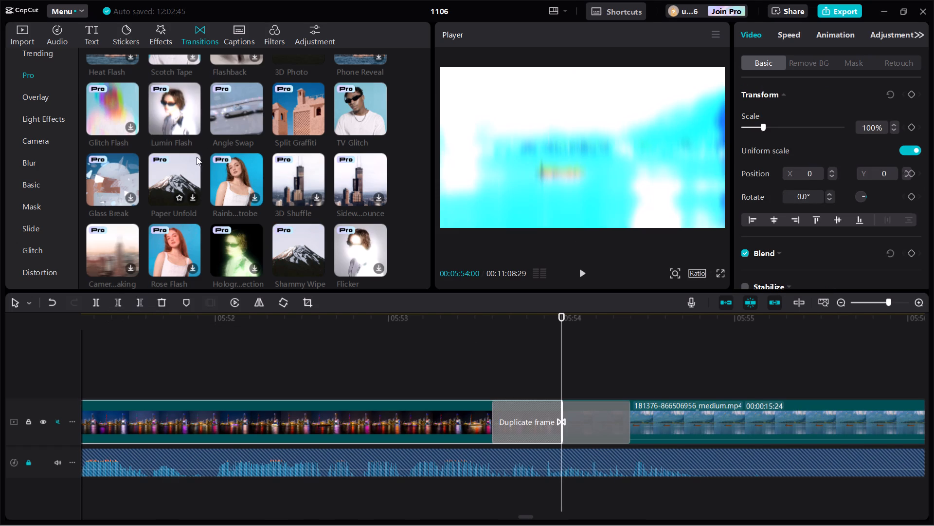
click(194, 127)
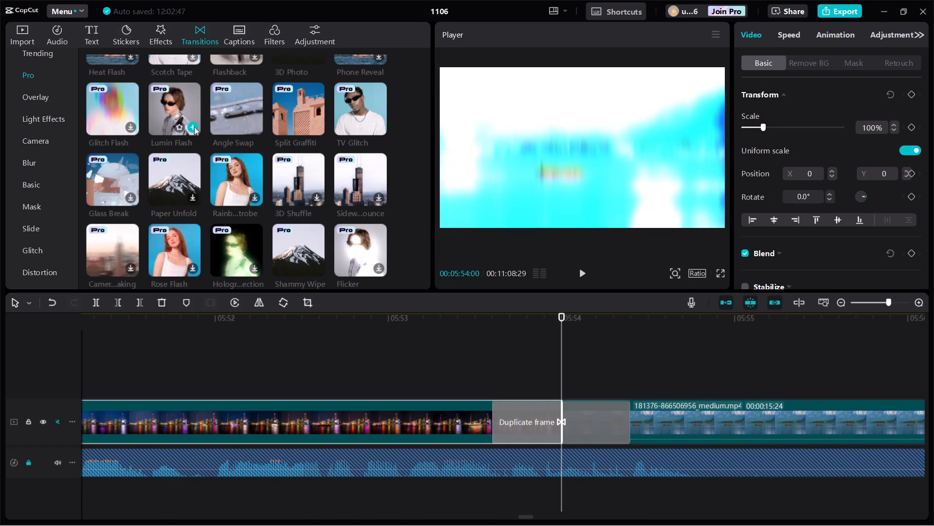
click(560, 341)
drag(560, 341, 673, 357)
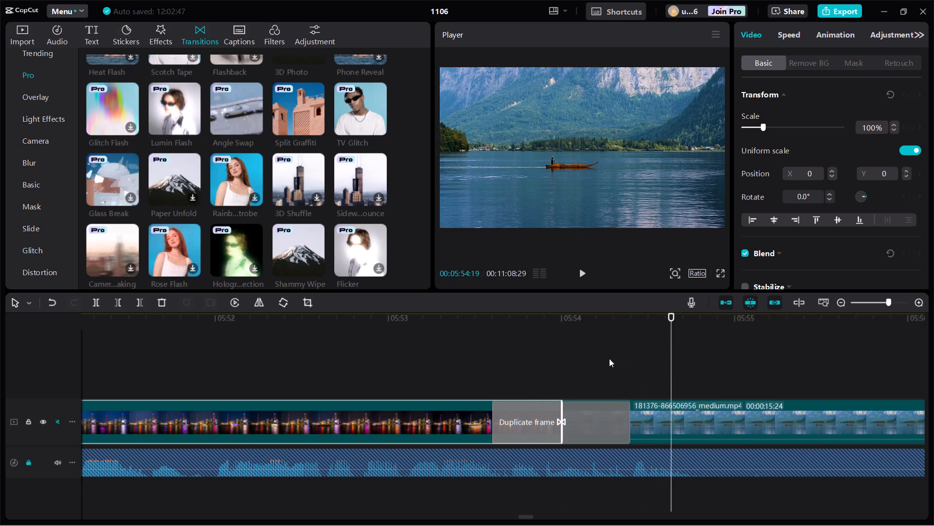
click(464, 350)
click(580, 270)
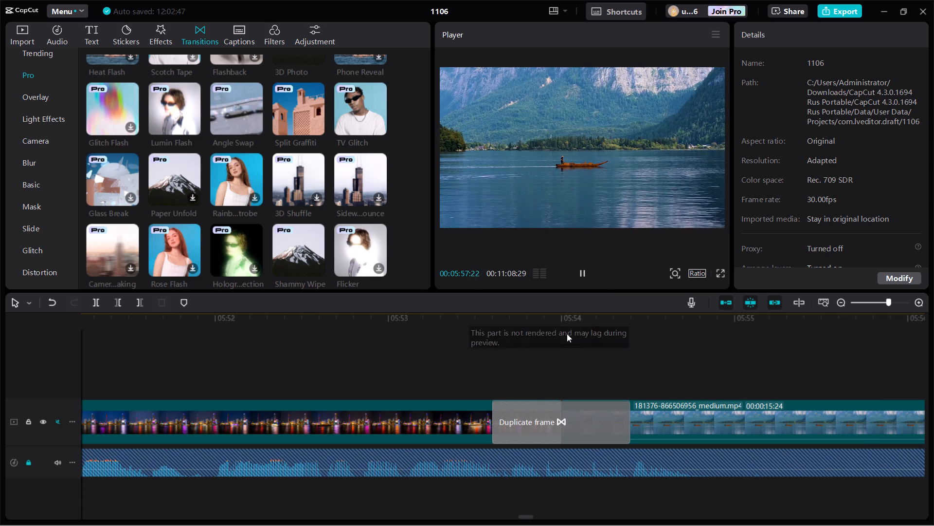
click(564, 330)
drag(564, 330, 835, 381)
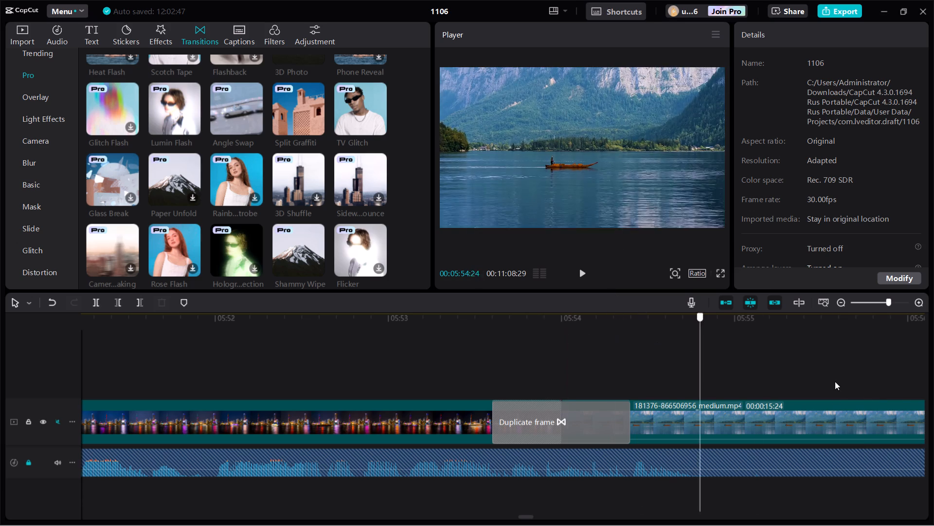
drag(835, 381, 933, 400)
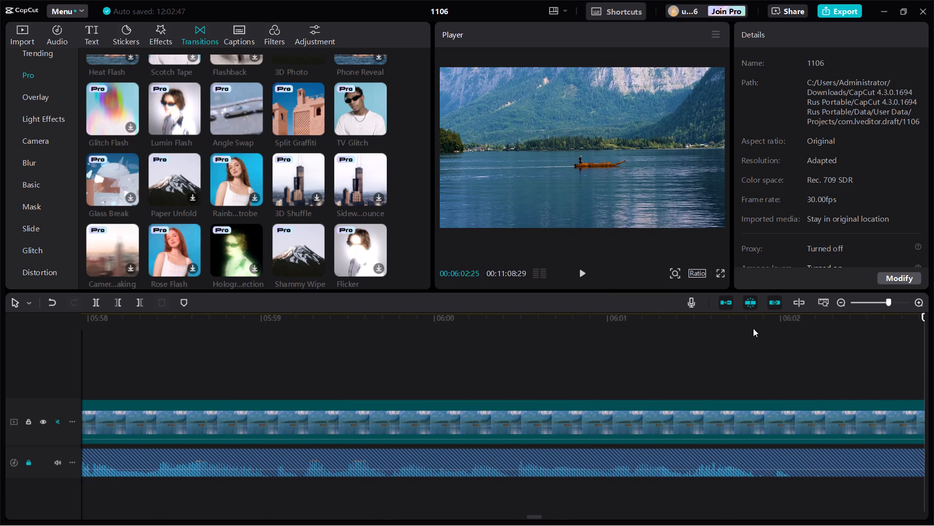
click(434, 319)
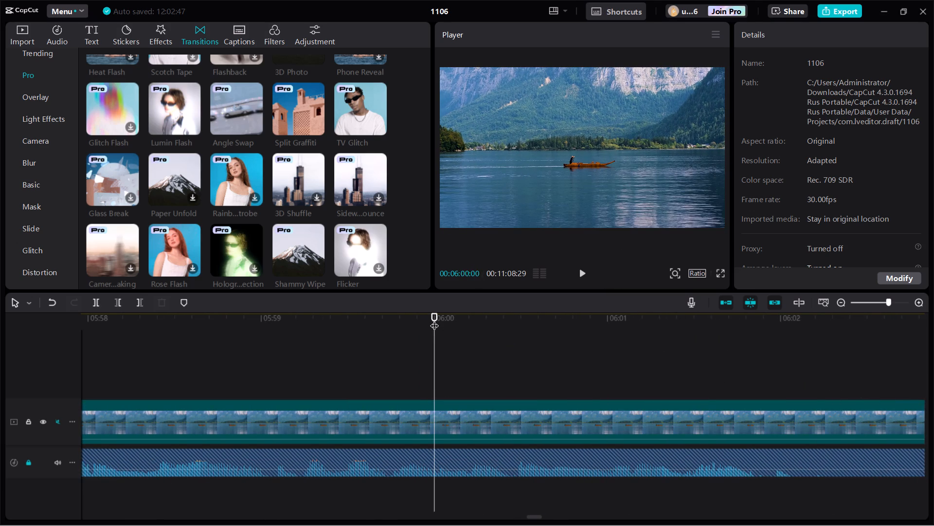
click(473, 418)
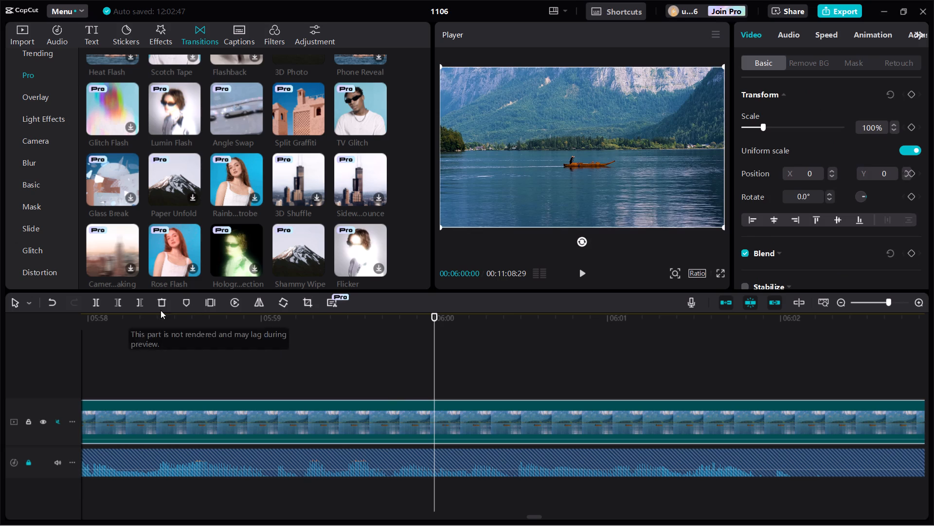
click(142, 301)
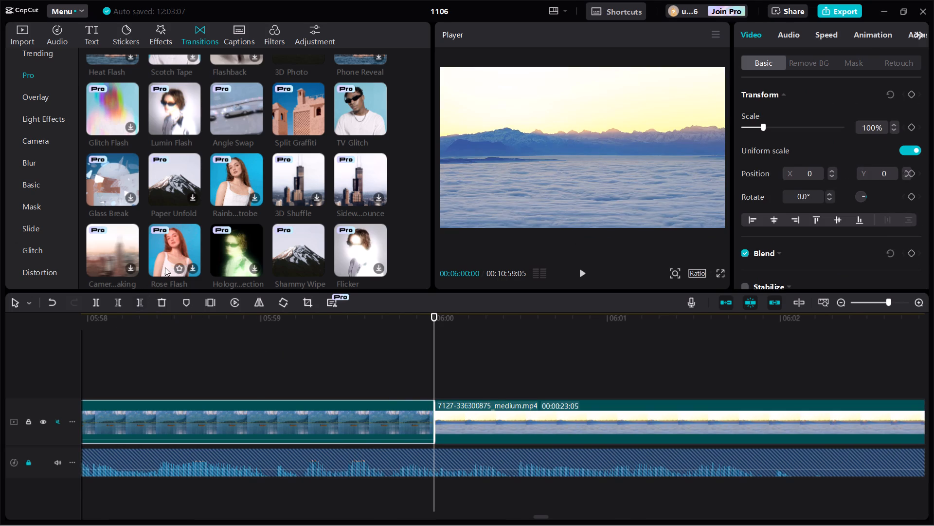
click(380, 194)
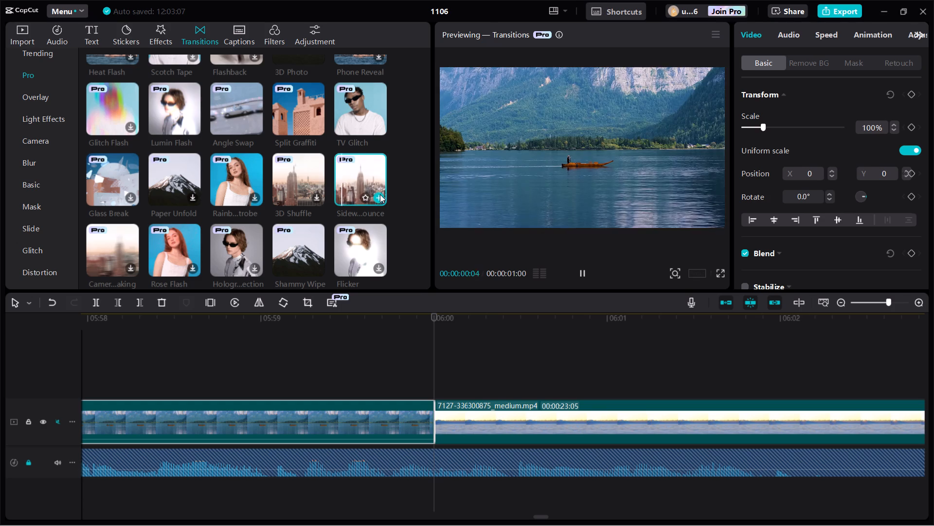
click(379, 199)
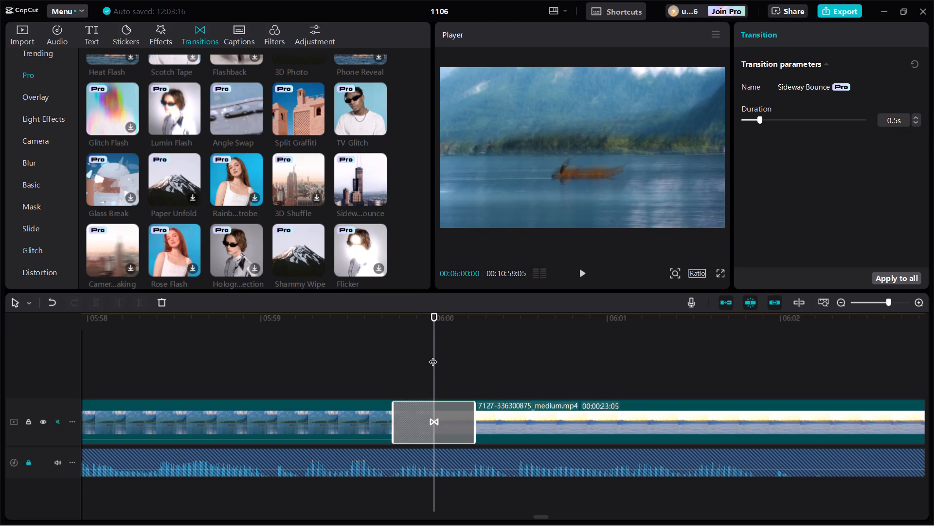
drag(433, 356, 838, 408)
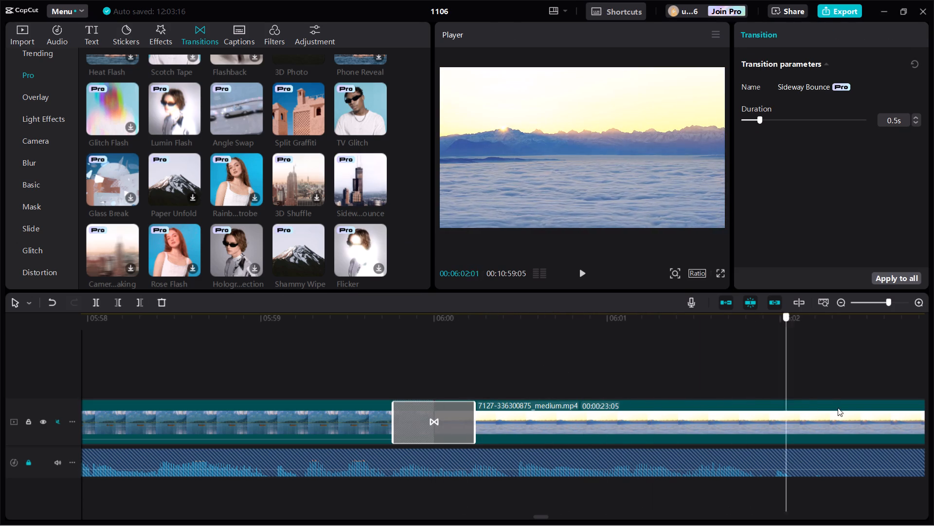
drag(838, 408, 933, 417)
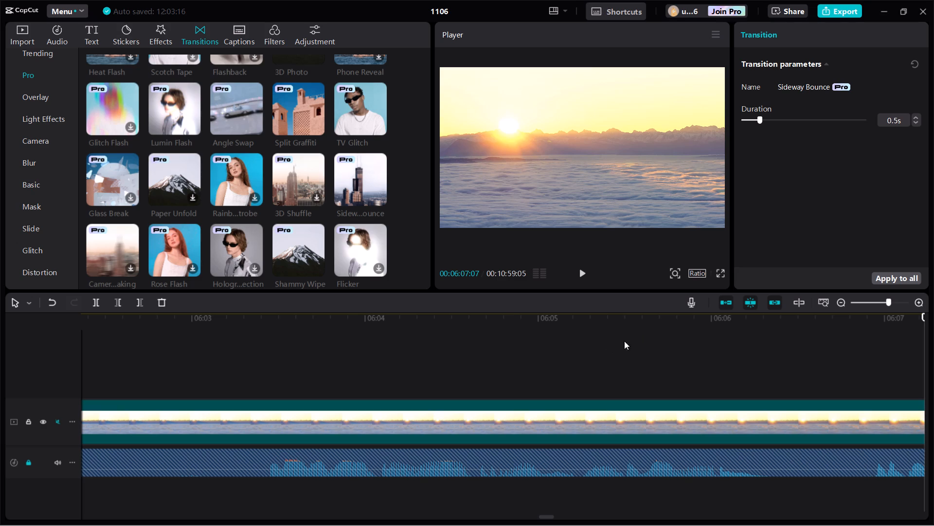
drag(926, 357, 933, 361)
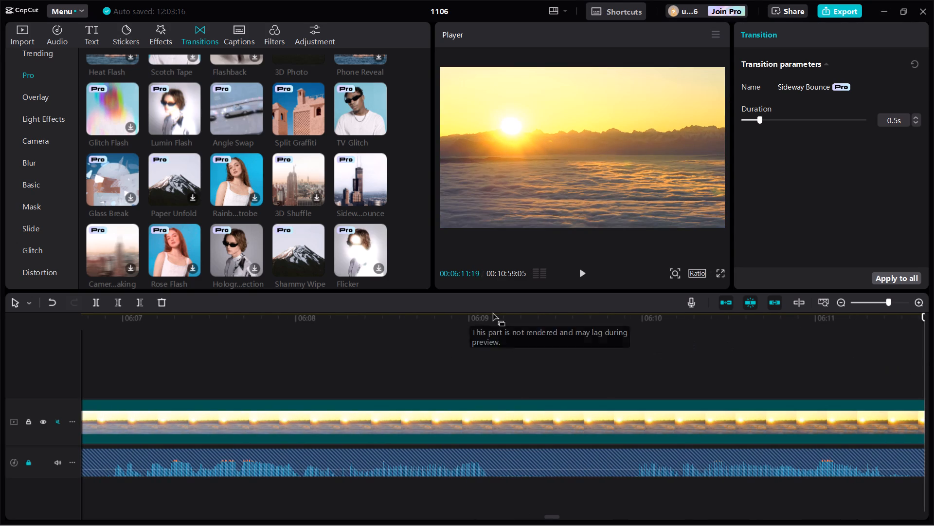
click(470, 321)
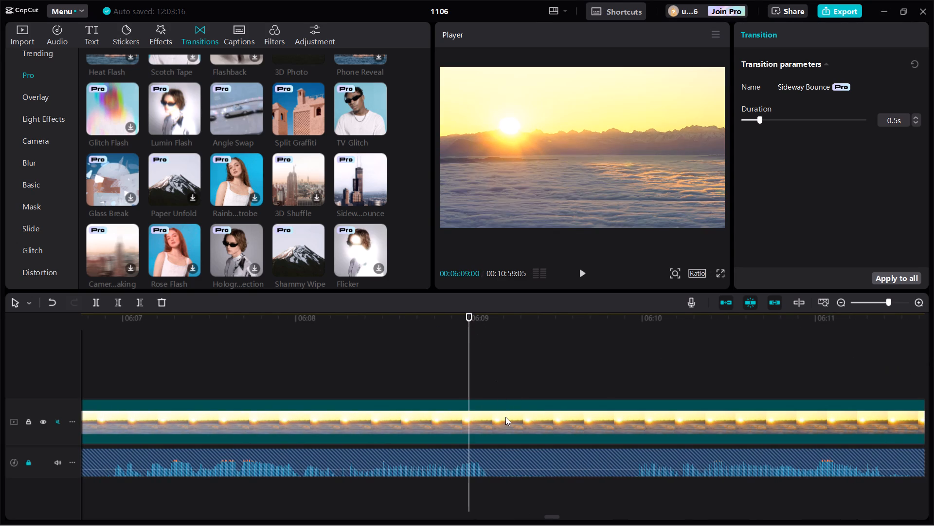
click(505, 417)
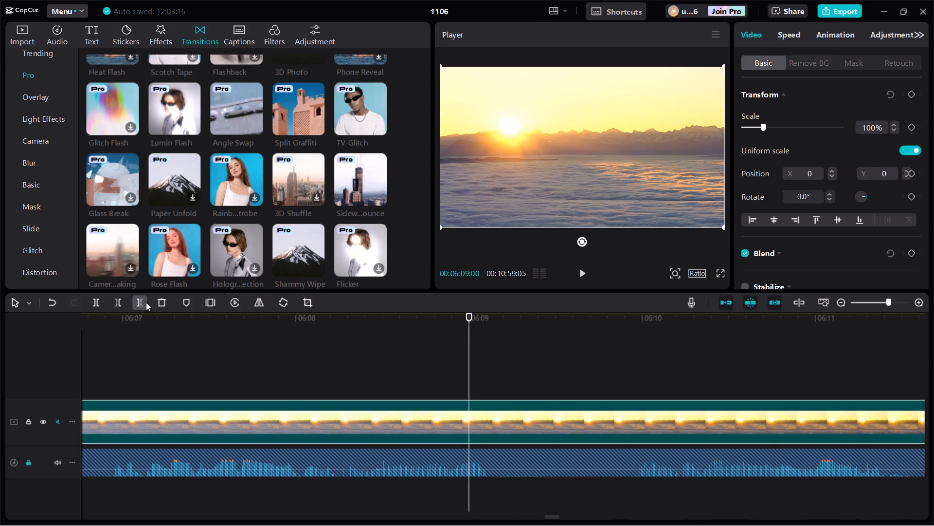
click(143, 301)
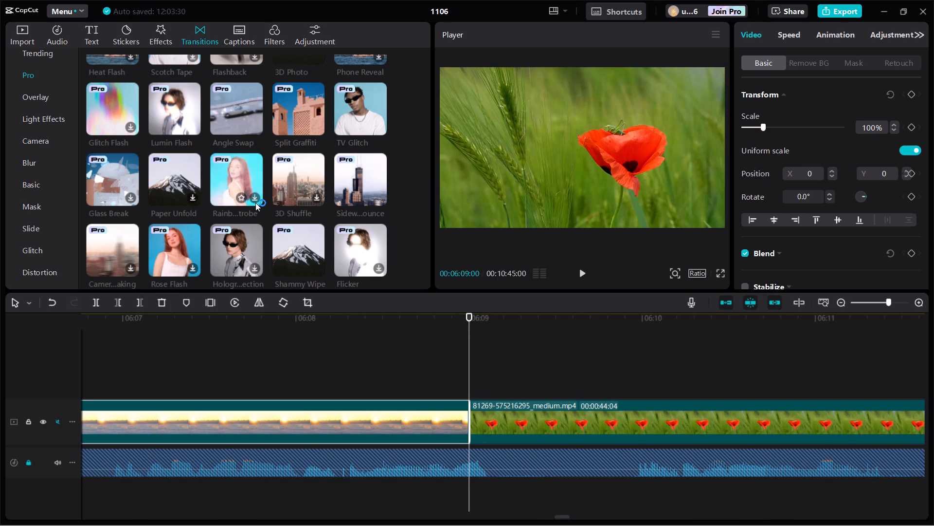
scroll(323, 257, down, 2)
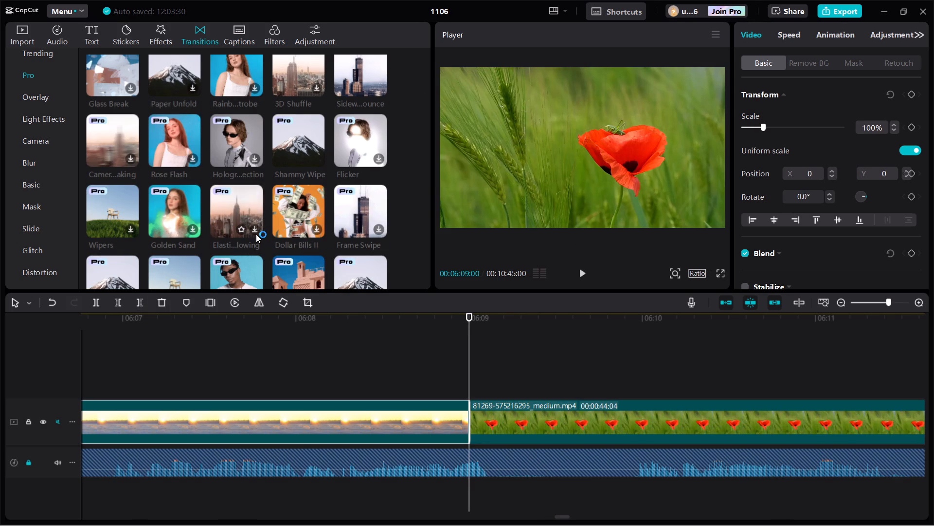
click(127, 228)
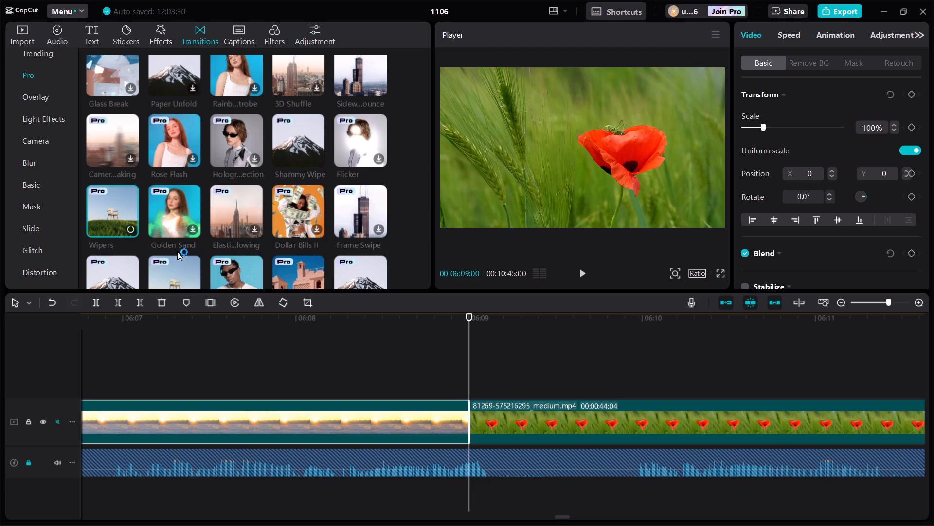
click(377, 227)
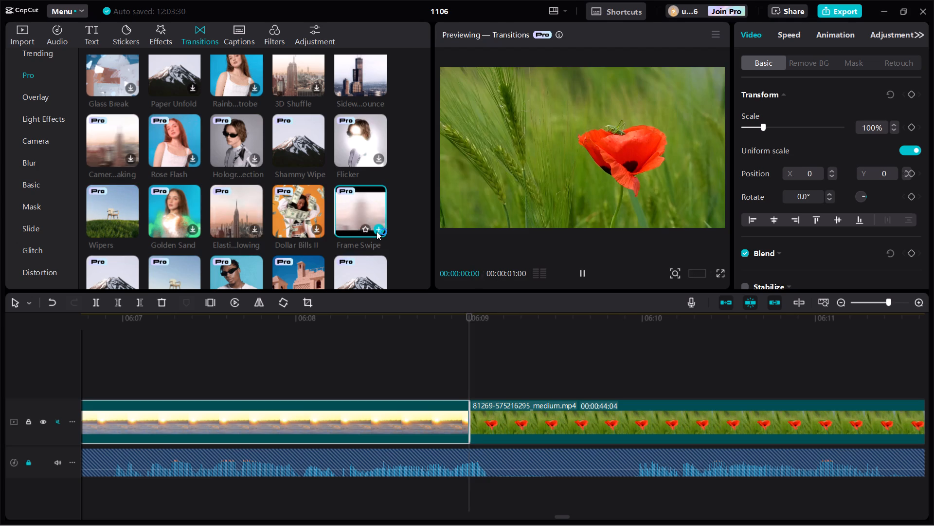
click(128, 227)
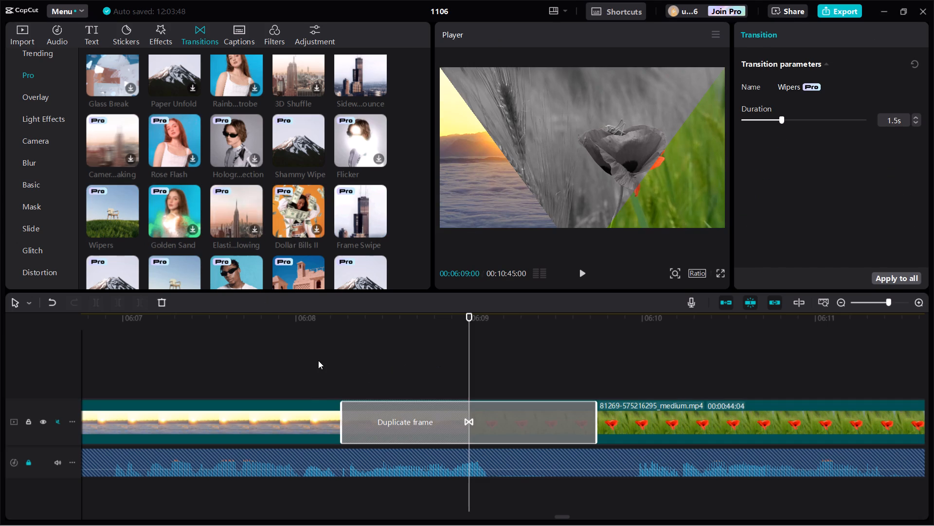
click(318, 360)
click(577, 271)
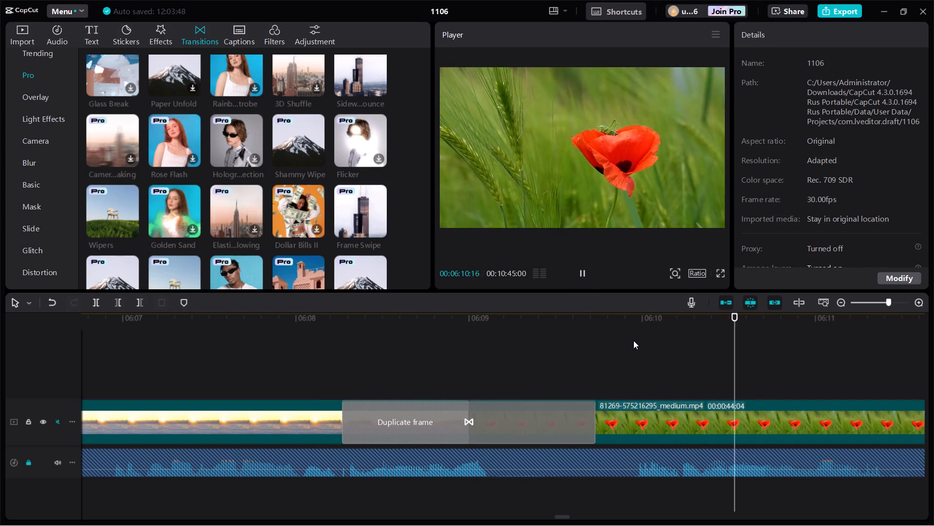
click(599, 340)
drag(601, 343, 784, 371)
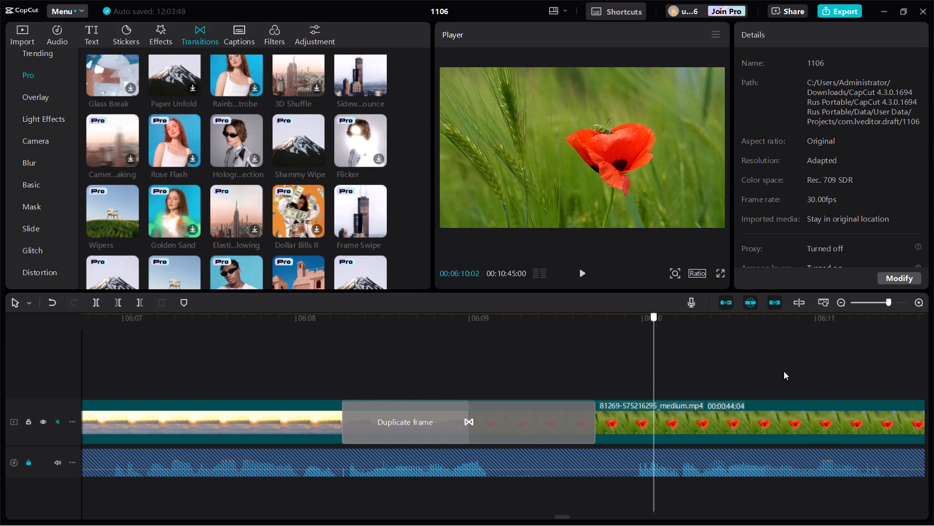
drag(784, 371, 933, 398)
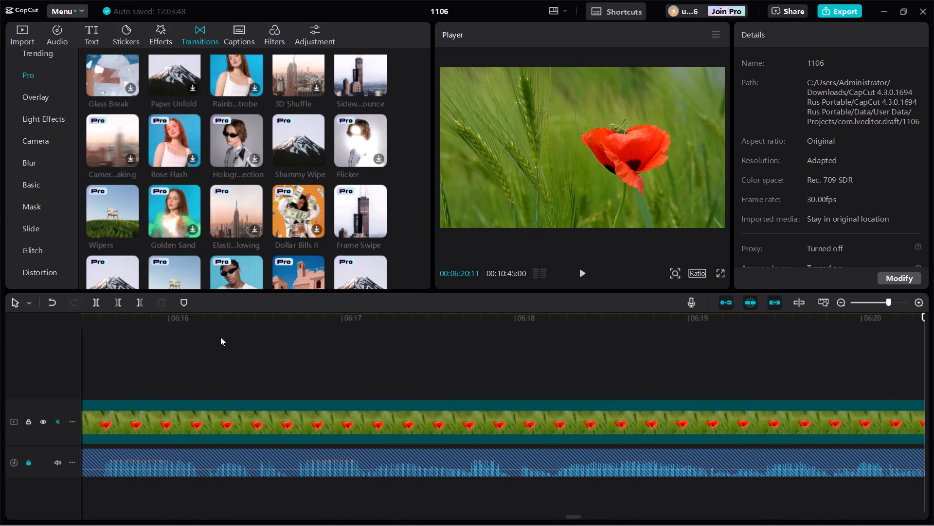
click(186, 338)
drag(186, 341, 99, 347)
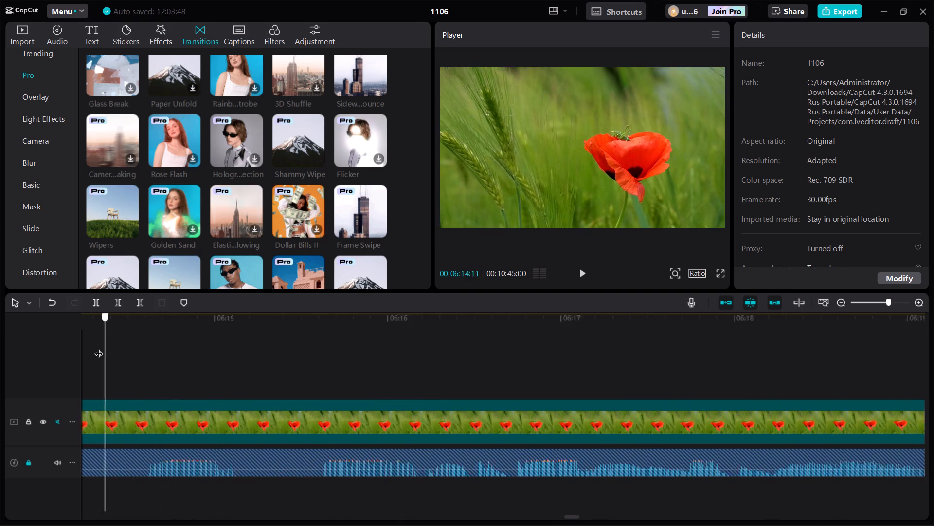
drag(99, 347, 98, 347)
click(579, 322)
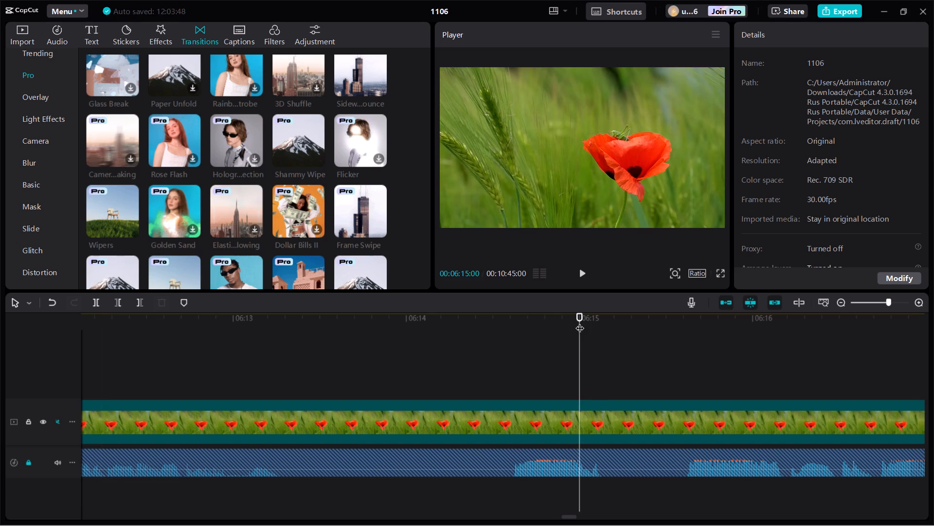
click(597, 406)
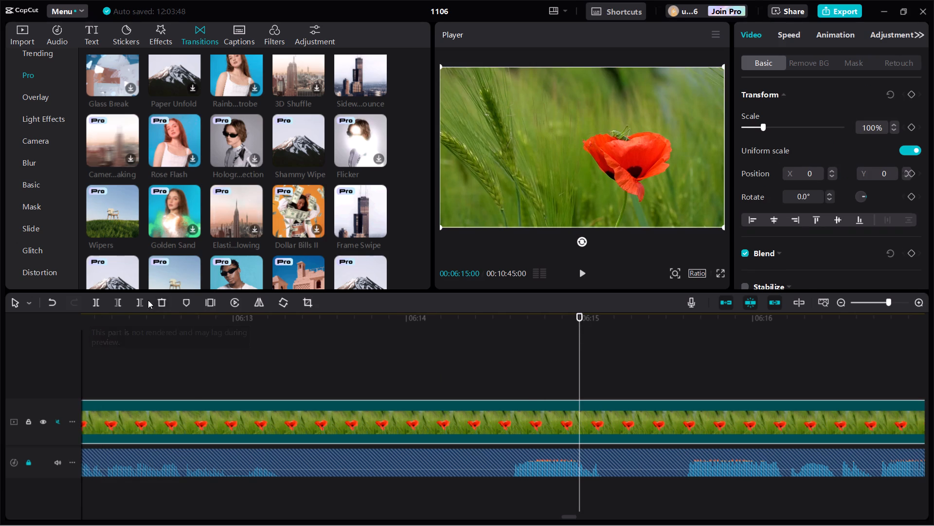
click(140, 301)
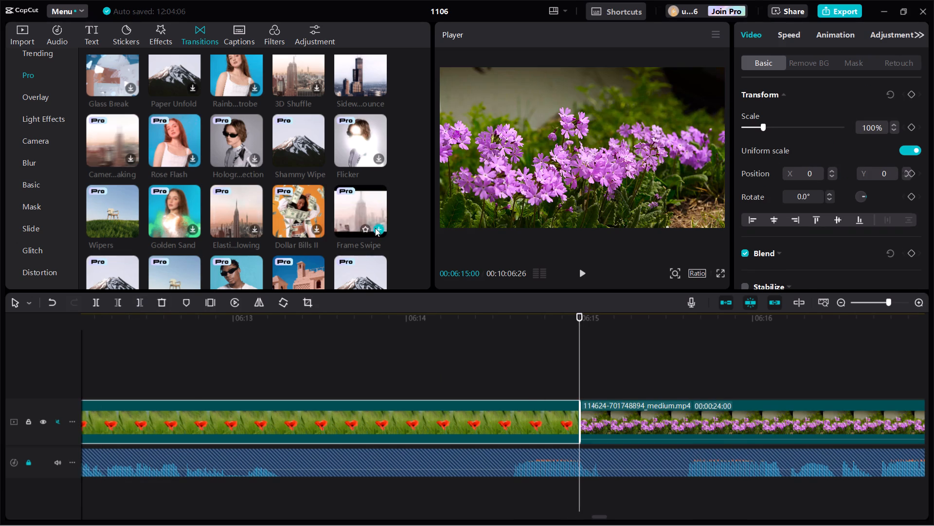
click(375, 228)
click(437, 350)
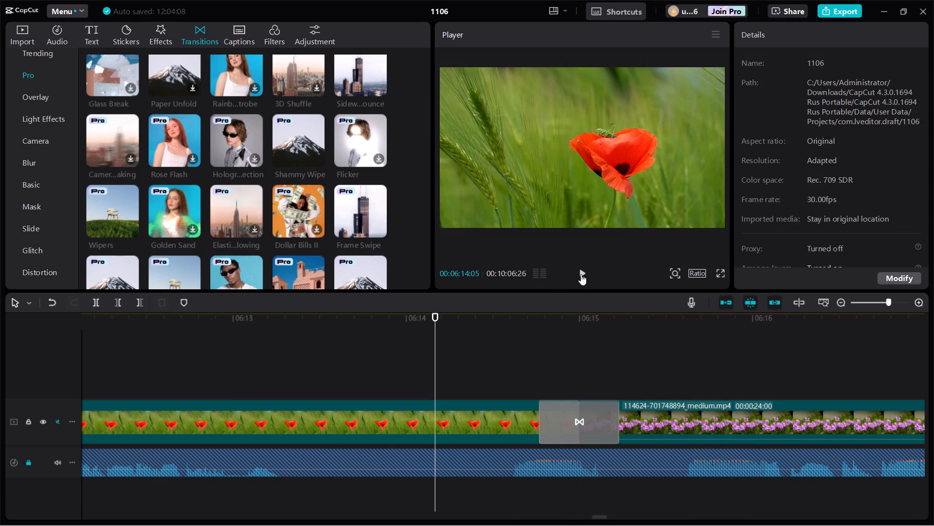
click(582, 273)
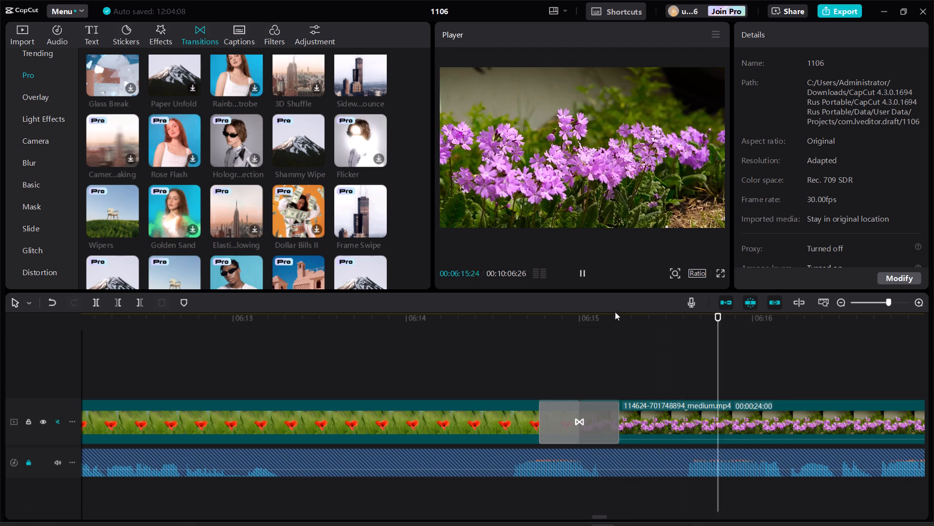
click(575, 361)
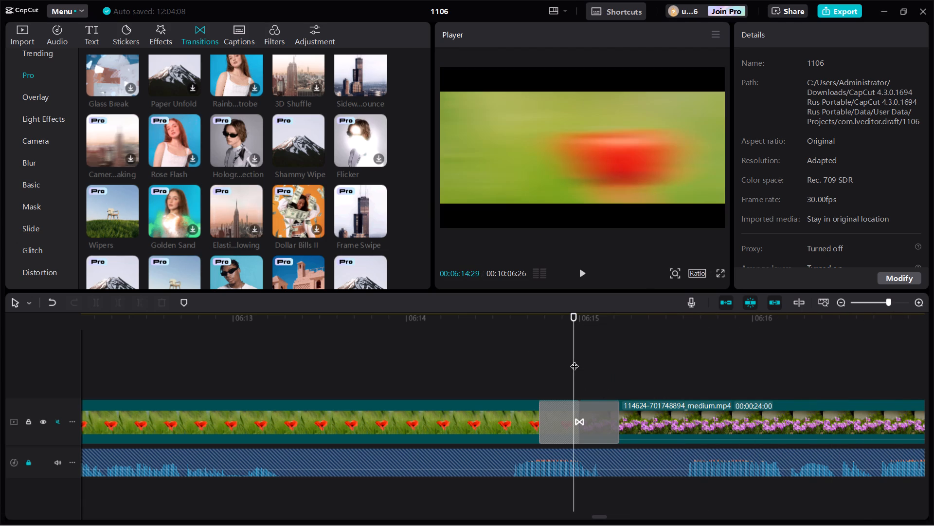
drag(575, 357, 933, 386)
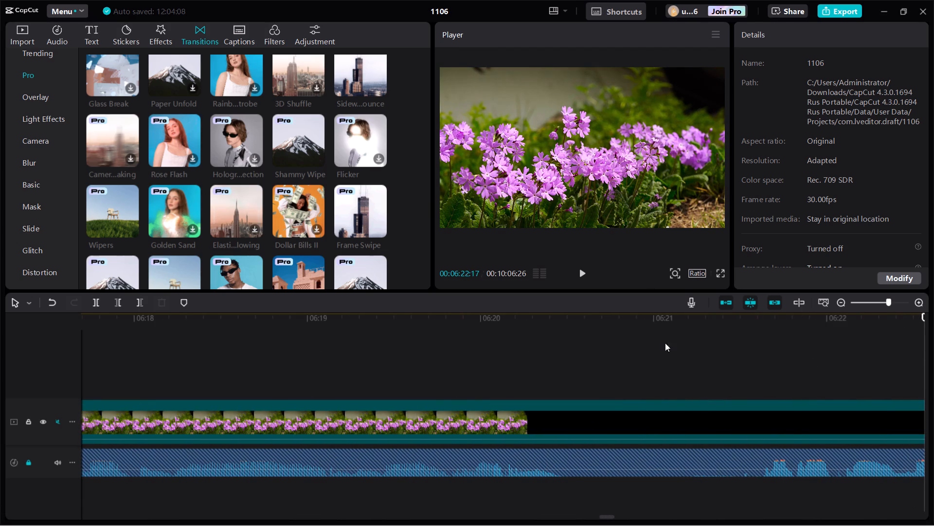
drag(925, 345, 933, 345)
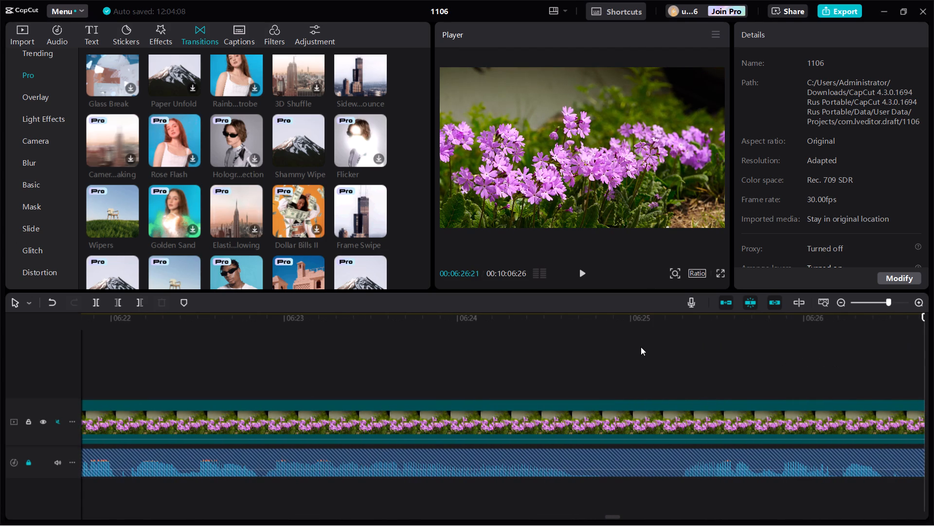
click(459, 321)
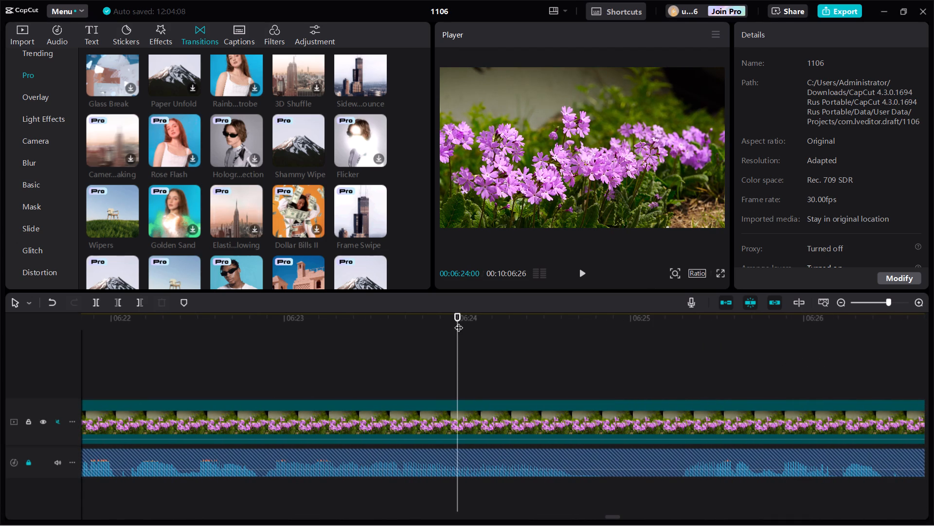
click(481, 422)
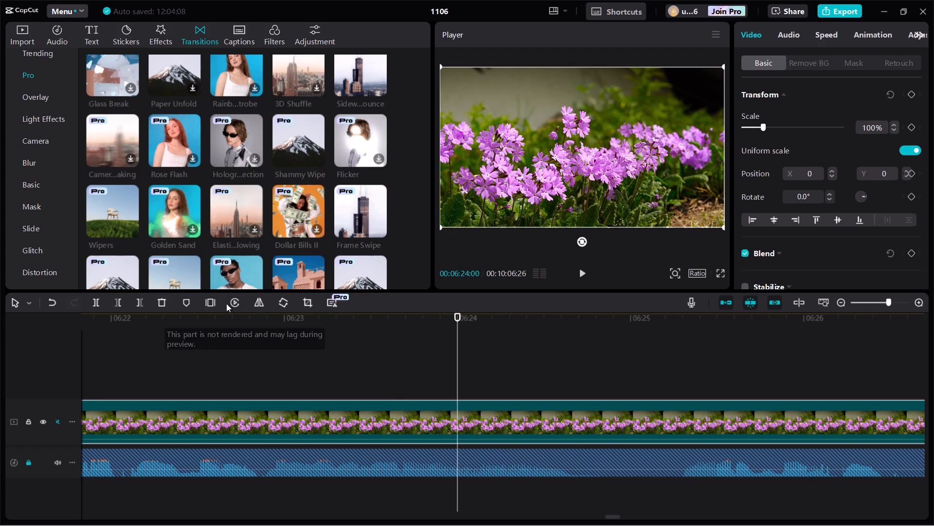
click(142, 303)
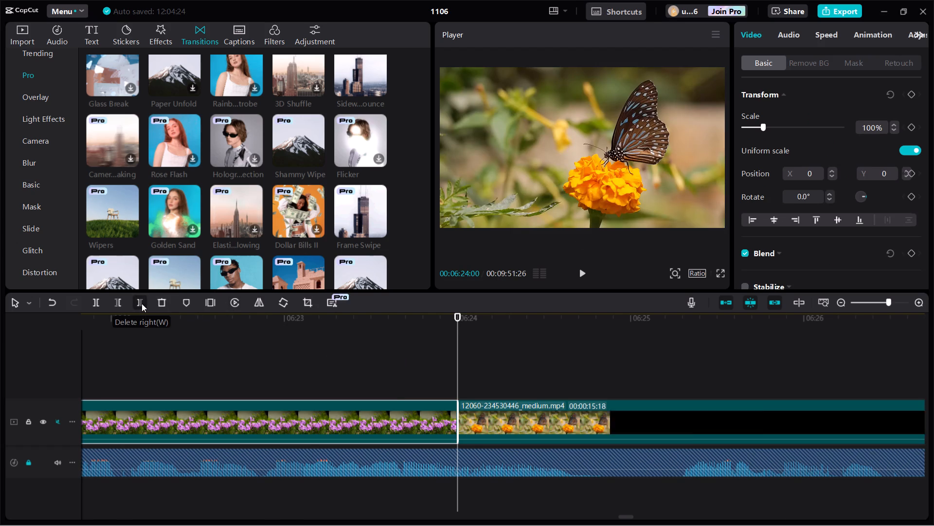
scroll(211, 235, down, 2)
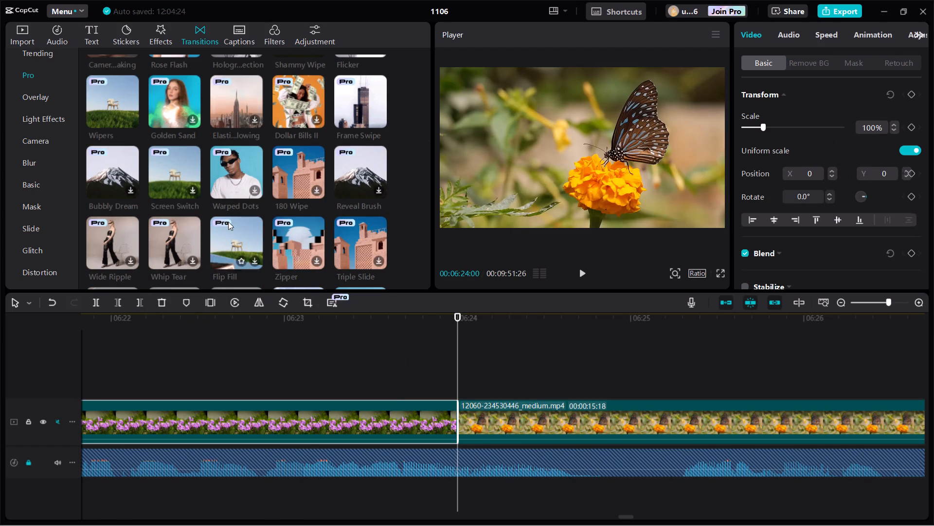
scroll(228, 222, down, 1)
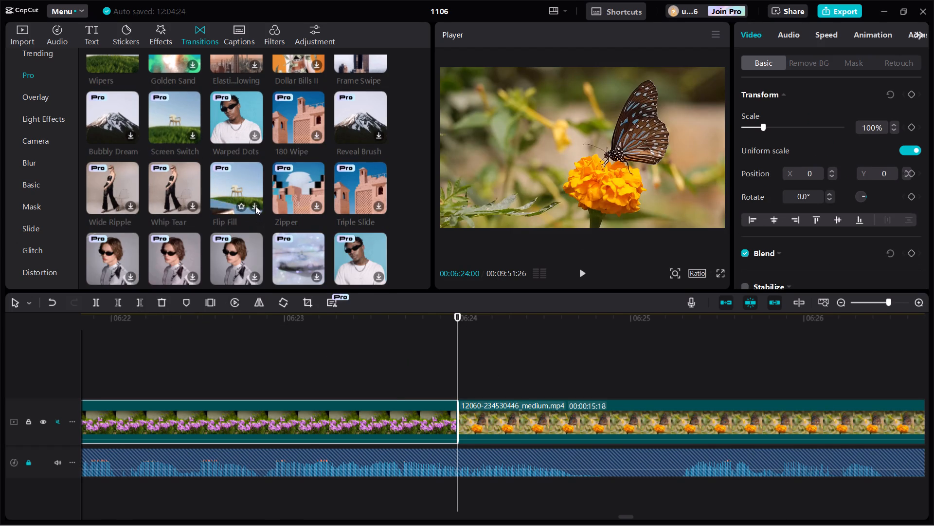
click(255, 206)
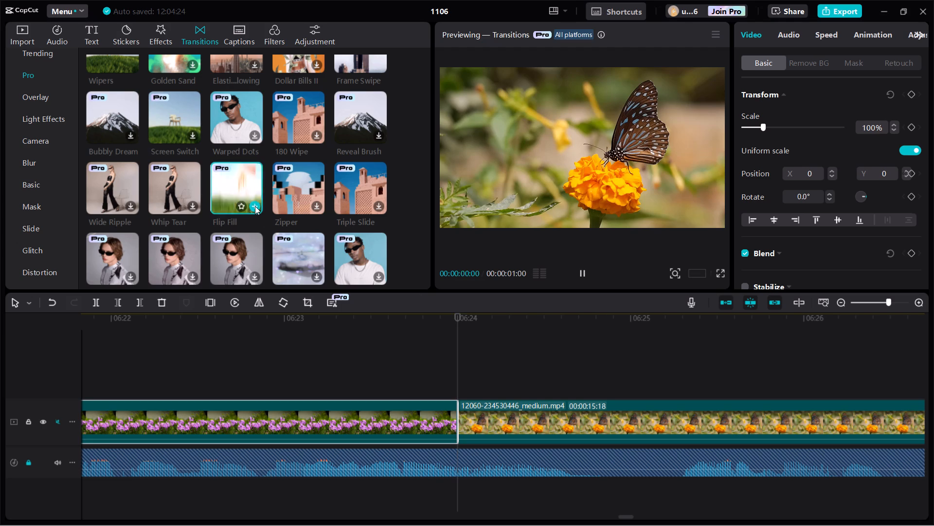
click(255, 206)
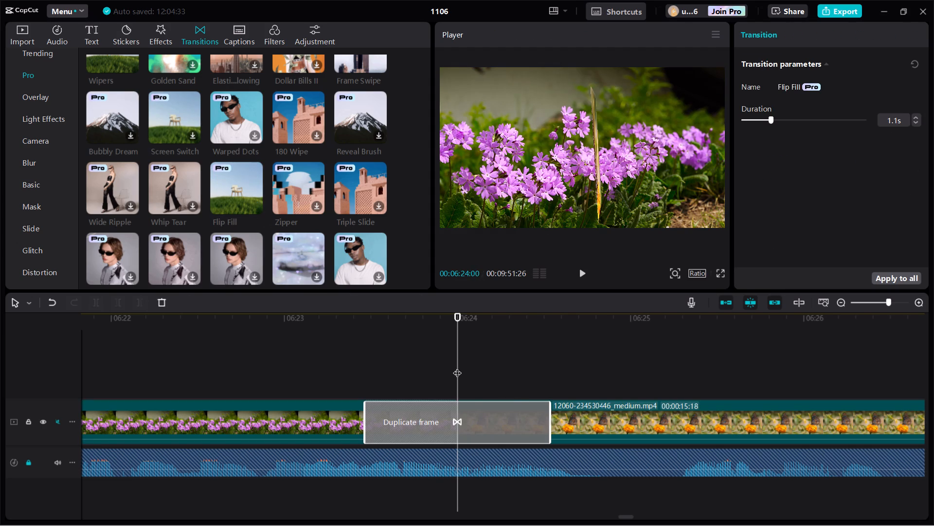
drag(457, 367, 871, 386)
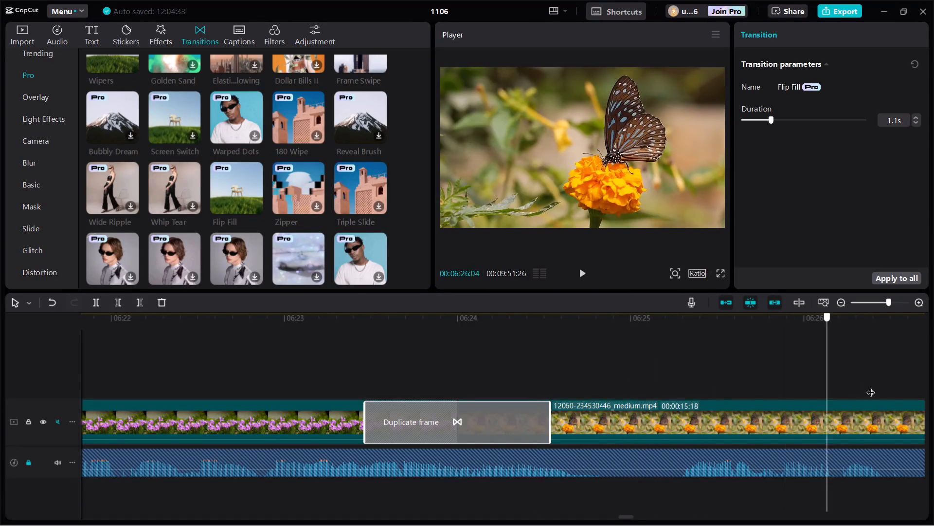
drag(871, 386, 933, 385)
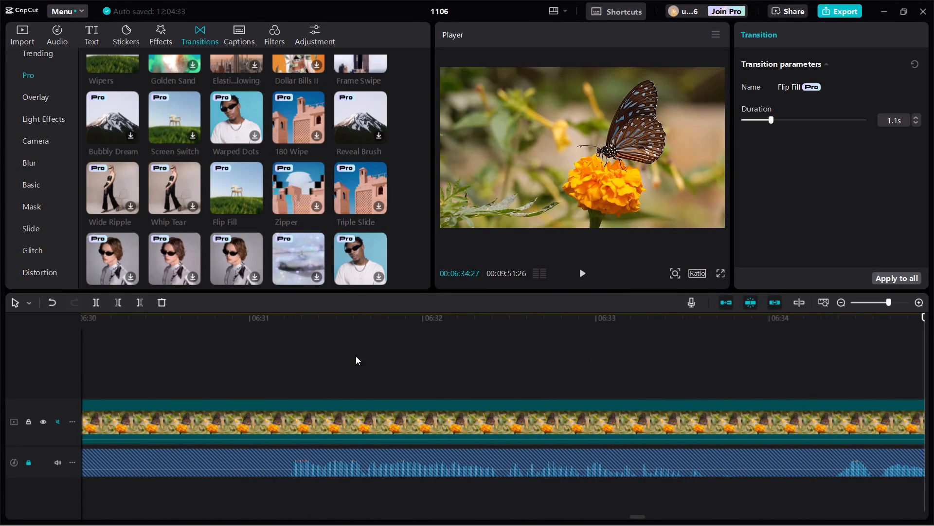
click(108, 342)
drag(109, 343, 69, 333)
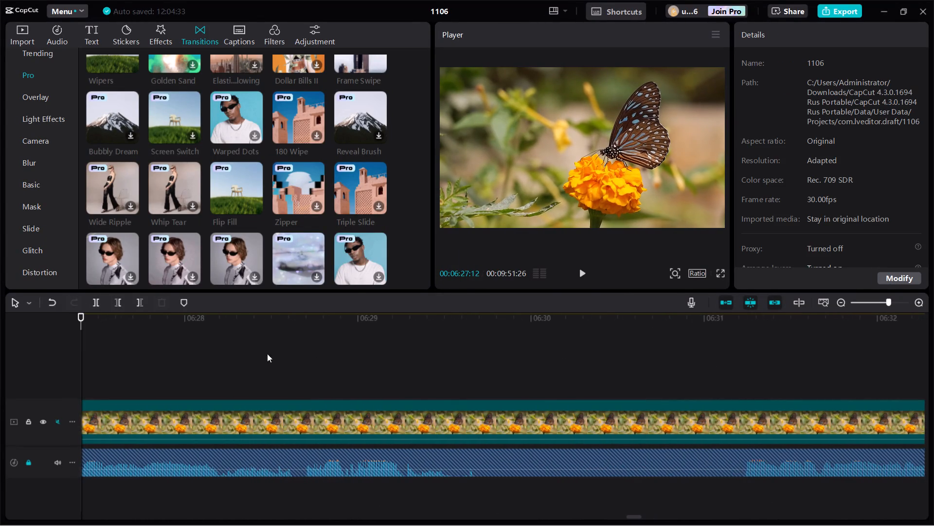
click(532, 319)
click(551, 422)
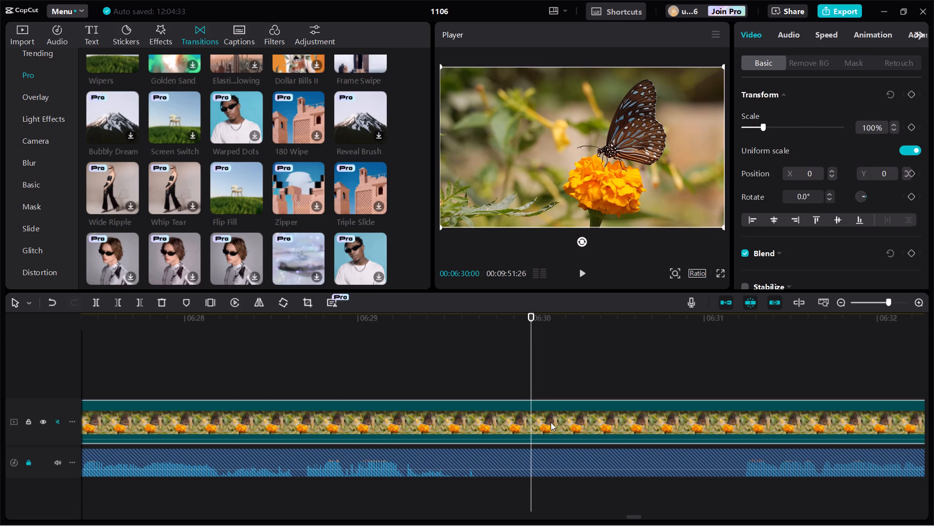
click(141, 301)
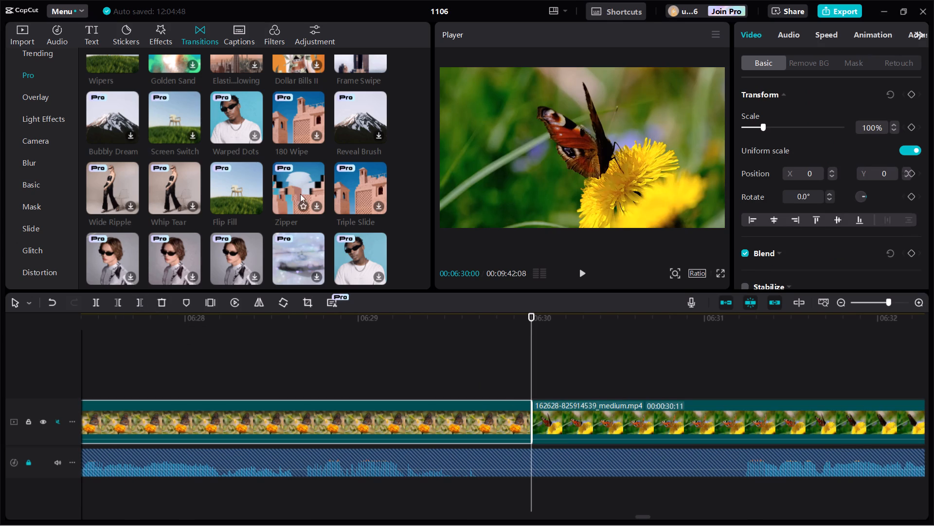
scroll(263, 212, down, 1)
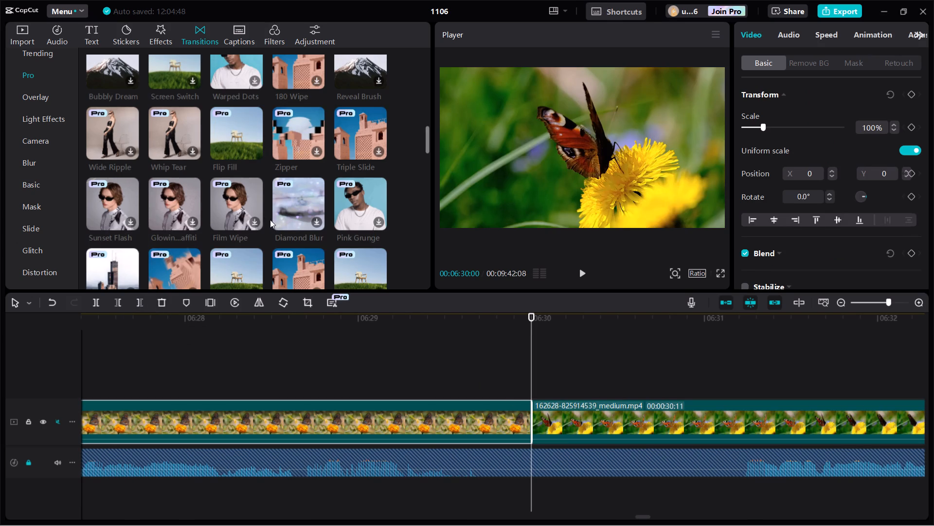
click(318, 222)
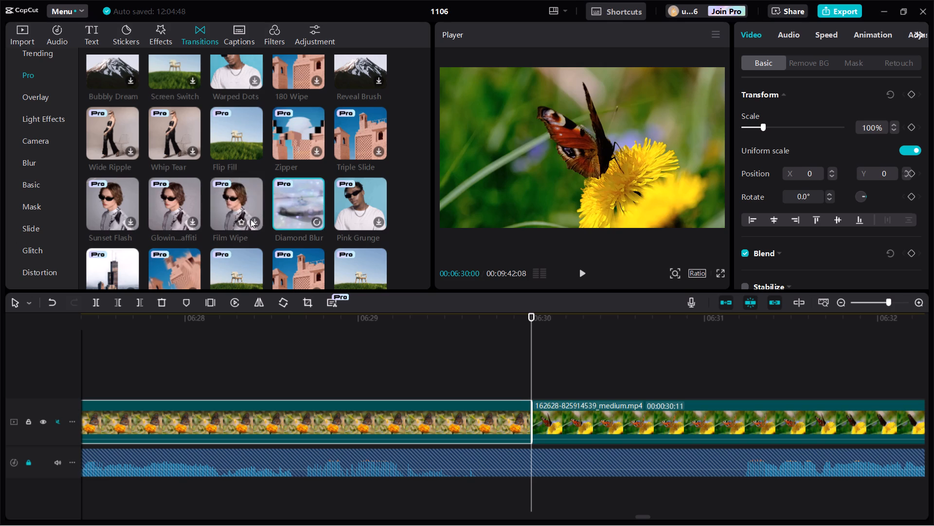
click(314, 220)
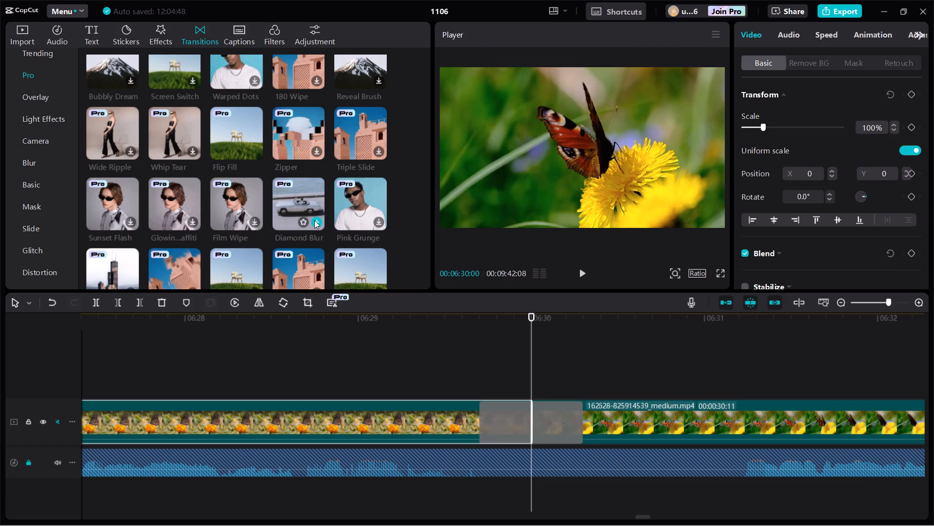
click(416, 360)
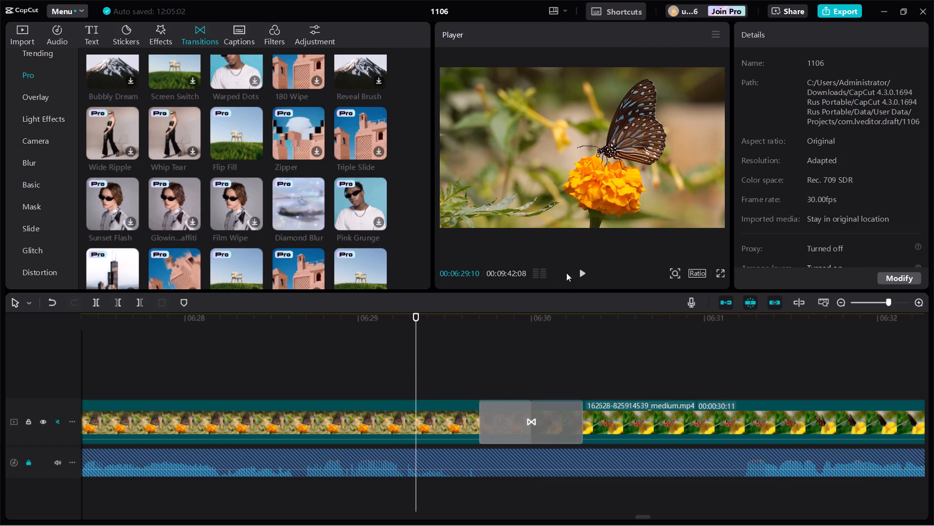
click(579, 271)
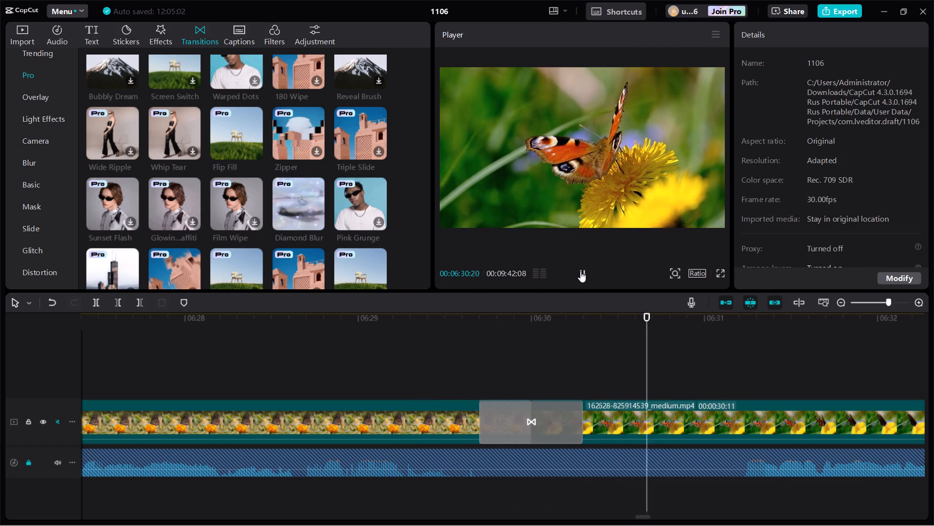
click(576, 338)
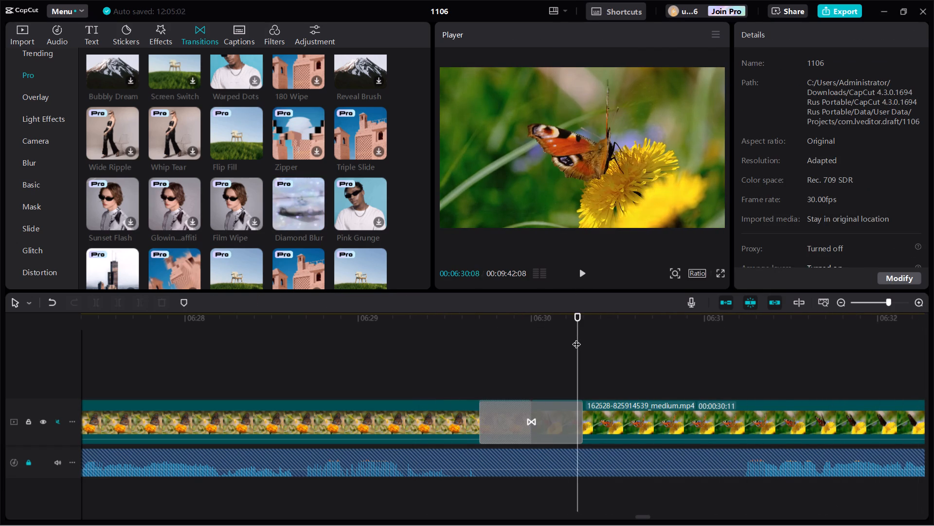
drag(576, 339, 933, 346)
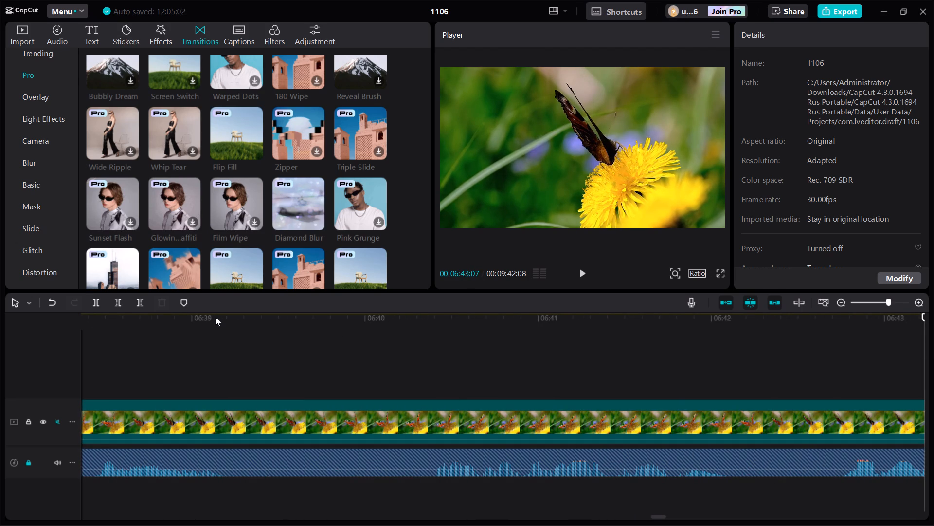
click(191, 325)
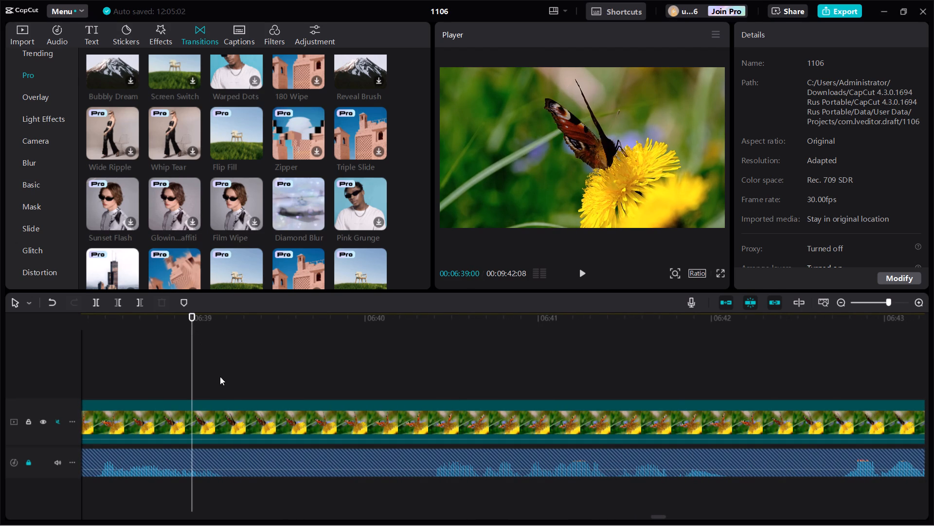
click(252, 419)
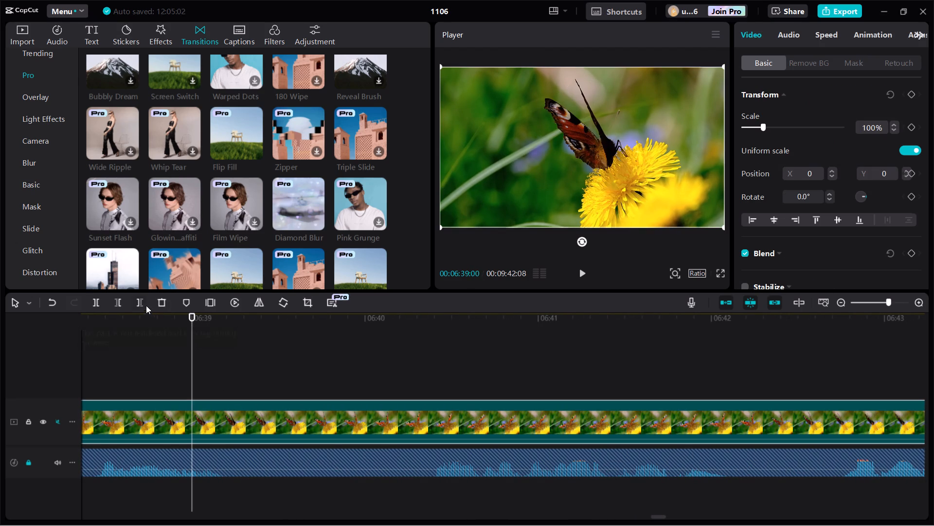
click(139, 301)
scroll(236, 254, down, 1)
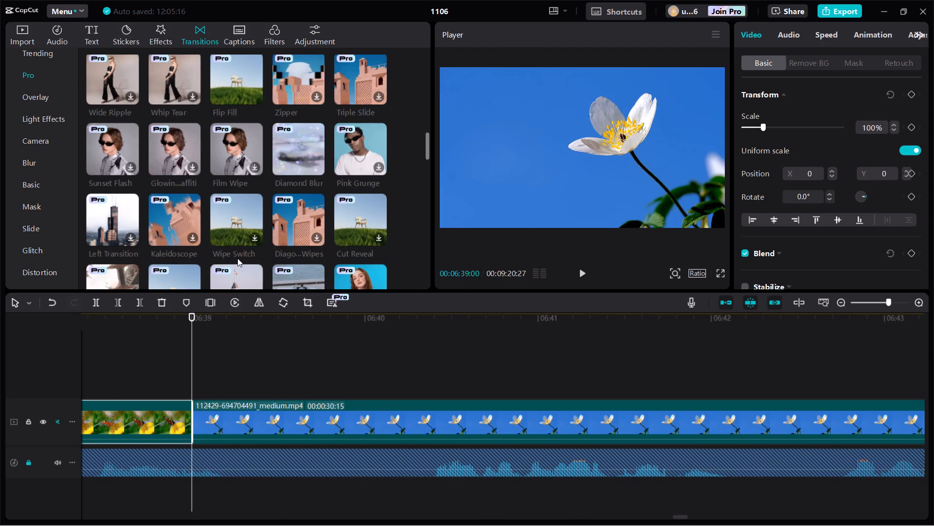
scroll(237, 258, down, 2)
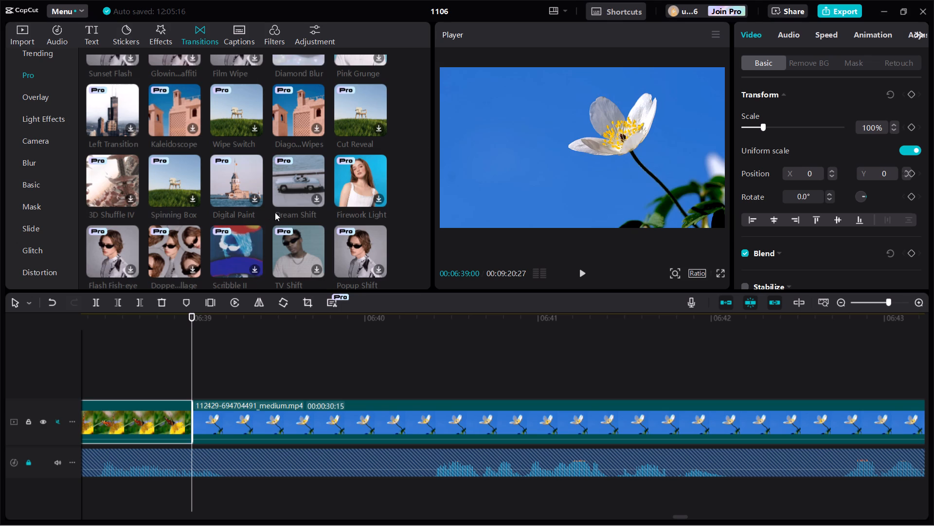
click(252, 195)
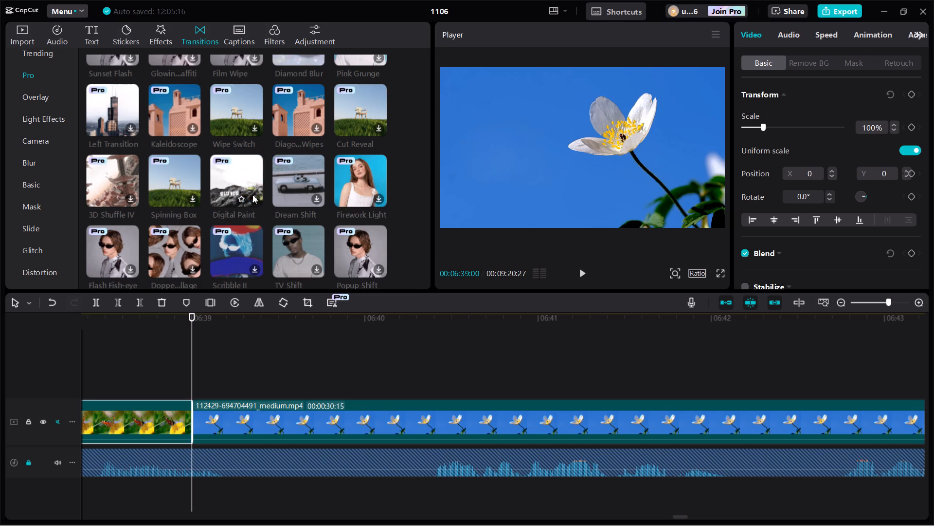
click(192, 195)
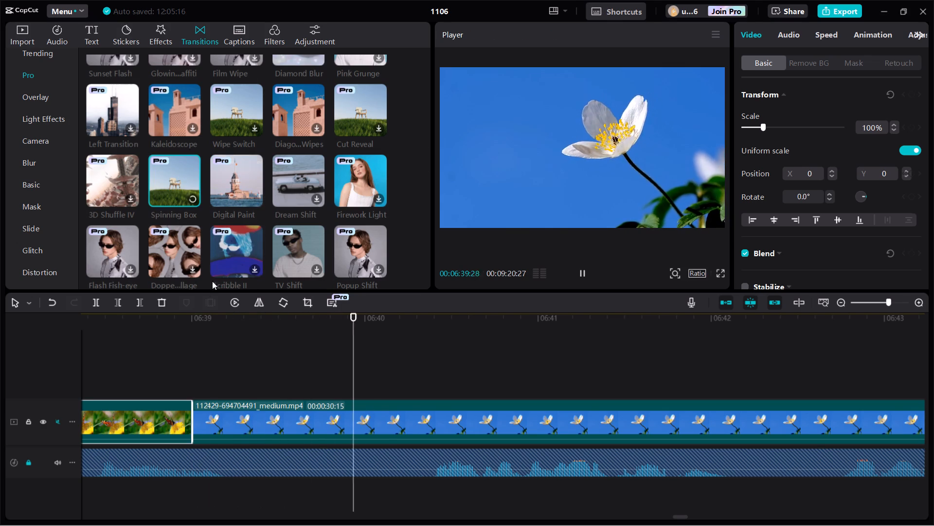
click(189, 377)
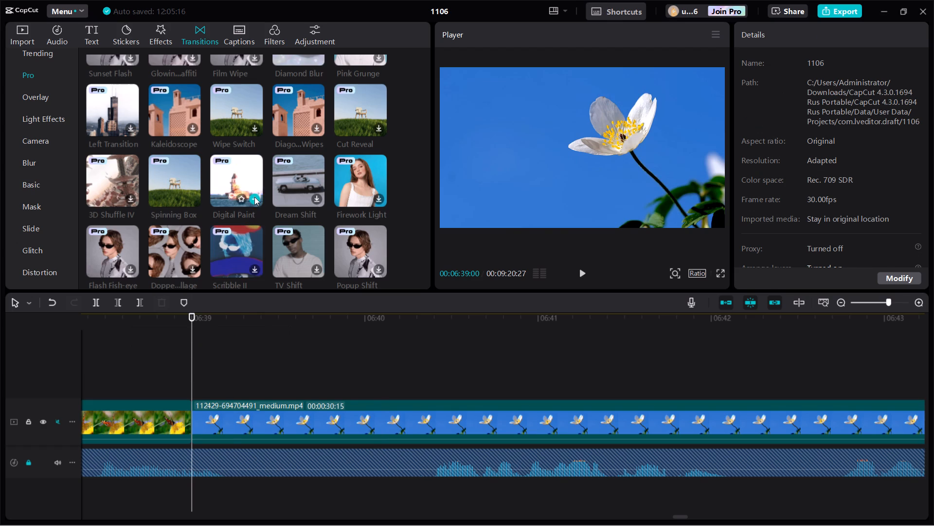
click(255, 197)
drag(194, 355, 930, 435)
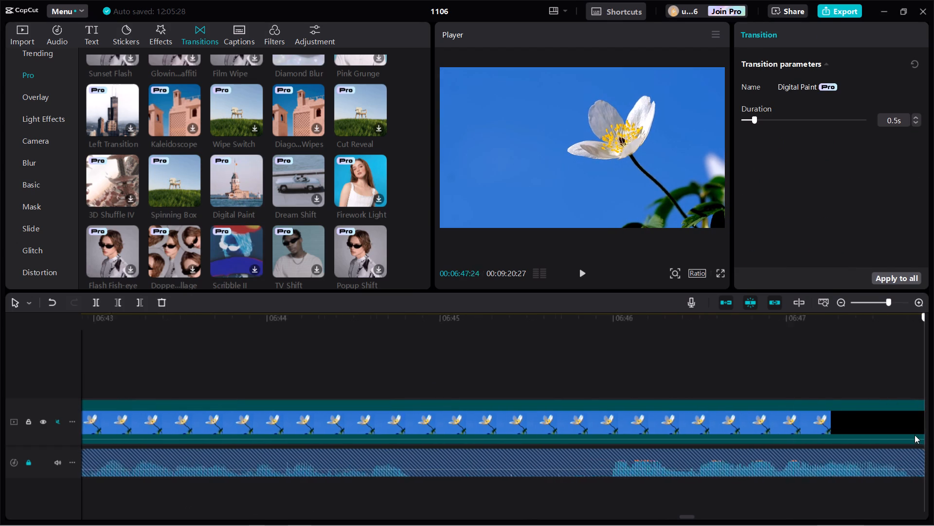
click(392, 324)
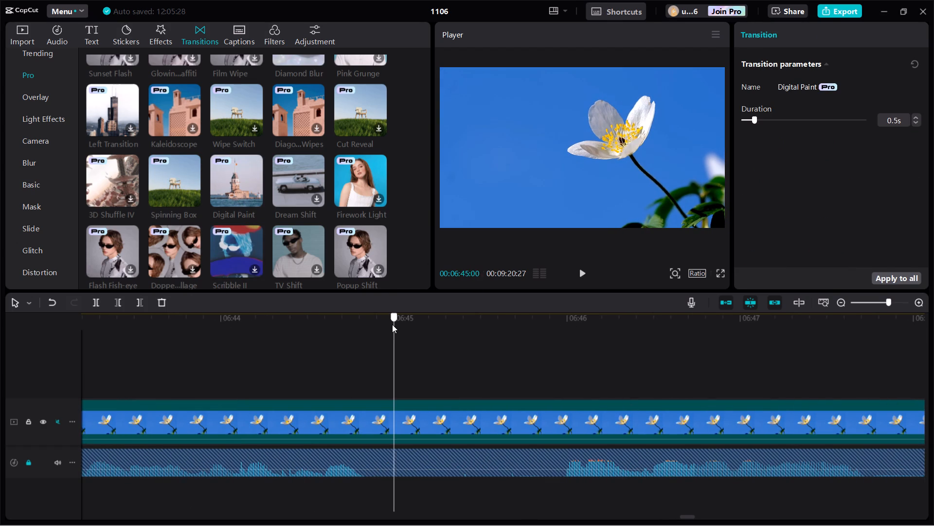
click(430, 408)
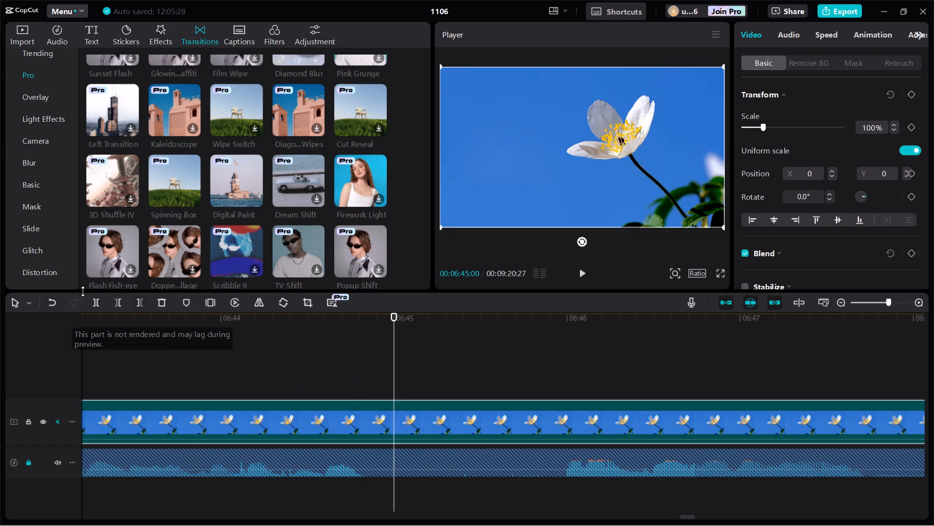
click(334, 302)
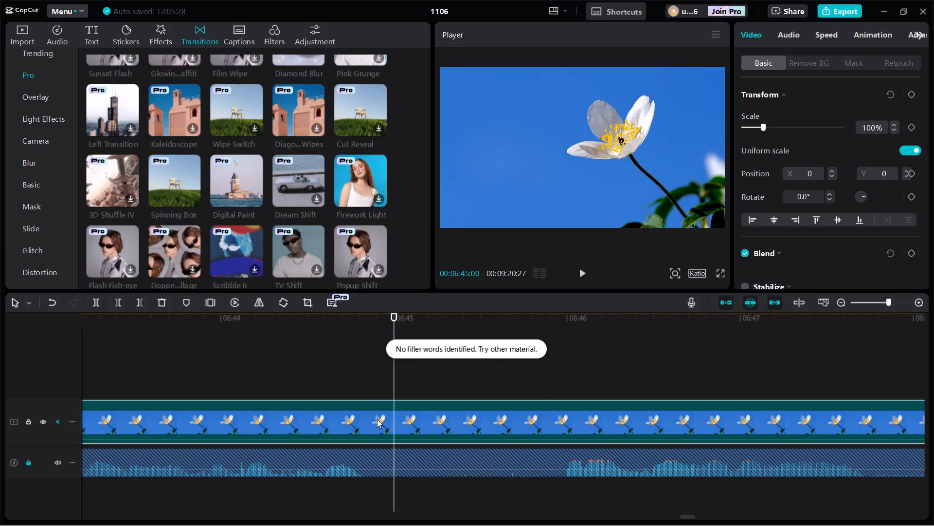
click(406, 412)
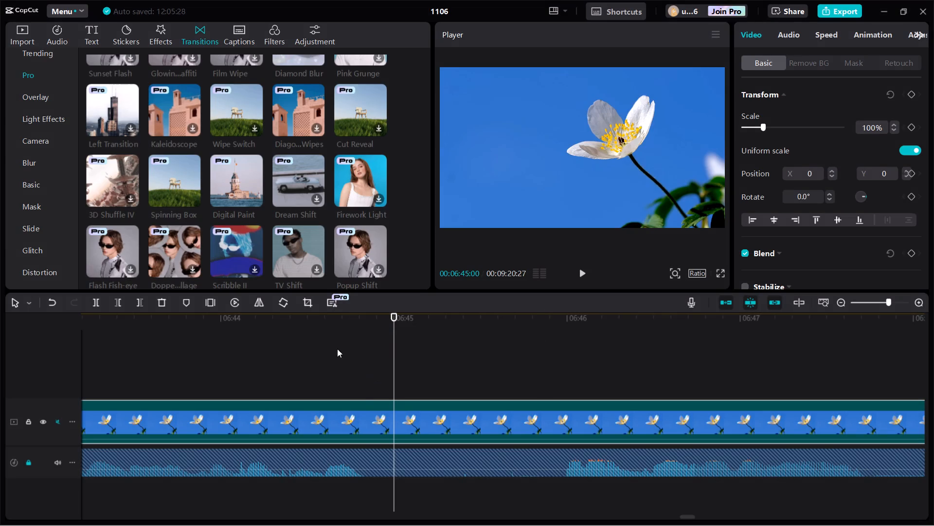
click(142, 302)
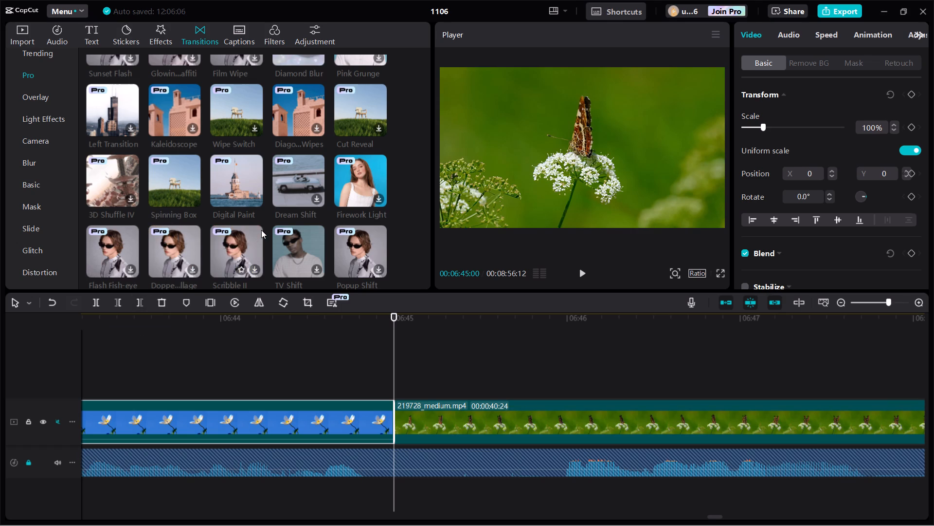
Add the Spinning Box transition at 00:06:45:00 before the 219728_medium butterfly clip.
click(191, 198)
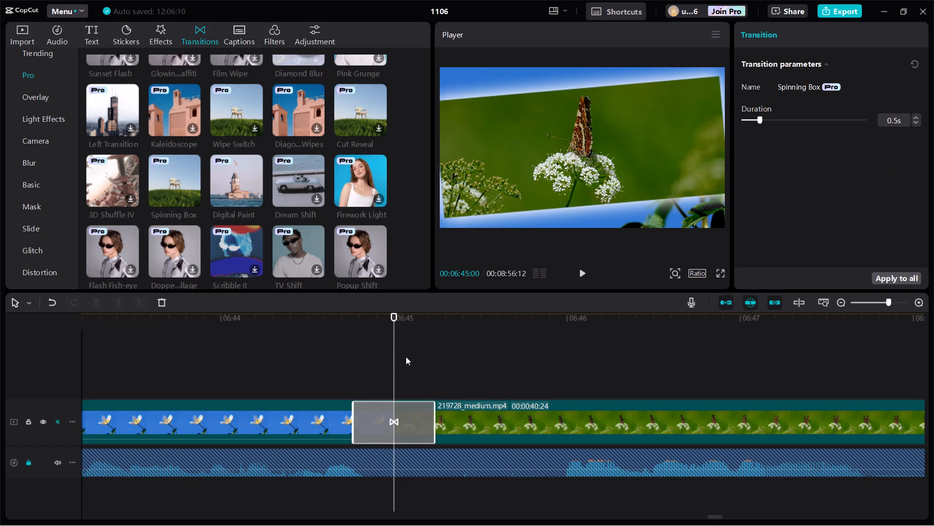
Trim the end of the 219728_medium butterfly clip at 00:06:54:00.
drag(395, 353, 855, 452)
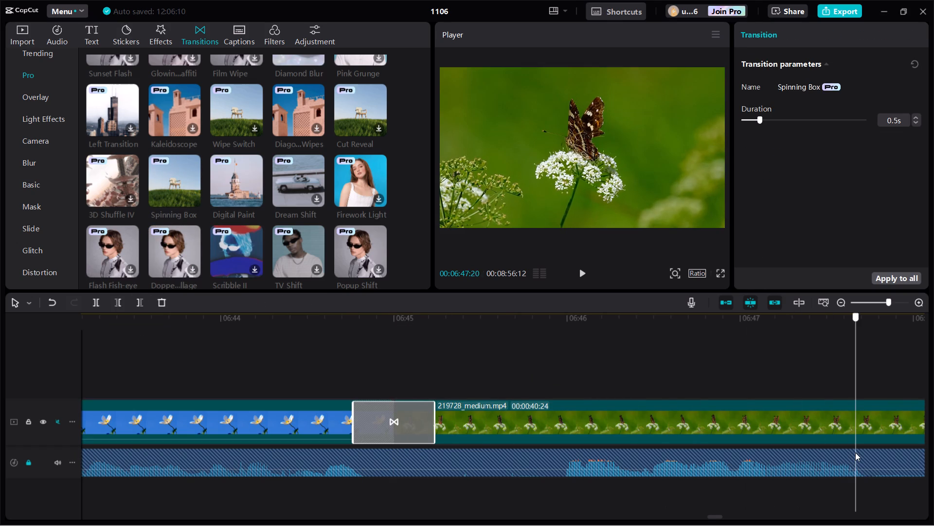
drag(855, 452, 933, 452)
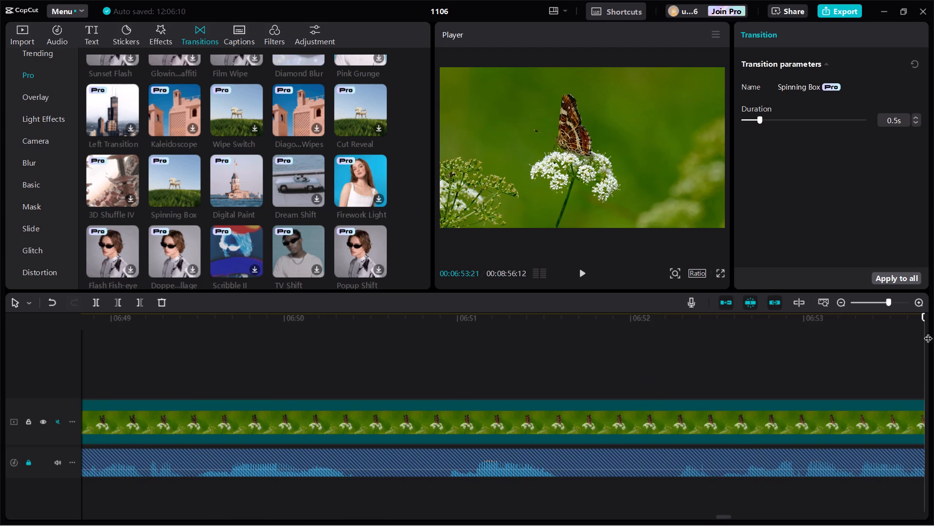
drag(928, 342, 933, 343)
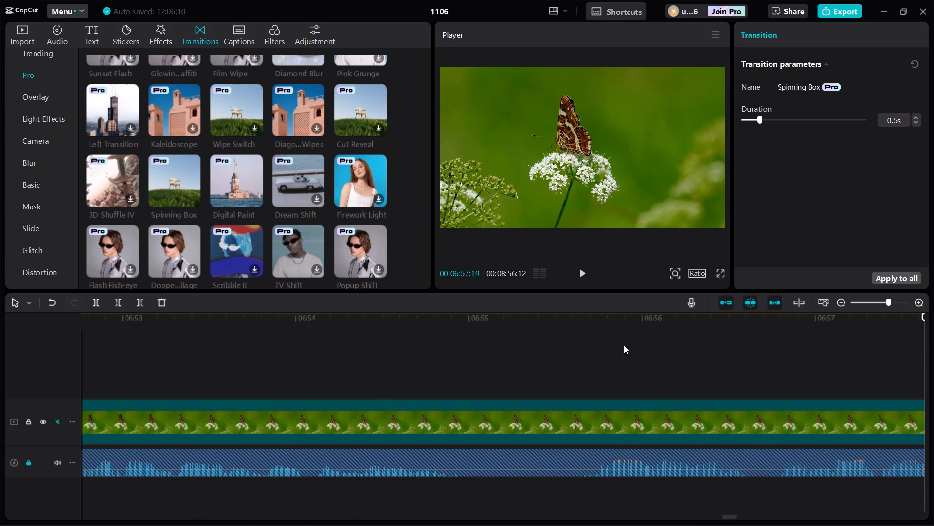
click(297, 323)
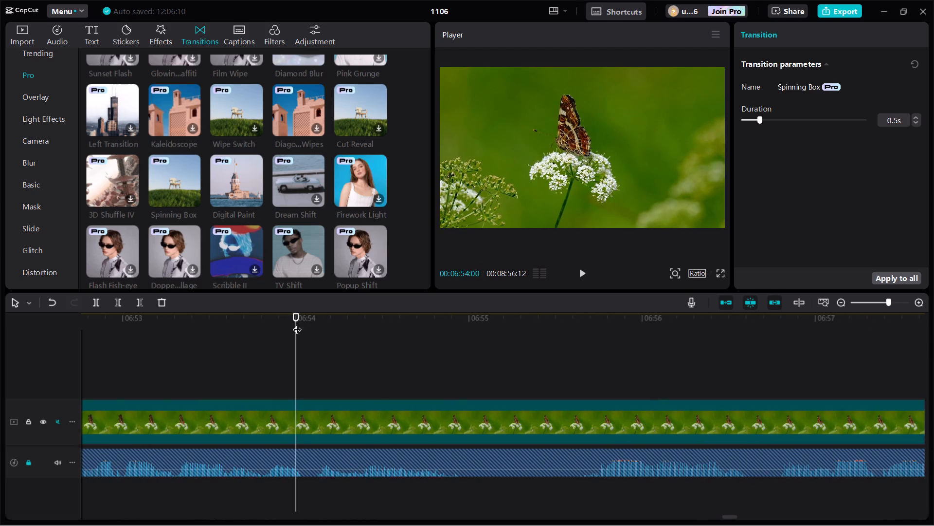
click(368, 421)
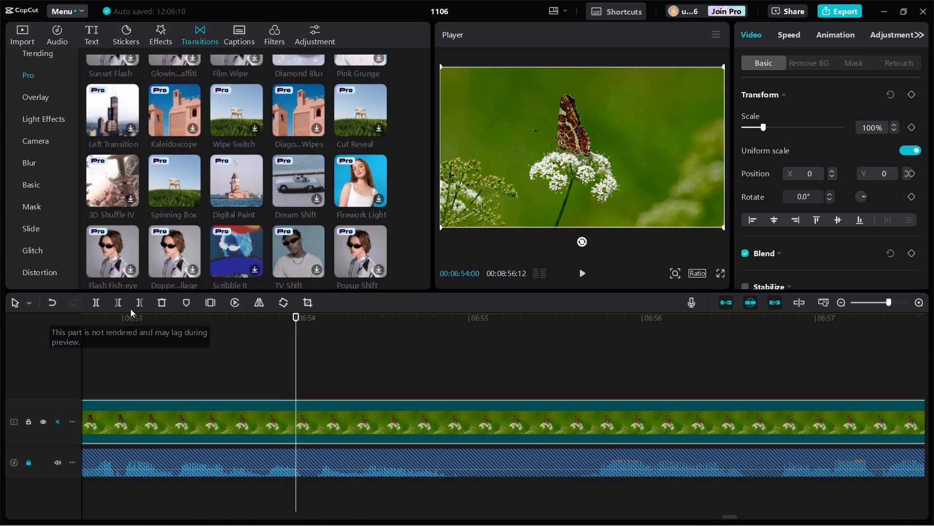
click(136, 300)
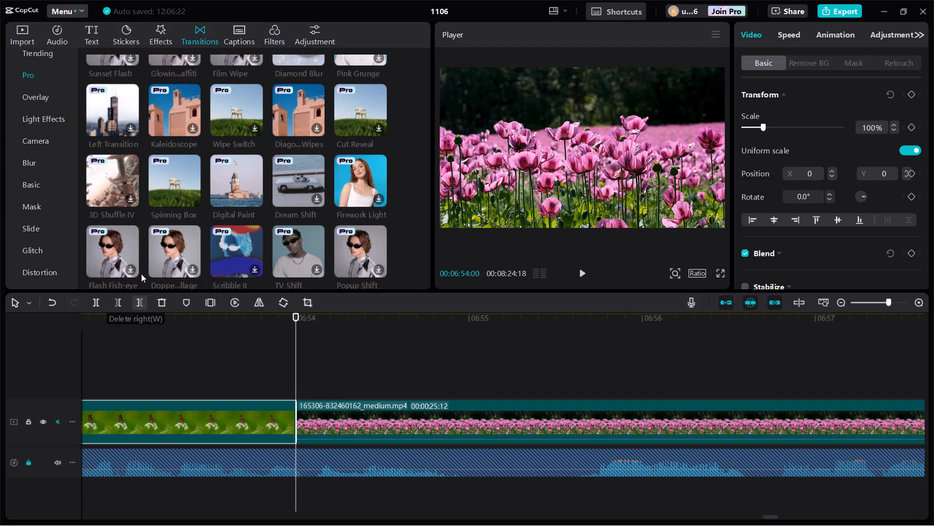
scroll(167, 203, down, 2)
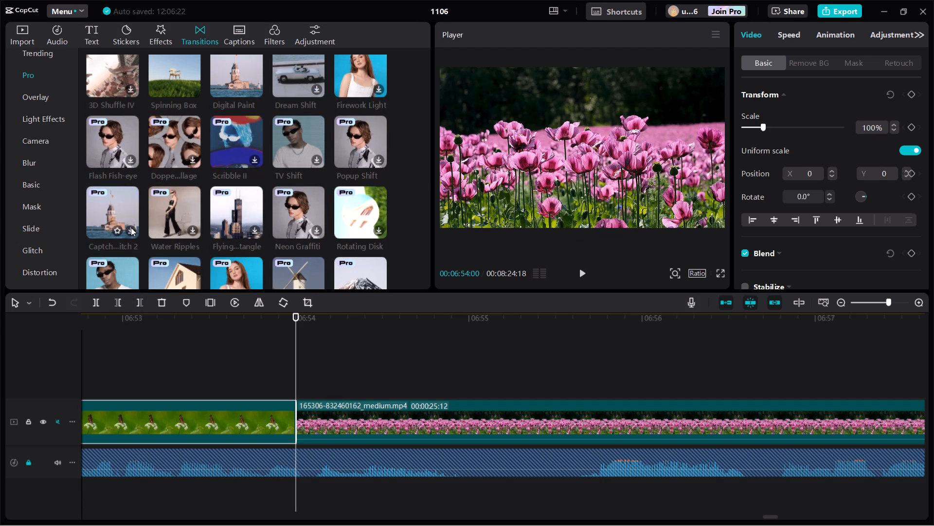
scroll(155, 225, down, 1)
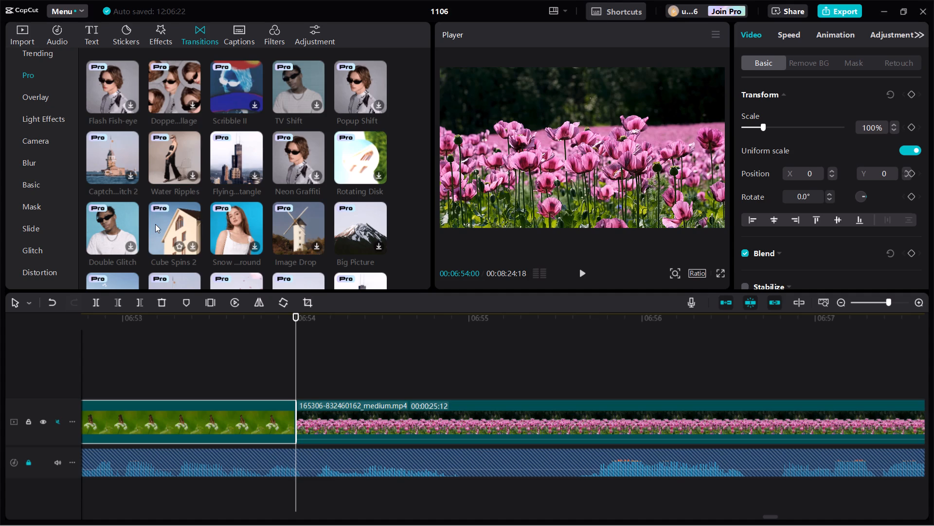
scroll(210, 237, down, 1)
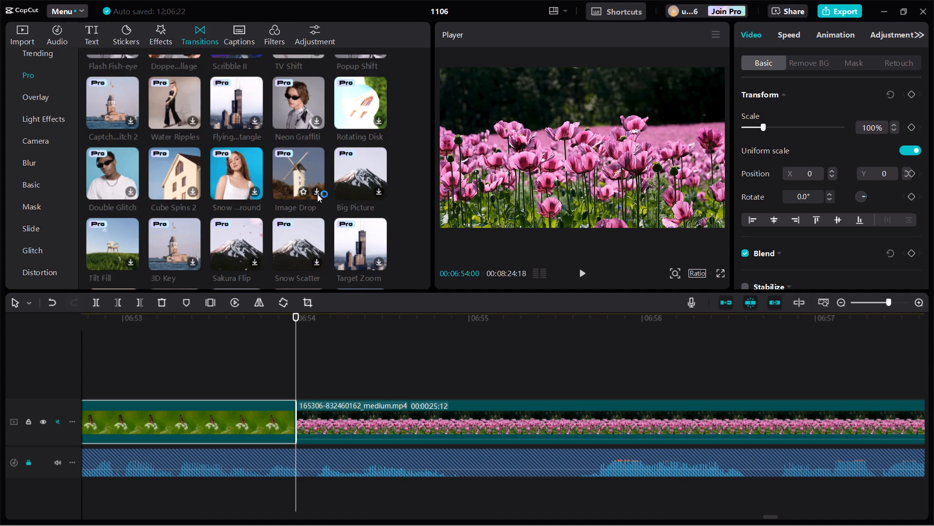
click(318, 190)
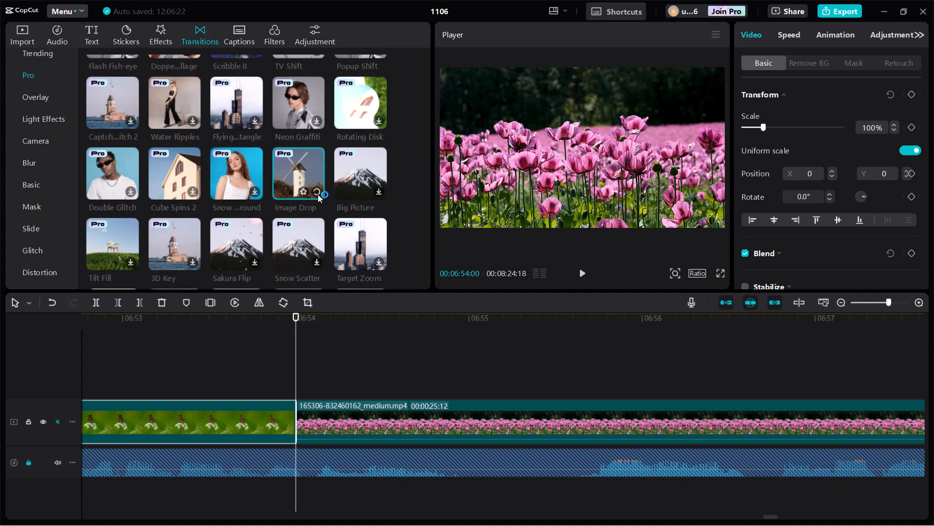
click(319, 191)
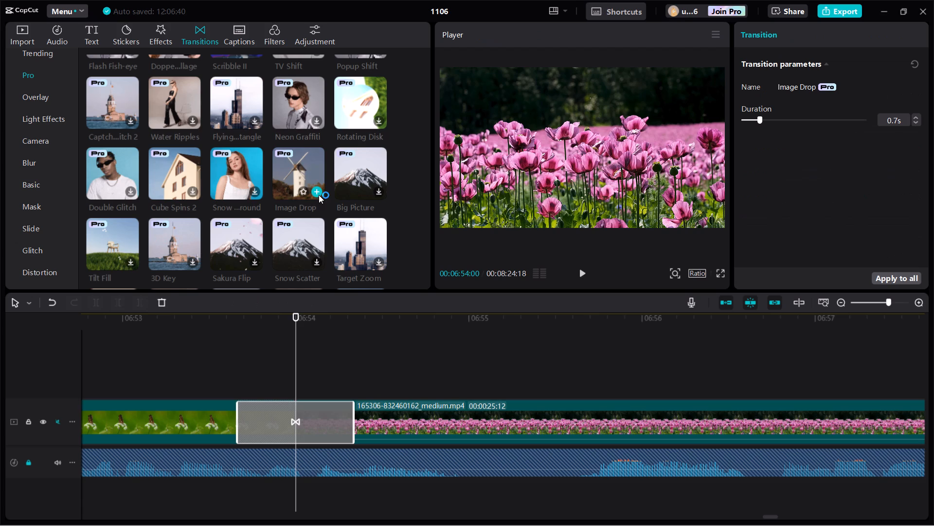
drag(295, 343, 825, 376)
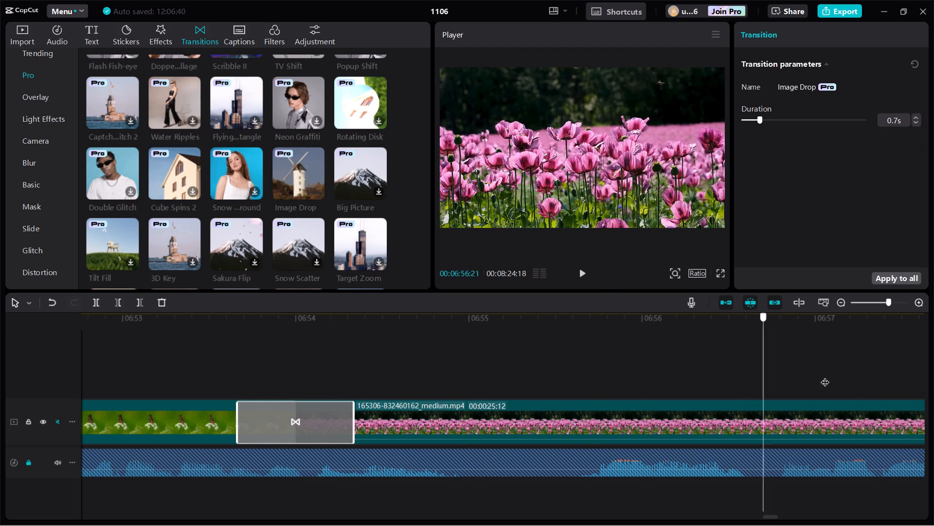
drag(825, 376, 933, 378)
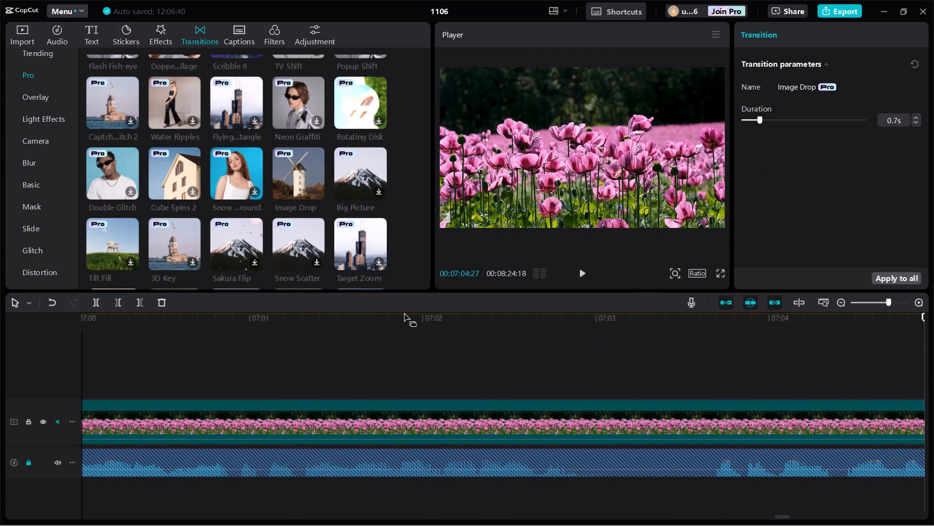
click(204, 341)
drag(204, 342, 108, 348)
click(658, 320)
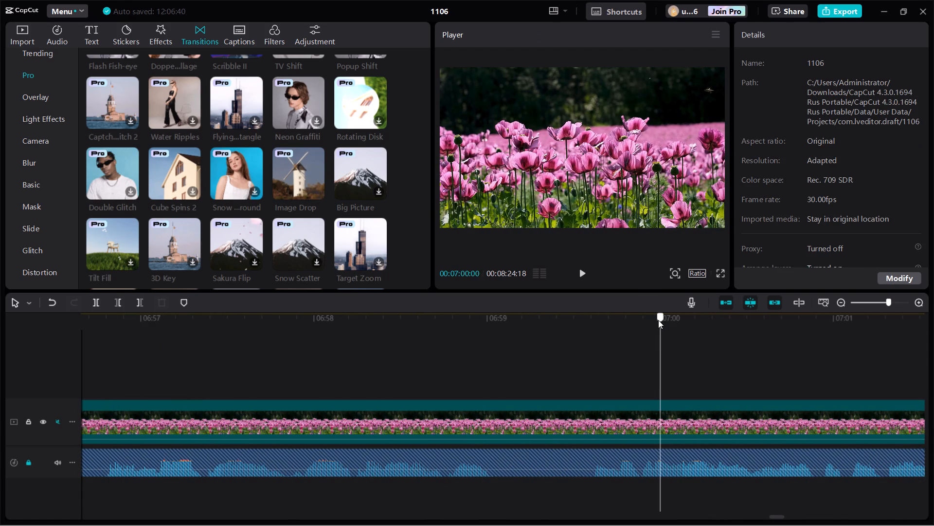
click(687, 418)
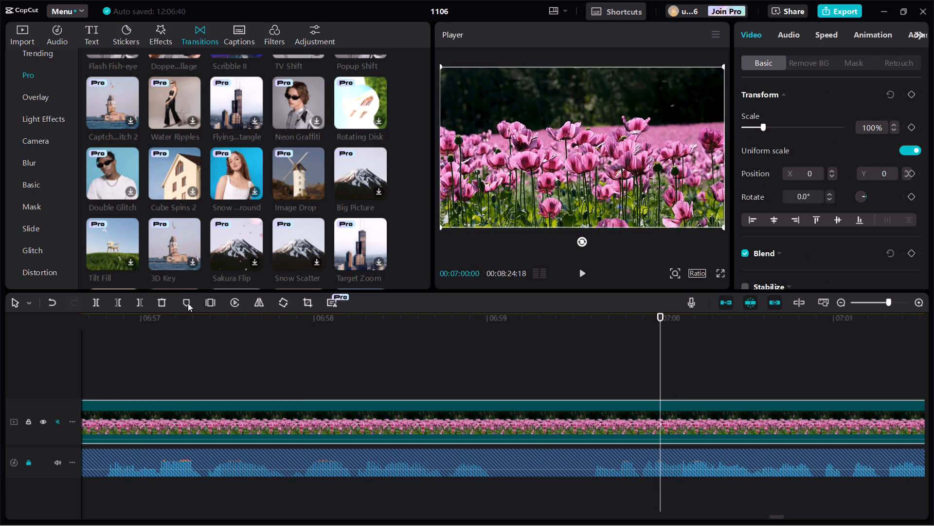
click(144, 306)
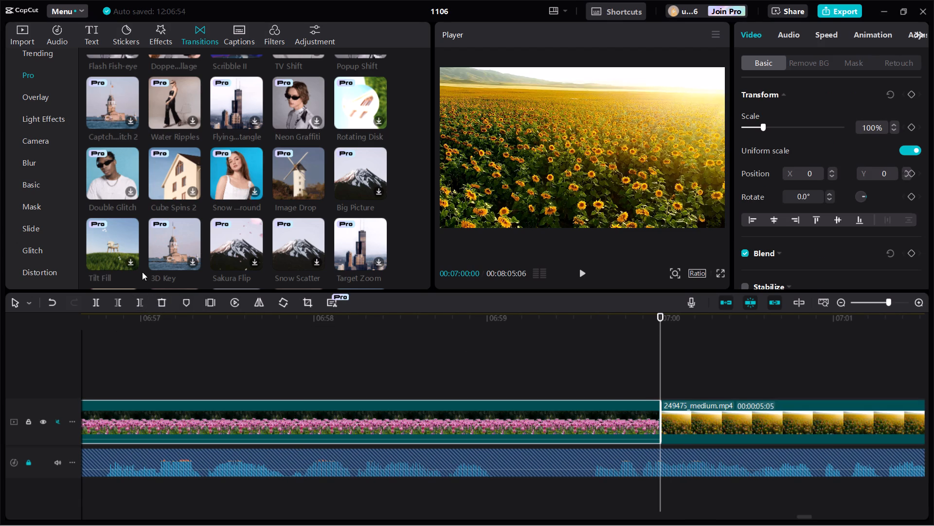
Download the Pro Tilt Fill transition and add it at 00:07:00:00 before the 249475_medium sunflower clip.
click(132, 263)
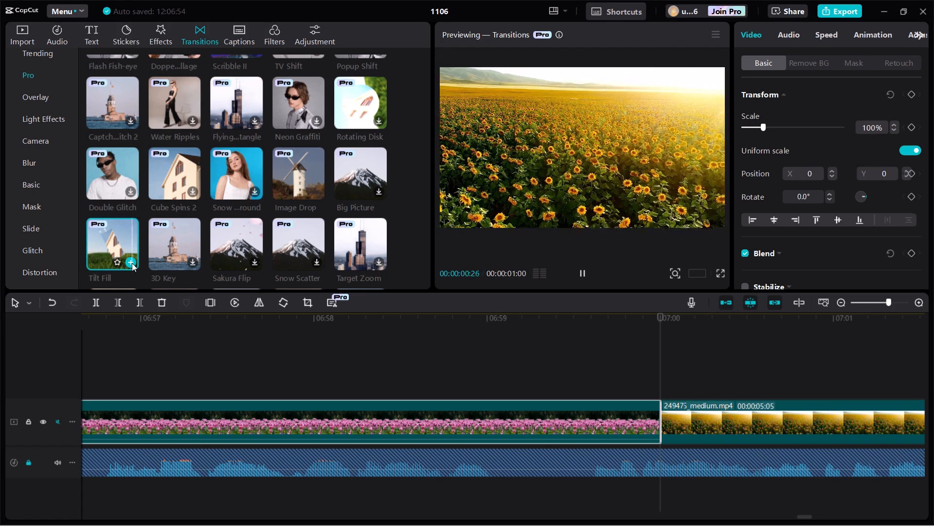
click(132, 263)
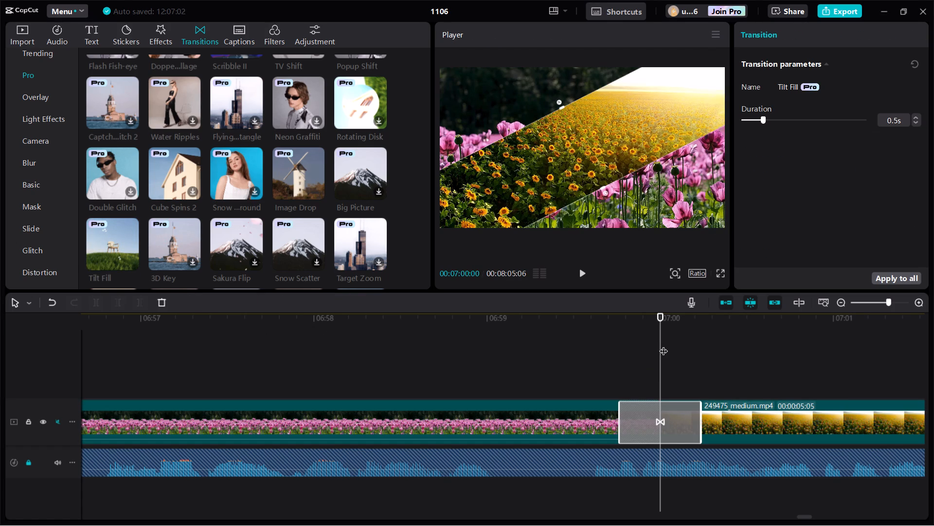
Download the Pro Geometry transition and add it at 00:07:05:05, at the end of the untrimmed 249475_medium sunflower clip.
drag(660, 347, 933, 404)
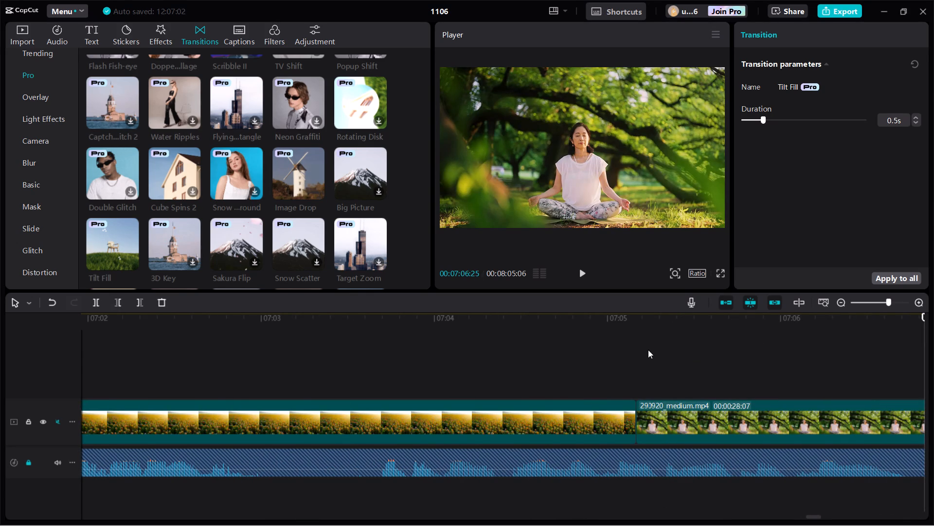
click(631, 342)
click(636, 342)
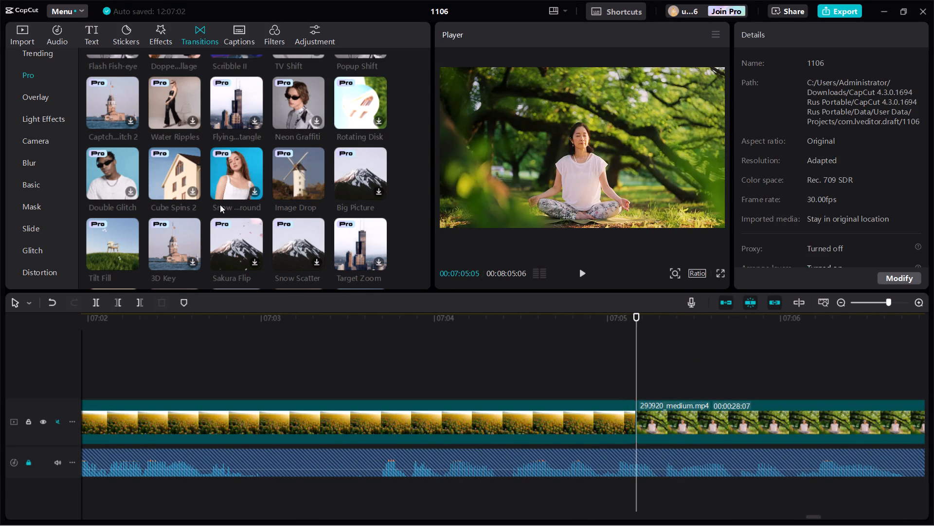
scroll(220, 204, down, 2)
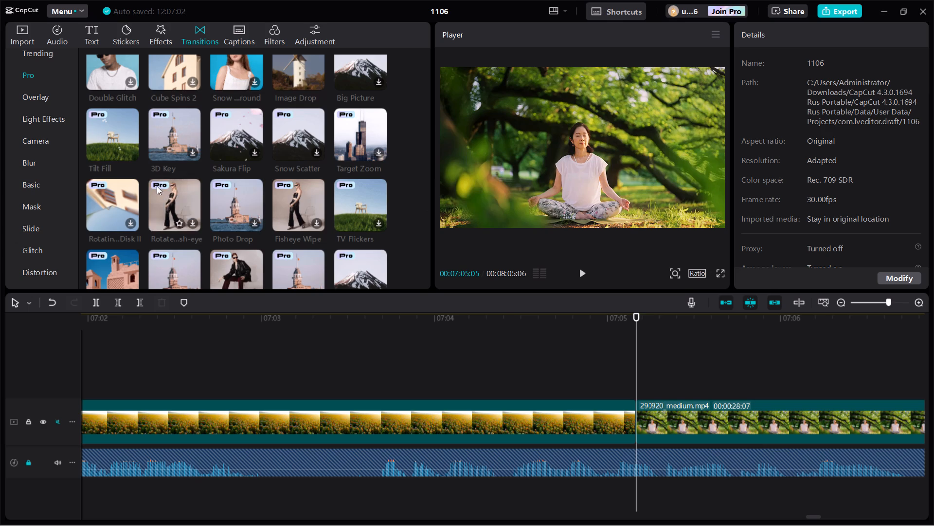
scroll(157, 187, down, 1)
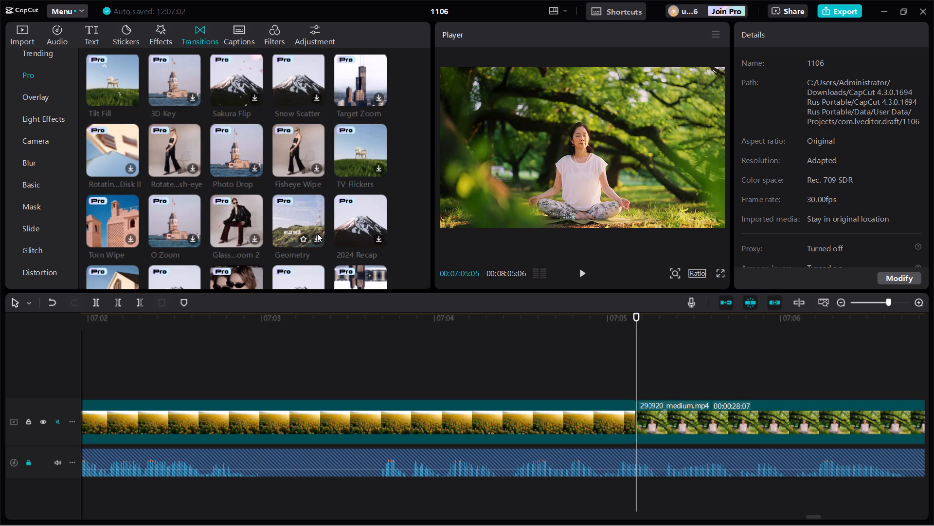
click(318, 235)
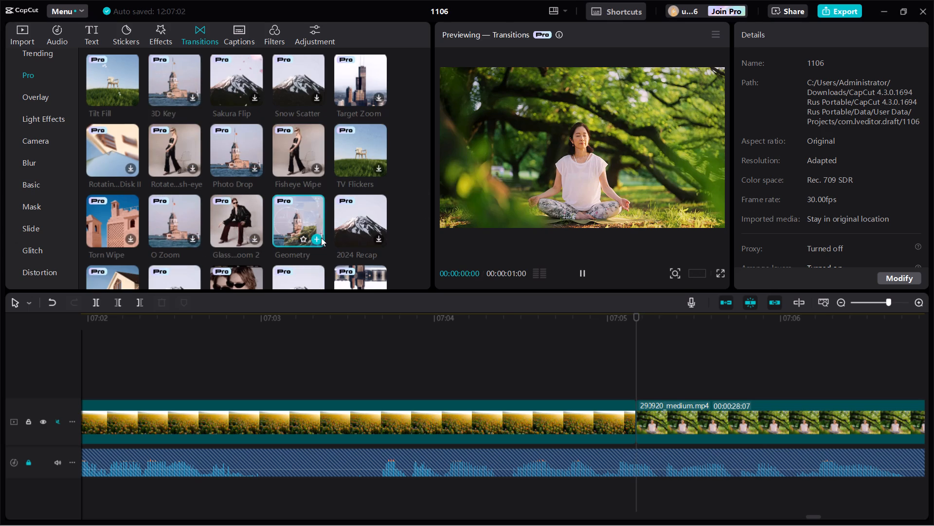
click(319, 238)
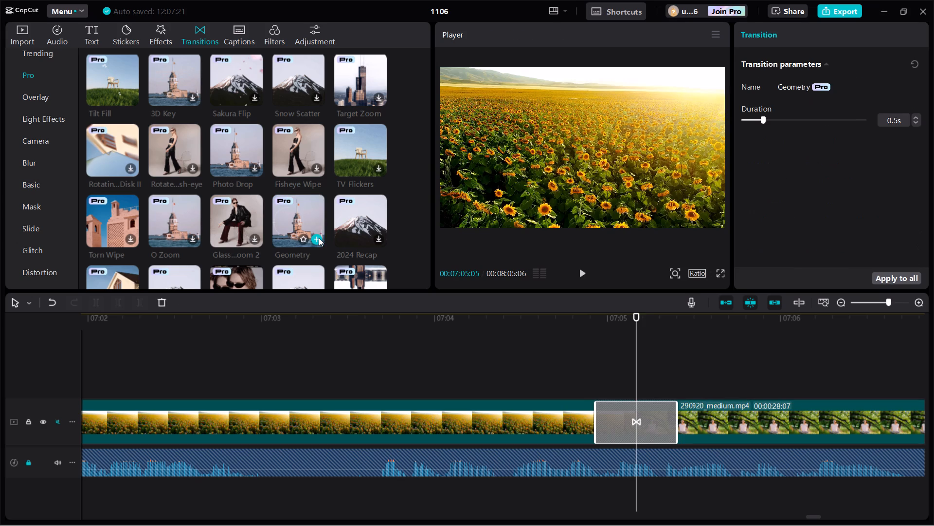
Play back the Geometry transition from just before the end of the sunflower clip.
click(542, 364)
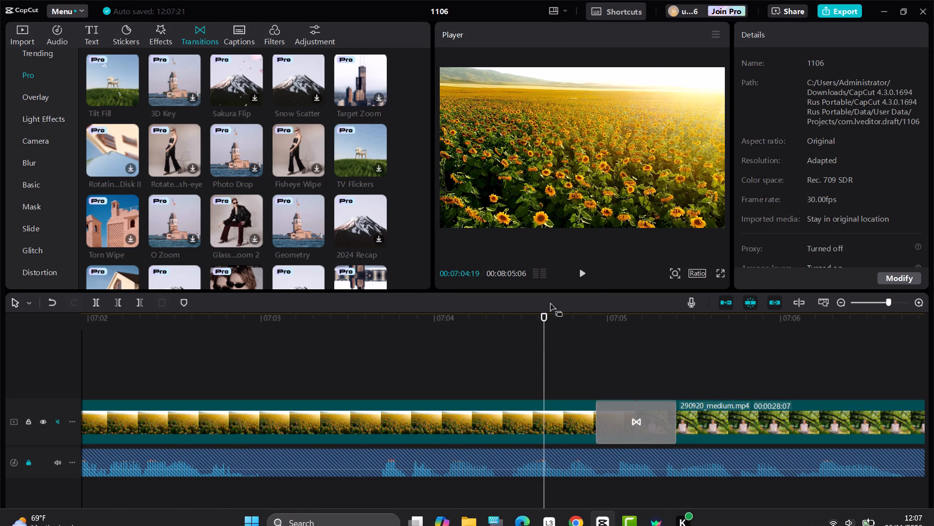
click(583, 274)
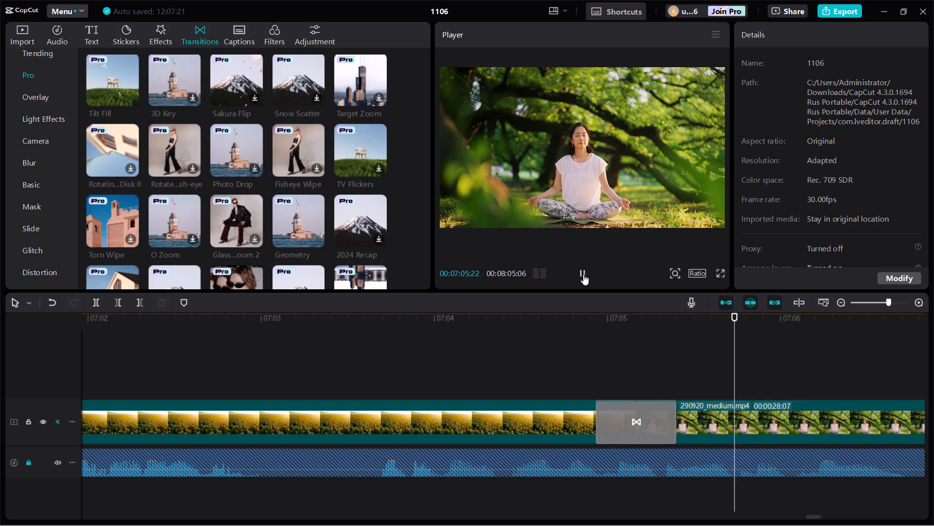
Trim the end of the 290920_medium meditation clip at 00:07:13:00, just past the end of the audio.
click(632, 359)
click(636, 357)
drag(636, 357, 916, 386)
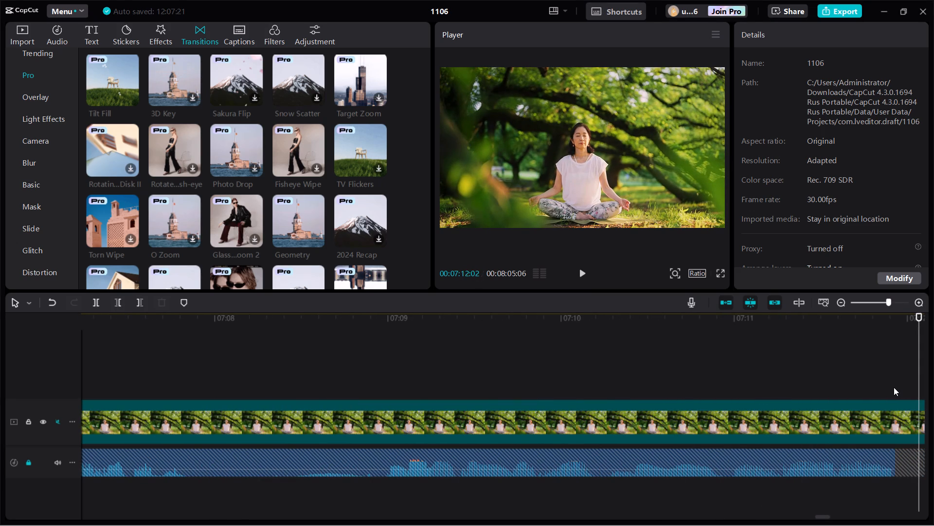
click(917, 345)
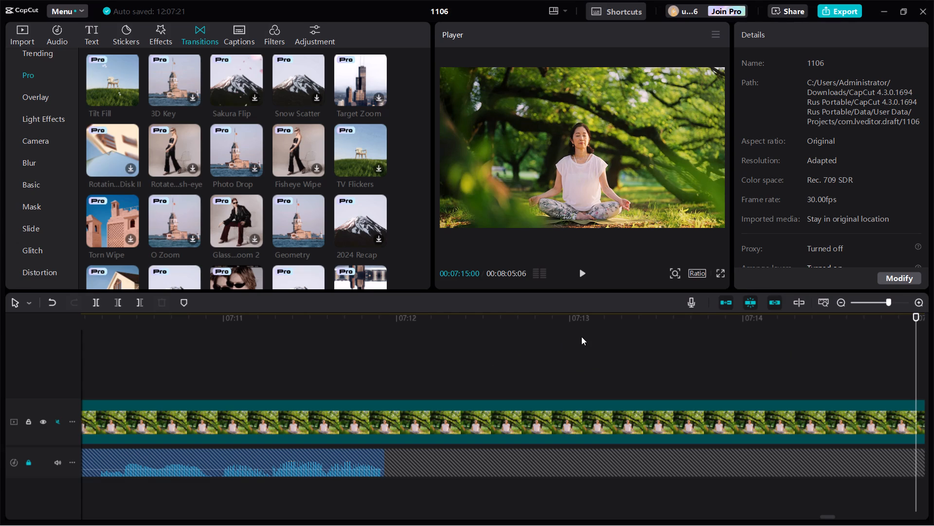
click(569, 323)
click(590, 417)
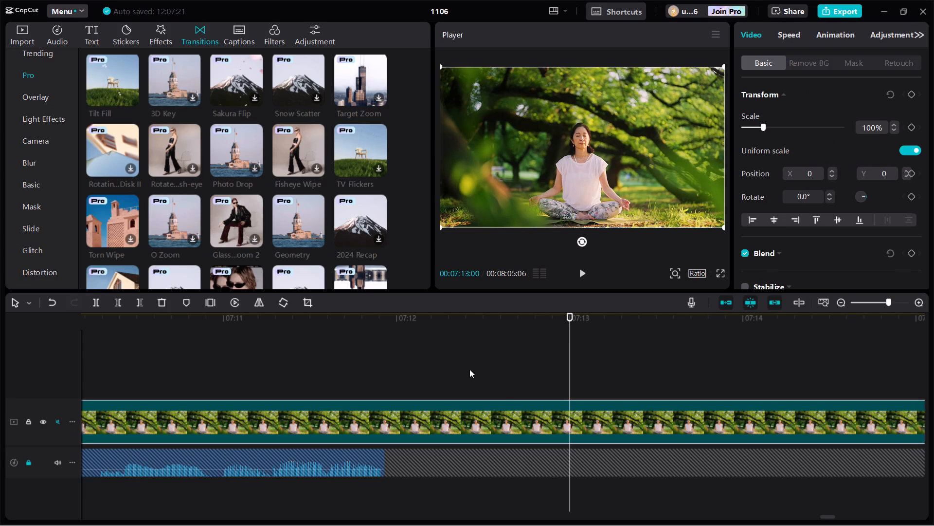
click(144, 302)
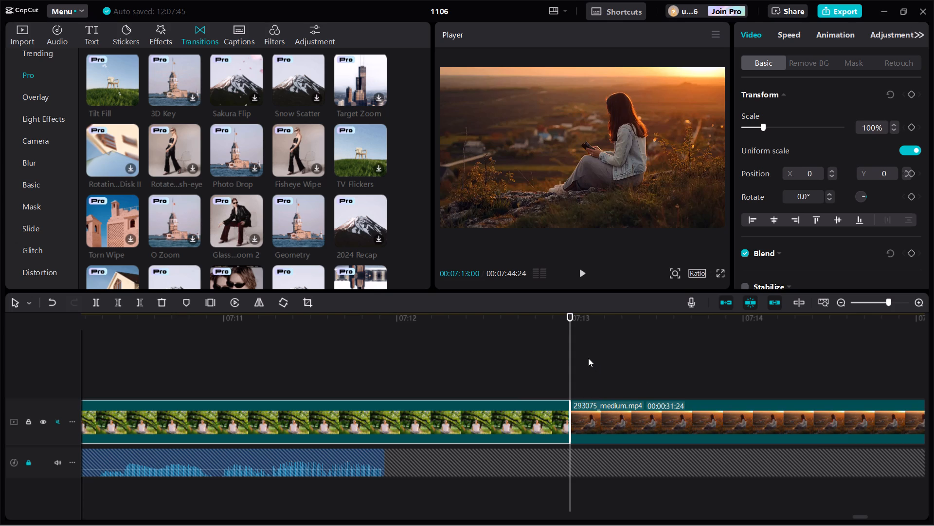
Move the 290920_medium meditation clip off the main track onto a new track above, starting at about 00:07:16.
click(530, 410)
triple_click(838, 303)
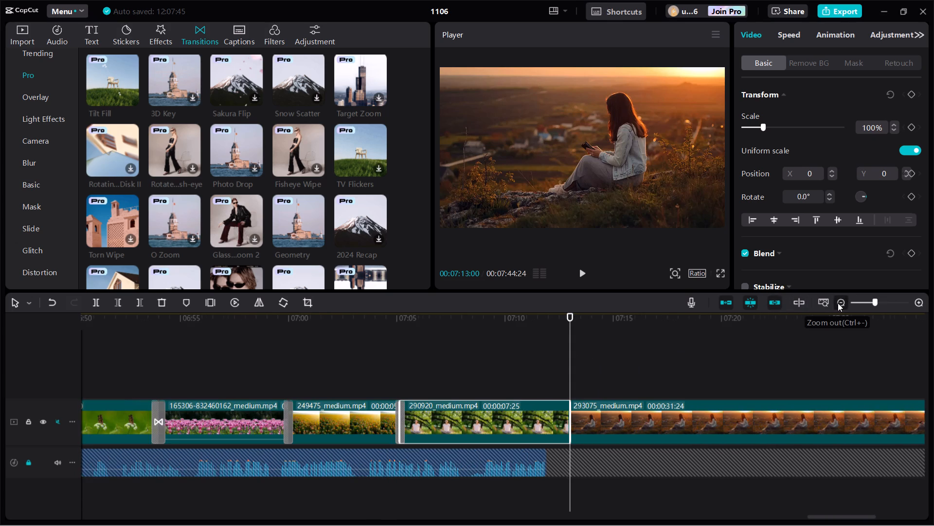
click(484, 430)
drag(485, 425, 485, 400)
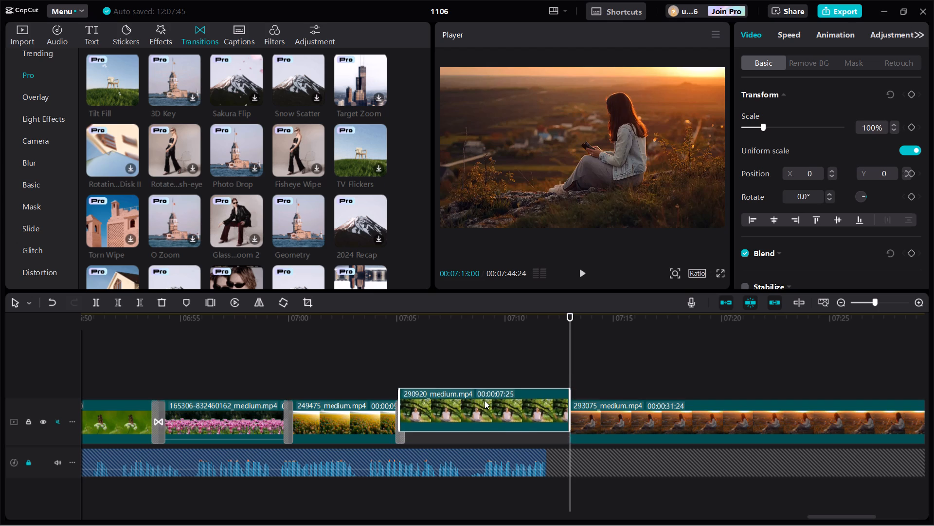
drag(485, 400, 723, 364)
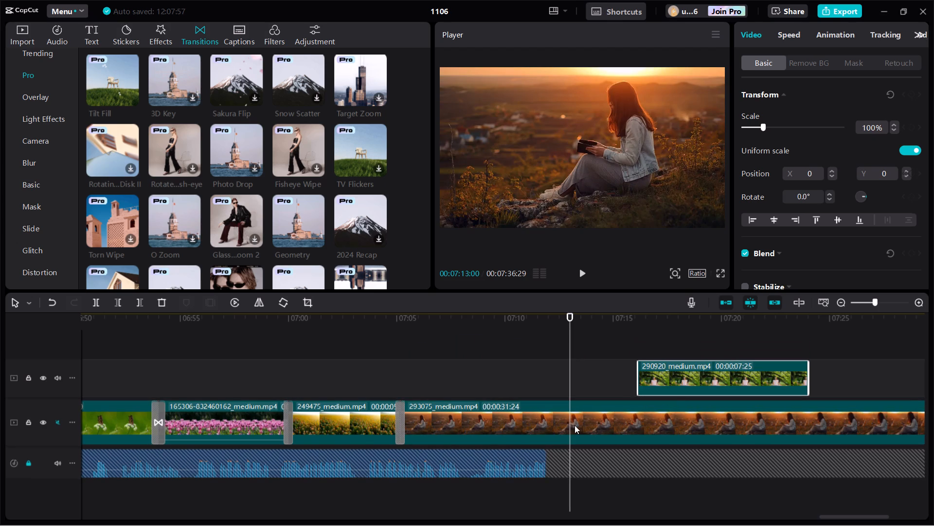
Trim the end of the 293075_medium sunset clip at 00:07:13:00.
click(575, 424)
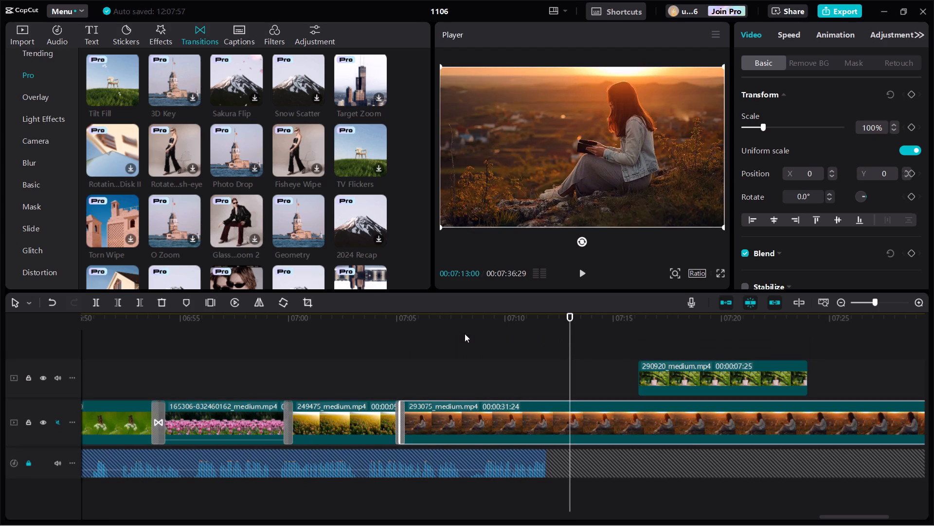
click(141, 303)
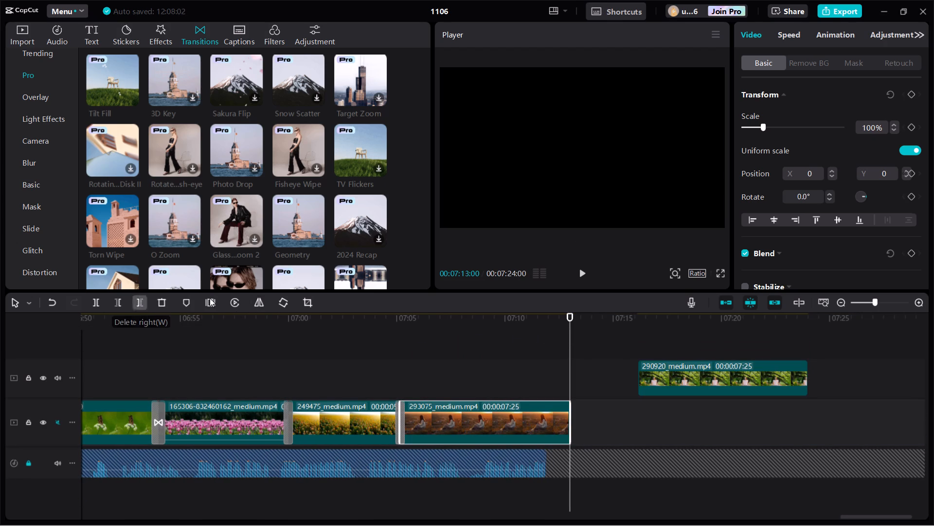
Delete the 290920_medium meditation clip from the upper video track.
click(699, 381)
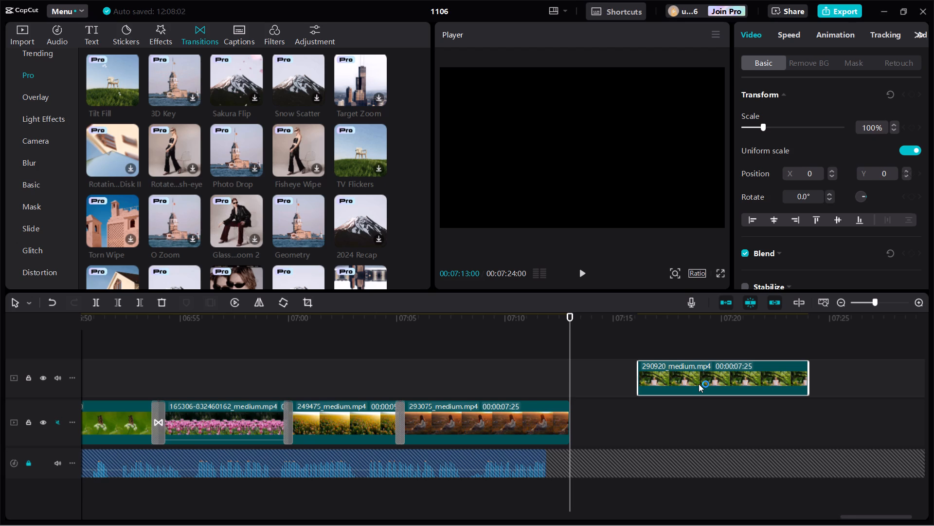
key(BackSpace)
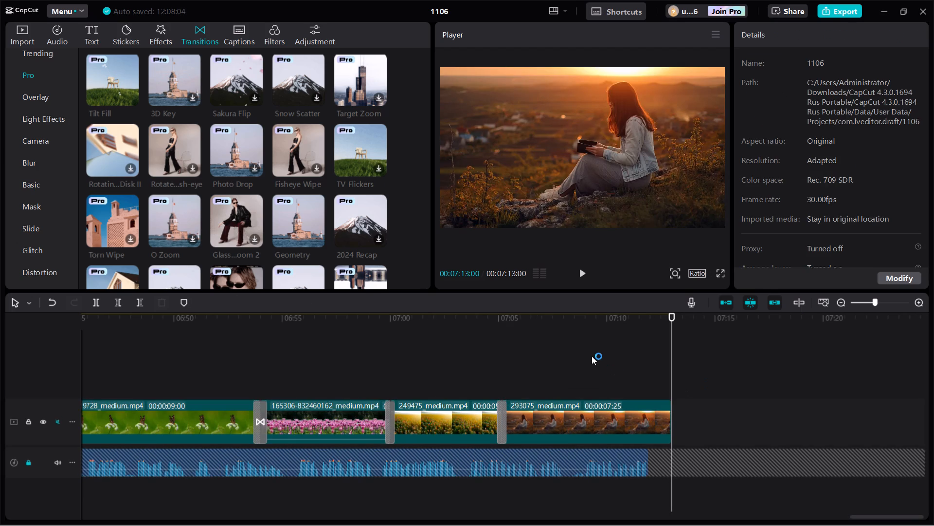
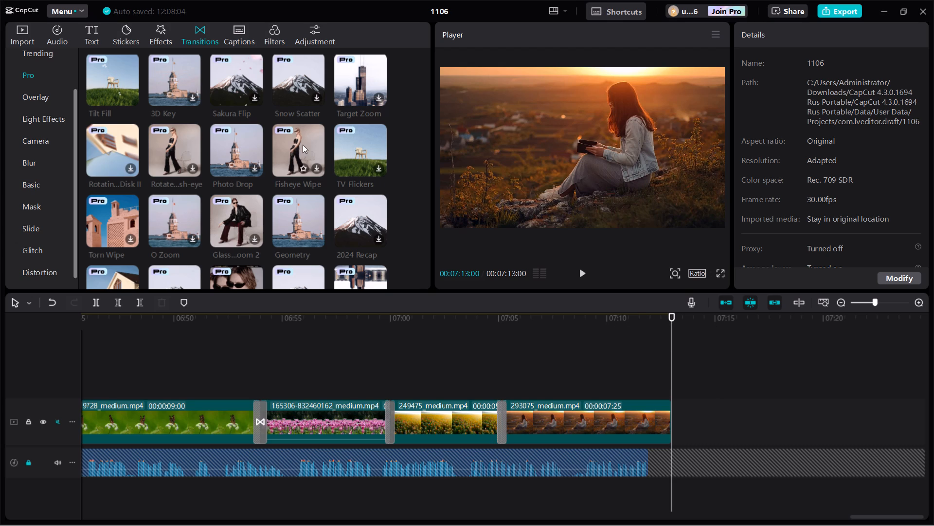
Return the playhead from the end of the video to the start of the timeline at 00:00:00:00.
scroll(303, 145, down, 3)
drag(674, 337, 603, 349)
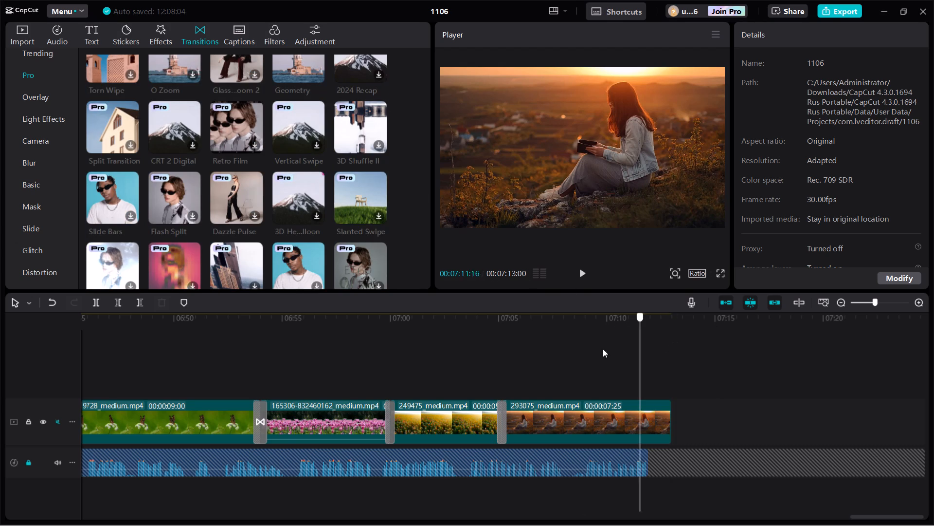
drag(603, 349, 0, 378)
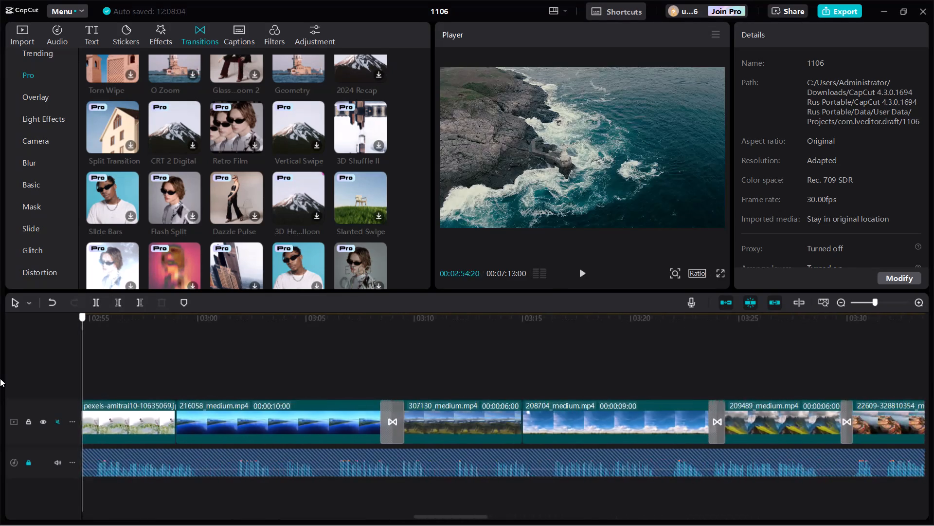
drag(0, 378, 0, 378)
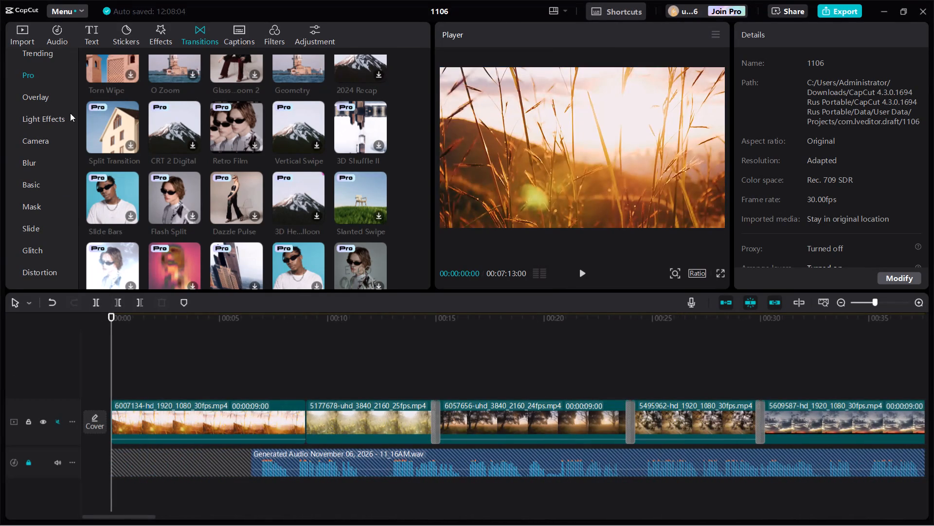
Search the audio library's sound effects for rain.
click(60, 34)
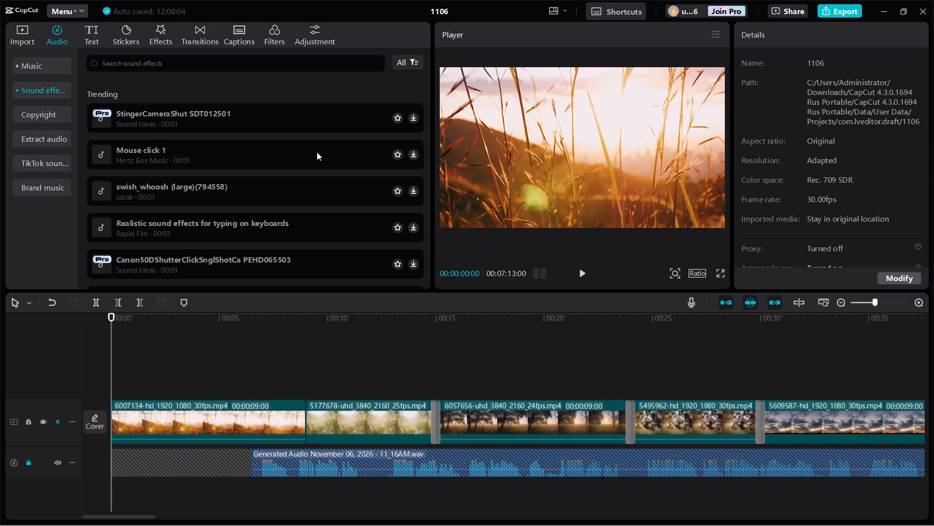
click(335, 157)
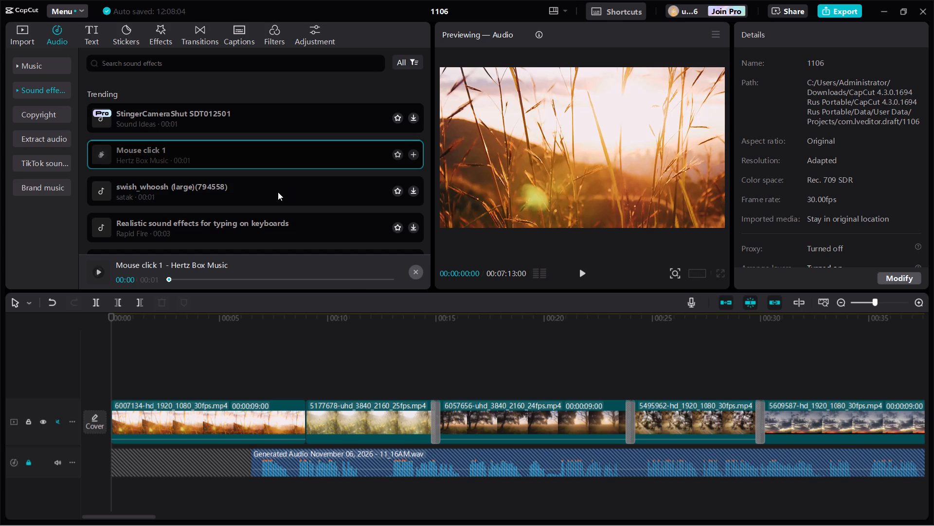
scroll(278, 192, down, 1)
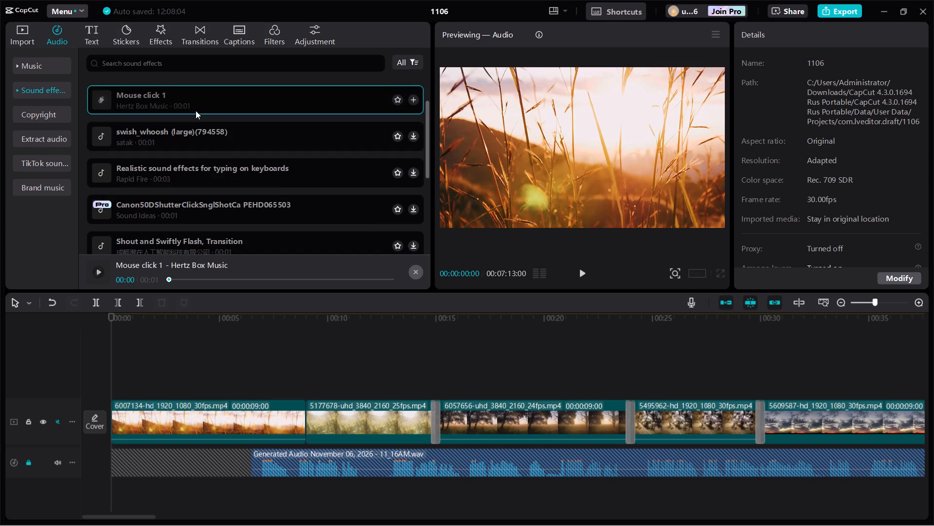
click(190, 66)
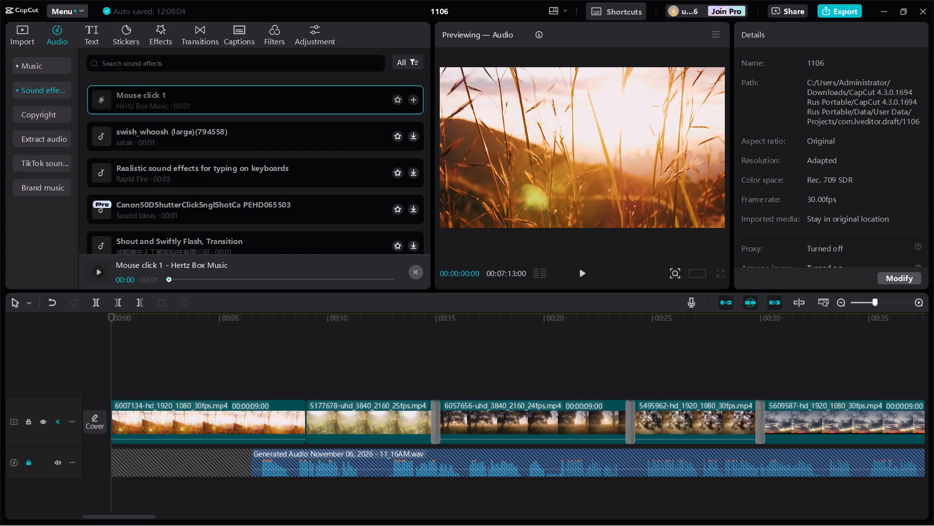
text(ra)
key(i)
key(n)
key(Return)
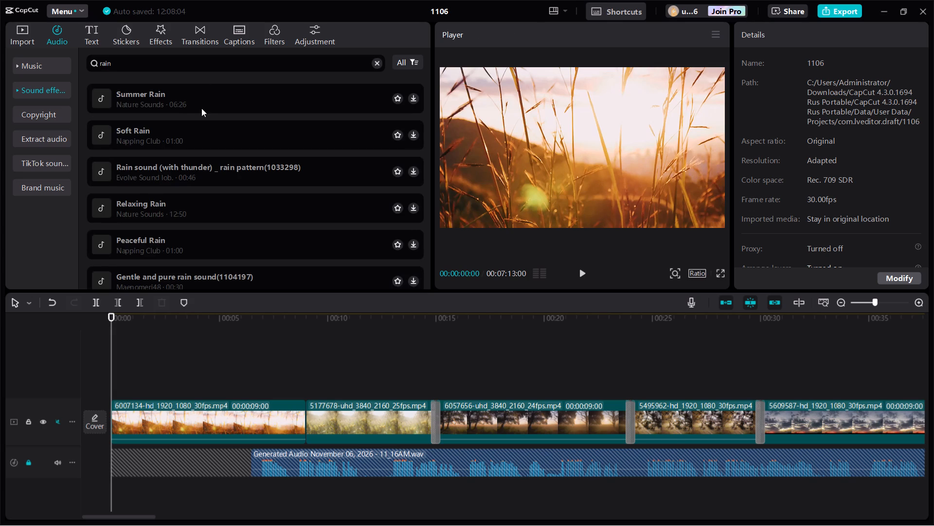
Preview the Summer Rain, Peaceful Rain and Soft Rain sound effects.
click(193, 100)
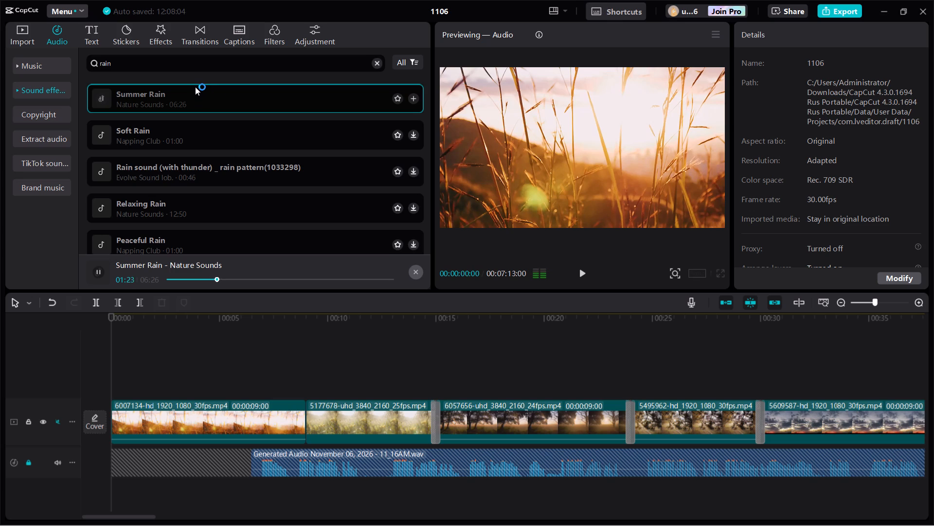
scroll(14, 38, down, 1)
scroll(177, 199, down, 1)
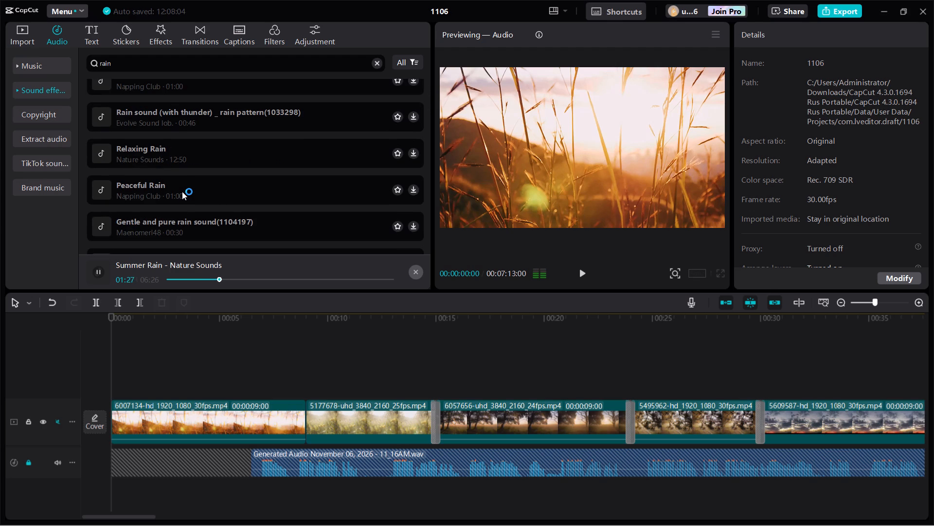
click(182, 188)
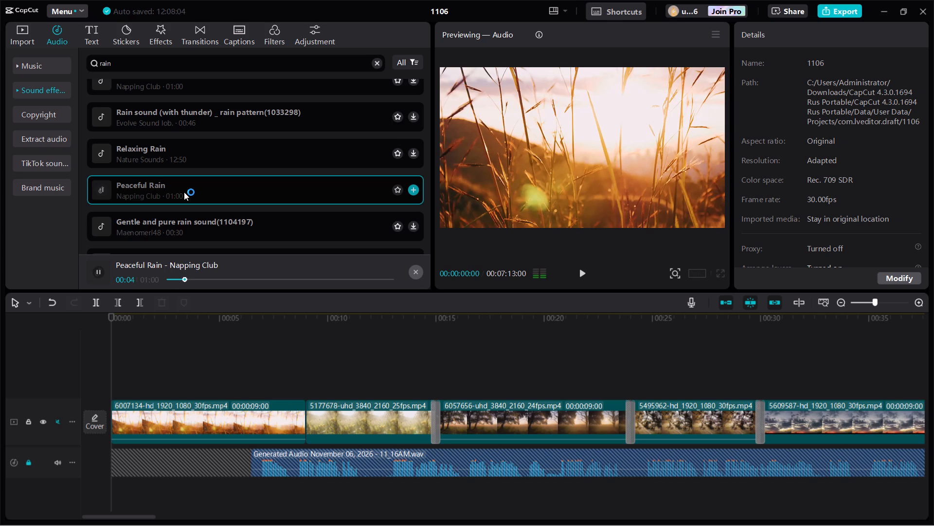
scroll(201, 172, up, 4)
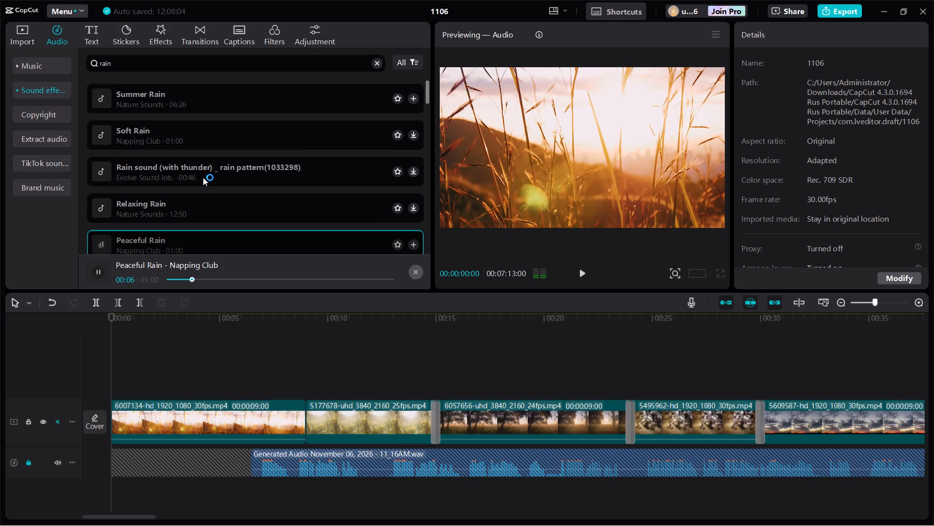
click(201, 132)
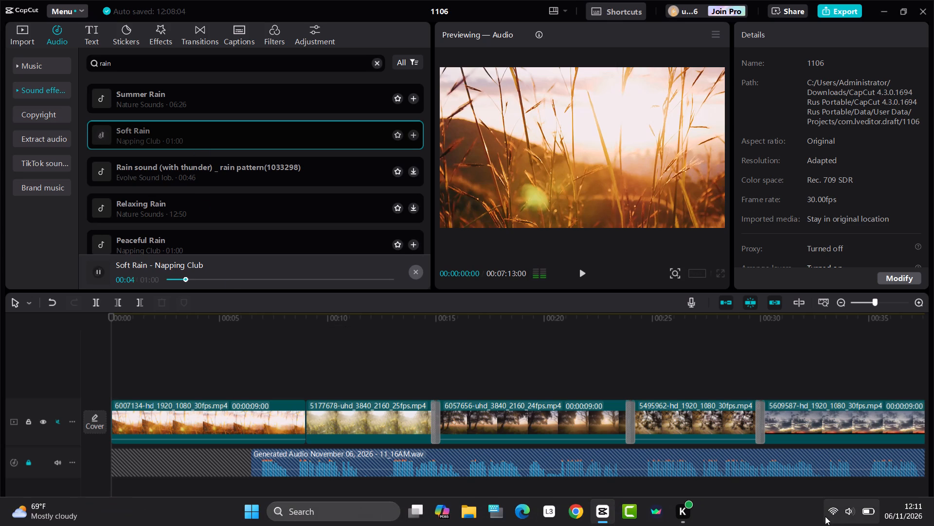
Set the system sound volume to a little under two-thirds of the slider's range.
click(839, 511)
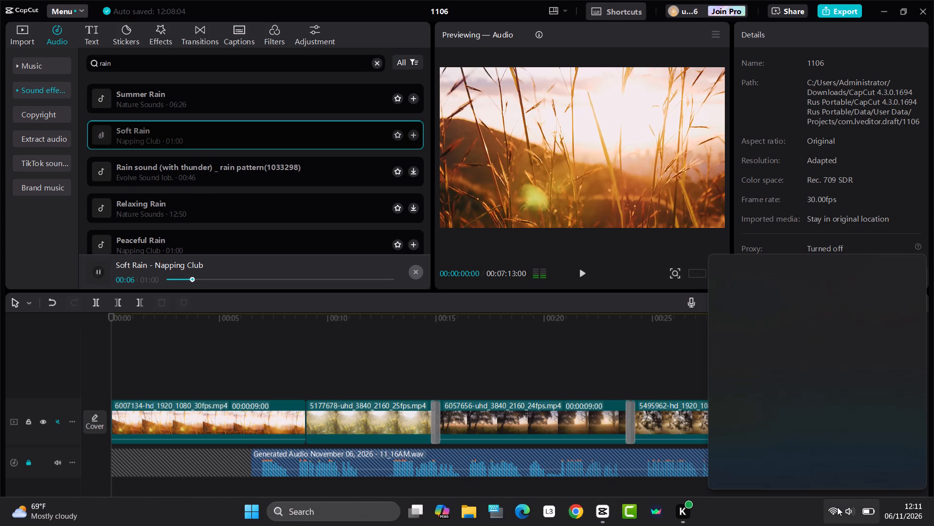
click(836, 431)
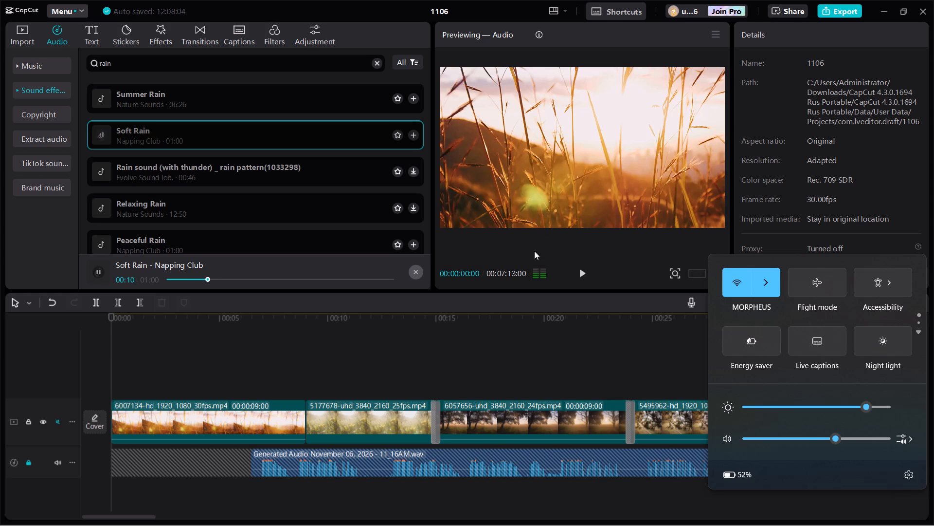
click(419, 350)
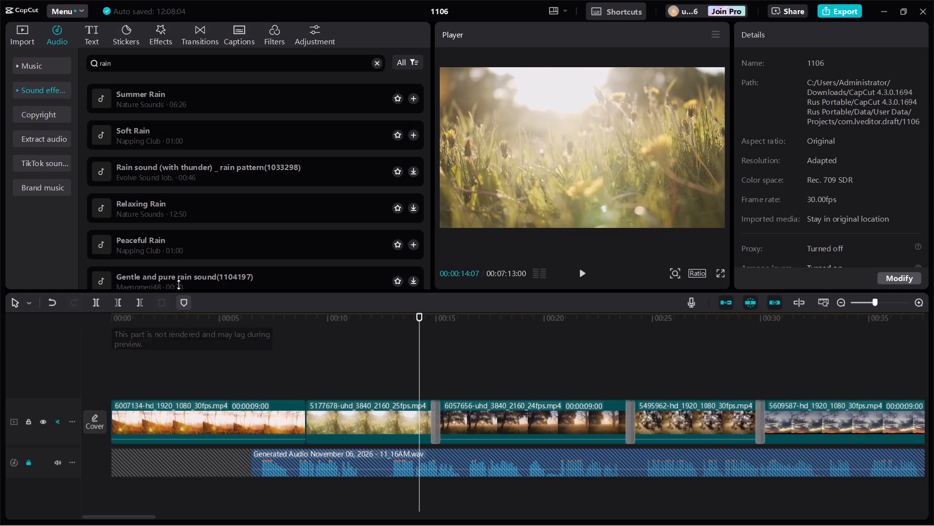
Preview the Summer Rain sound effect again.
scroll(163, 193, up, 7)
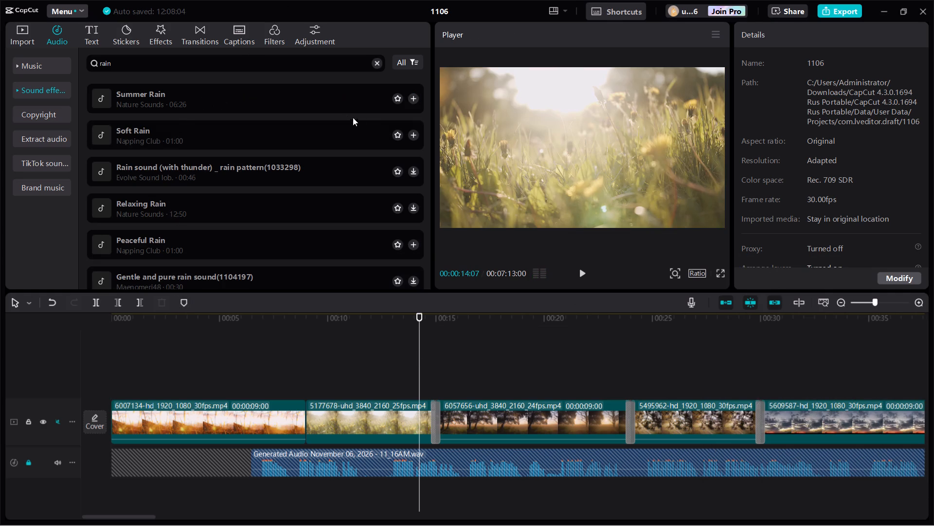
click(339, 87)
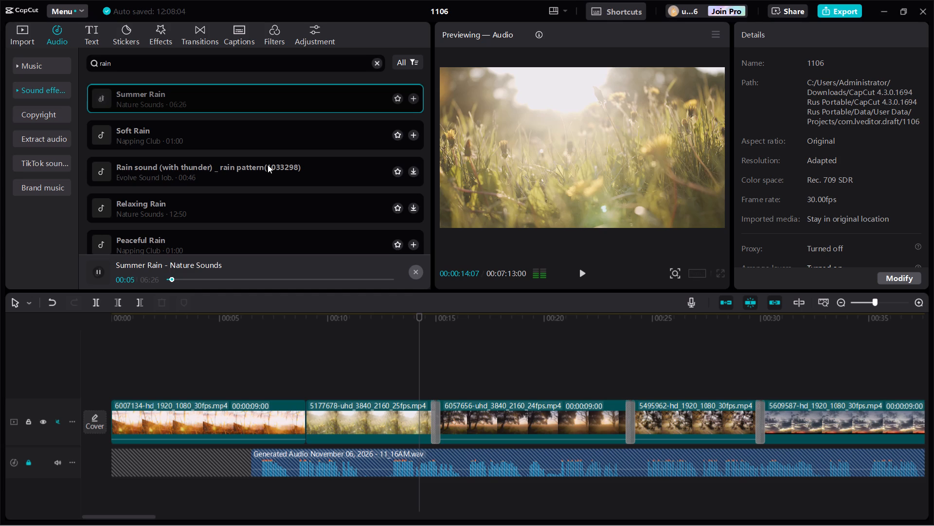
Replace the rain search with piano and search the sound effects for it.
click(156, 67)
key(BackSpace)
key(BackSpace)
key(BackSpace)
key(BackSpace)
key(p)
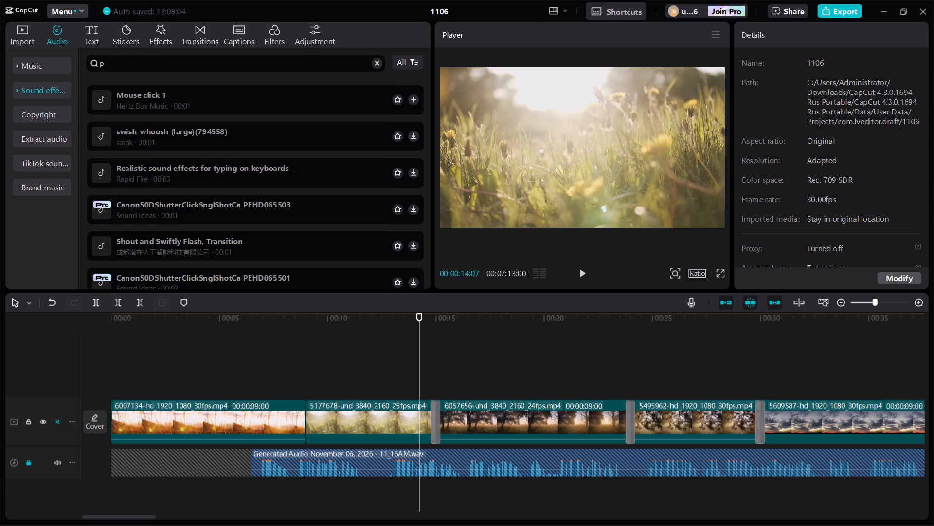
key(i)
text(ano)
key(Return)
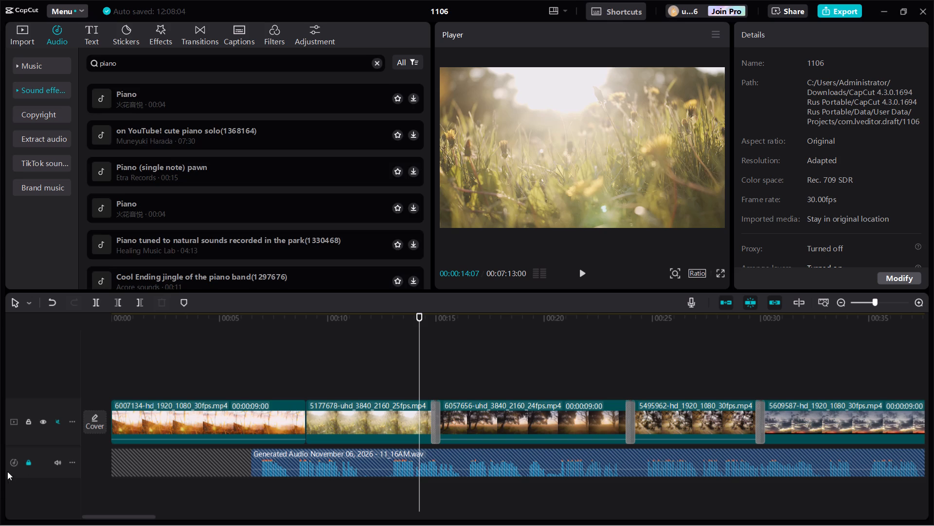
Preview the piano results Piano, cute piano solo, Piano (single note) pawn and Piano tuned to natural sounds, and browse further down the list.
click(176, 89)
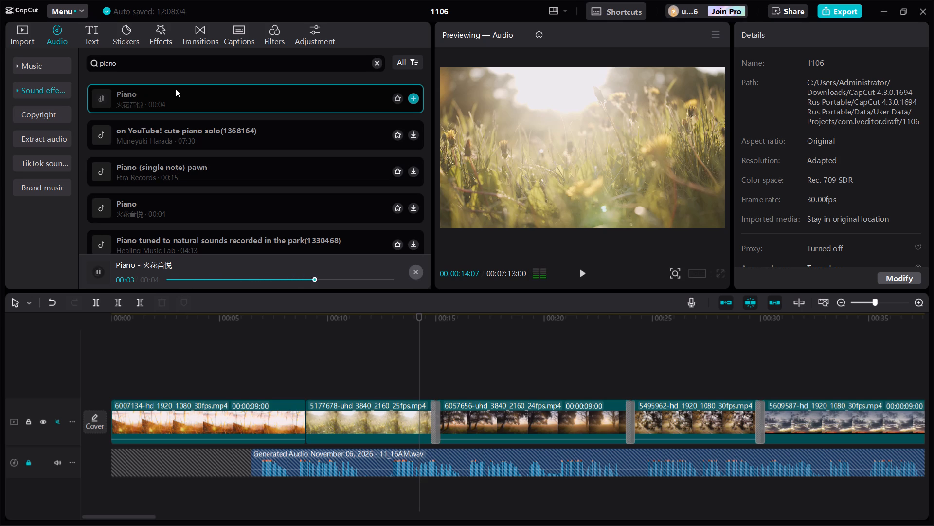
click(162, 131)
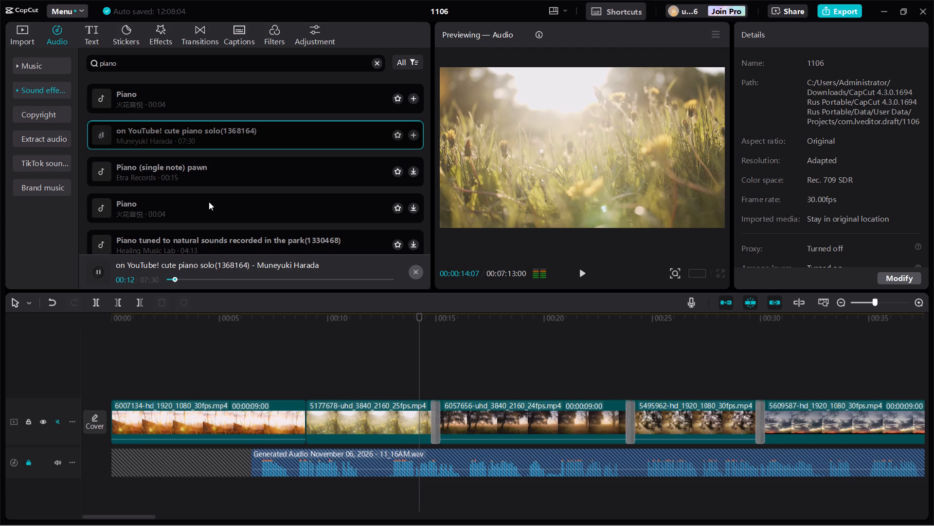
click(215, 173)
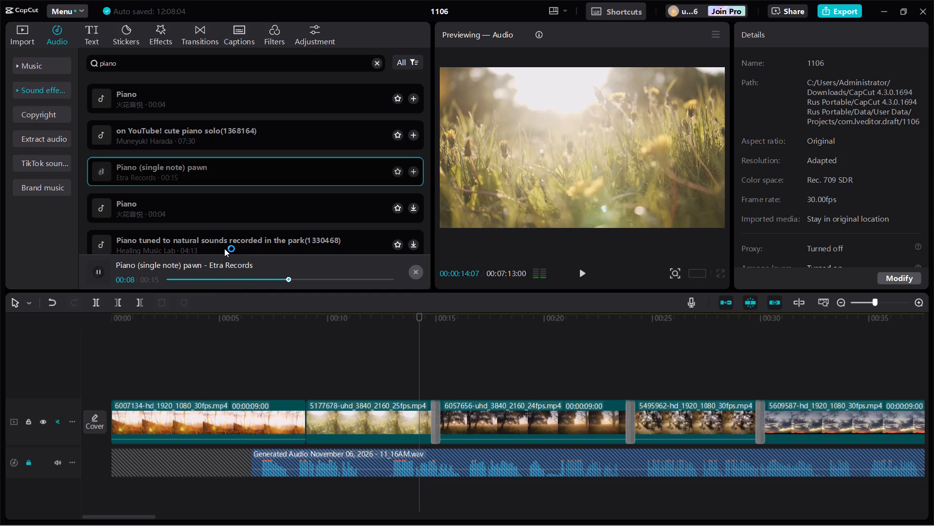
click(252, 245)
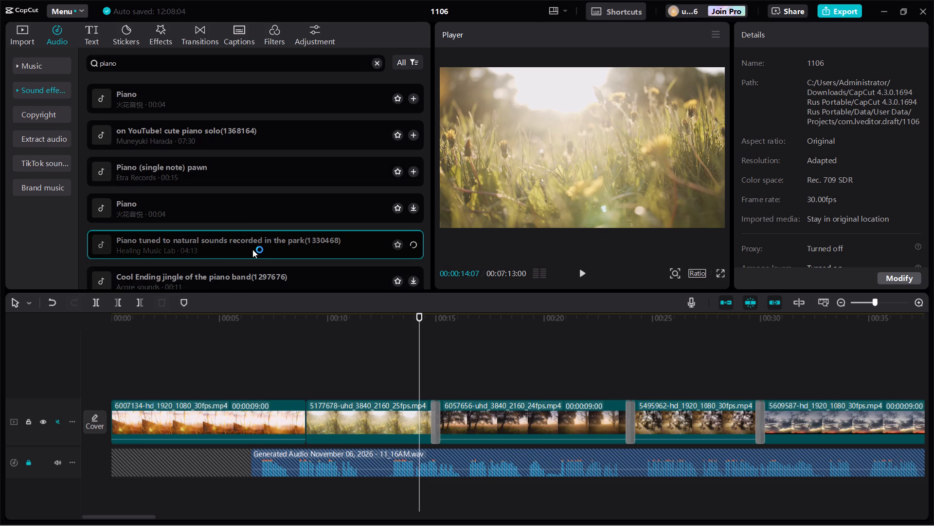
scroll(262, 236, down, 2)
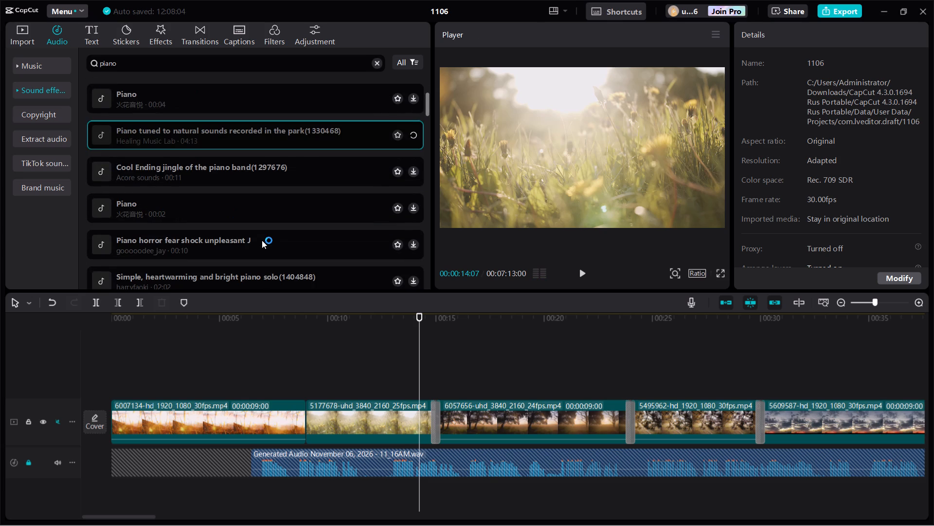
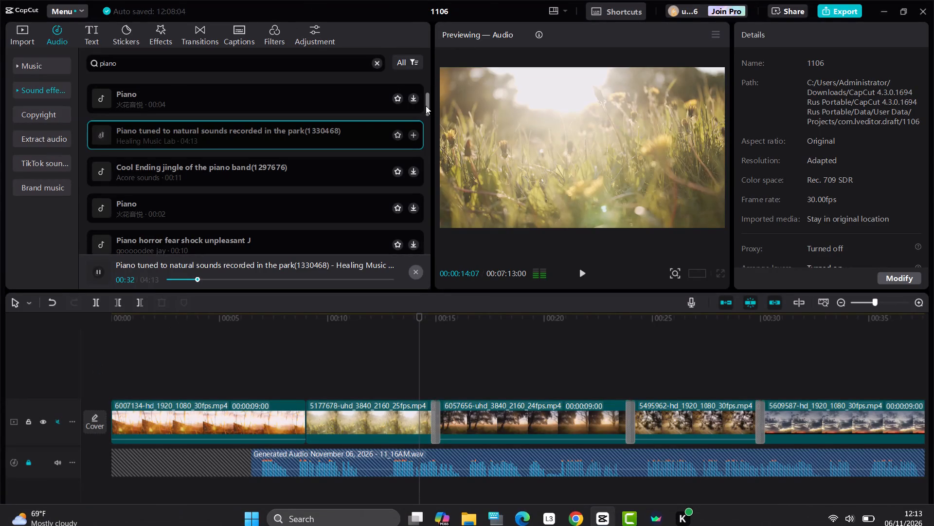
Add Piano tuned to natural sounds to the timeline and move it to 00:00, on the track beneath the generated audio.
click(411, 133)
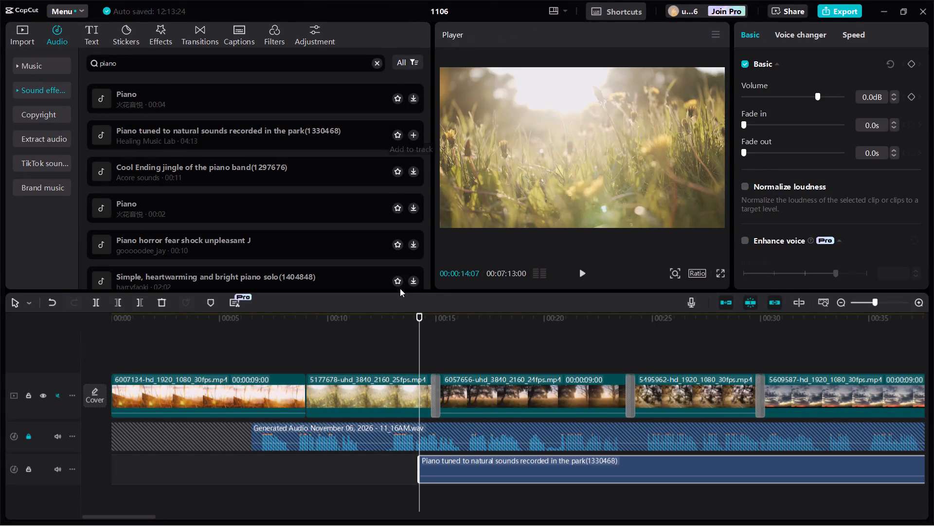
drag(486, 470, 167, 450)
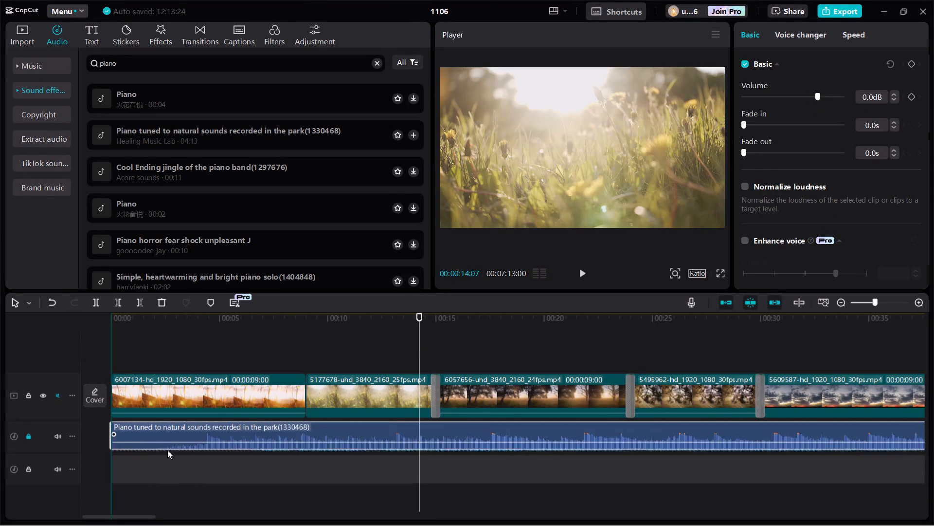
drag(167, 450, 179, 468)
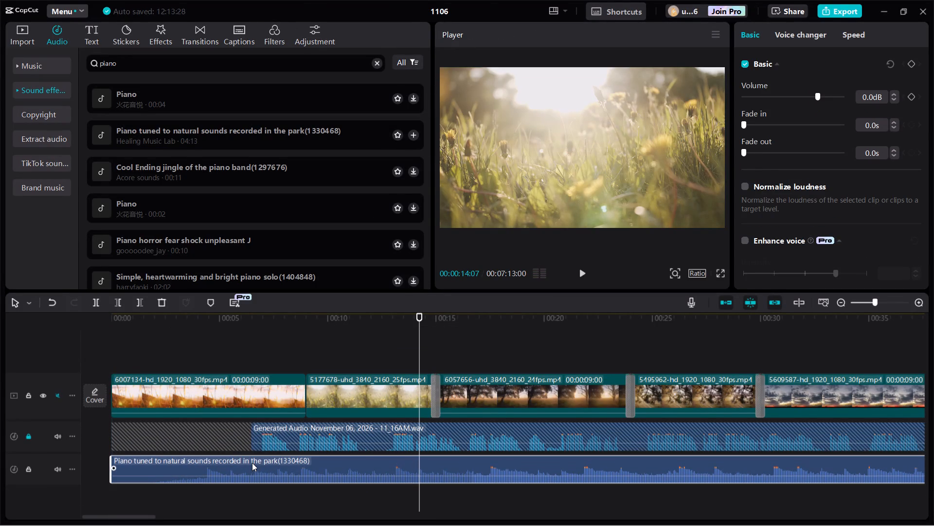
Lower the volume of the piano clip to -4.4 dB.
click(253, 463)
click(253, 463)
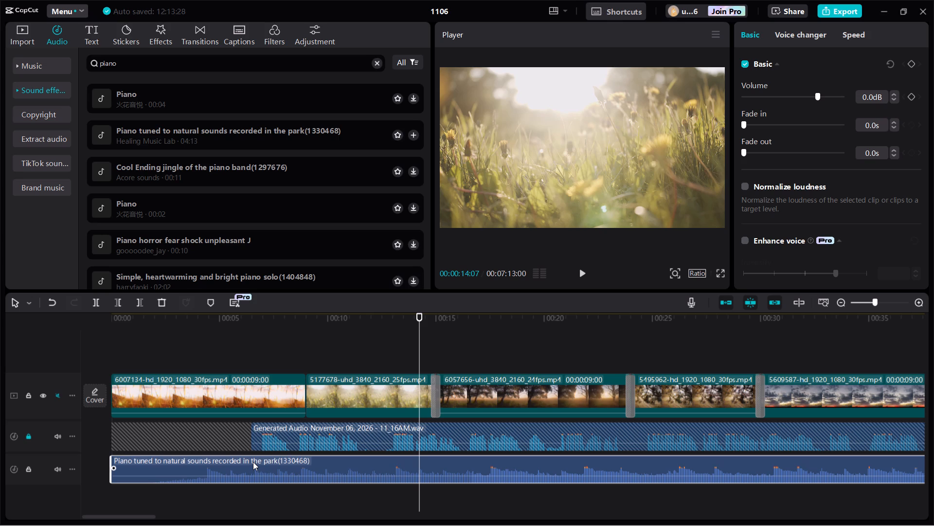
click(259, 469)
triple_click(895, 98)
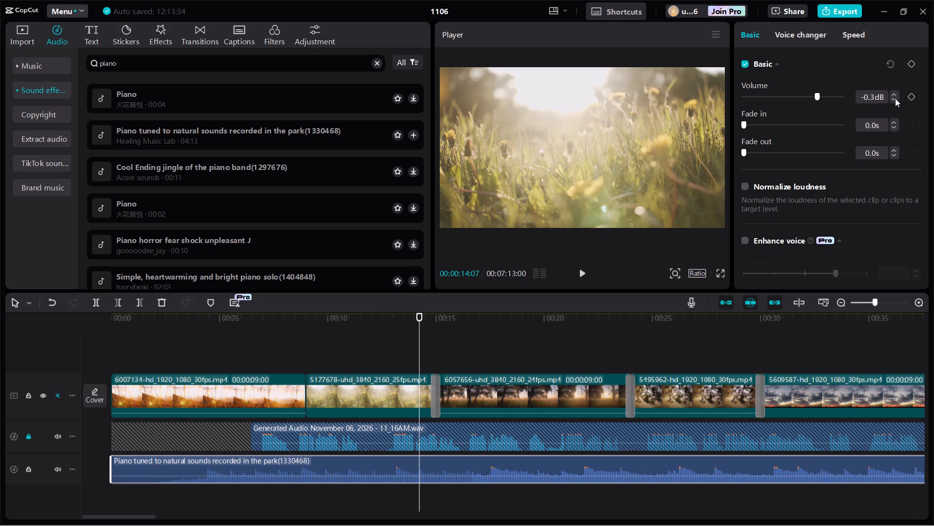
triple_click(895, 98)
triple_click(895, 98)
triple_click(895, 98)
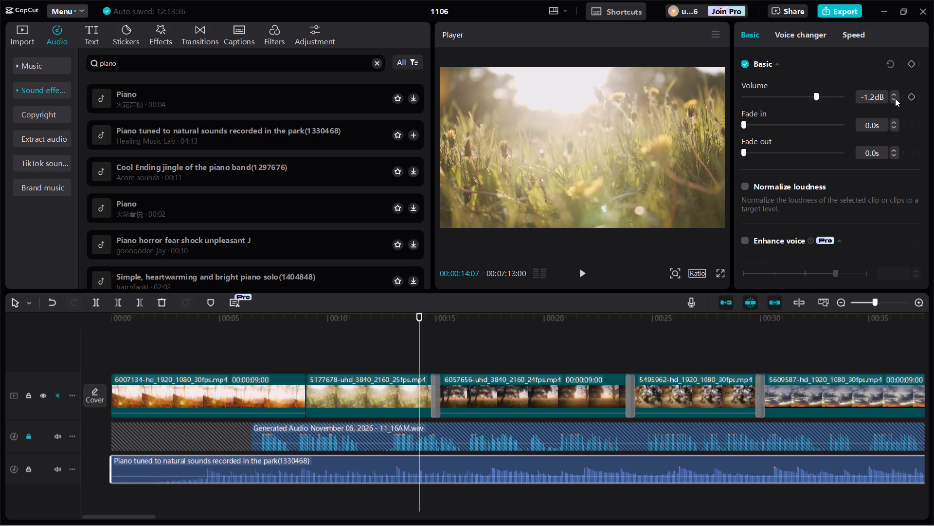
triple_click(895, 98)
triple_click(895, 98)
triple_click(895, 98)
triple_click(895, 98)
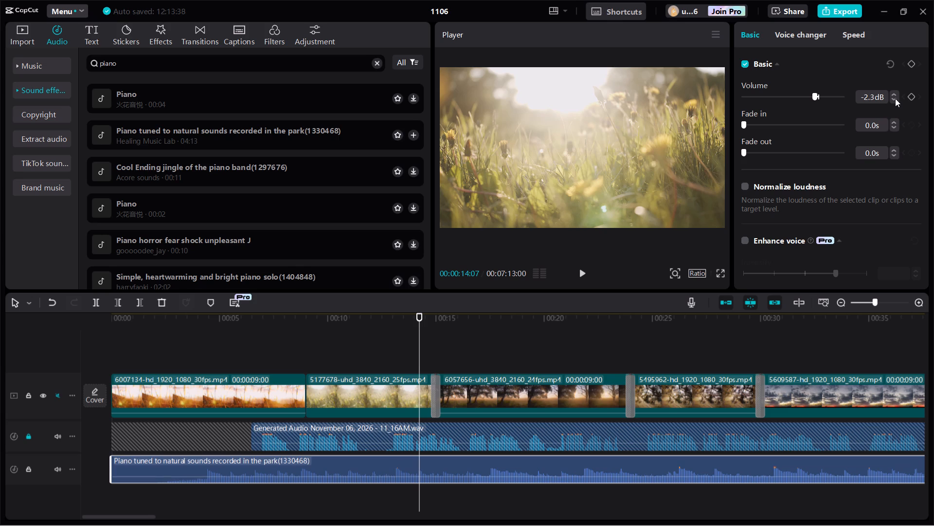
triple_click(895, 98)
triple_click(895, 98)
triple_click(895, 98)
triple_click(895, 98)
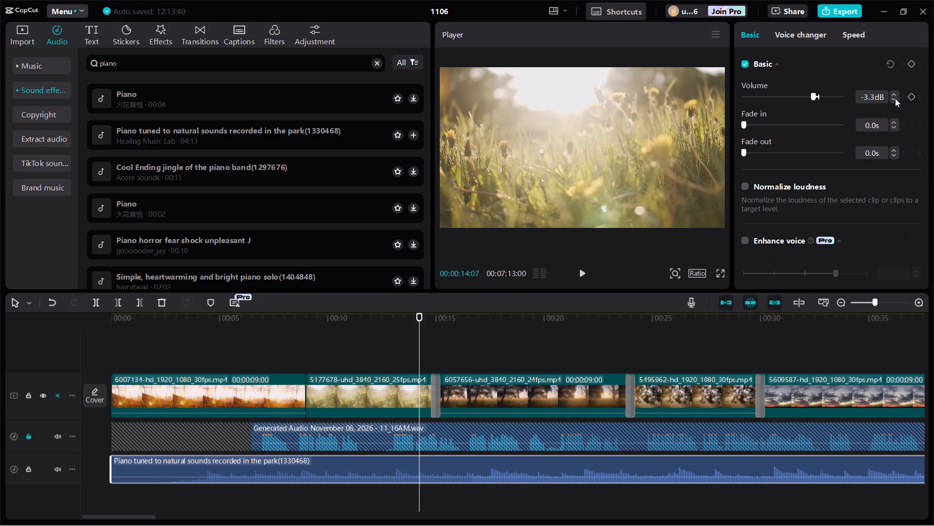
triple_click(895, 98)
click(895, 98)
triple_click(895, 98)
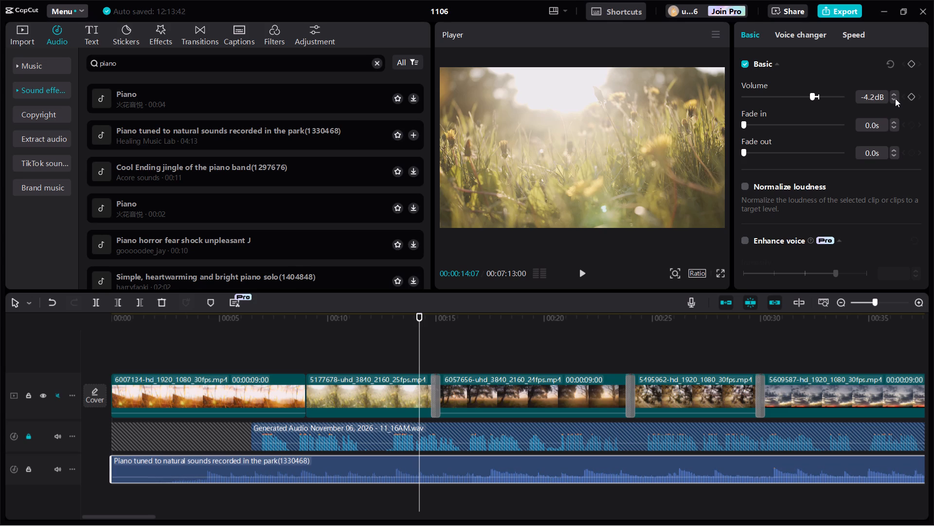
click(895, 98)
Play the video from the beginning to hear the piano together with the generated audio.
click(109, 345)
drag(417, 335, 86, 347)
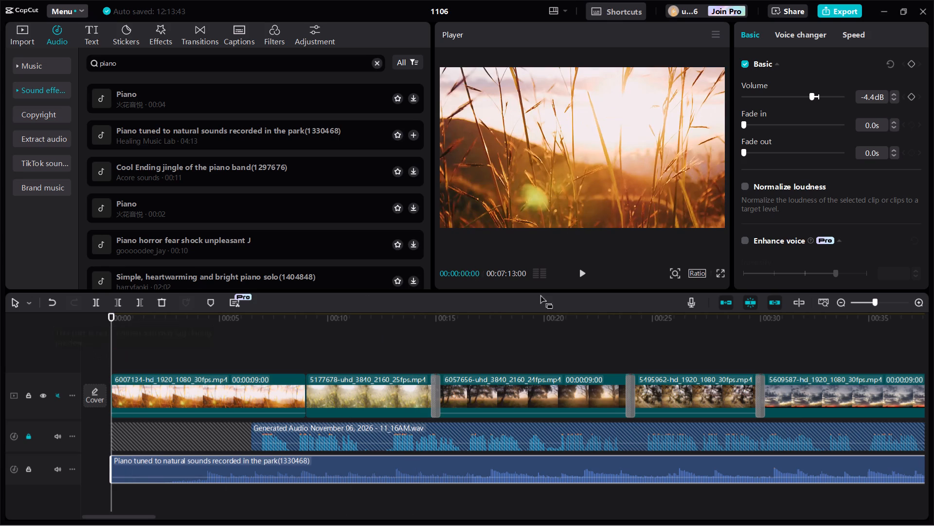
click(580, 269)
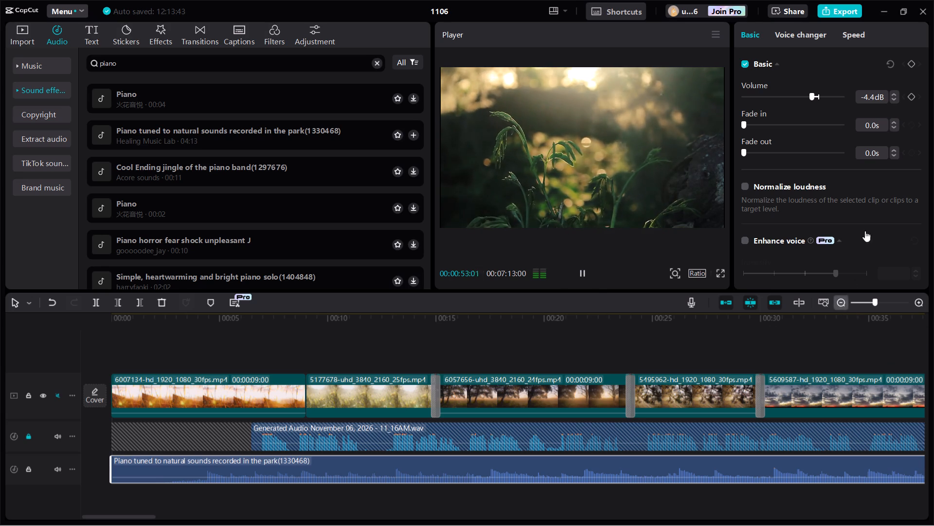
Reduce the piano clip's volume further to -6.0 dB while the video plays.
triple_click(892, 98)
click(892, 98)
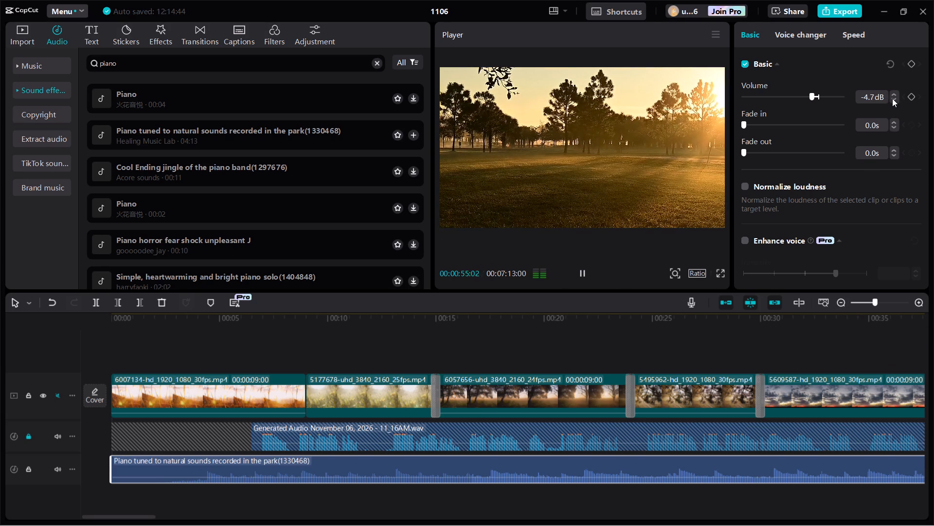
double_click(892, 98)
double_click(892, 98)
triple_click(892, 98)
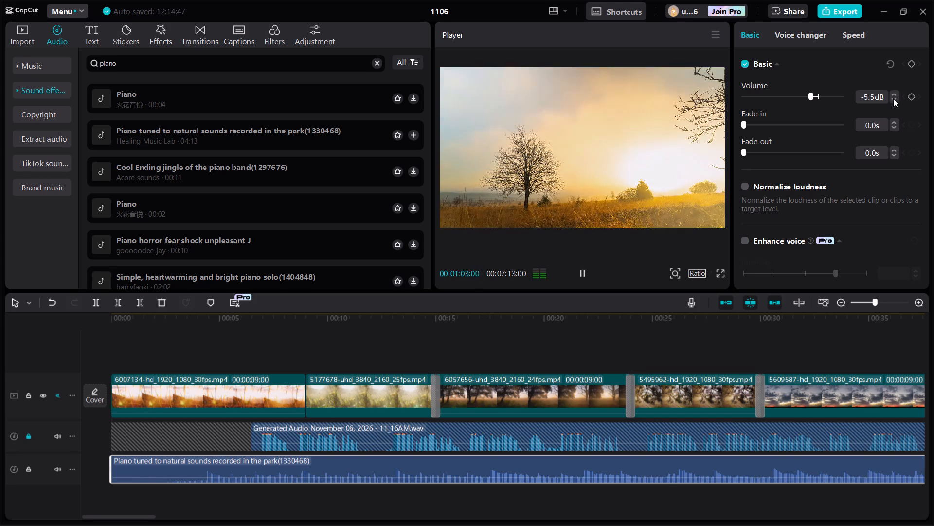
triple_click(893, 98)
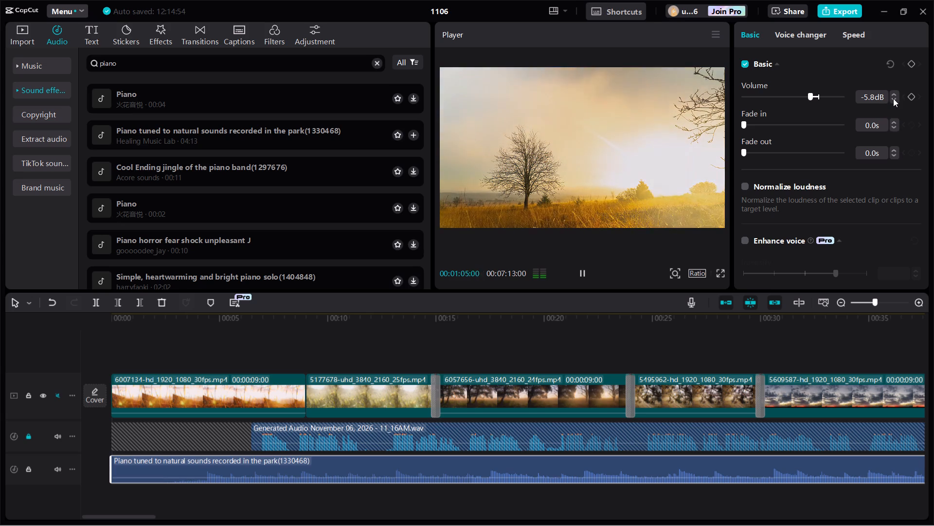
click(893, 98)
click(893, 98)
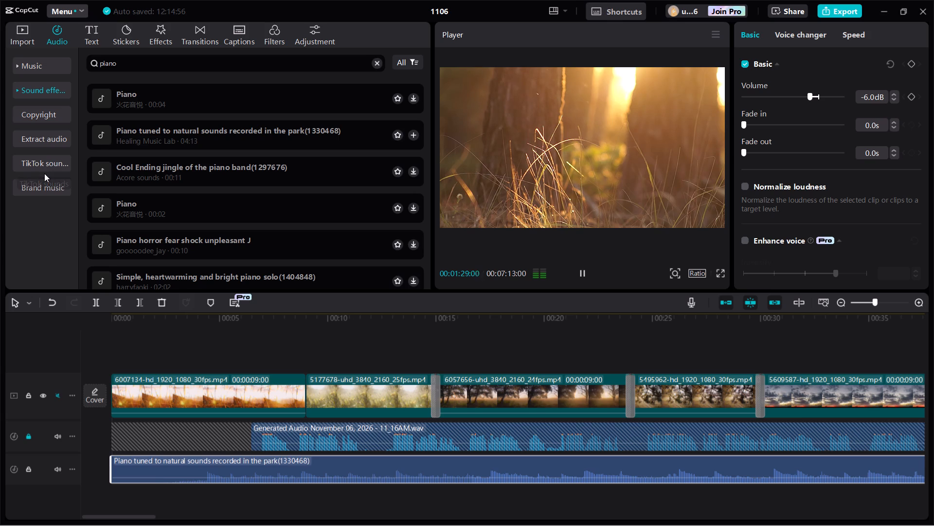
Check the project's sound copyright status.
click(39, 113)
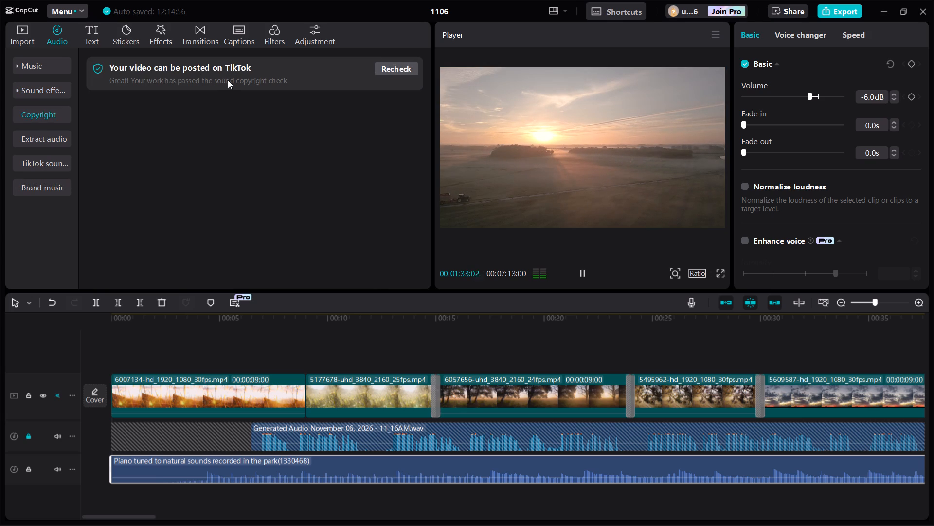
click(238, 138)
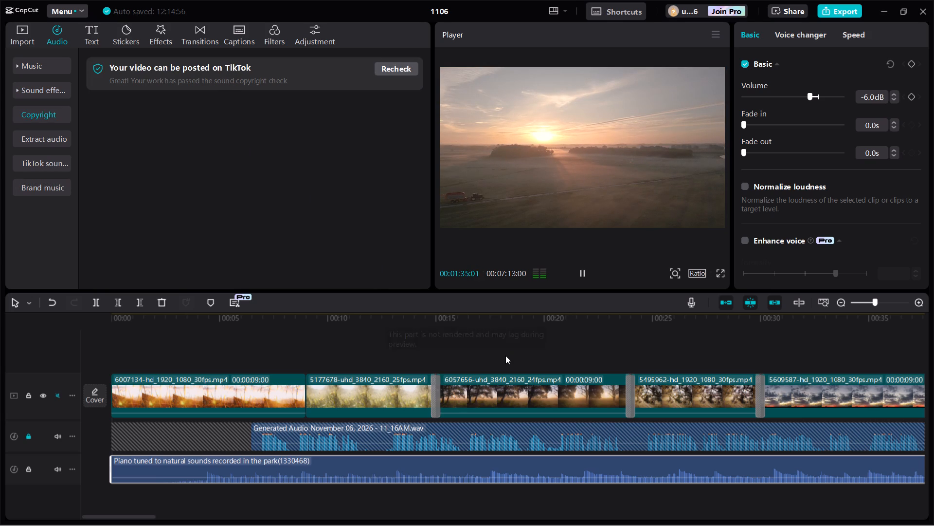
Stop playback, show the full length of the timeline and play the video from 03:24 to review the piano clip's ending.
click(509, 349)
drag(510, 348, 933, 471)
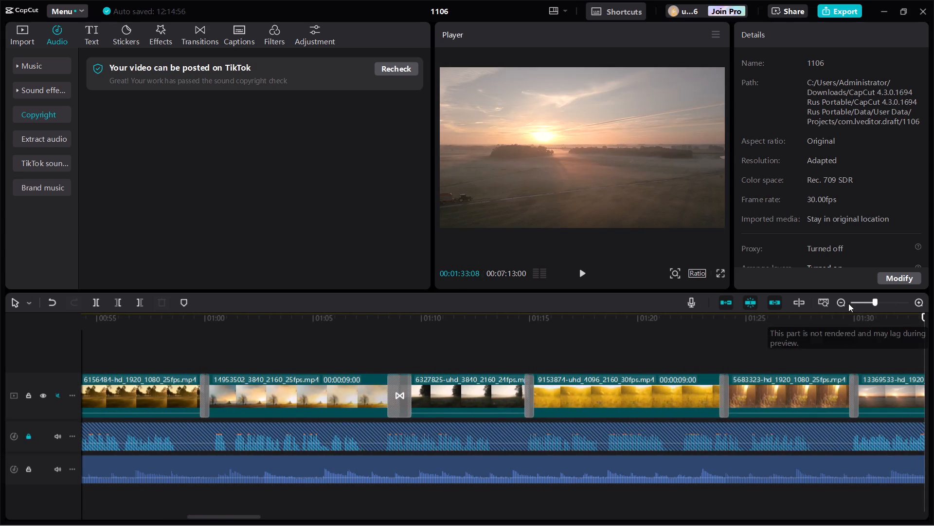
double_click(843, 301)
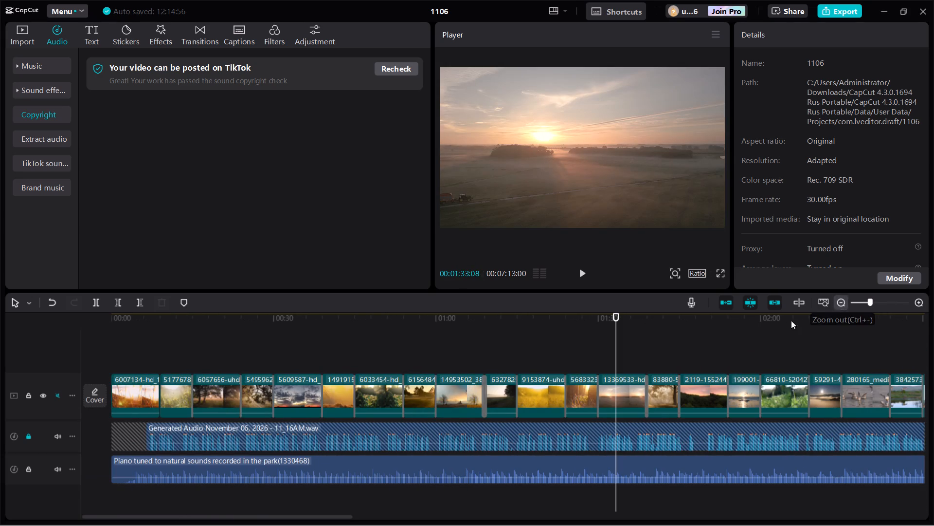
double_click(838, 302)
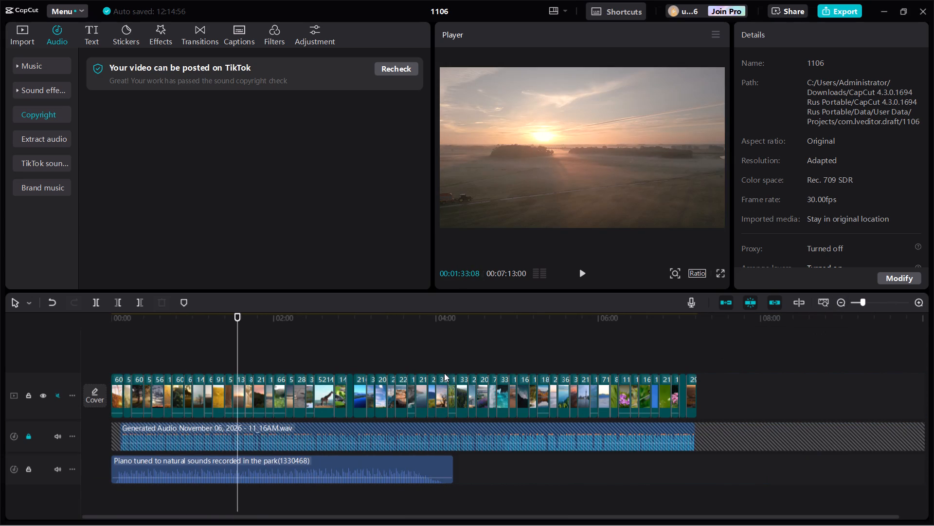
click(388, 357)
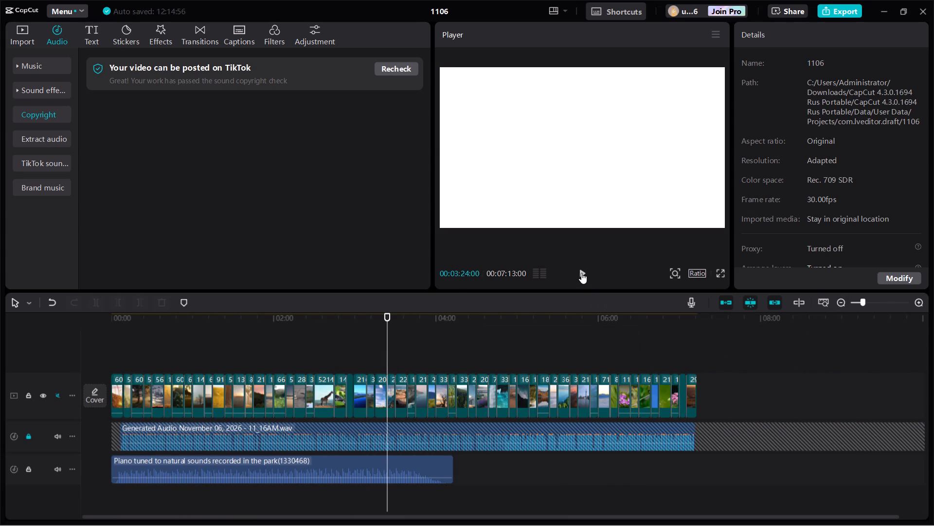
click(581, 272)
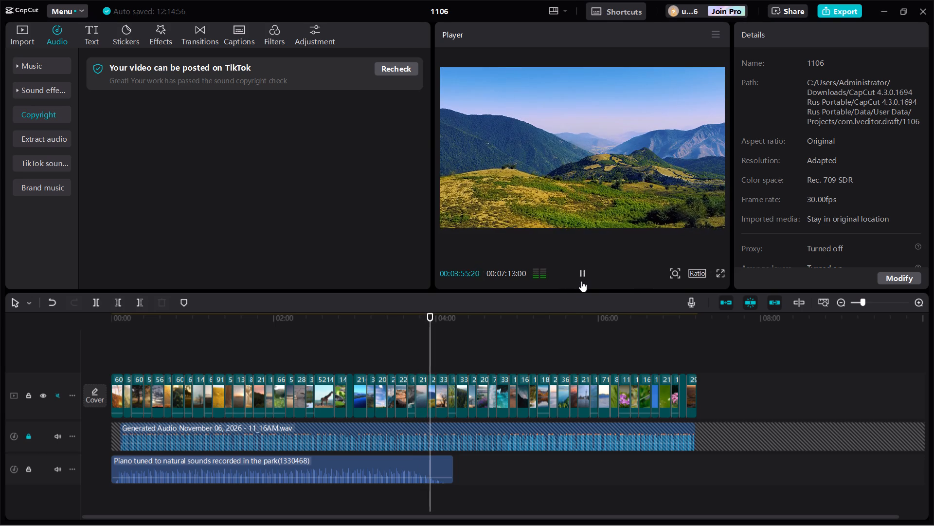
Trim the fading end off the piano clip at 00:04:01:13.
click(431, 470)
triple_click(916, 299)
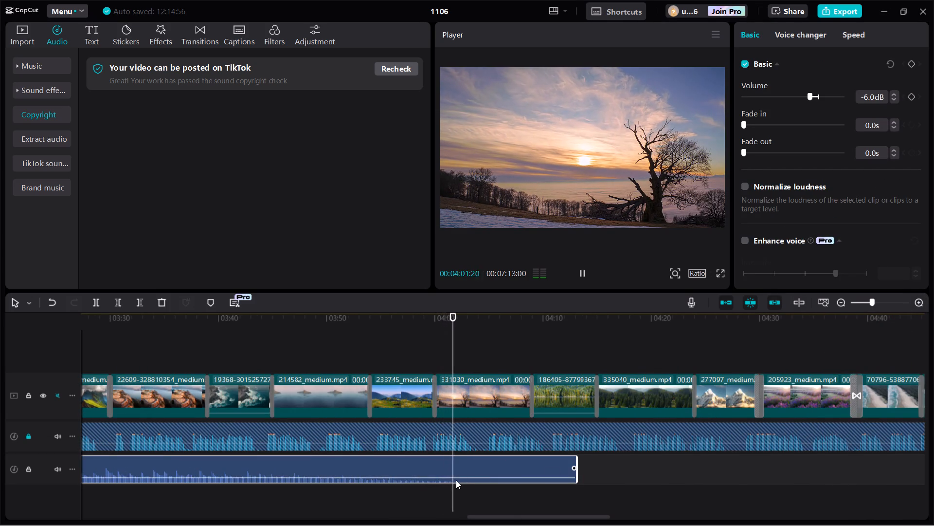
click(449, 473)
click(452, 470)
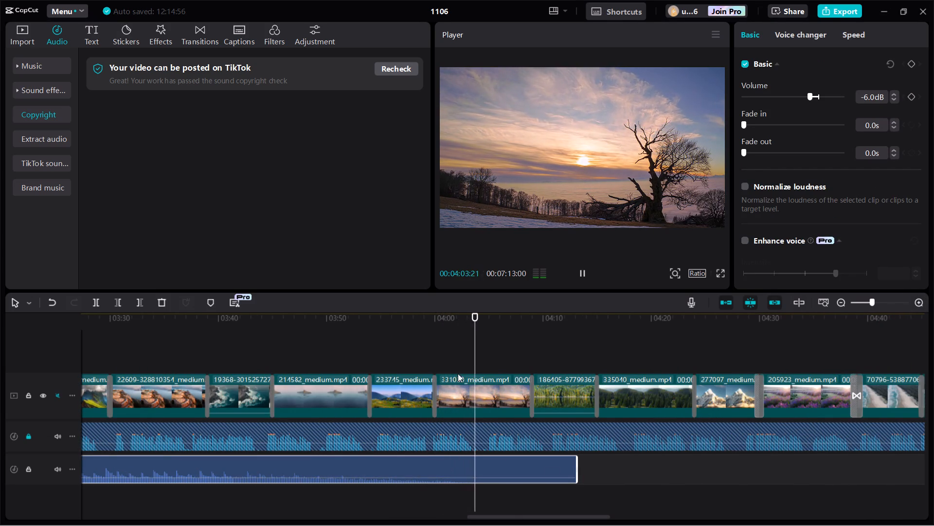
click(450, 357)
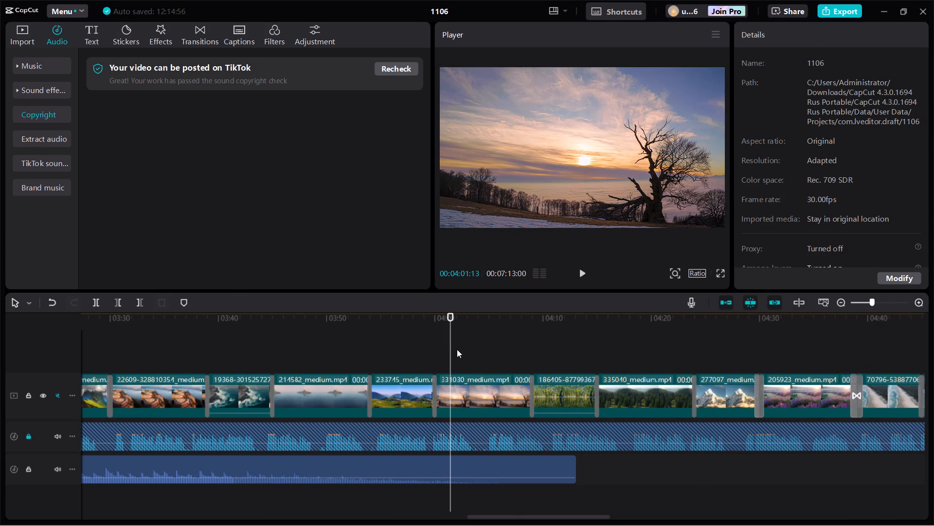
click(467, 476)
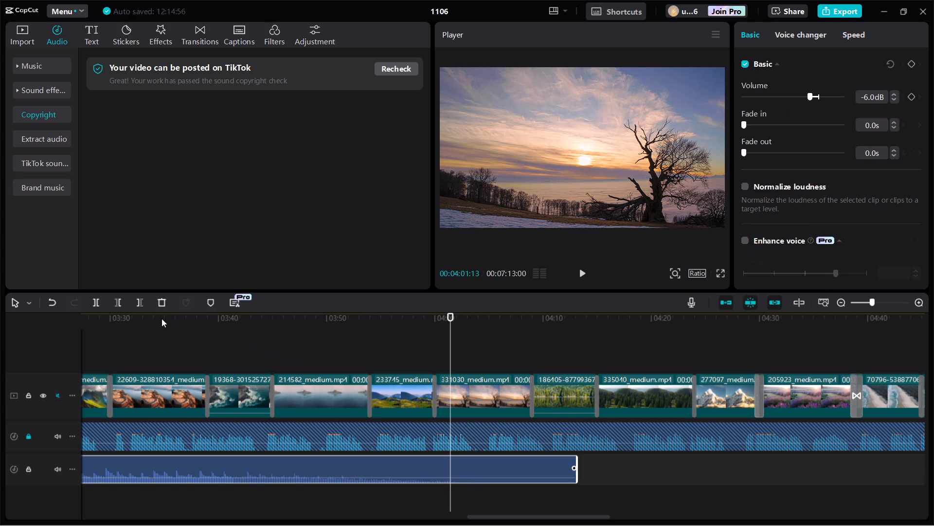
click(144, 303)
Copy the trimmed piano clip and paste the duplicate directly after it at 00:04:01:13.
right_click(343, 467)
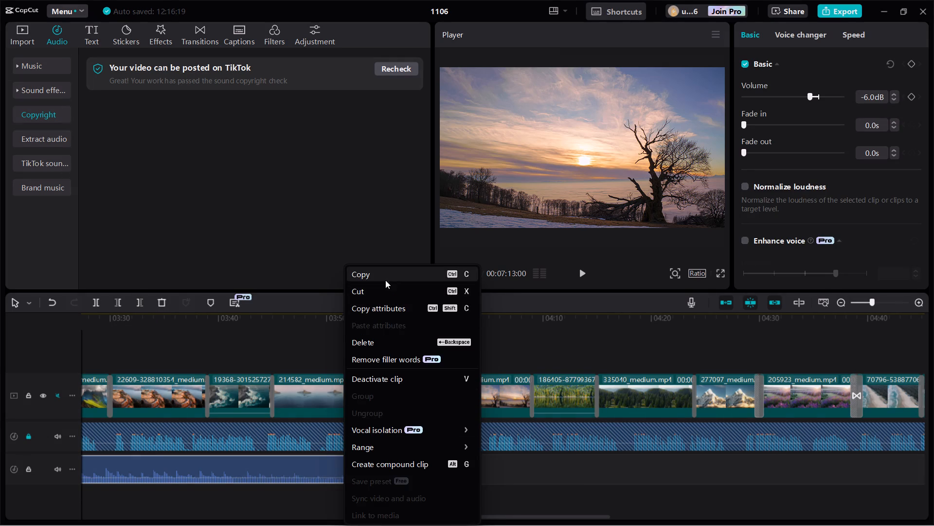
click(386, 276)
right_click(472, 473)
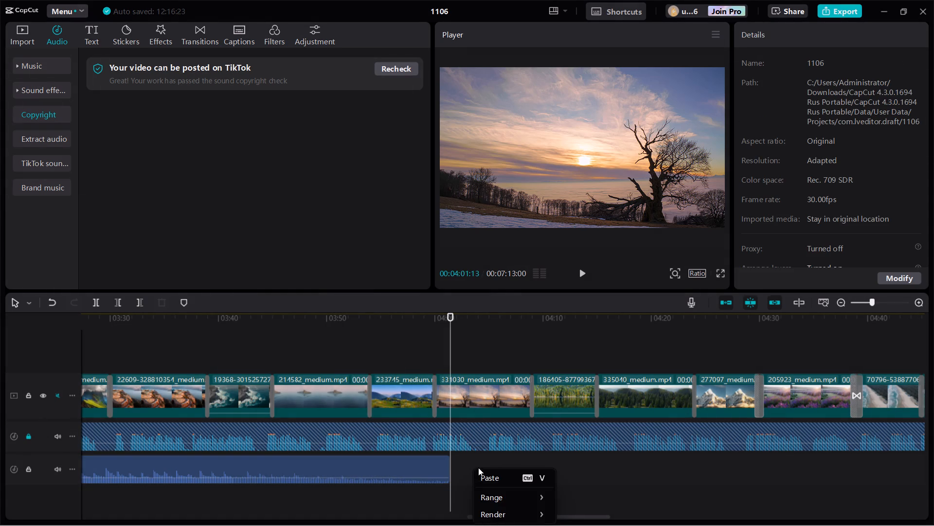
click(484, 475)
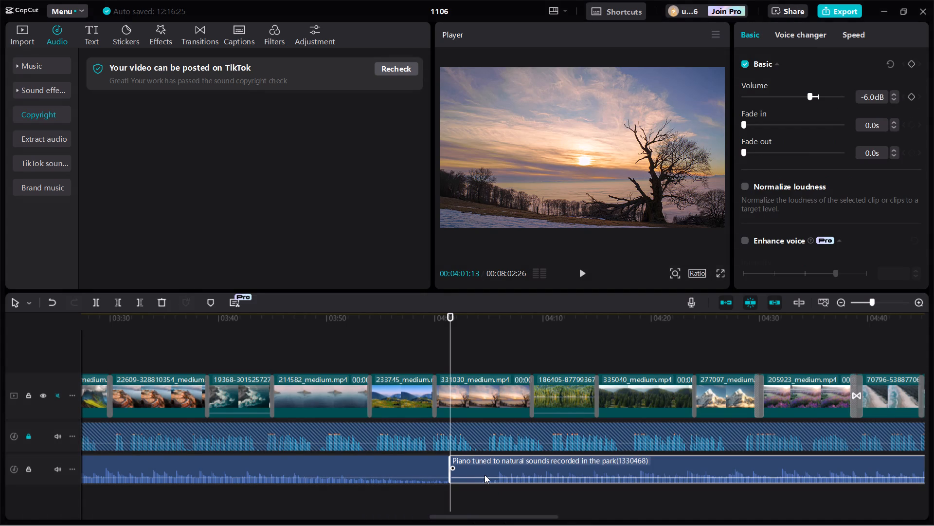
Trim the quiet opening off the duplicated piano clip up to 00:04:04:06.
click(480, 329)
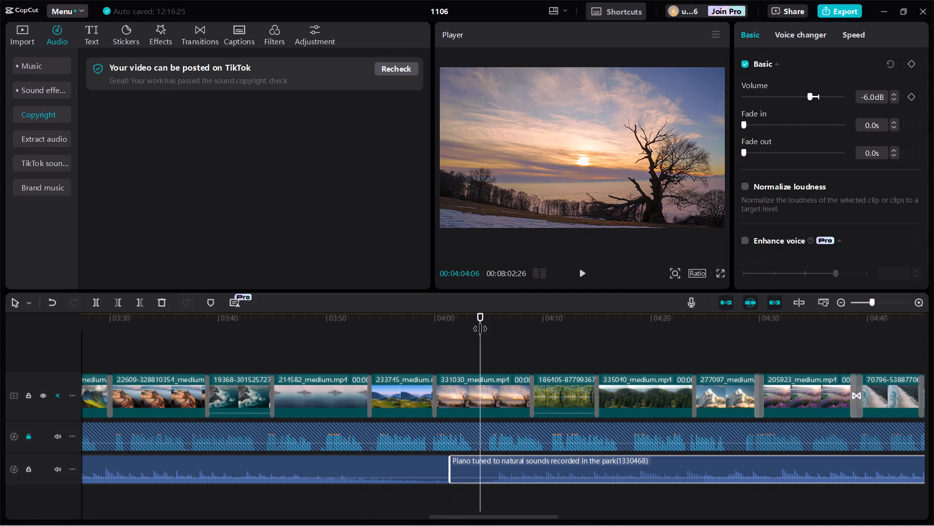
click(472, 470)
click(117, 298)
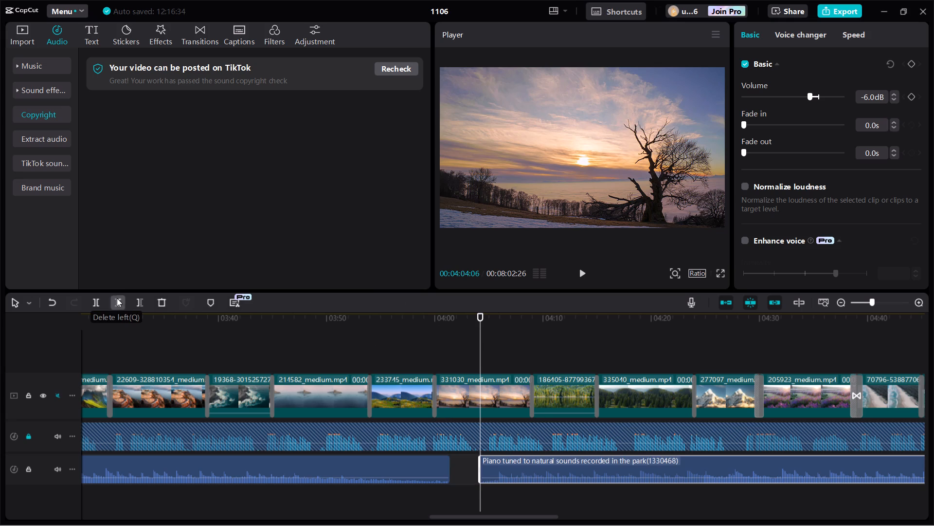
Move the duplicated piano clip back so it starts directly at the end of the first piano clip.
drag(516, 464, 504, 464)
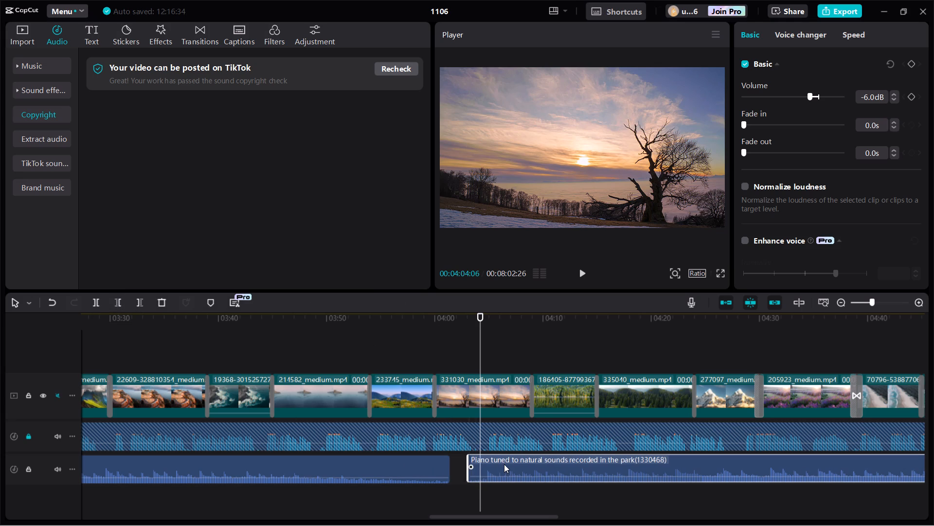
drag(504, 464, 486, 465)
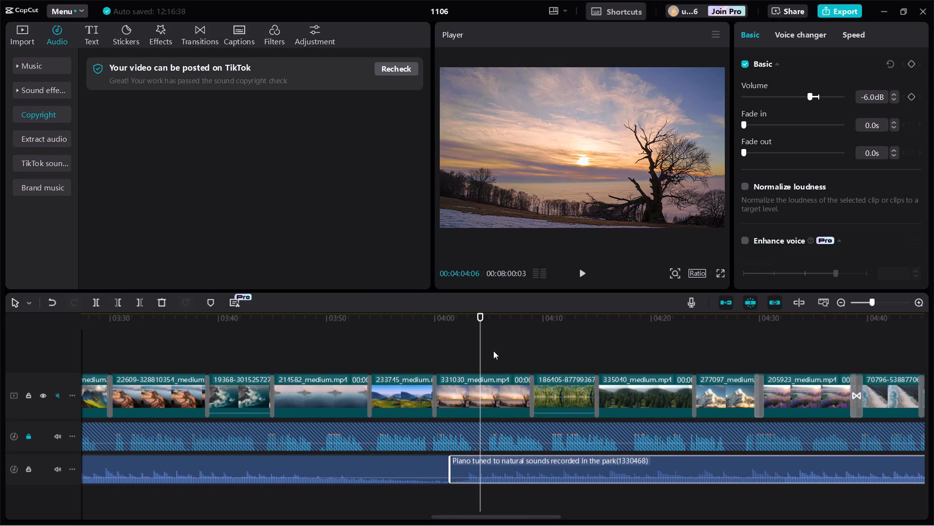
Trim the excess end off the duplicated piano clip at 00:07:13:00, where the last video clip ends.
drag(480, 332, 510, 331)
drag(510, 331, 933, 386)
click(159, 346)
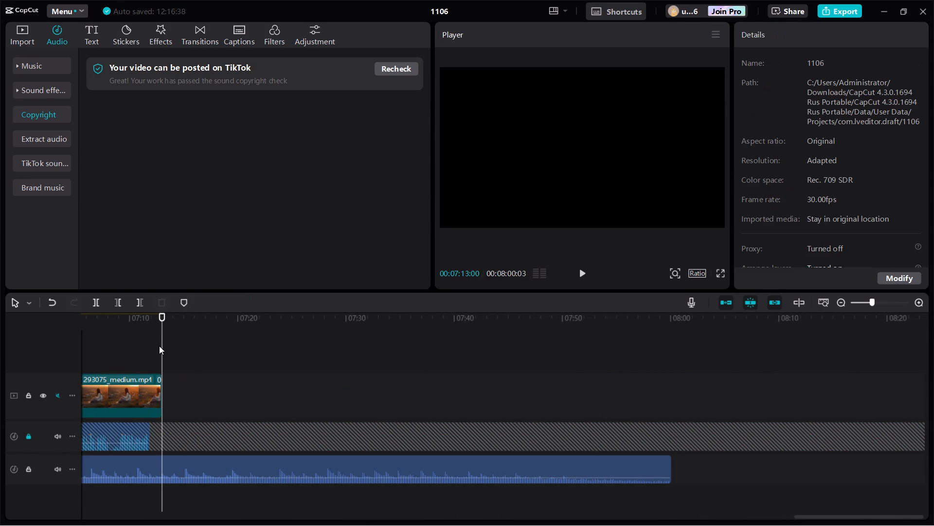
click(177, 469)
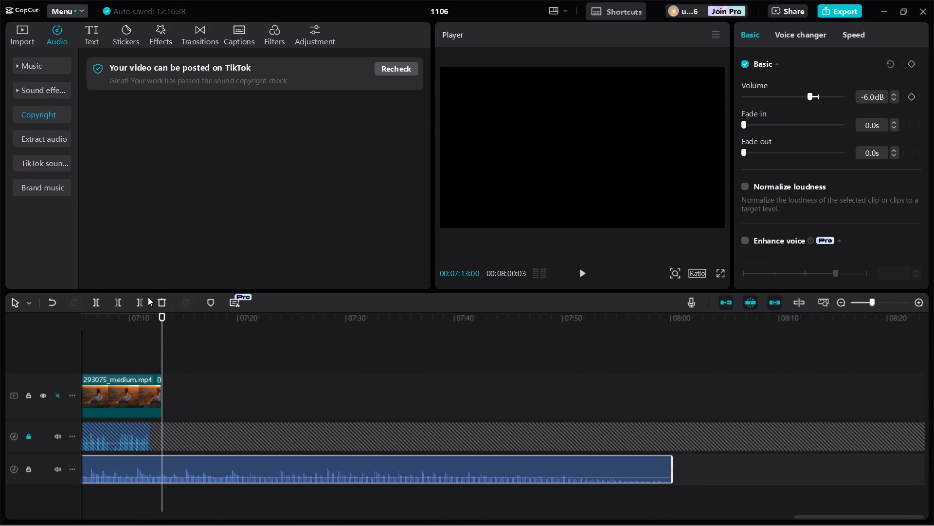
click(143, 305)
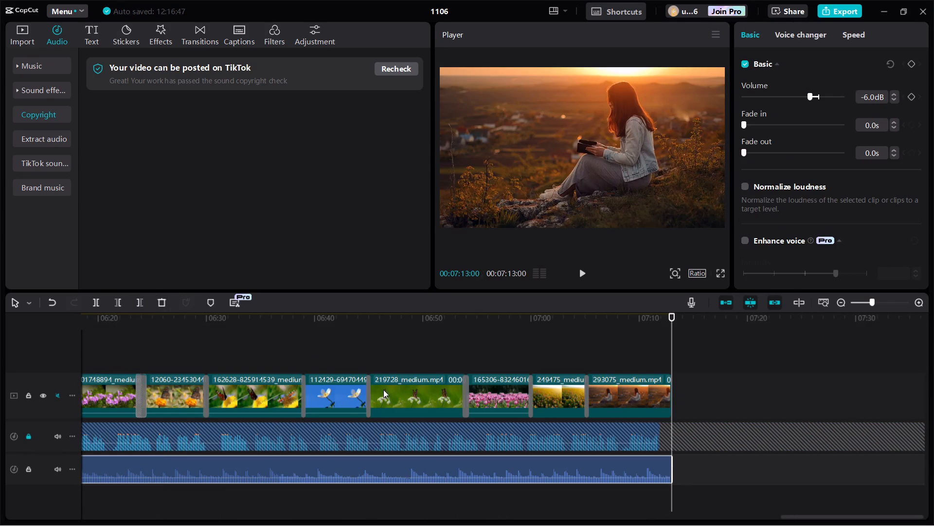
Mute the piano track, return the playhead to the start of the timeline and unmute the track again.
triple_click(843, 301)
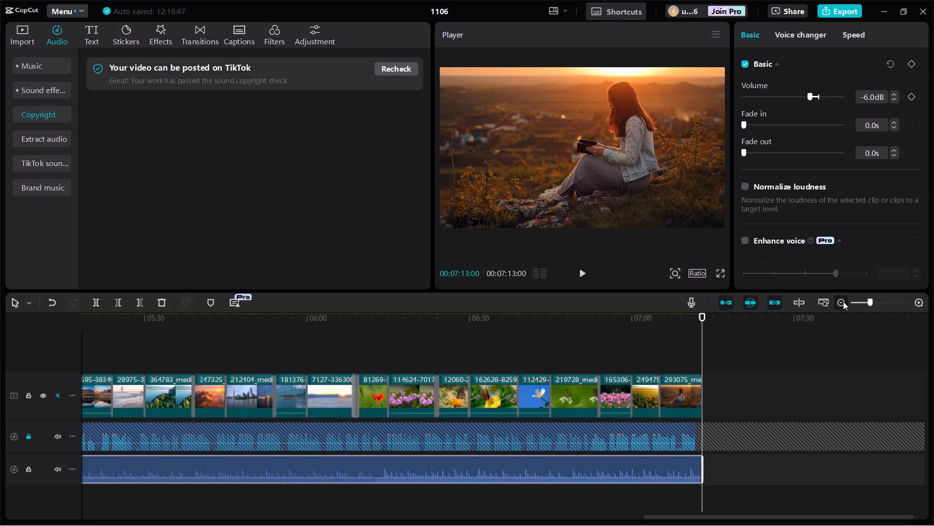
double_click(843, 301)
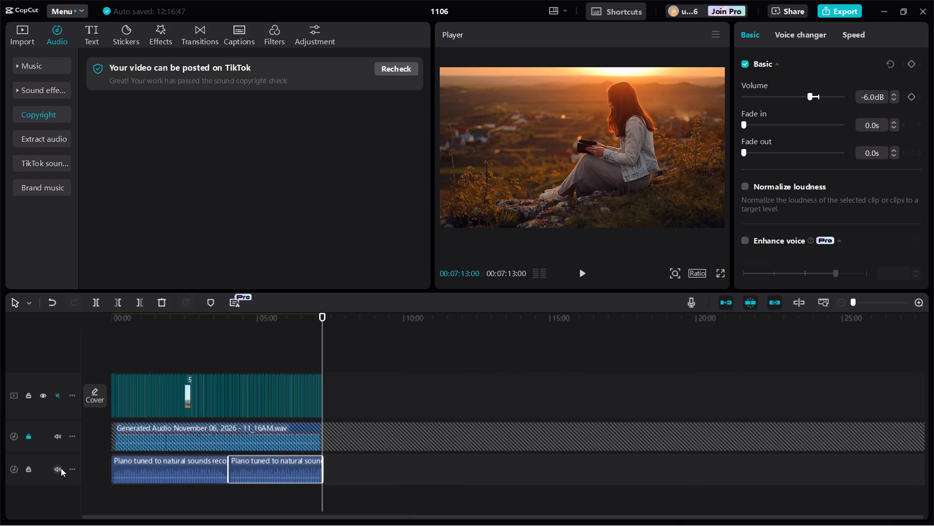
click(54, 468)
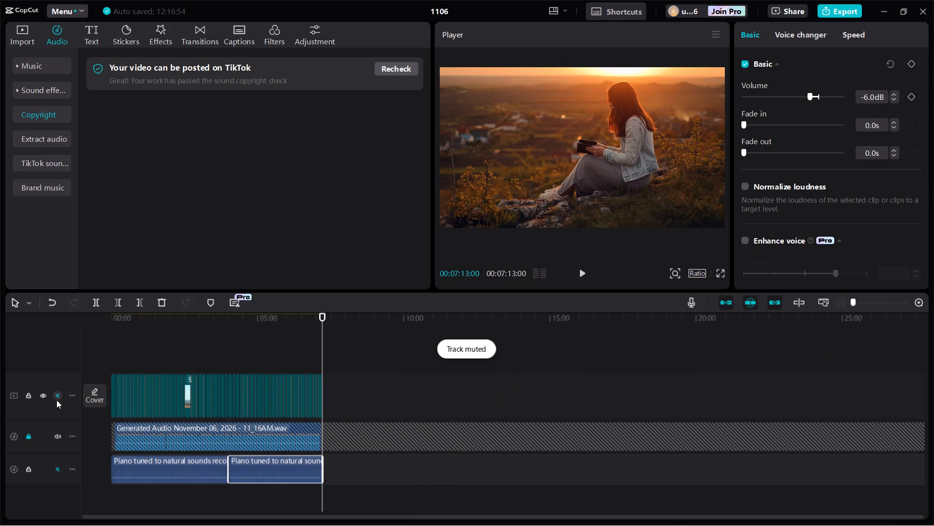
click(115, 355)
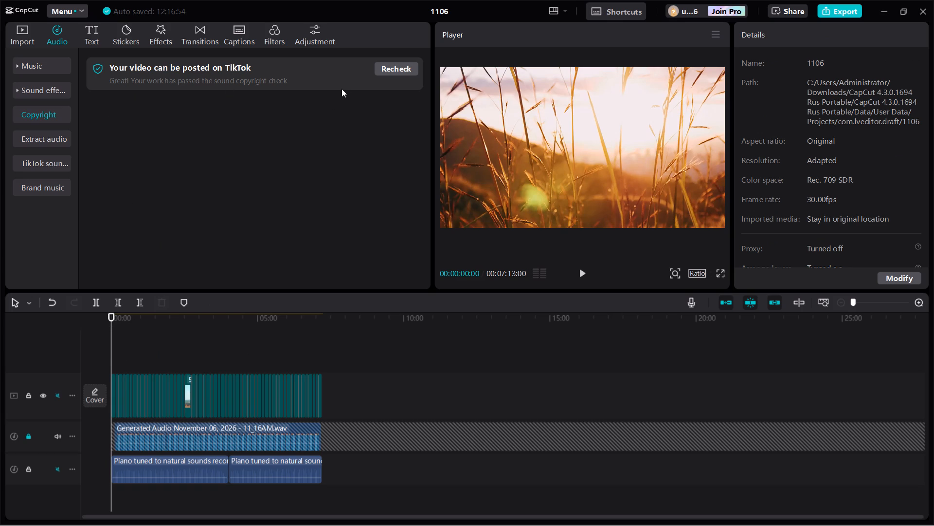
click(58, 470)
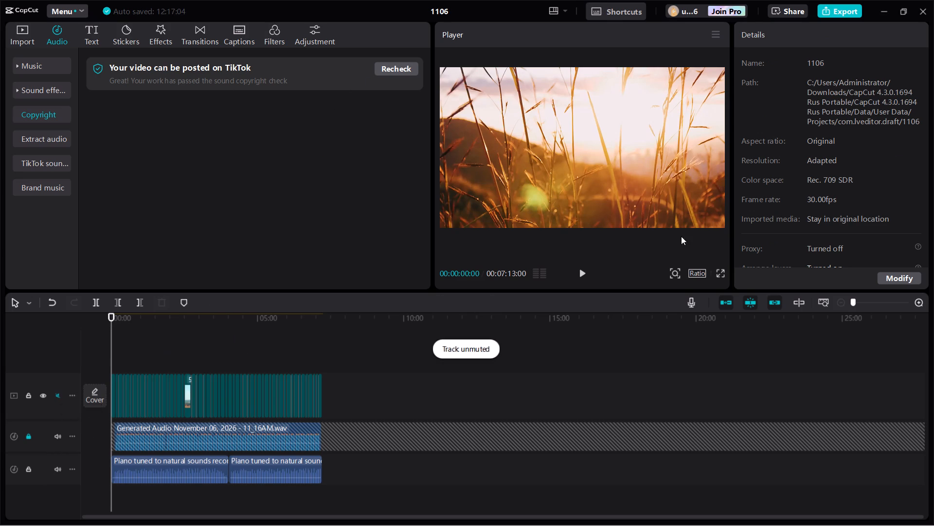
Play the video from the beginning to preview it with the piano music.
click(578, 268)
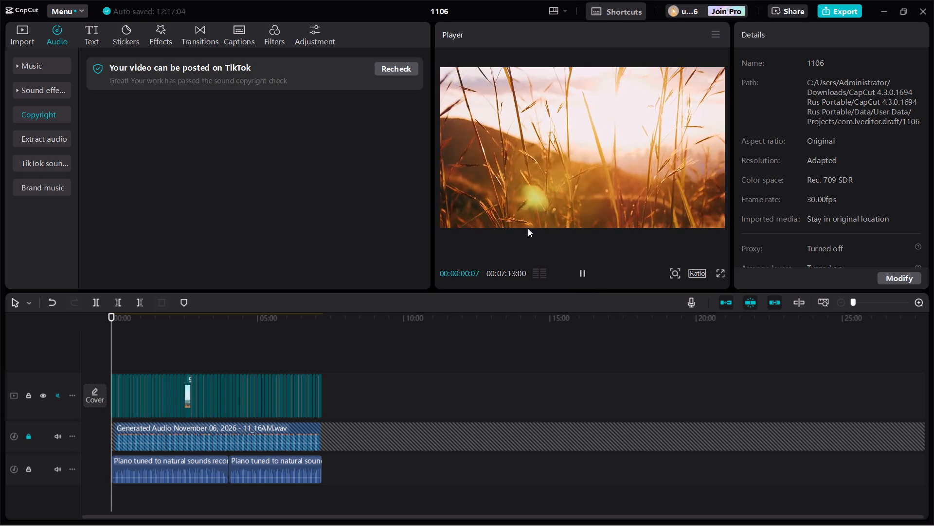
Rerun the sound copyright check for the video and return to the CapCut window.
click(398, 68)
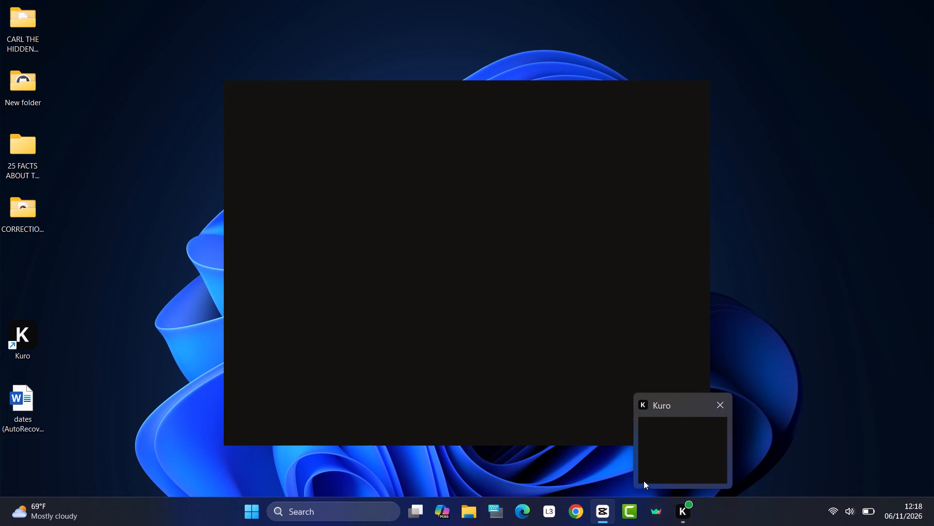
click(598, 510)
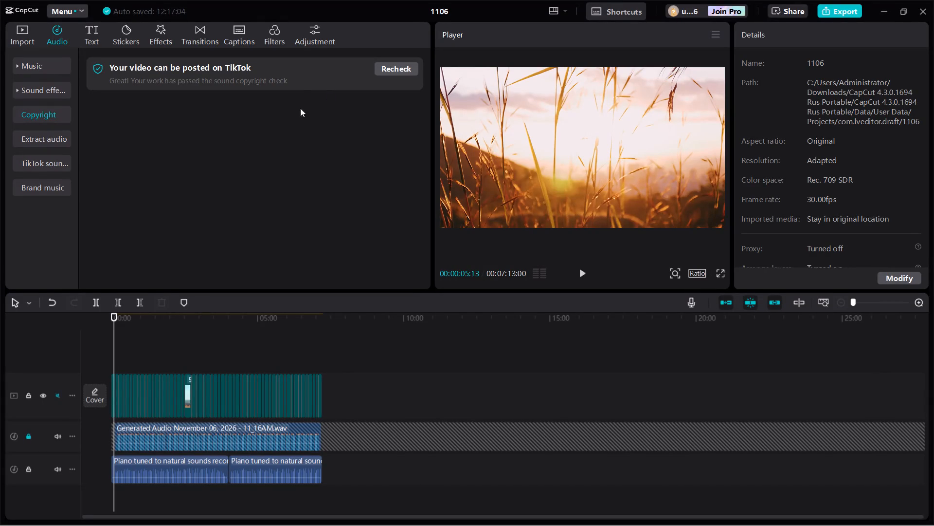
Generate automatic captions with English as the spoken language, without bilingual captions or filler word identification.
click(233, 34)
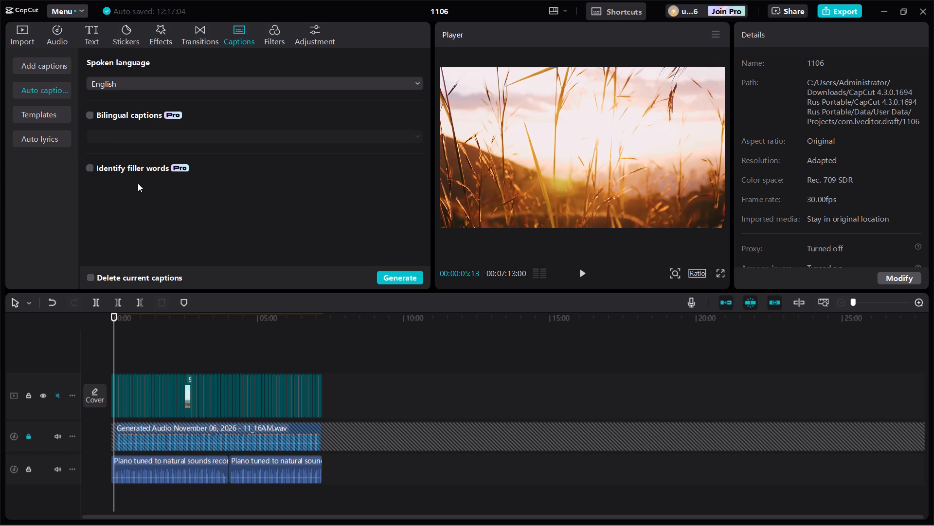
click(404, 280)
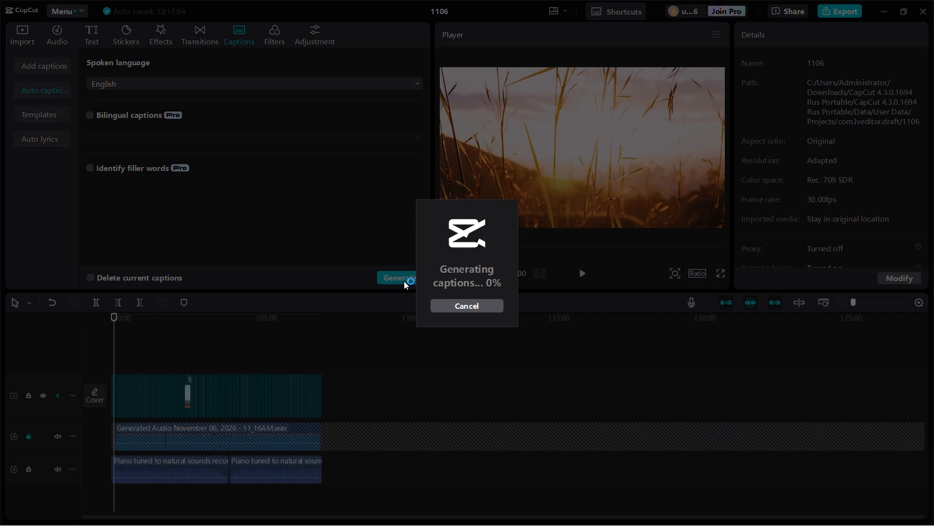
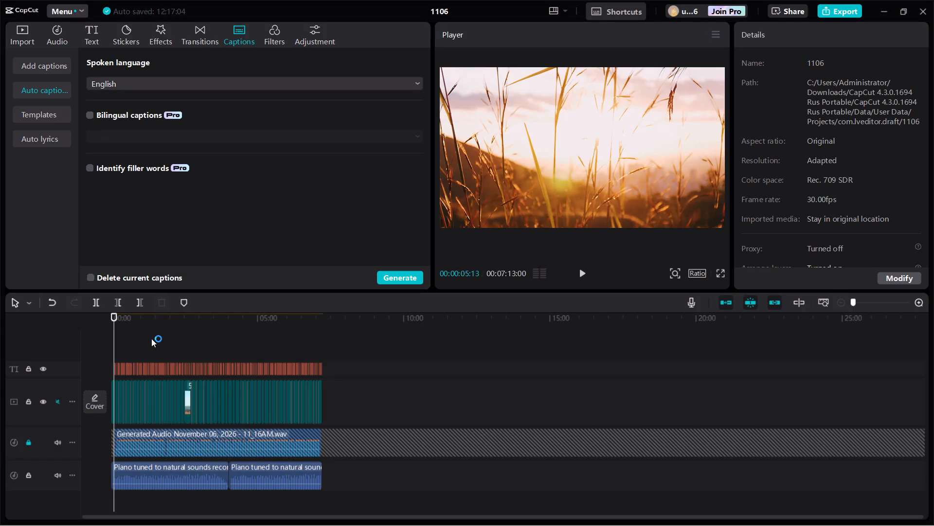
Select all captions on the text track and make them bold and uppercase.
click(166, 331)
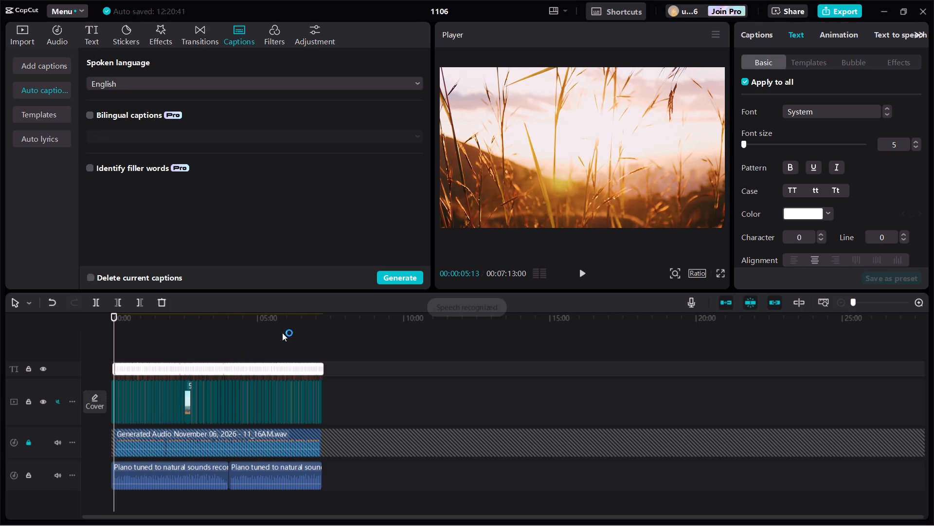
click(322, 336)
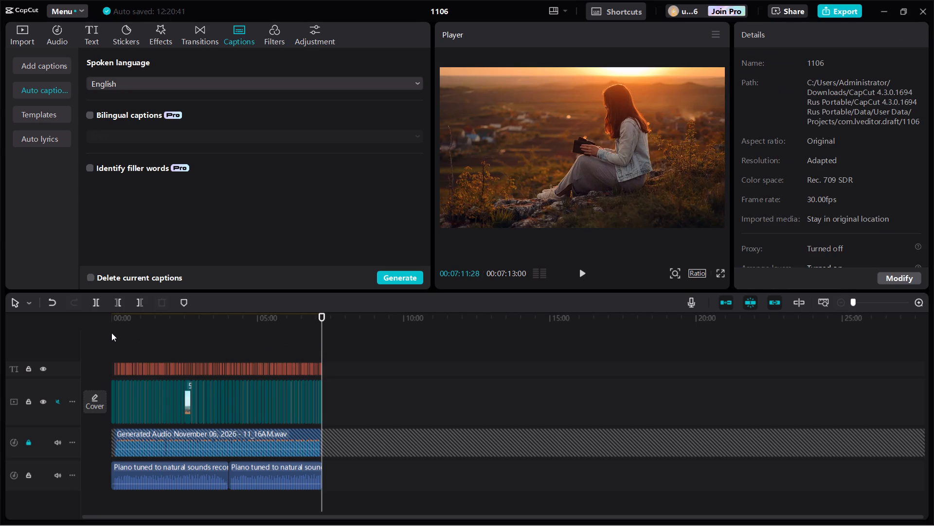
drag(111, 333, 211, 381)
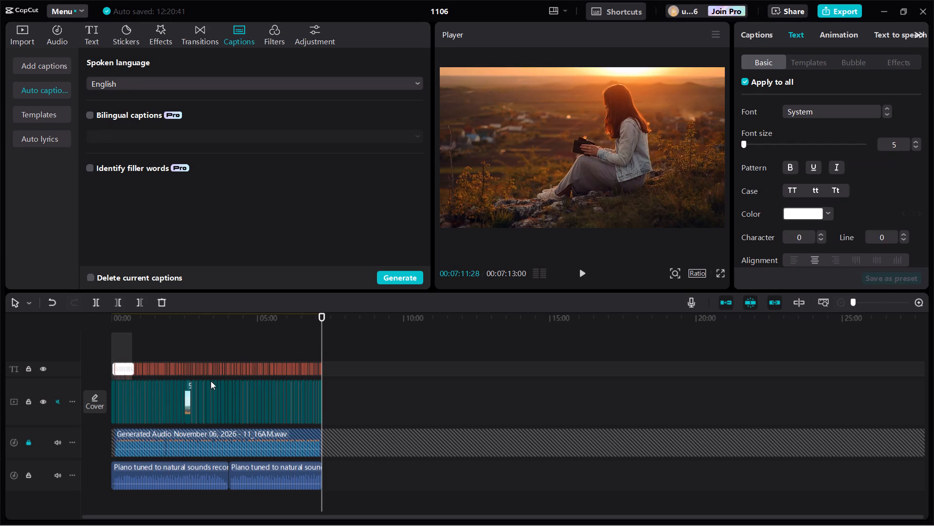
drag(211, 381, 332, 363)
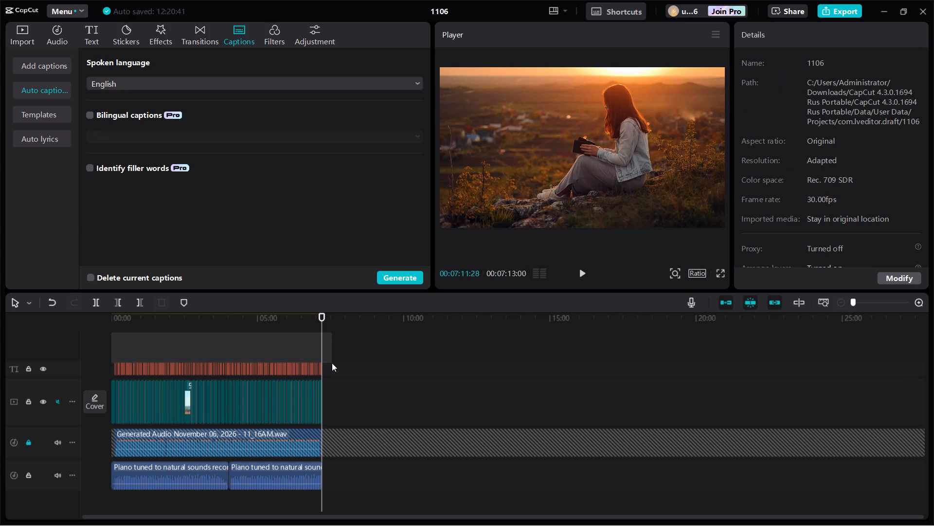
drag(332, 363, 324, 370)
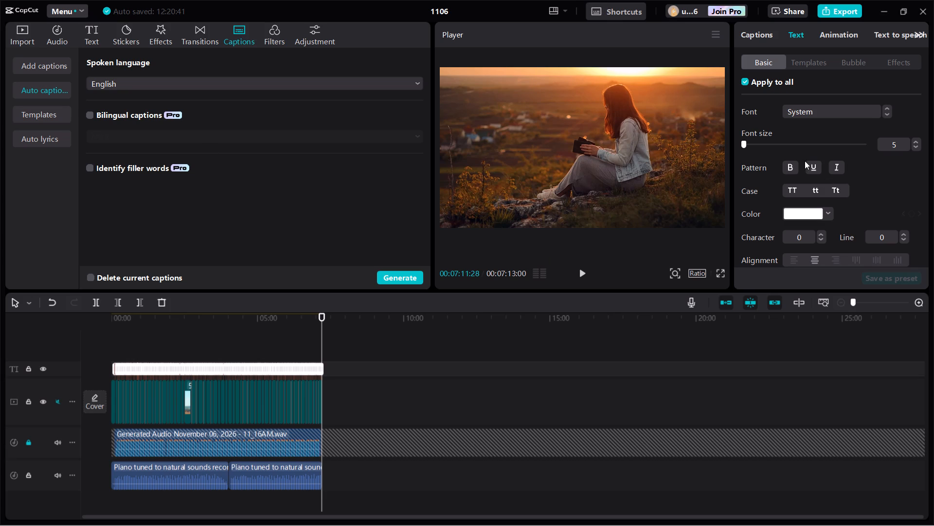
click(793, 167)
click(791, 188)
Play the video from the beginning to preview the restyled captions.
click(122, 331)
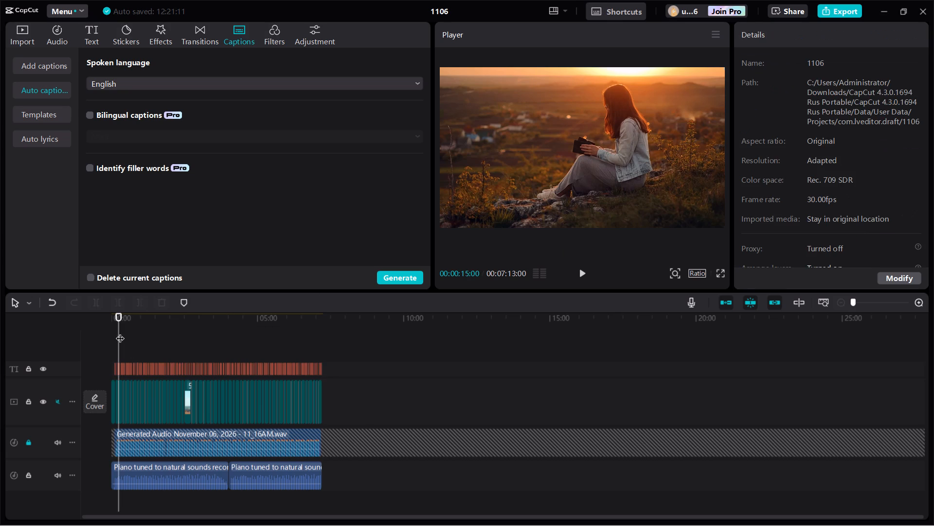
drag(120, 332, 96, 339)
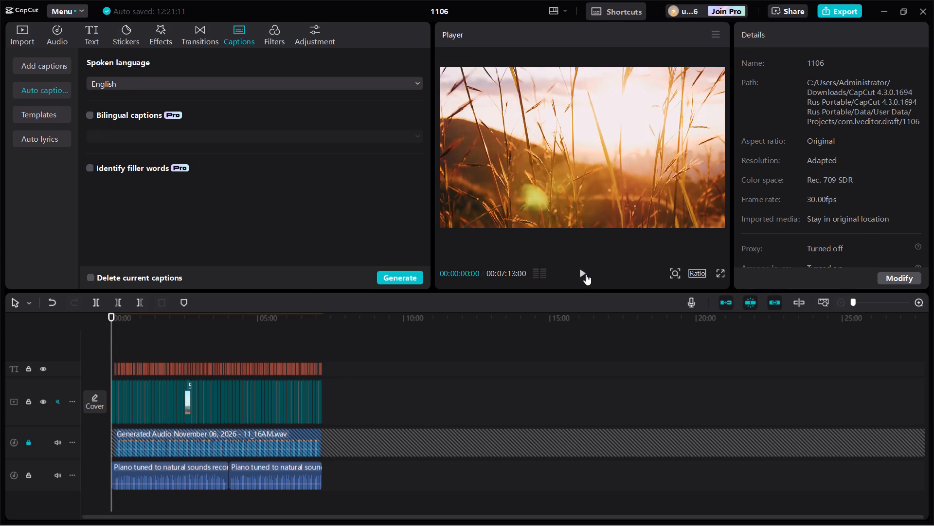
click(582, 272)
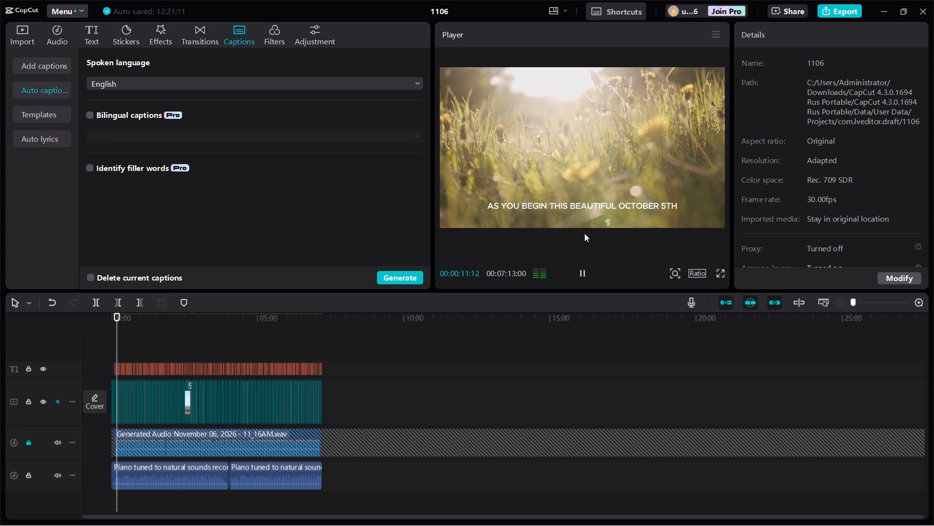
Apply the preset style with black text and a white outline to all captions on the text track.
click(324, 345)
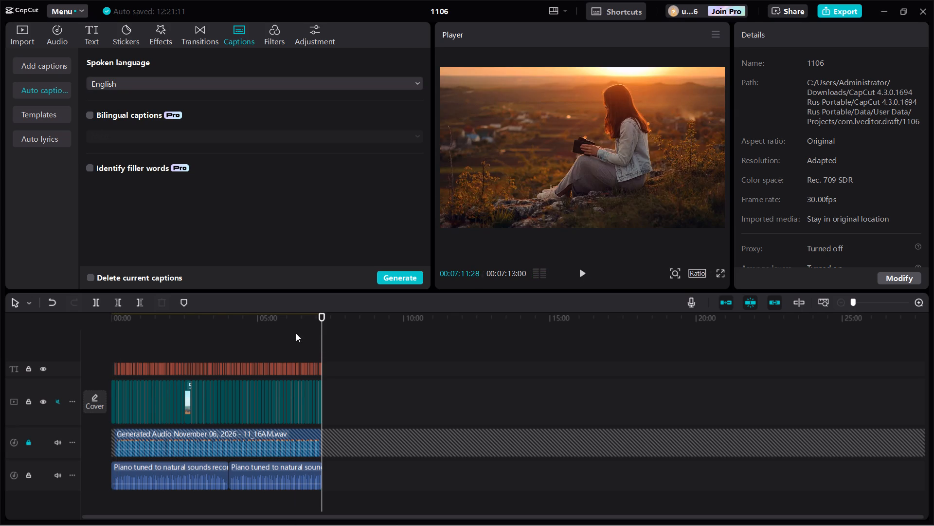
drag(112, 334, 133, 377)
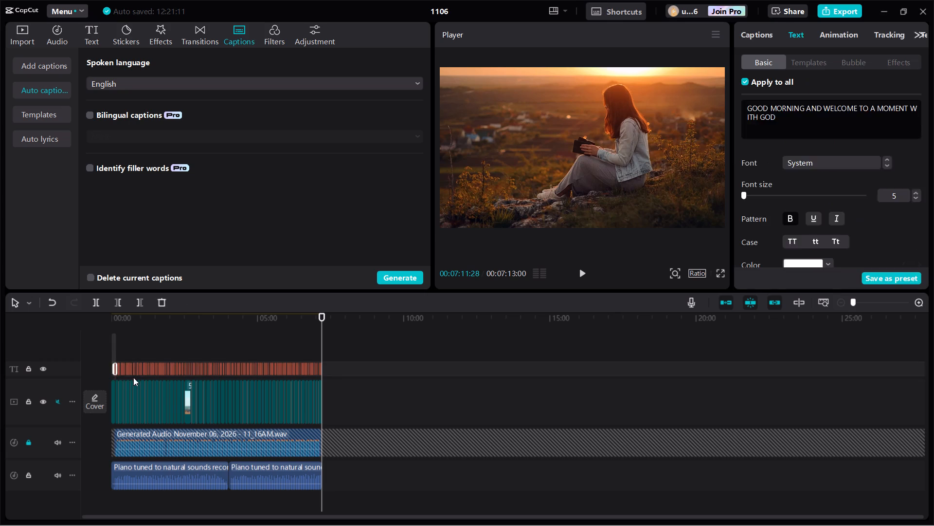
drag(133, 377, 331, 368)
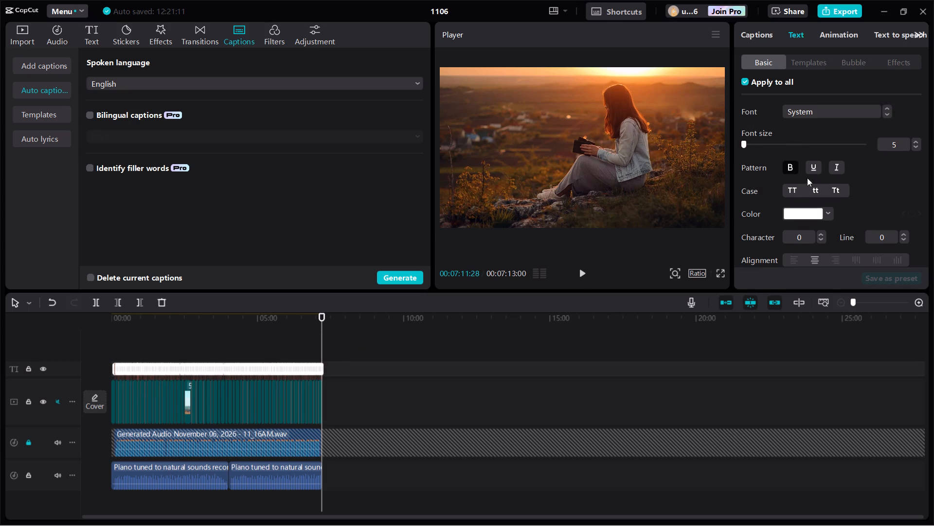
scroll(808, 181, down, 3)
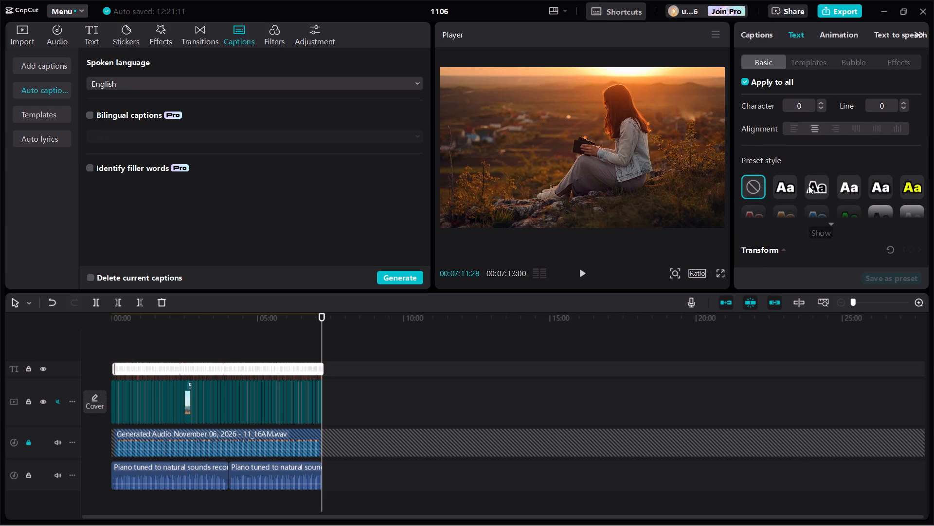
click(829, 222)
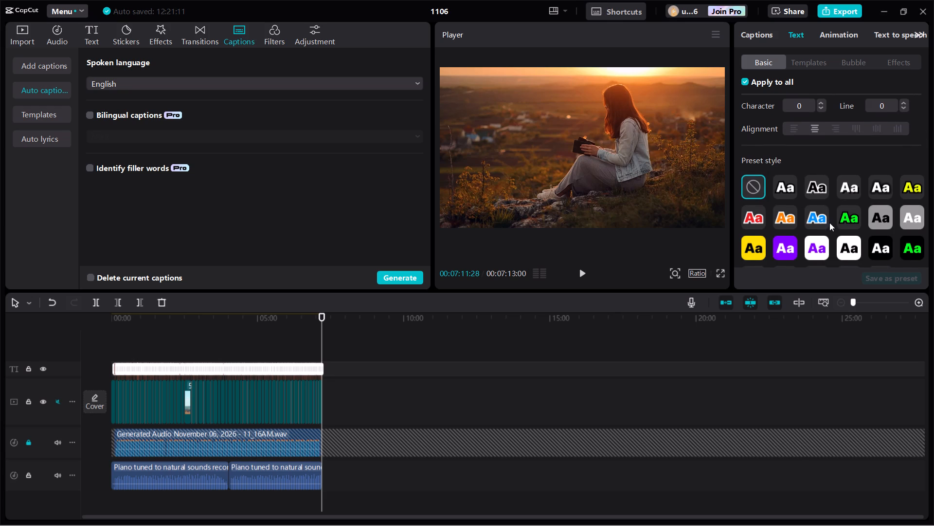
scroll(829, 223, down, 2)
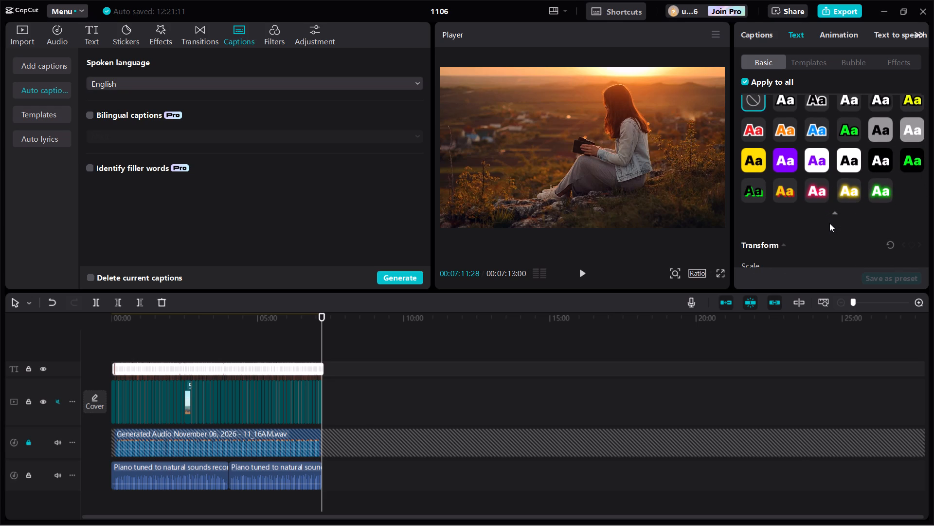
scroll(829, 223, down, 1)
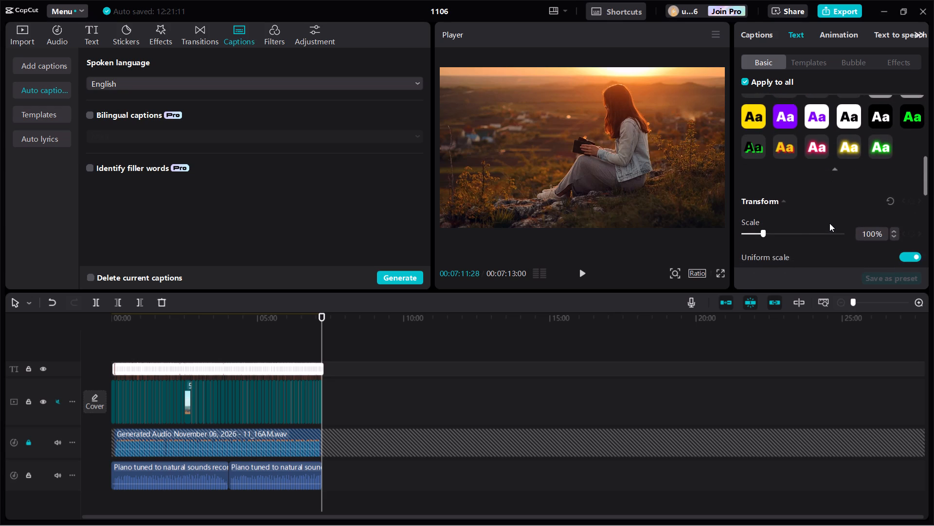
scroll(829, 223, up, 2)
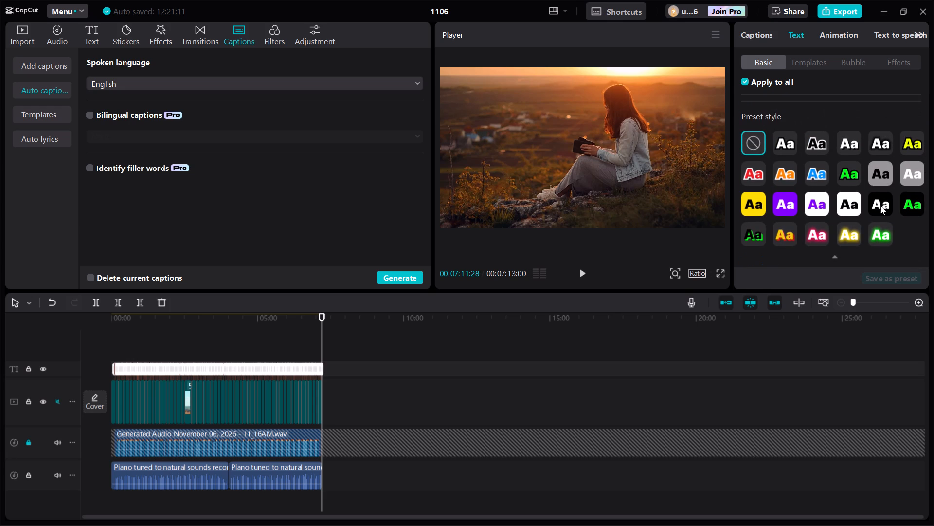
click(817, 147)
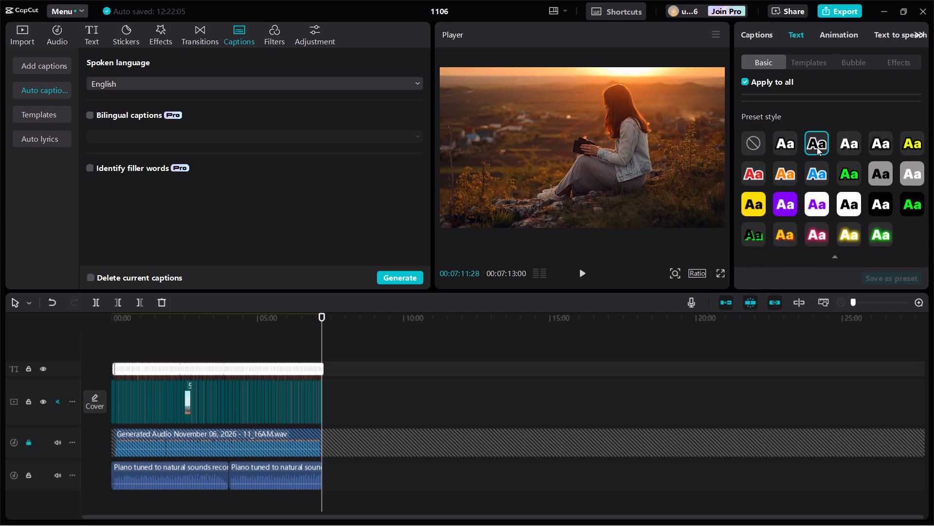
Check how the outlined captions look over the footage at several points along the timeline.
click(159, 337)
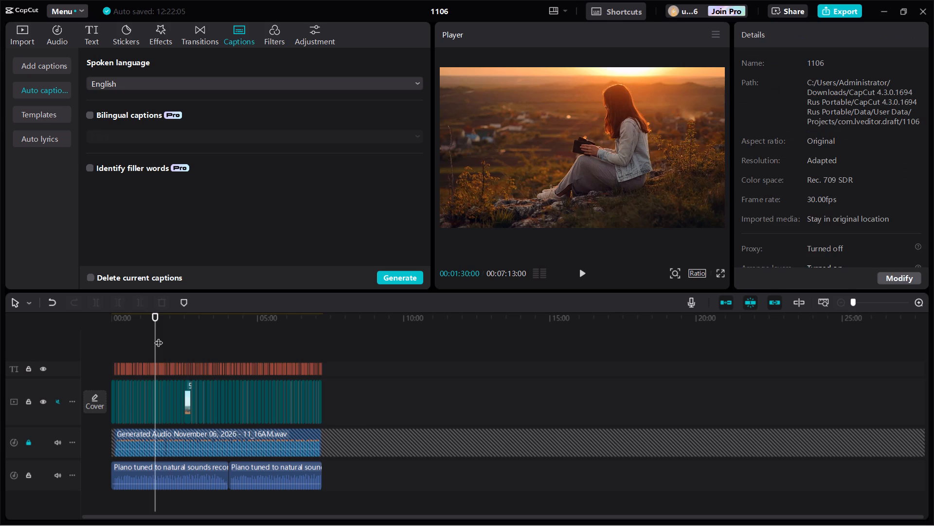
click(112, 331)
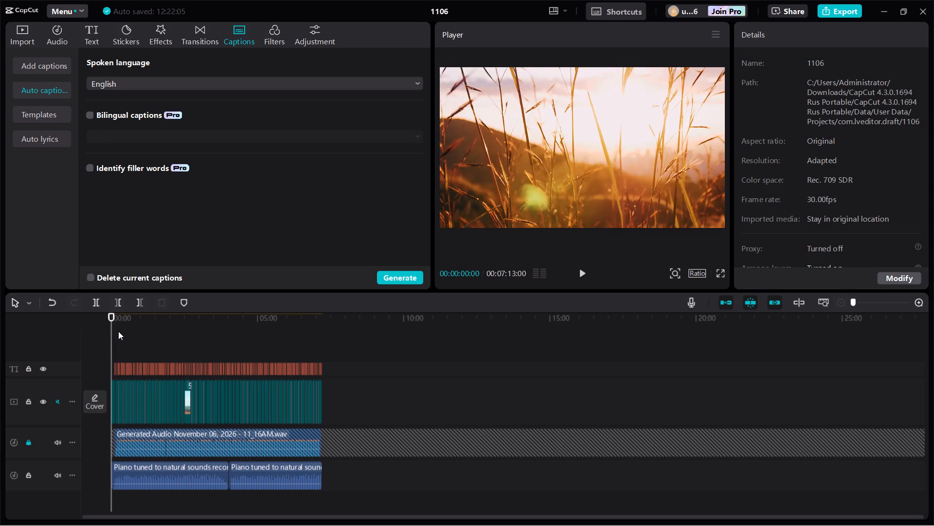
drag(118, 330, 119, 361)
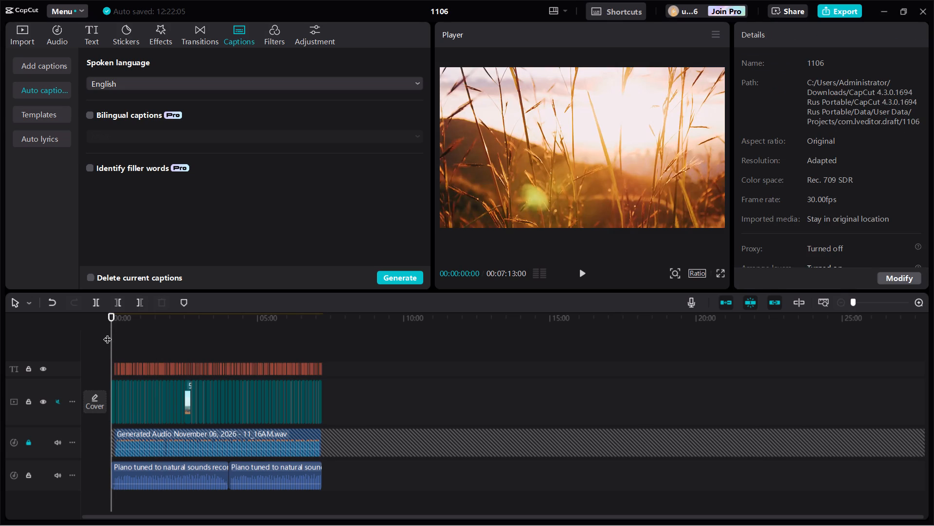
drag(108, 333, 130, 371)
click(103, 342)
drag(328, 341, 179, 367)
click(167, 335)
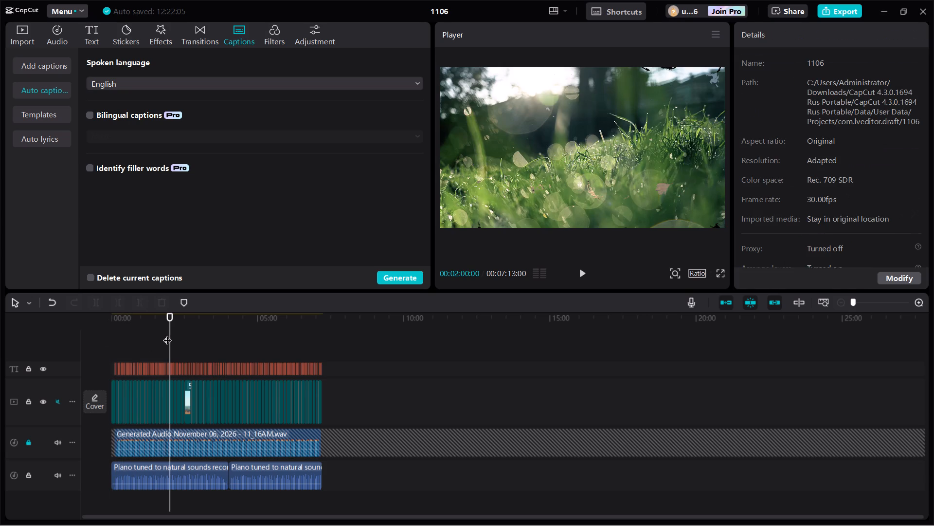
click(15, 368)
click(100, 340)
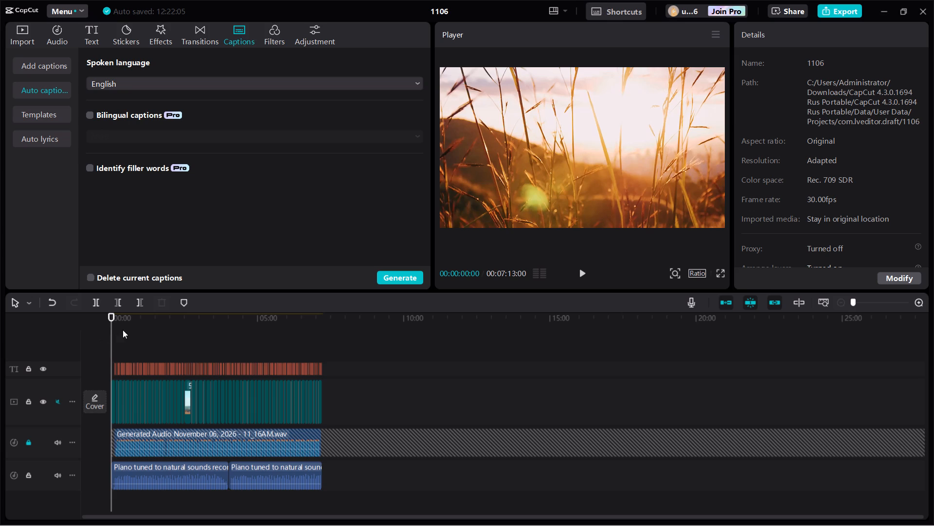
click(211, 327)
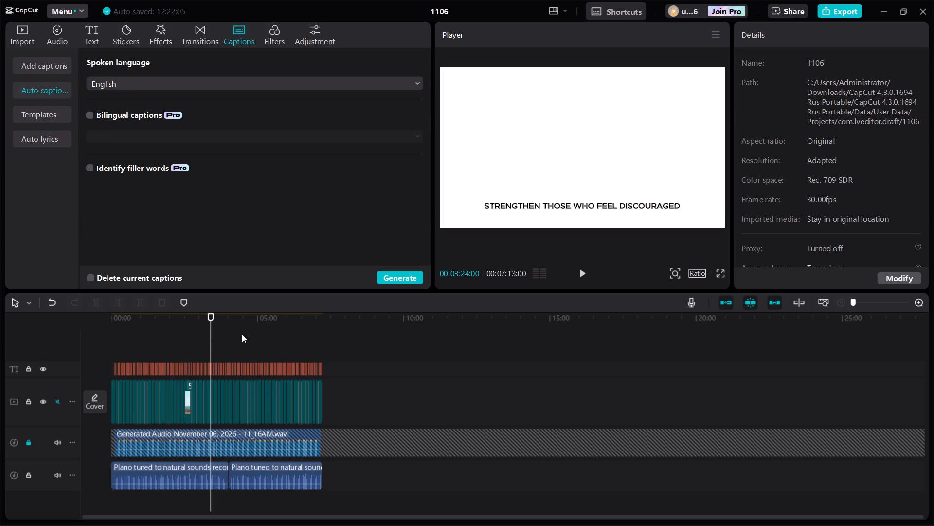
click(180, 334)
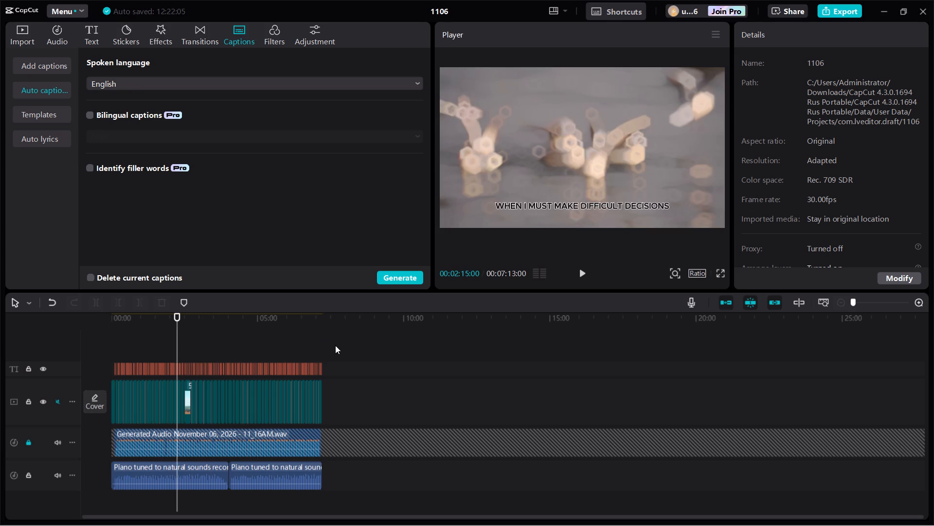
Select all captions, reapply the black preset with white outline, and move them up to the exact centre of the frame.
drag(329, 340, 248, 368)
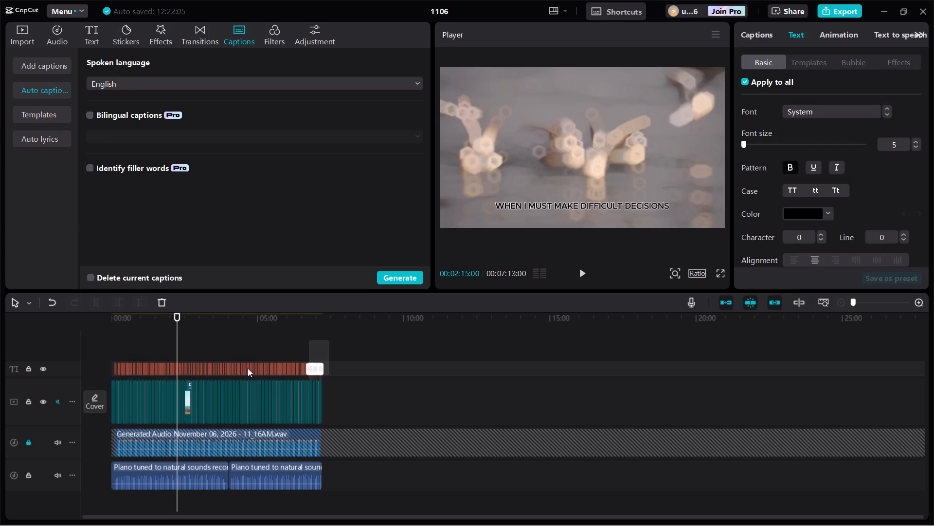
drag(248, 368, 109, 371)
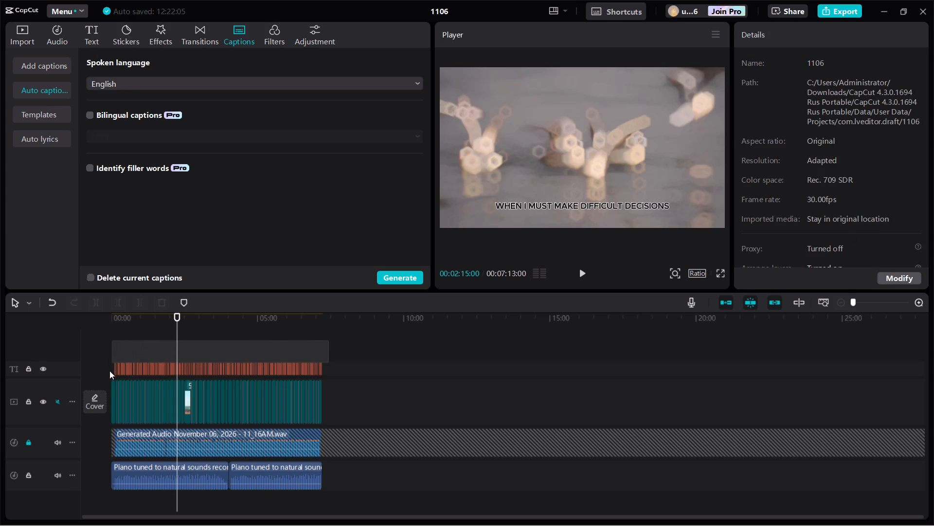
drag(109, 371, 113, 376)
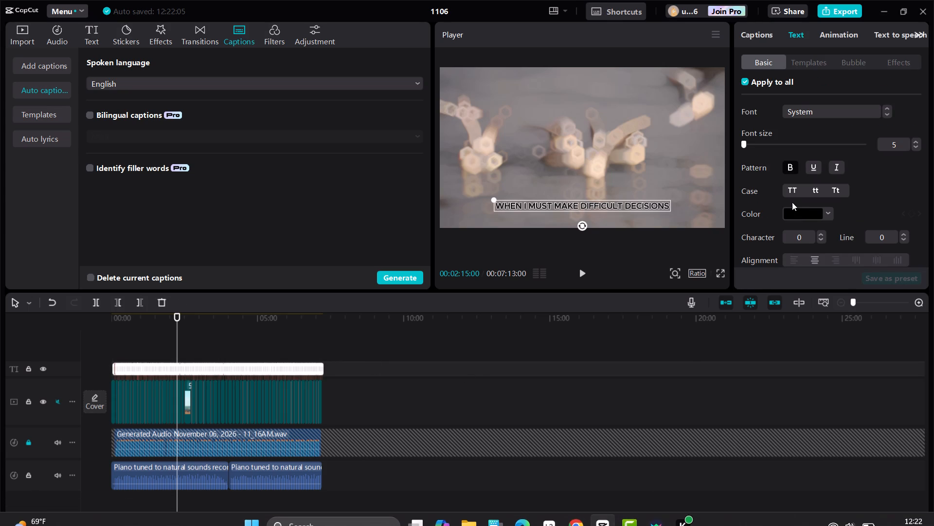
scroll(847, 221, down, 1)
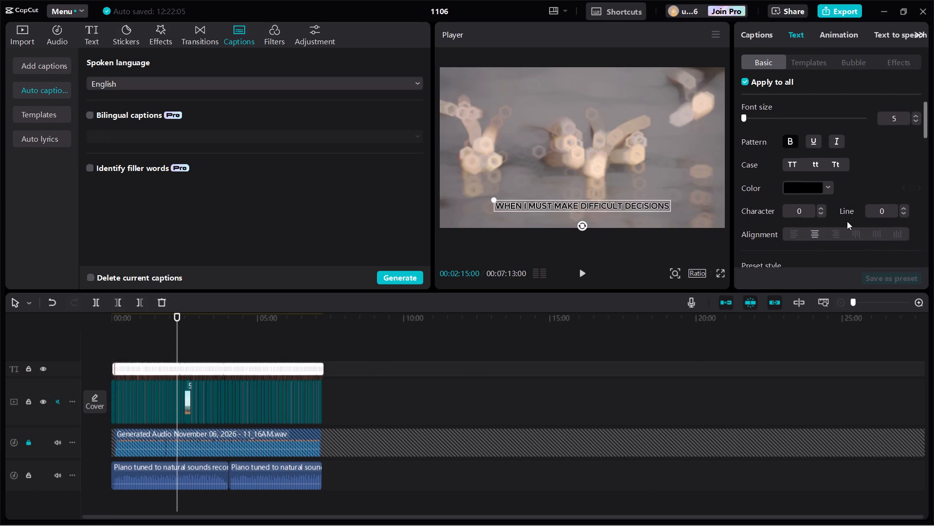
scroll(846, 225, down, 2)
click(813, 179)
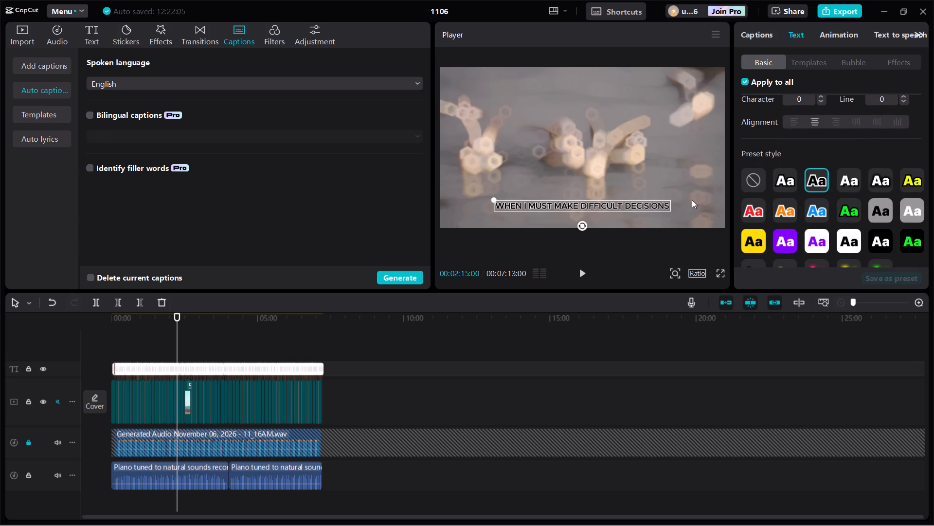
drag(573, 204, 572, 149)
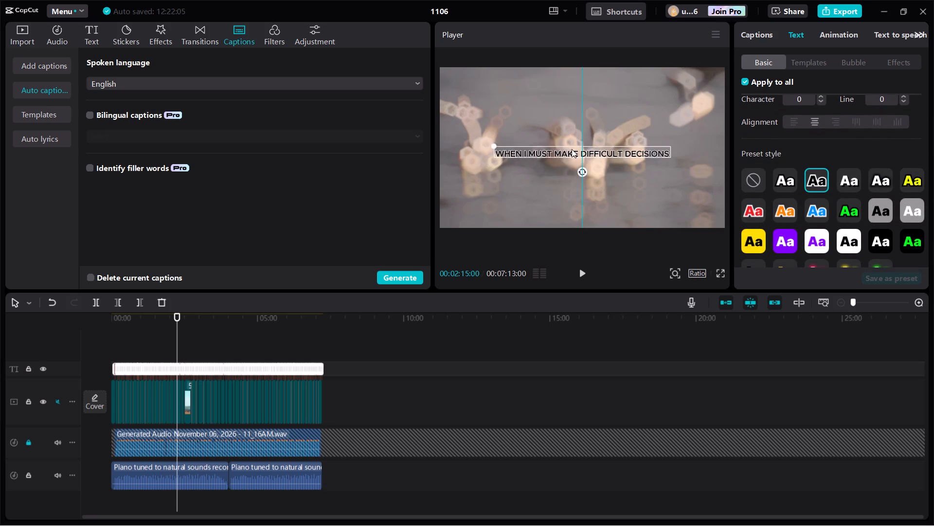
drag(572, 149, 573, 147)
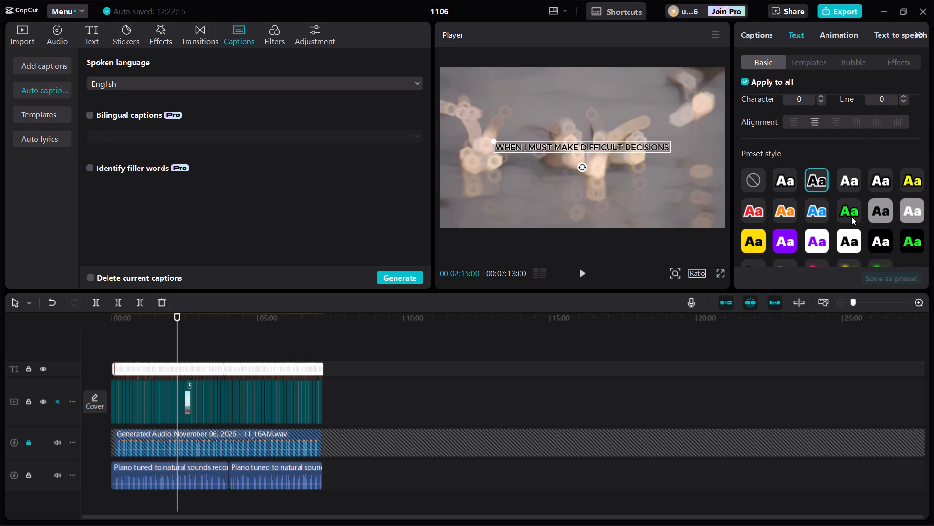
Align all captions horizontally to the centre of the frame.
scroll(851, 217, down, 3)
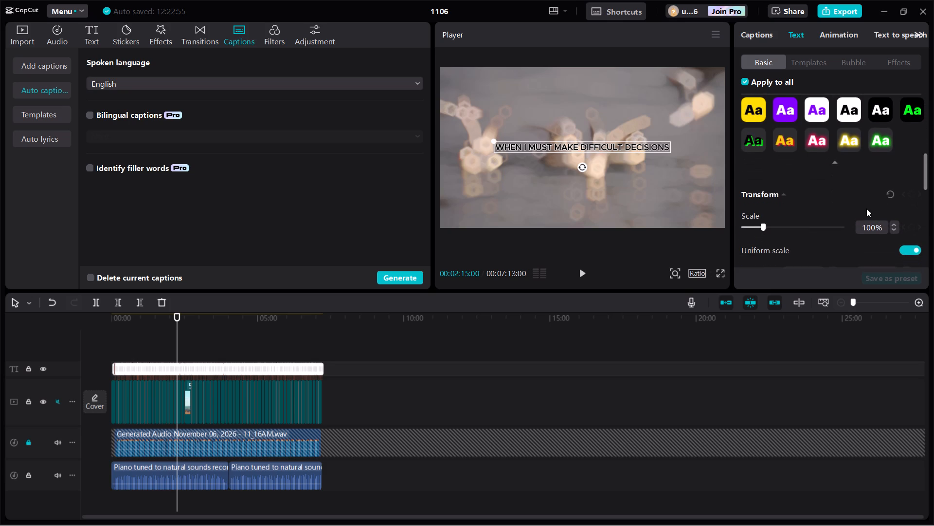
scroll(868, 215, down, 2)
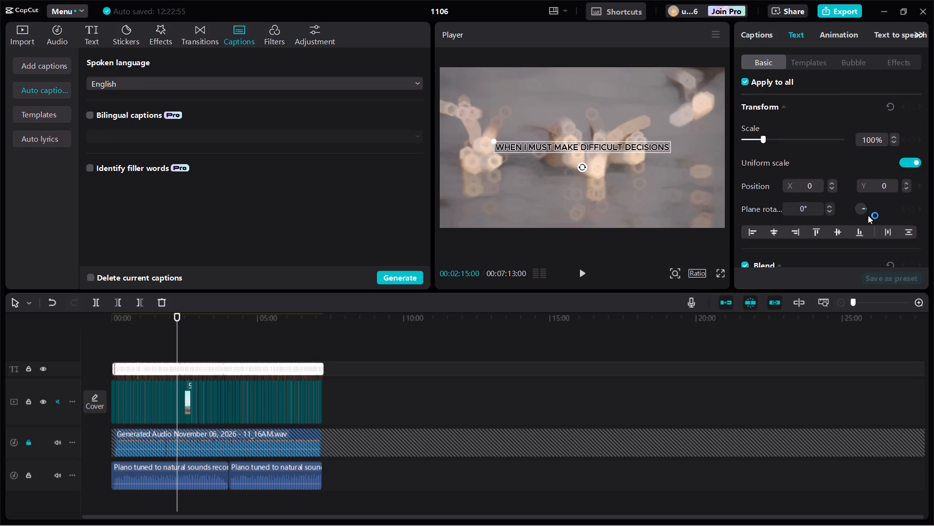
scroll(868, 215, down, 1)
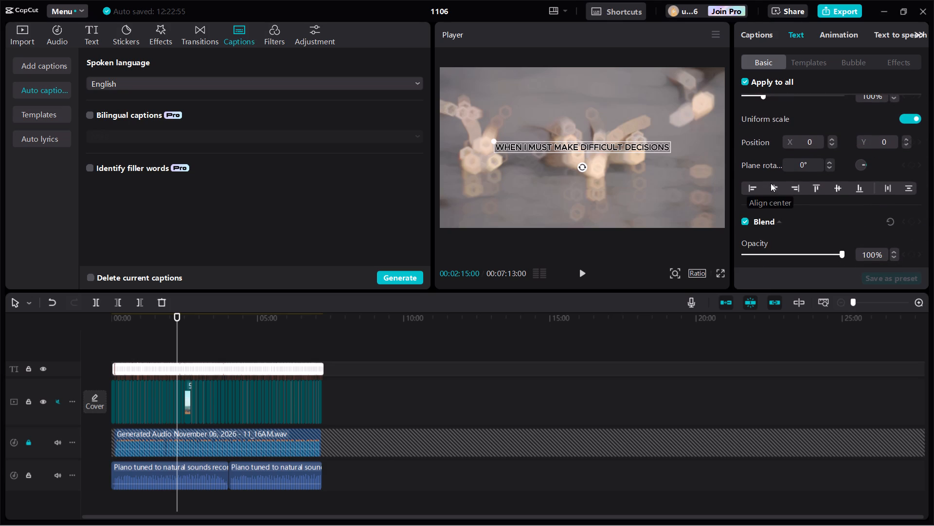
click(771, 183)
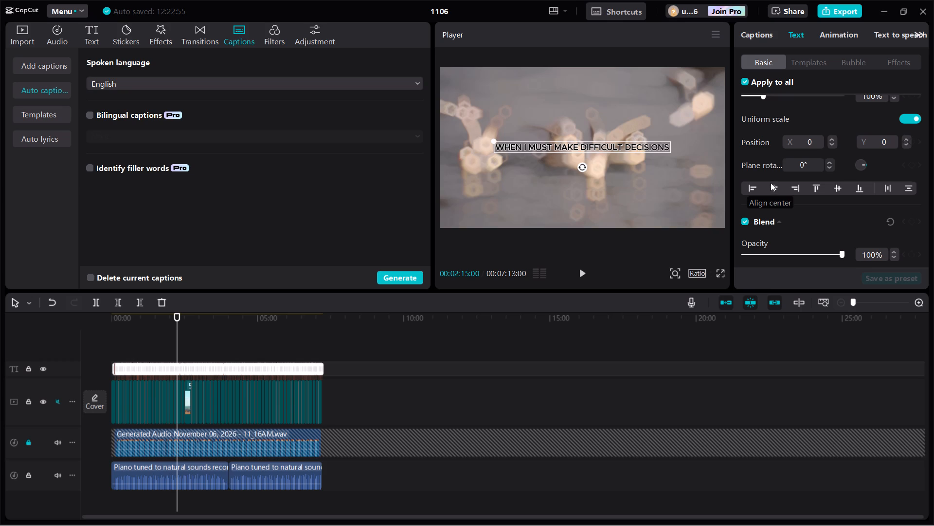
click(773, 186)
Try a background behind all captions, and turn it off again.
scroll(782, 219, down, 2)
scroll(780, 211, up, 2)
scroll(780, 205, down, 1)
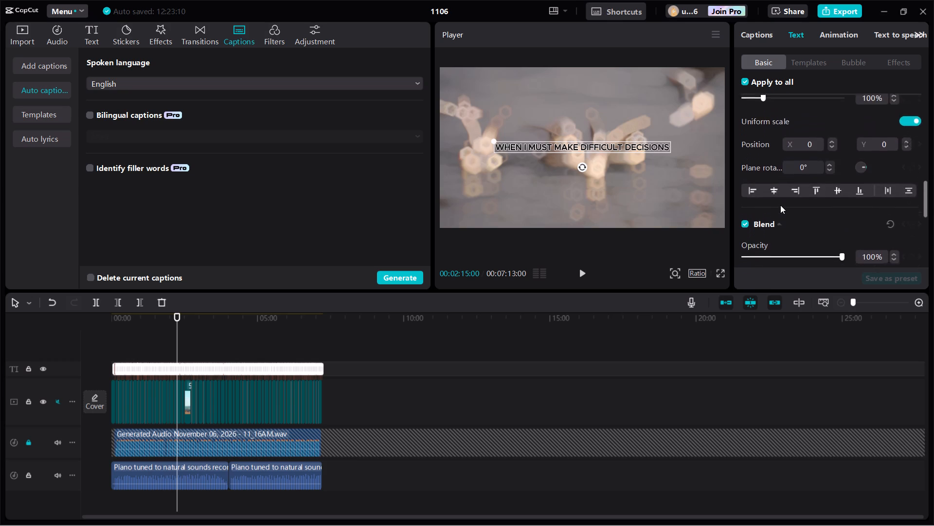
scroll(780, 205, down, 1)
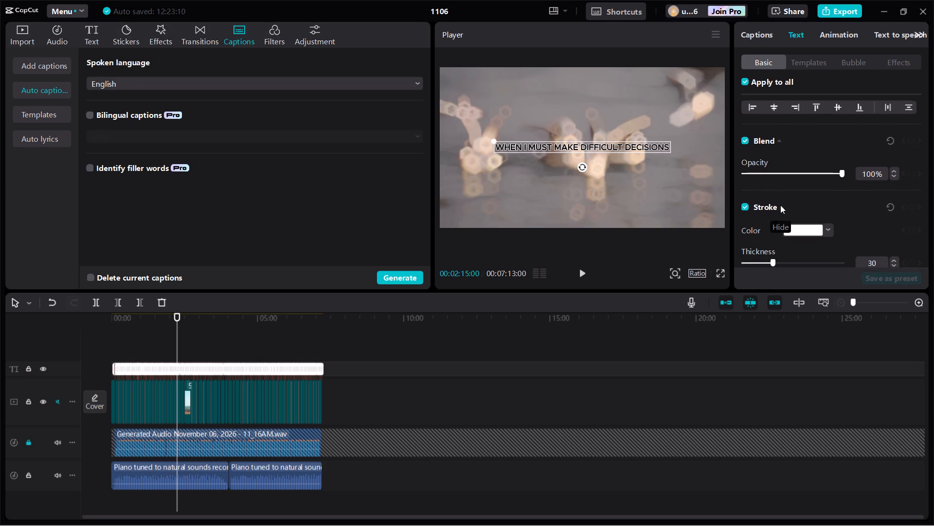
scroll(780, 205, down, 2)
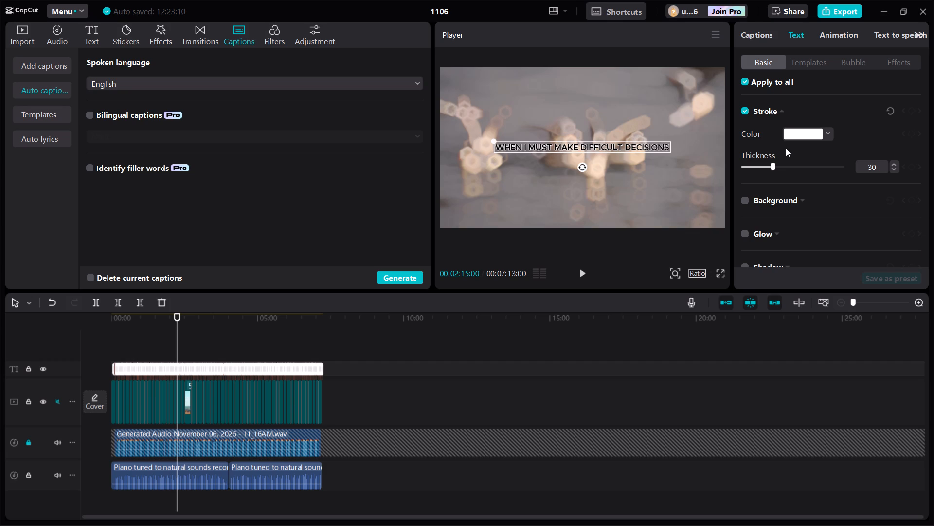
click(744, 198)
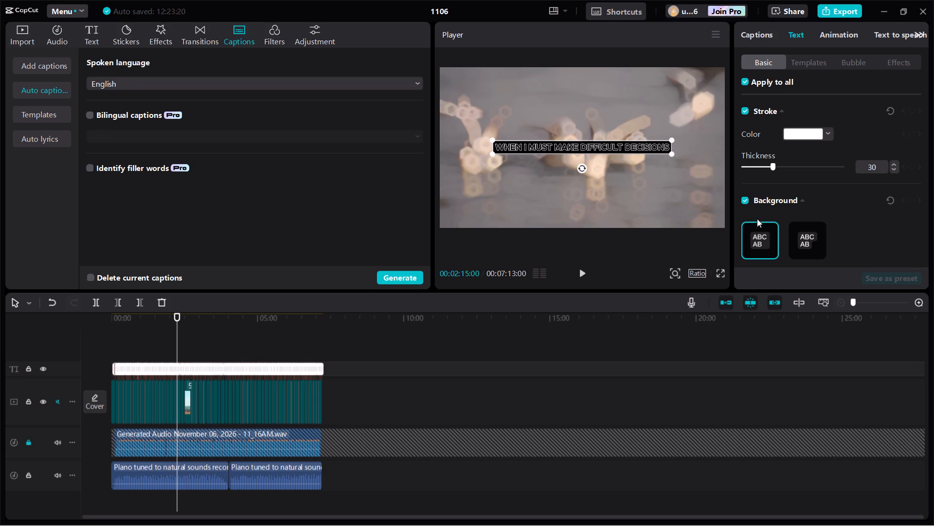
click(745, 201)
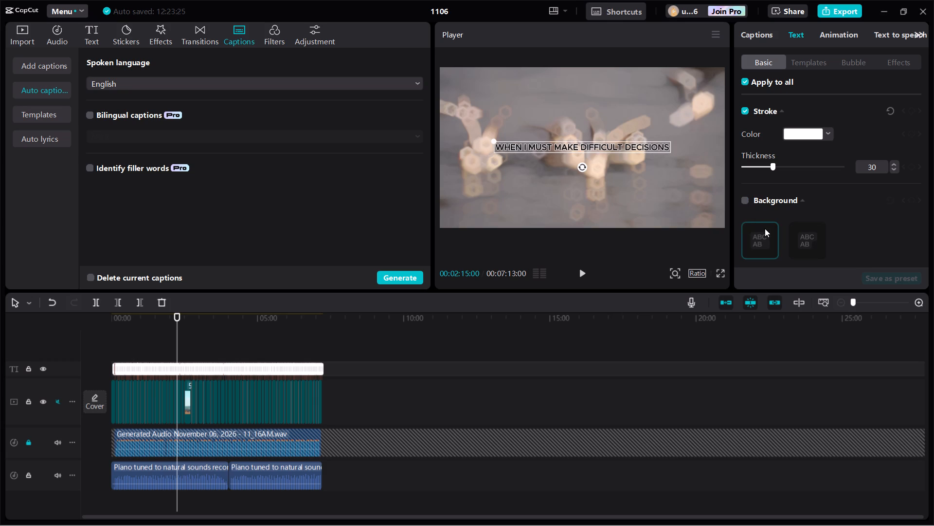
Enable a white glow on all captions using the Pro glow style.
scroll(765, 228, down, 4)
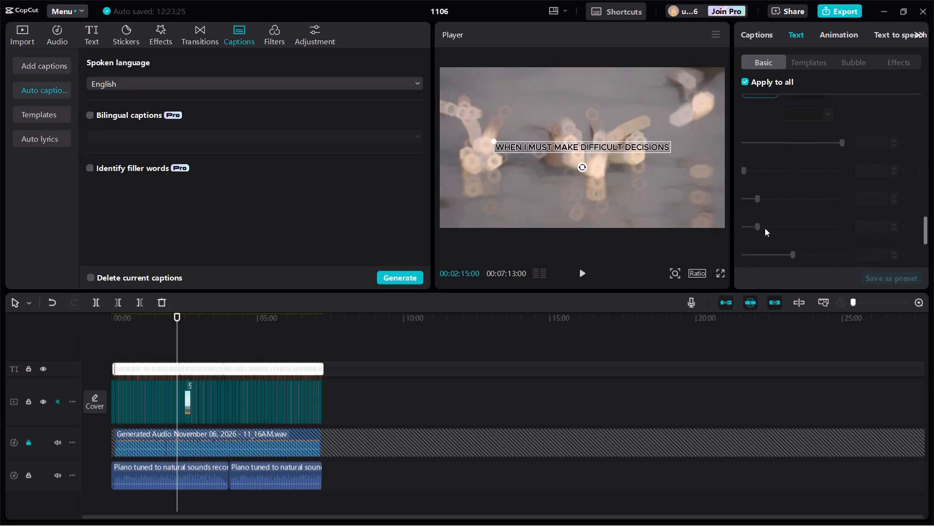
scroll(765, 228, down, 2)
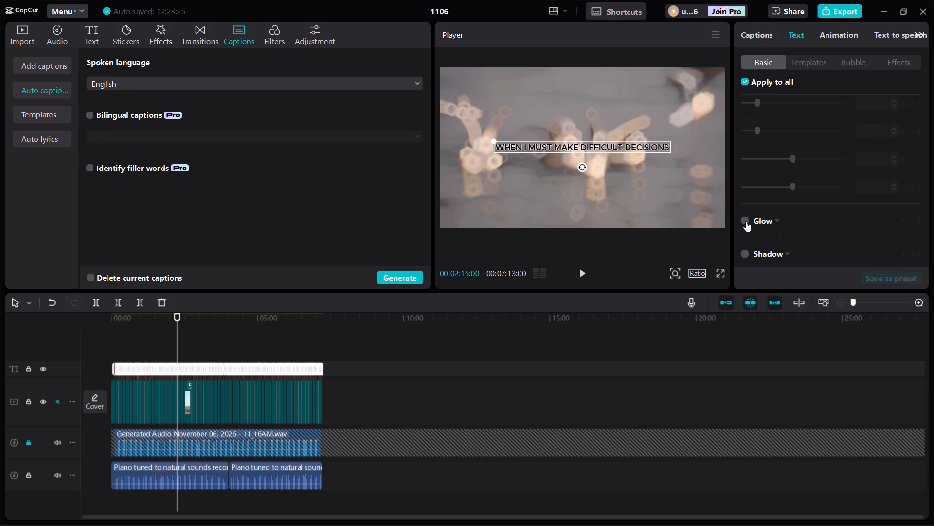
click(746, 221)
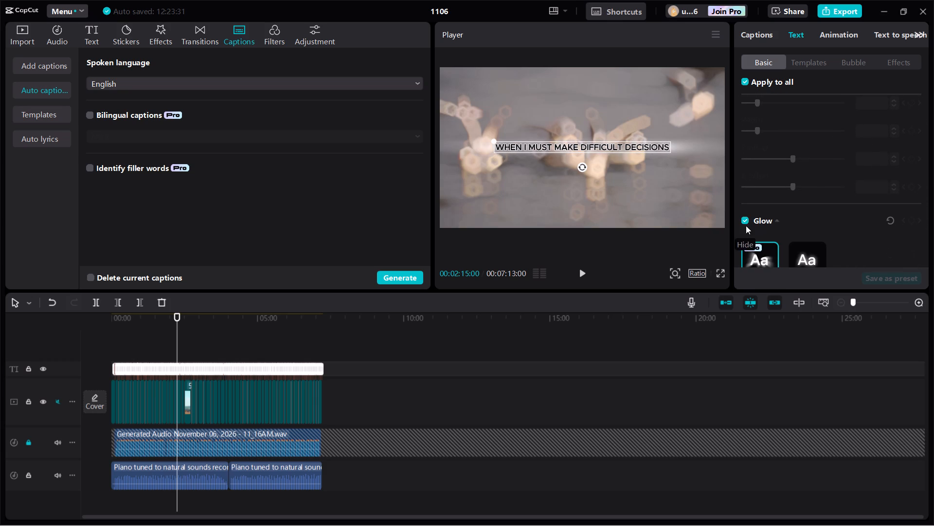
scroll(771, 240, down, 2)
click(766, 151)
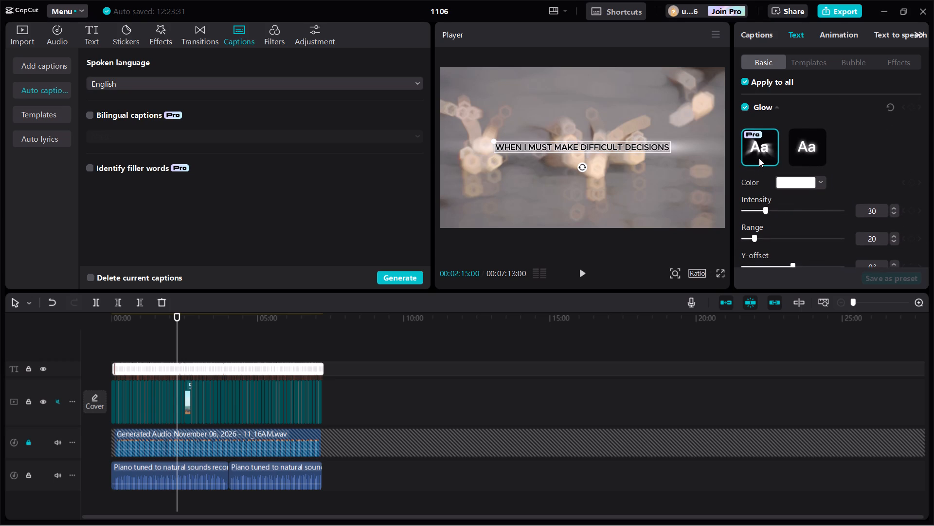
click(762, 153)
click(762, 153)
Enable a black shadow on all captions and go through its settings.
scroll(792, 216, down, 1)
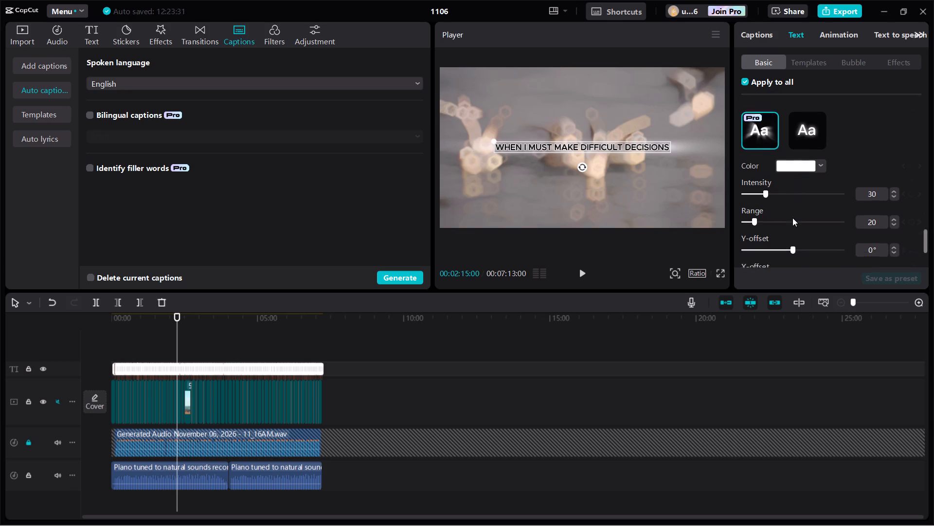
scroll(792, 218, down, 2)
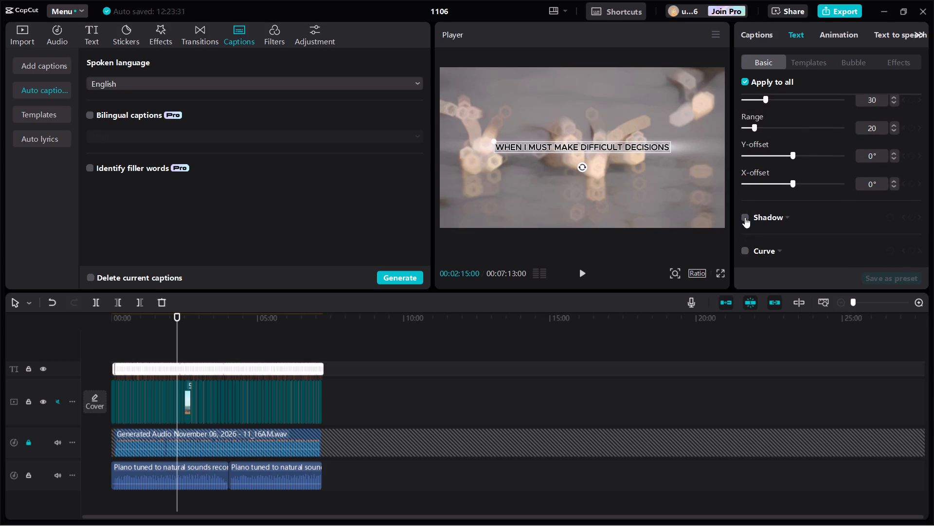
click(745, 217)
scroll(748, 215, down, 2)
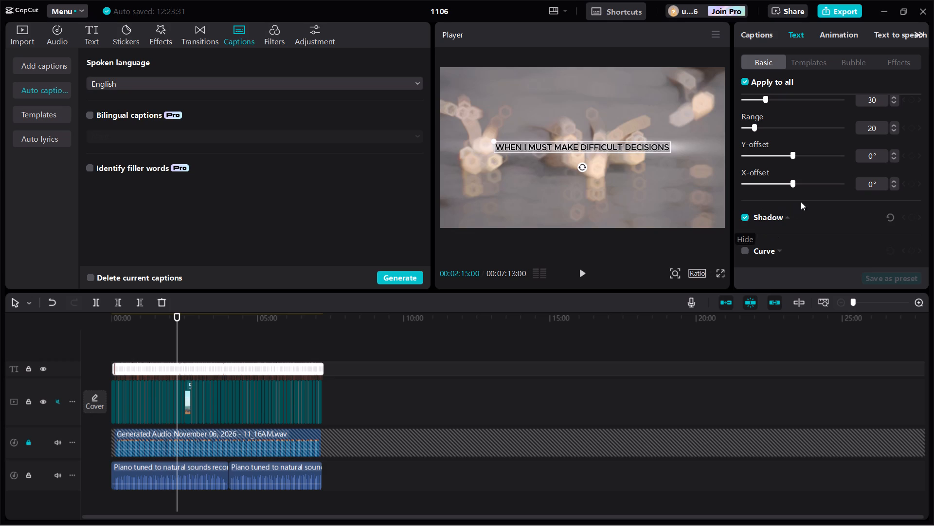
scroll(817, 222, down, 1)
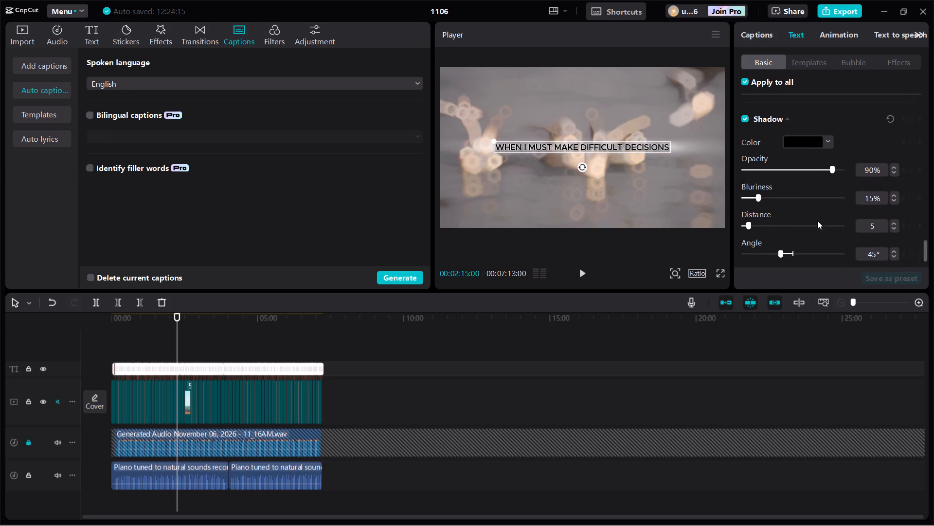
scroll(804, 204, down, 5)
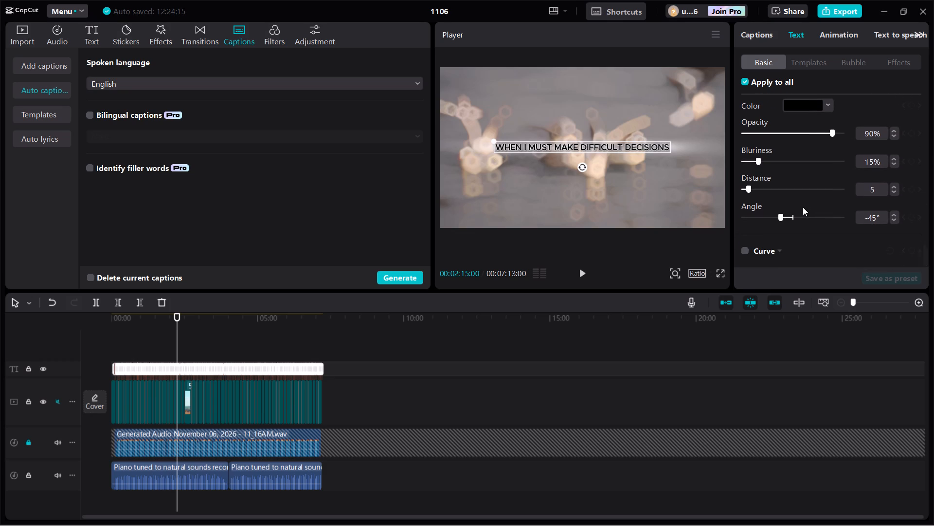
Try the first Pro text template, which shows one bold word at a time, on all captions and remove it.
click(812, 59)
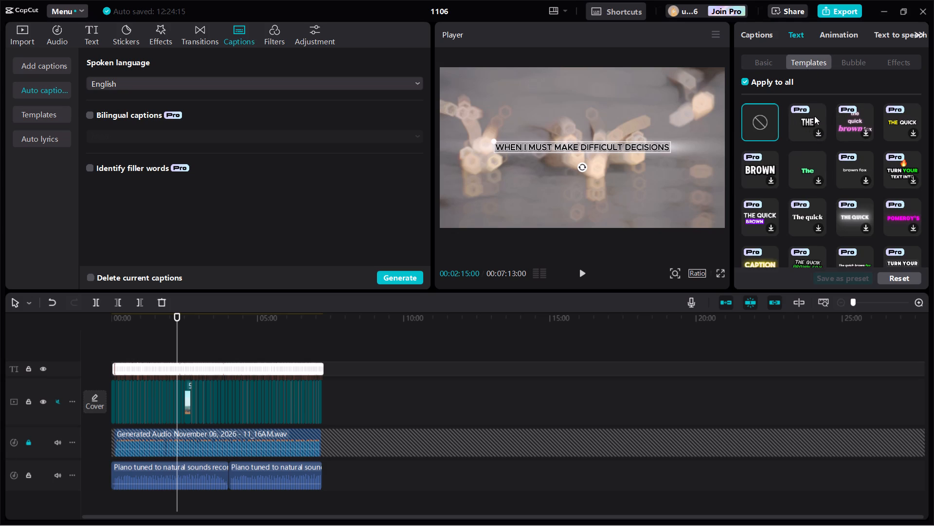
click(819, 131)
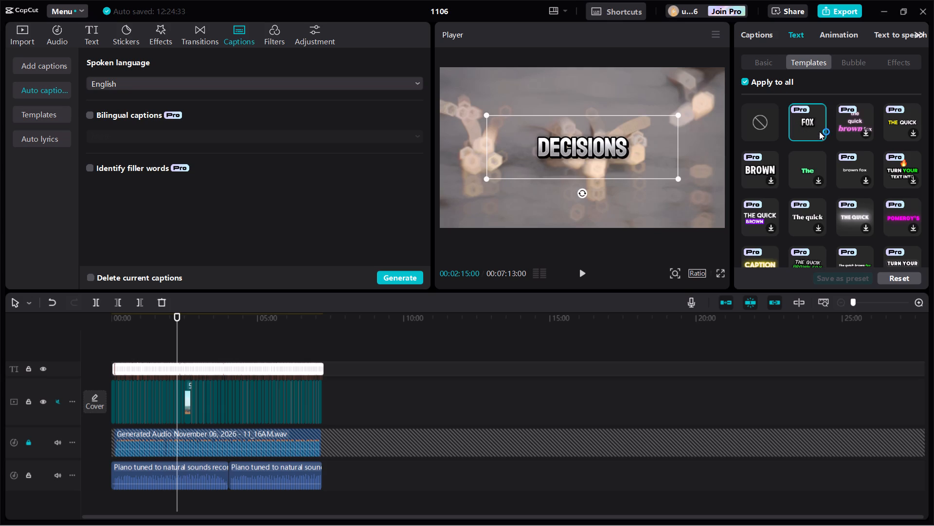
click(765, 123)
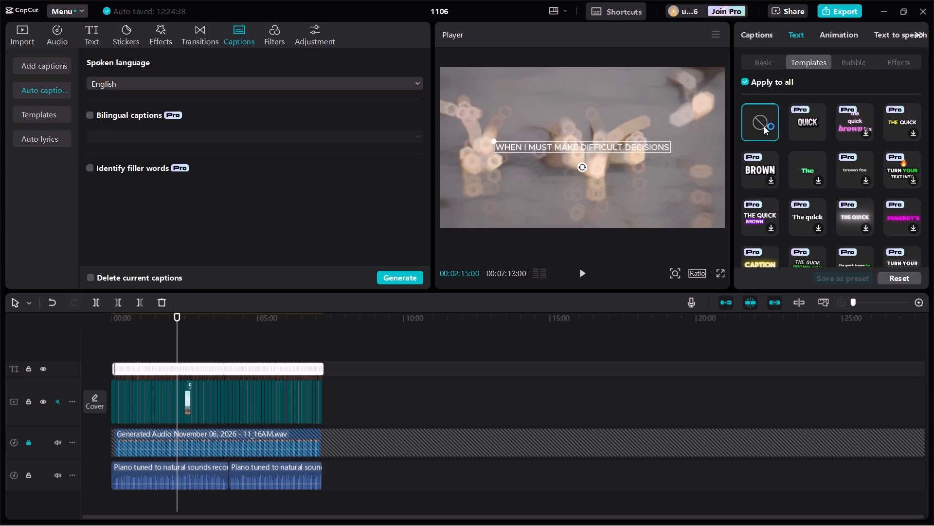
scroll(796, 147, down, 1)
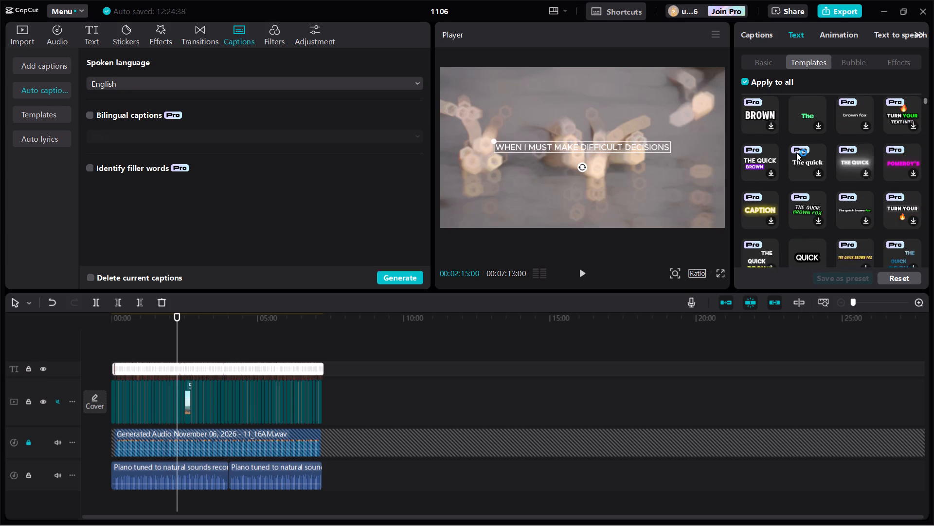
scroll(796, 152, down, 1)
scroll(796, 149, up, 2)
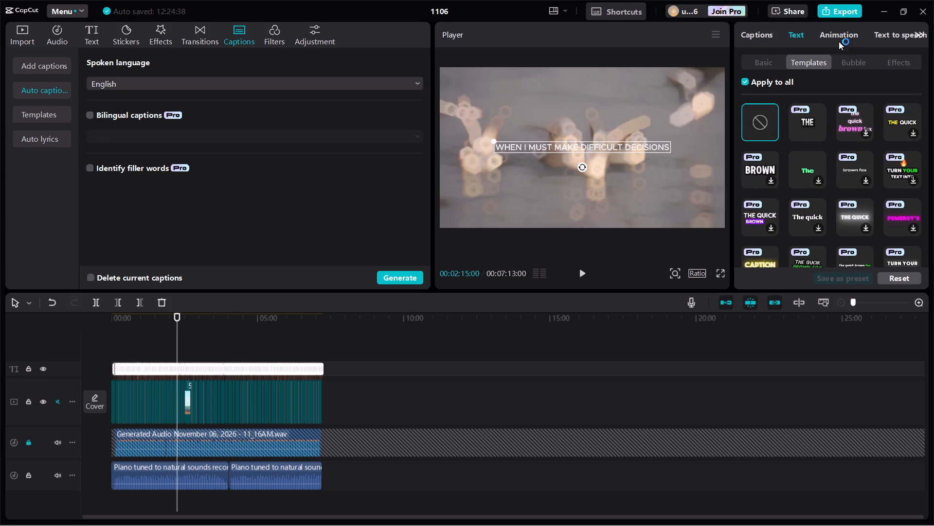
Apply the Pro "Snow...ring" entrance animation to all captions.
click(839, 36)
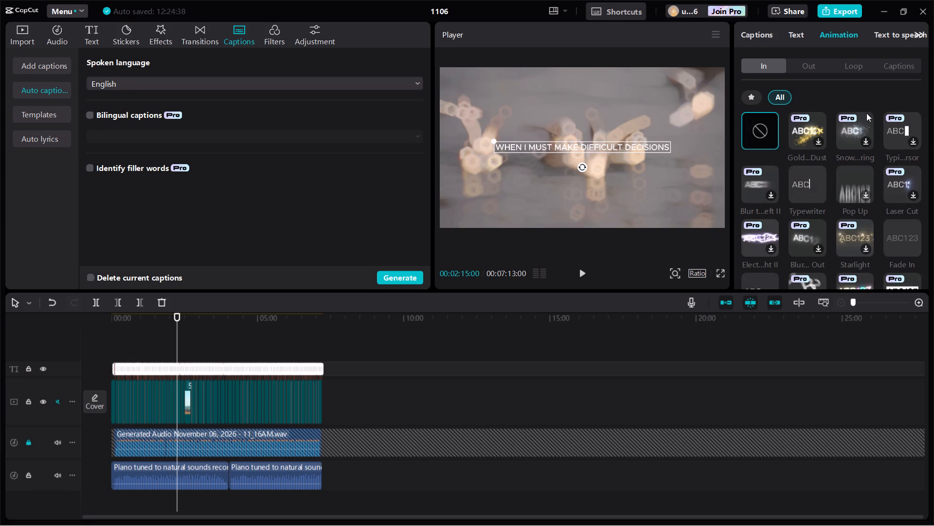
click(865, 141)
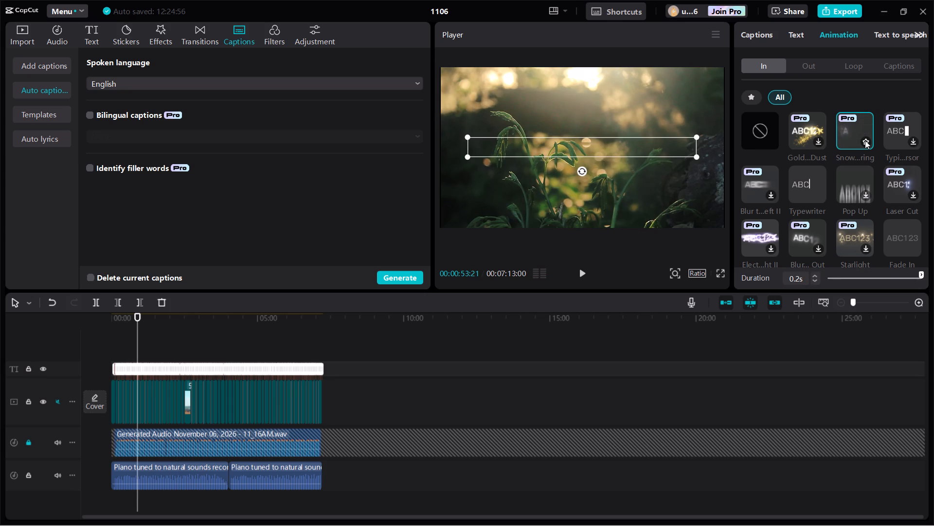
Apply the Pro "Laser Cut" exit animation to all captions.
click(806, 62)
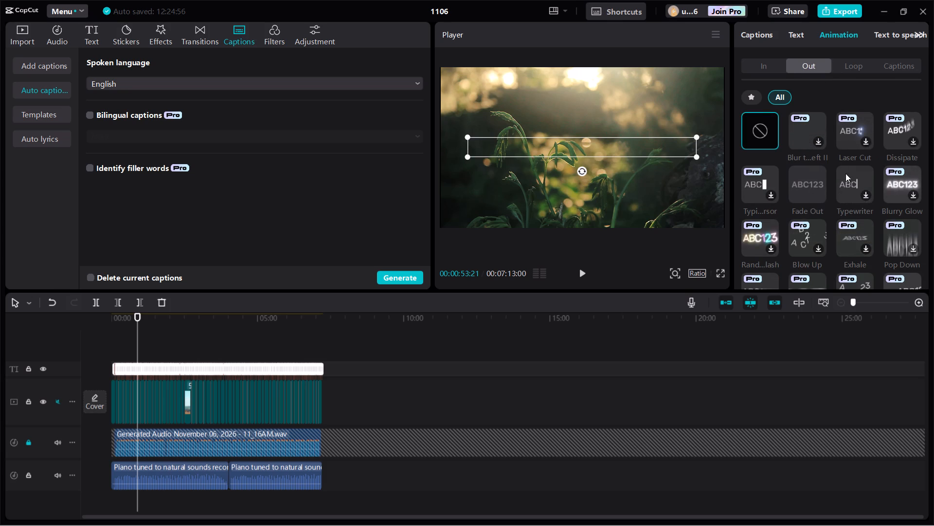
scroll(859, 218, down, 1)
scroll(859, 218, up, 1)
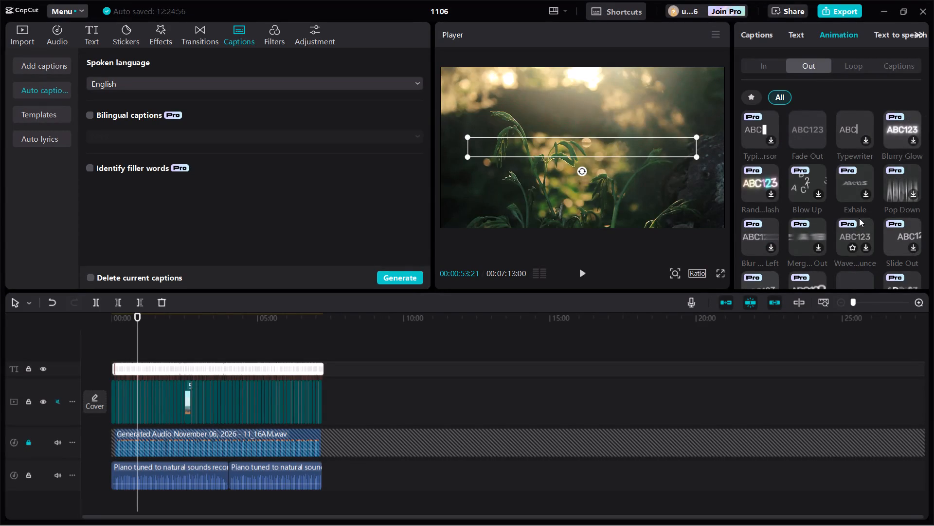
scroll(859, 218, up, 1)
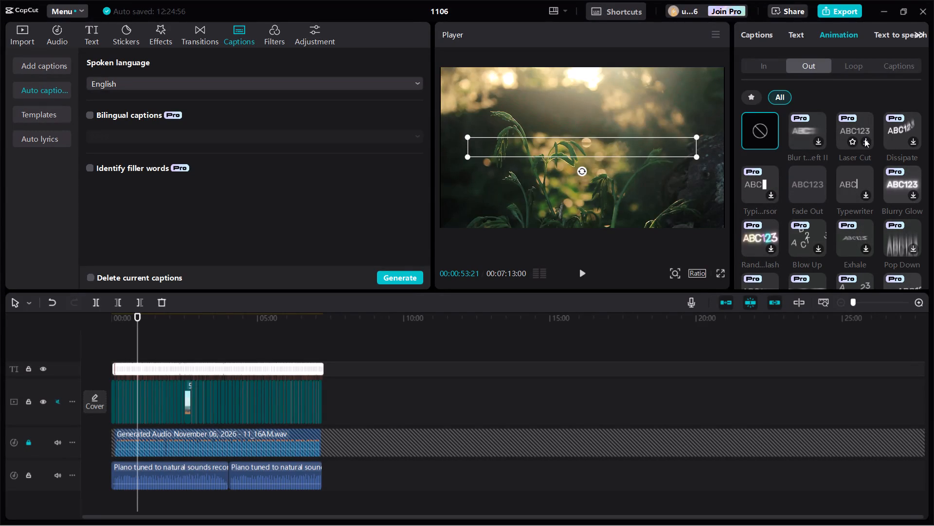
click(864, 139)
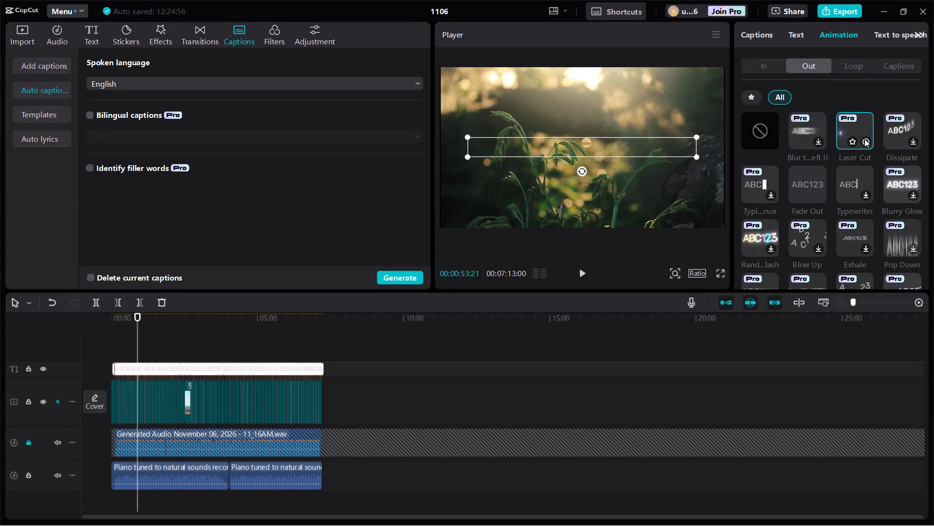
Return to the basic text settings and make all captions bold.
click(795, 33)
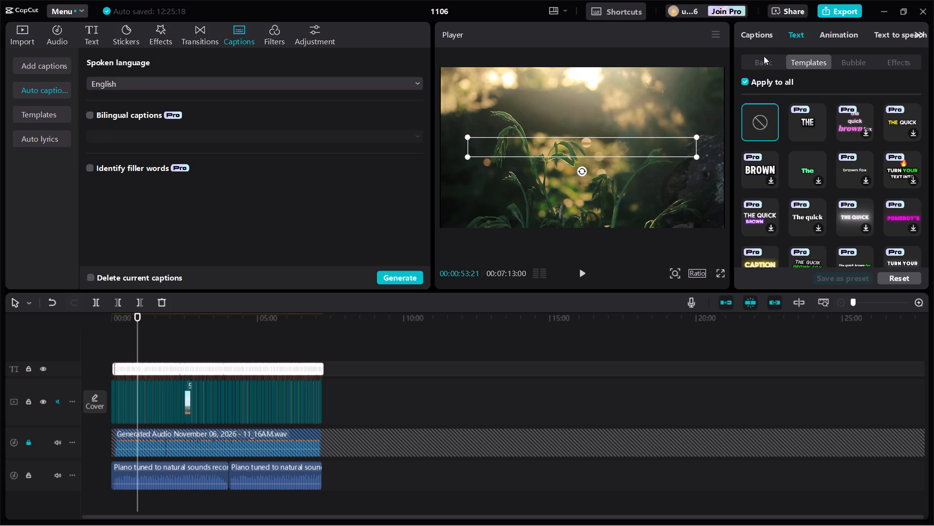
click(765, 36)
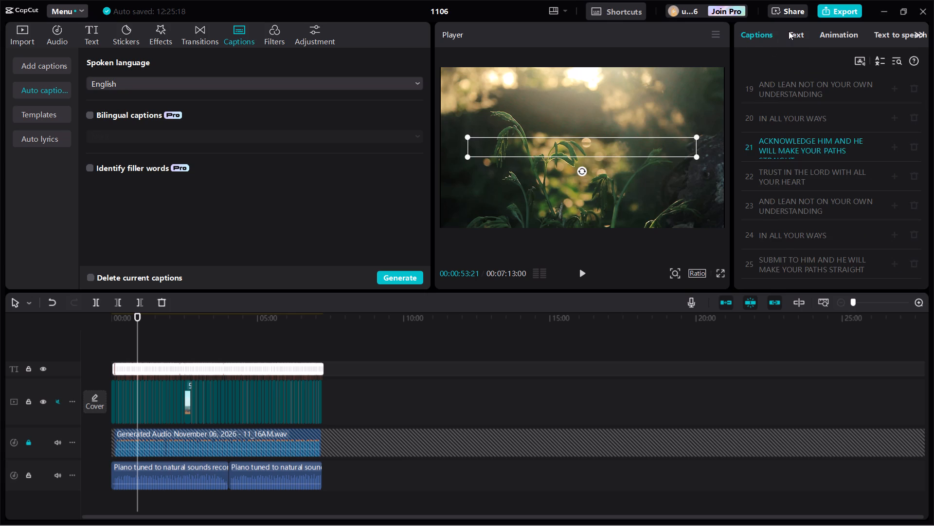
click(789, 31)
click(764, 60)
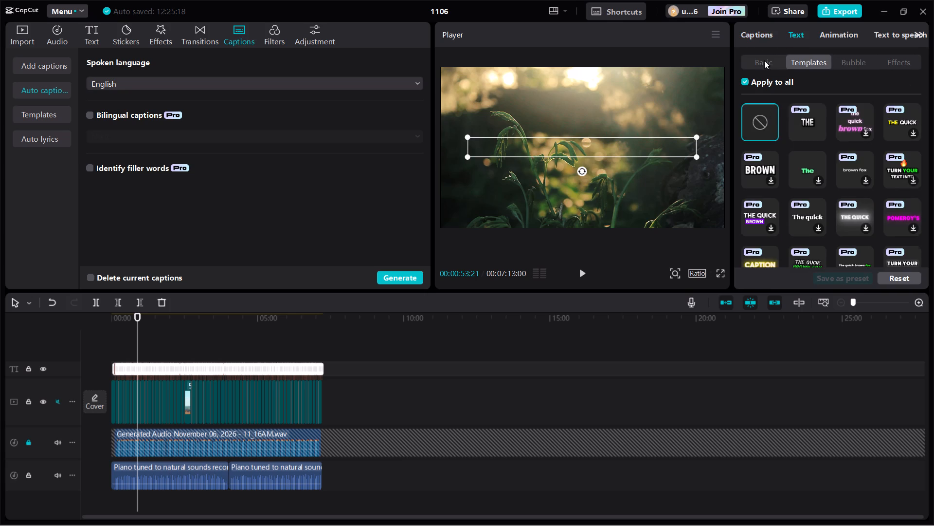
click(787, 169)
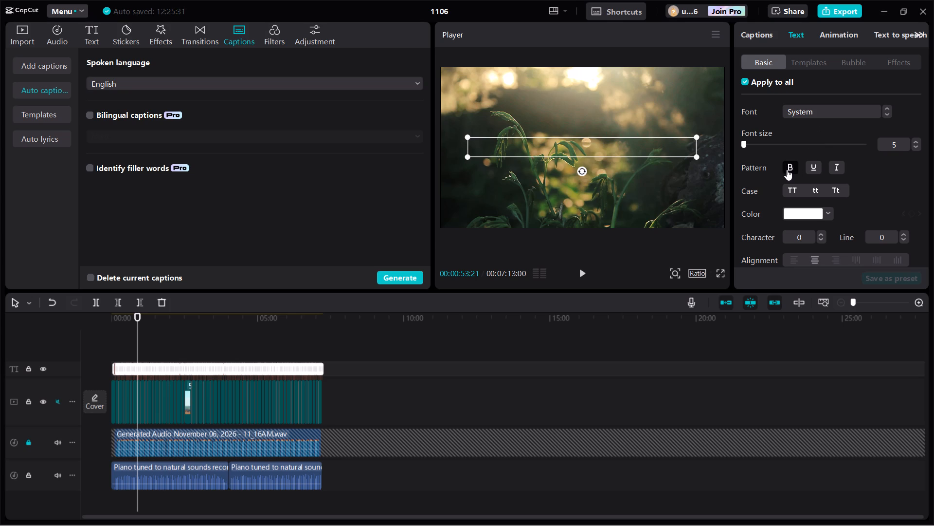
Set all captions to uppercase.
click(790, 188)
Apply the preset style with black letters and a white outline to all captions.
scroll(803, 206, down, 2)
scroll(800, 190, up, 1)
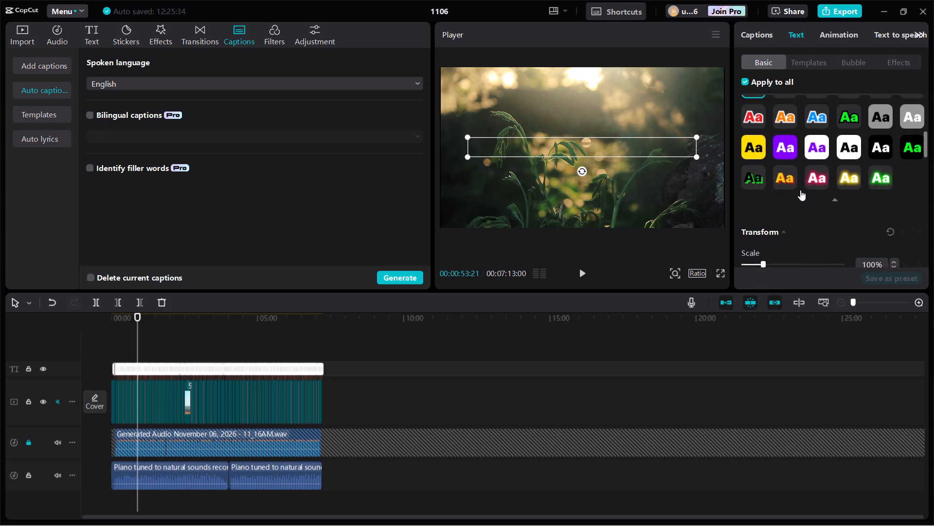
click(781, 117)
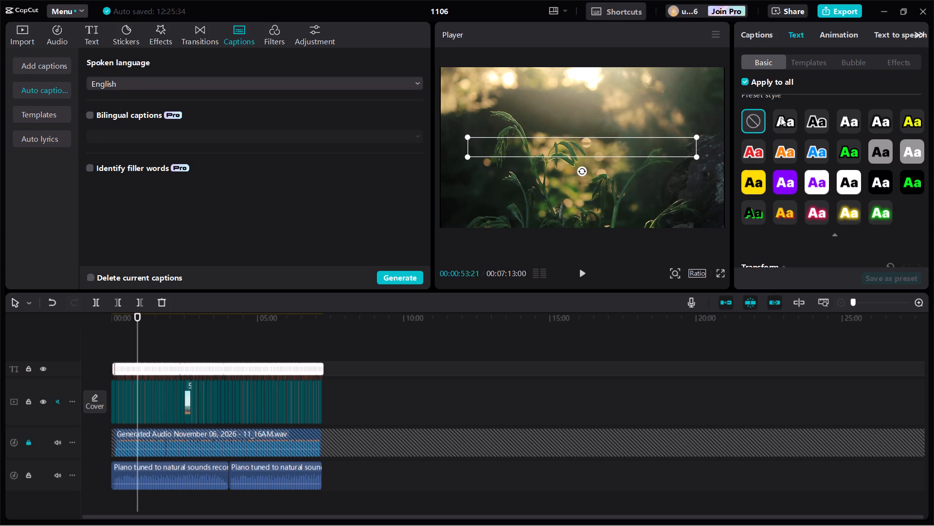
click(810, 121)
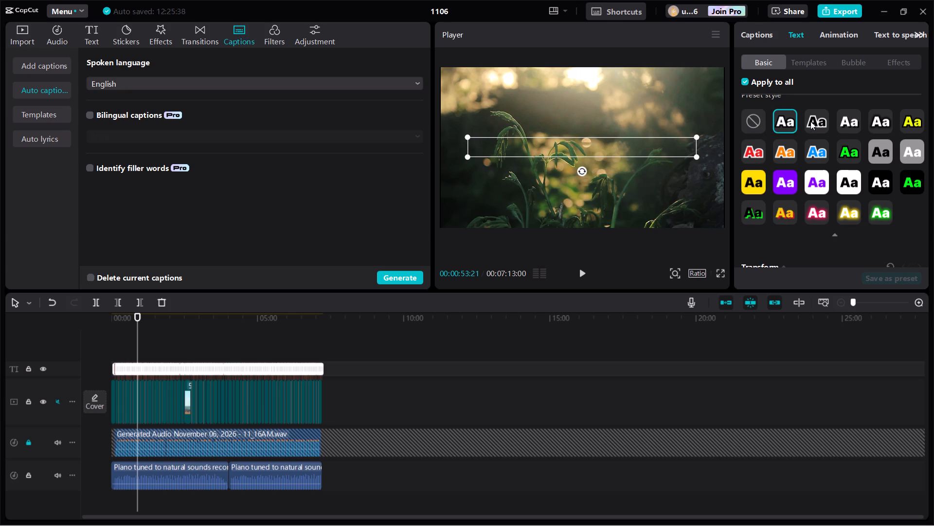
Enable Glow on all captions, using the first glow style, marked Pro.
scroll(810, 158, down, 2)
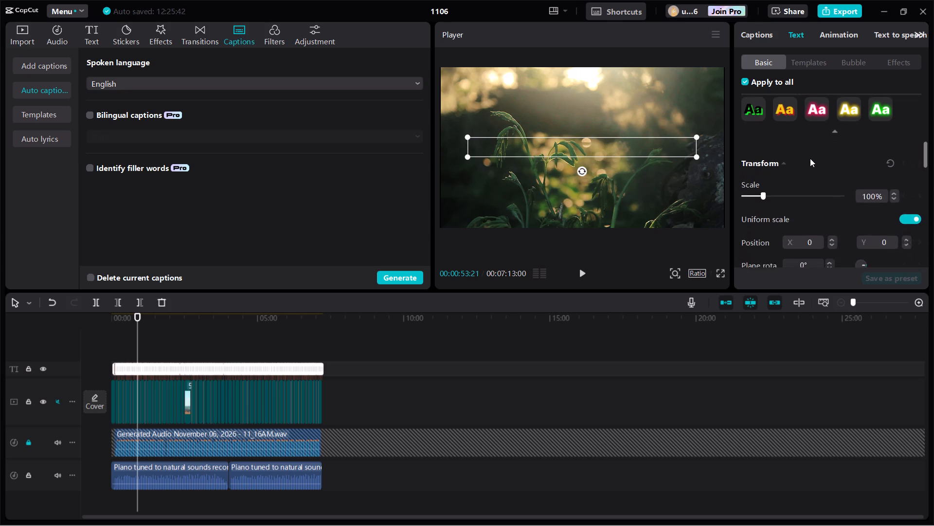
scroll(810, 158, down, 7)
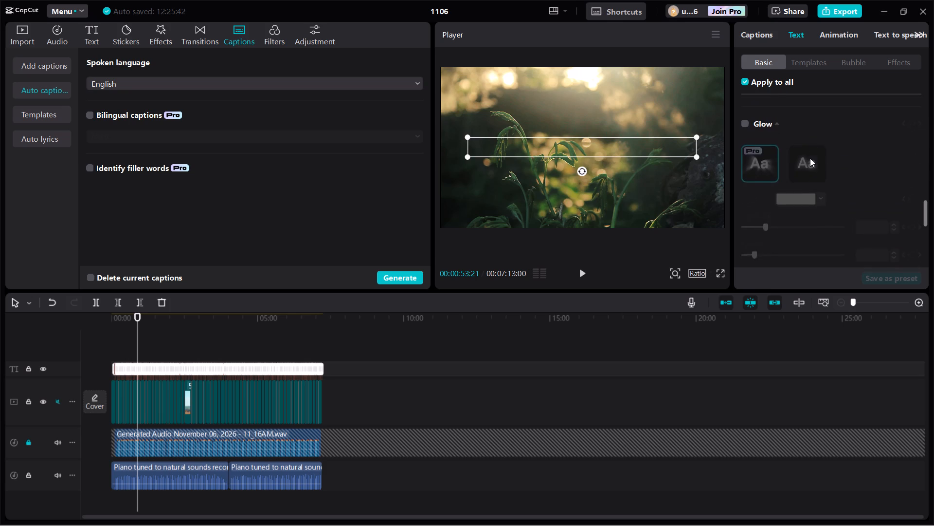
scroll(775, 128, up, 2)
scroll(773, 129, down, 1)
scroll(773, 129, up, 2)
scroll(824, 145, up, 3)
scroll(824, 146, down, 3)
scroll(824, 146, up, 8)
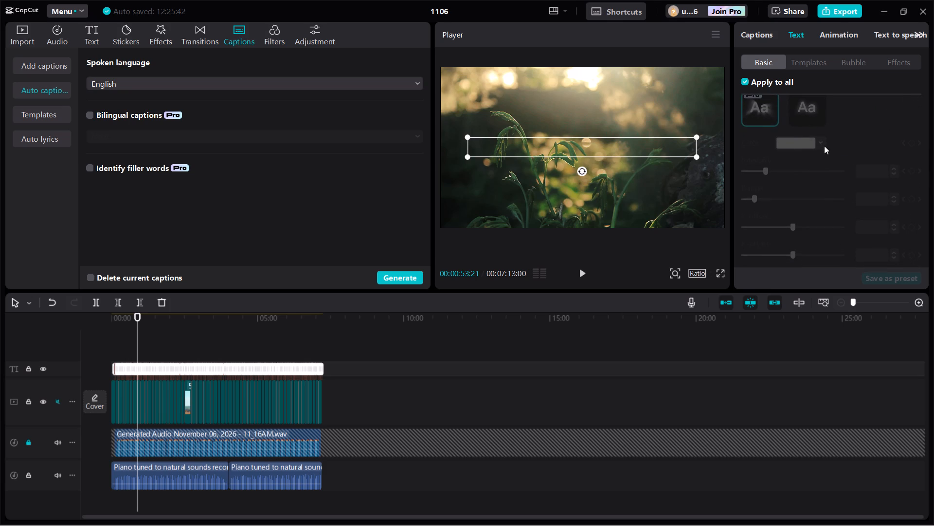
scroll(824, 157, up, 3)
scroll(824, 158, down, 5)
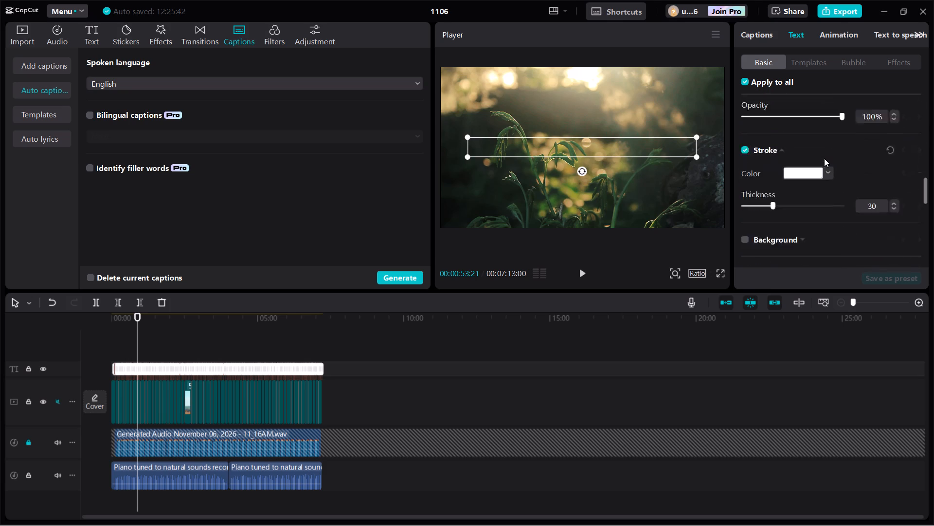
scroll(824, 158, down, 1)
scroll(824, 158, up, 5)
scroll(825, 159, down, 2)
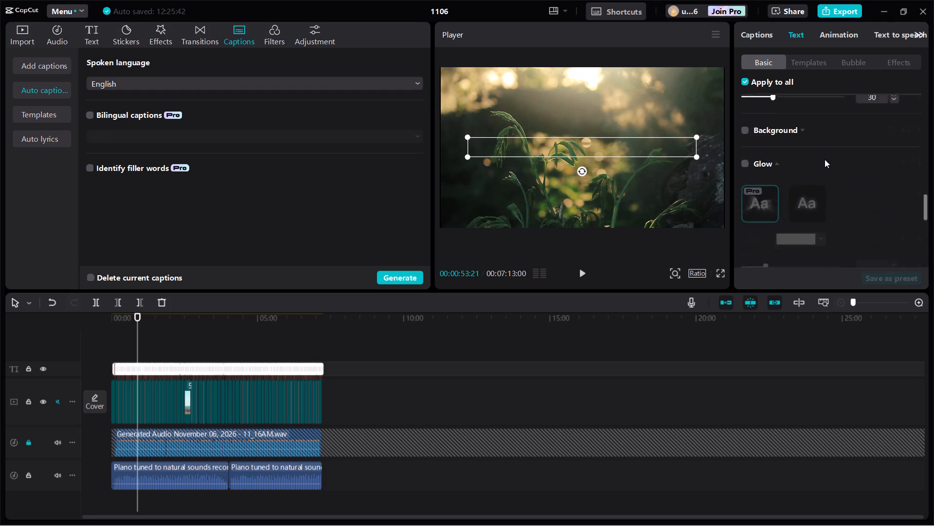
scroll(825, 159, up, 4)
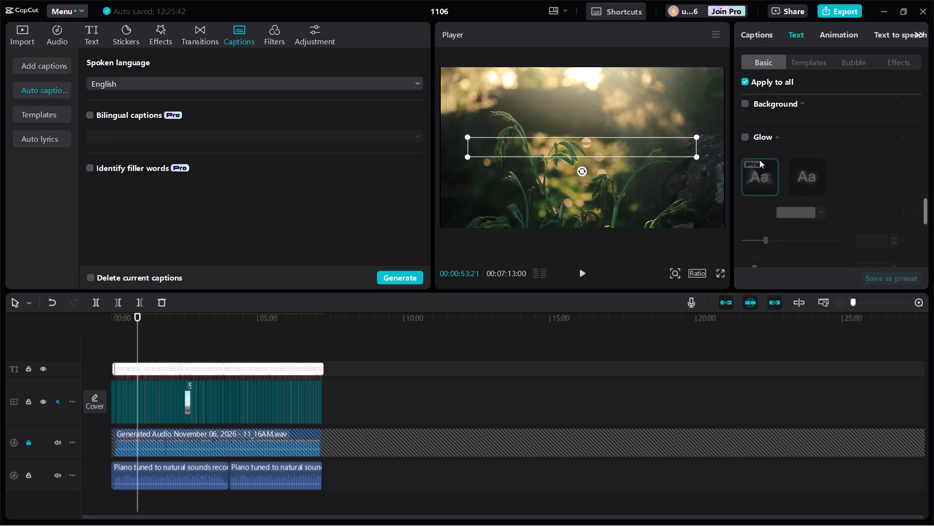
click(744, 139)
click(764, 178)
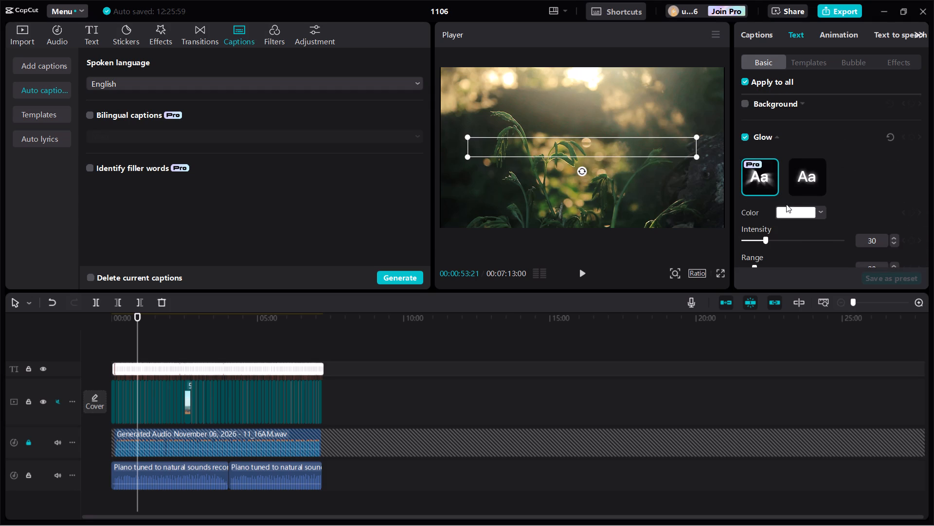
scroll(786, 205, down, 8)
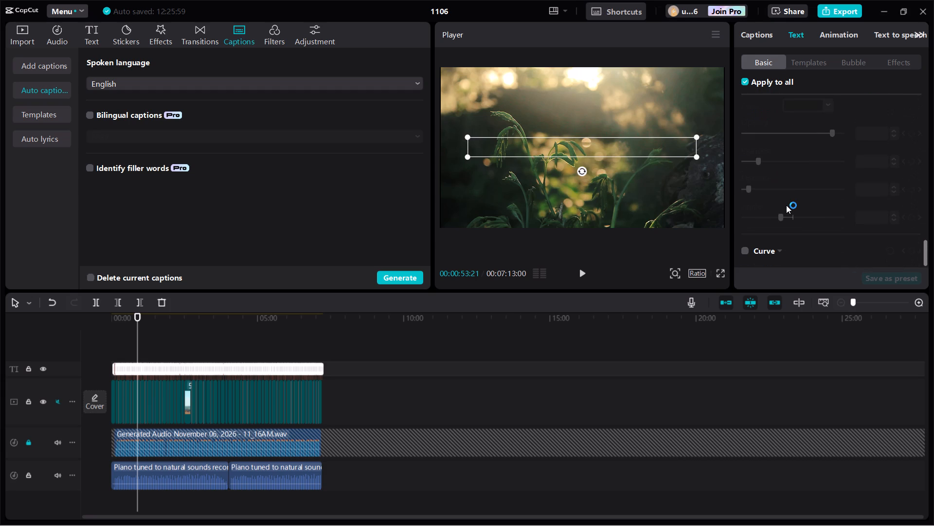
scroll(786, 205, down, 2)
Deselect the captions and play the video from the start to check how the styled captions look over the footage.
click(111, 340)
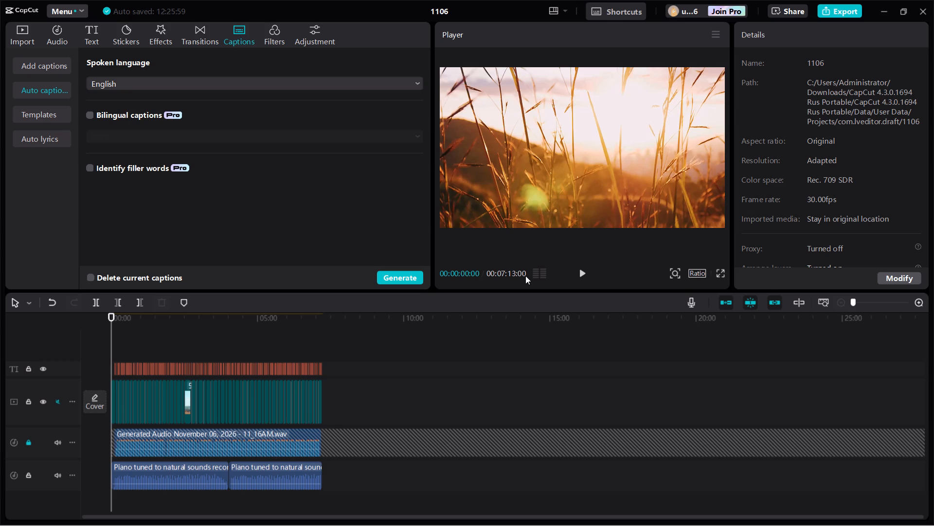
click(584, 272)
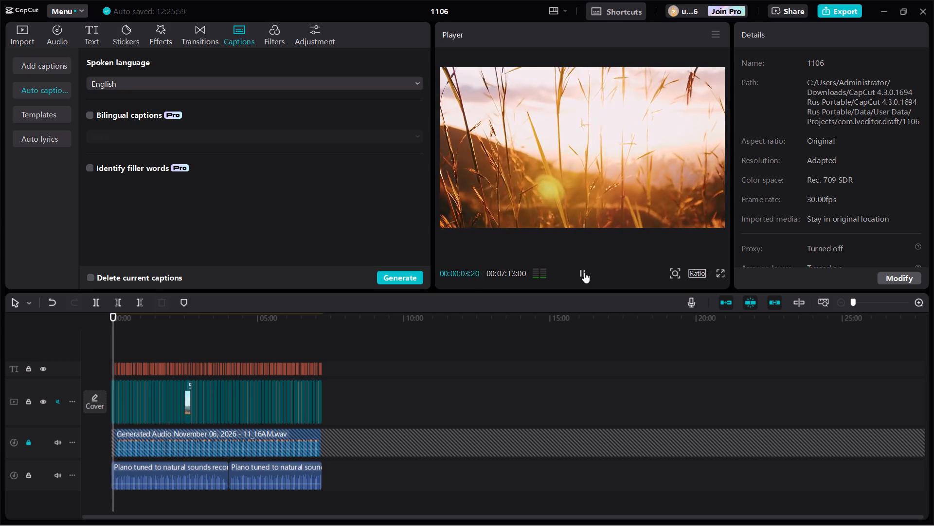
click(584, 272)
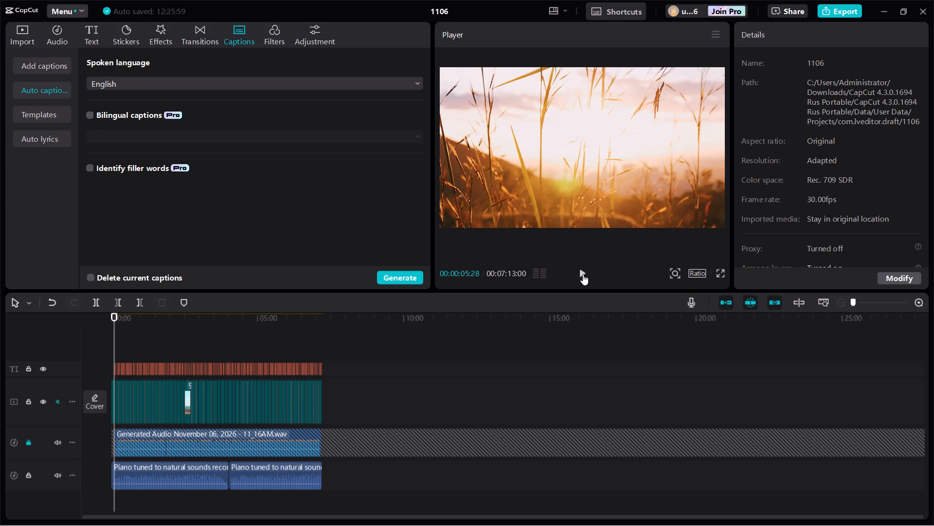
click(583, 274)
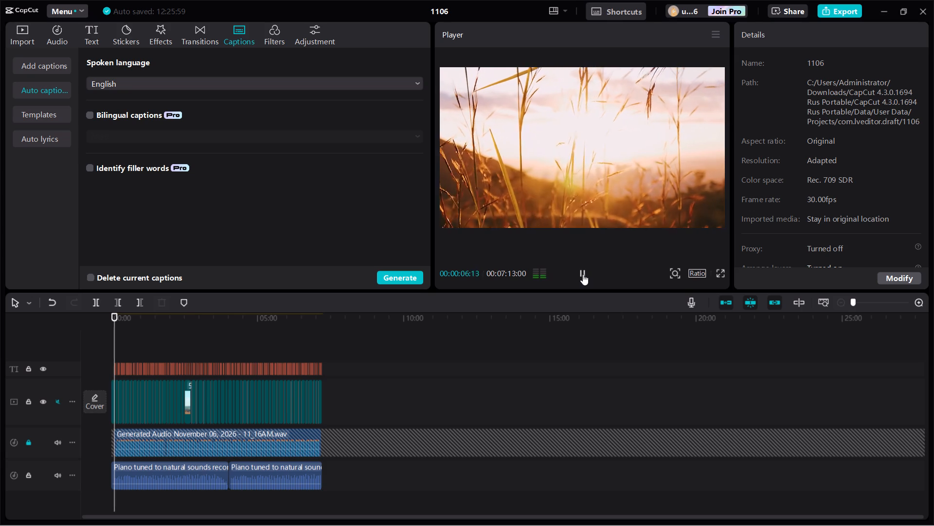
double_click(917, 300)
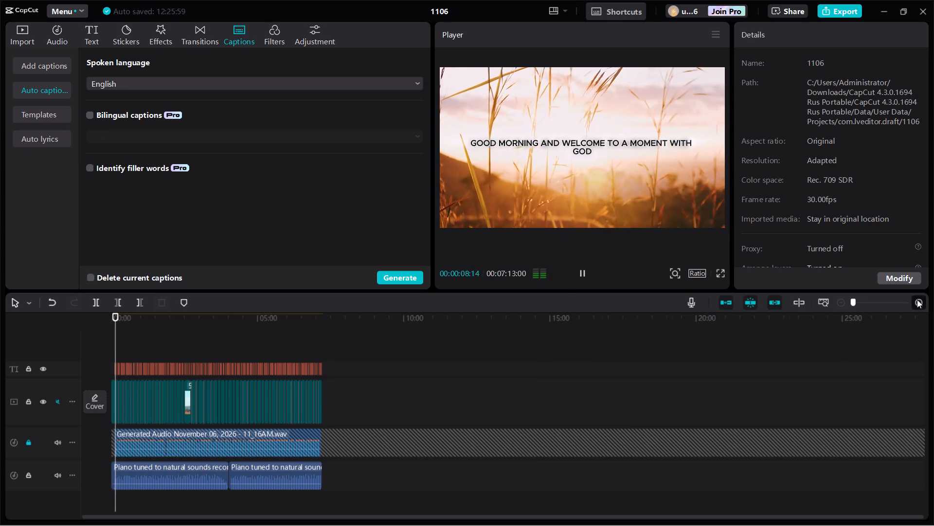
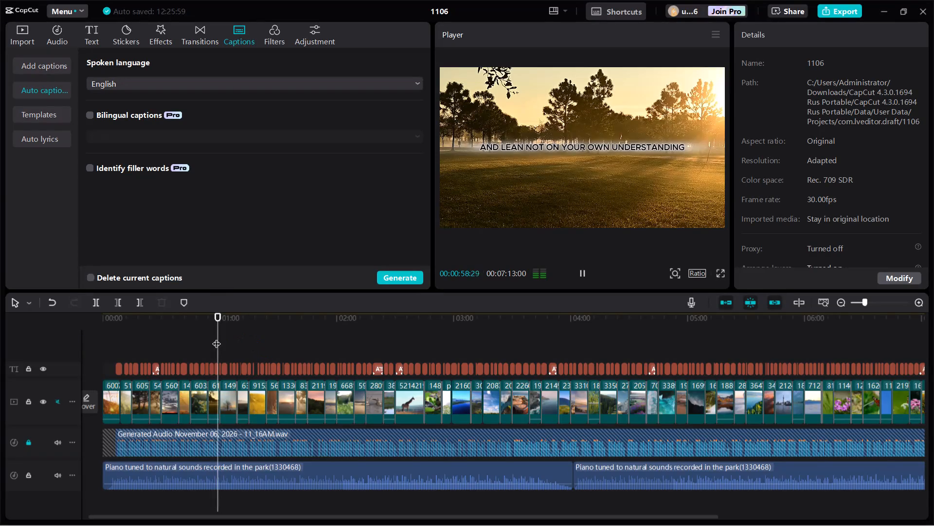
Return the playhead to the start and play the video to check the captions' readability over the footage.
click(213, 338)
click(210, 339)
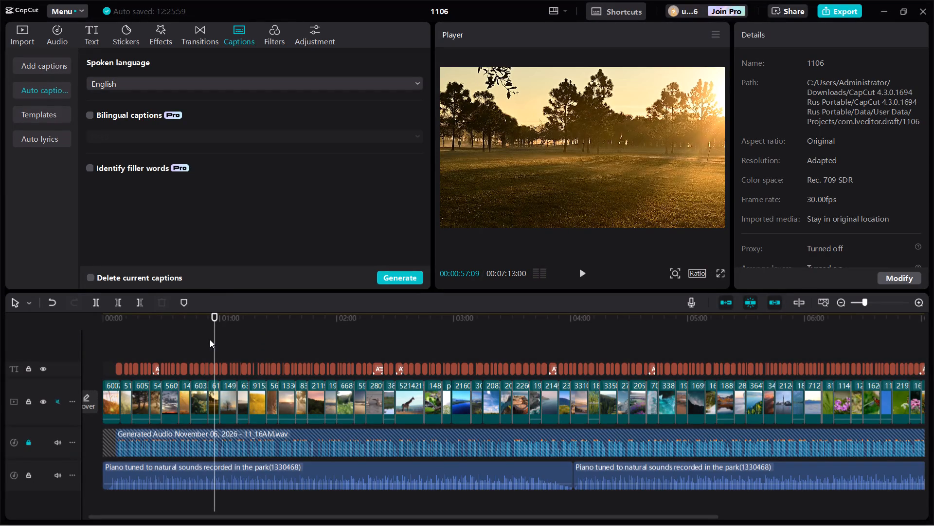
click(919, 300)
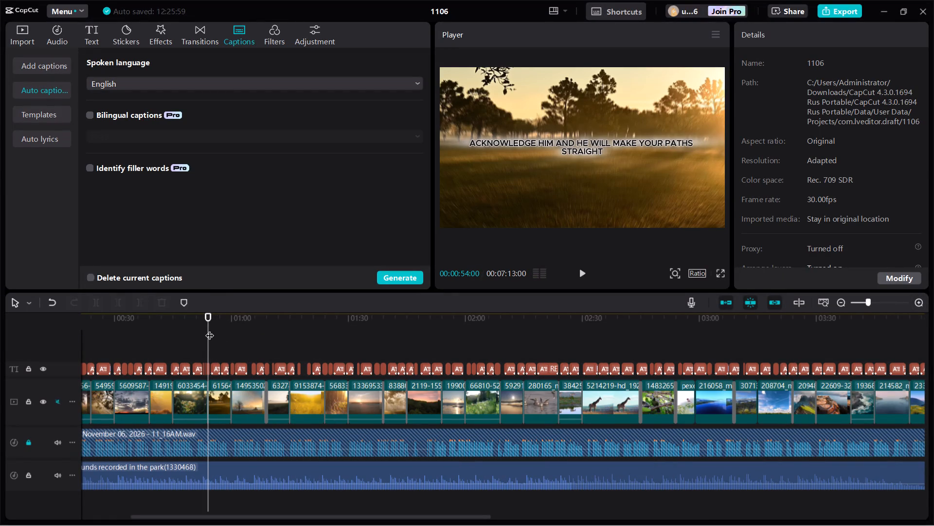
drag(210, 329, 0, 245)
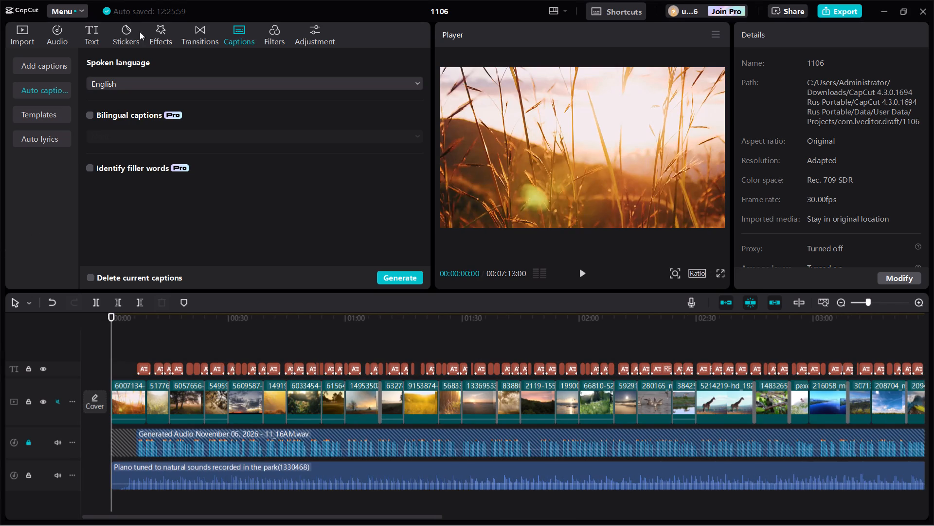
click(920, 301)
click(920, 301)
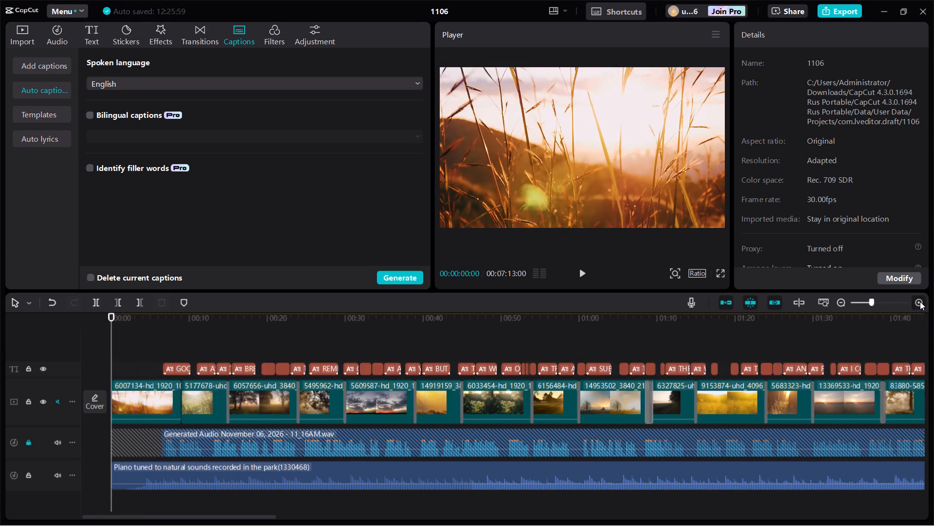
click(584, 274)
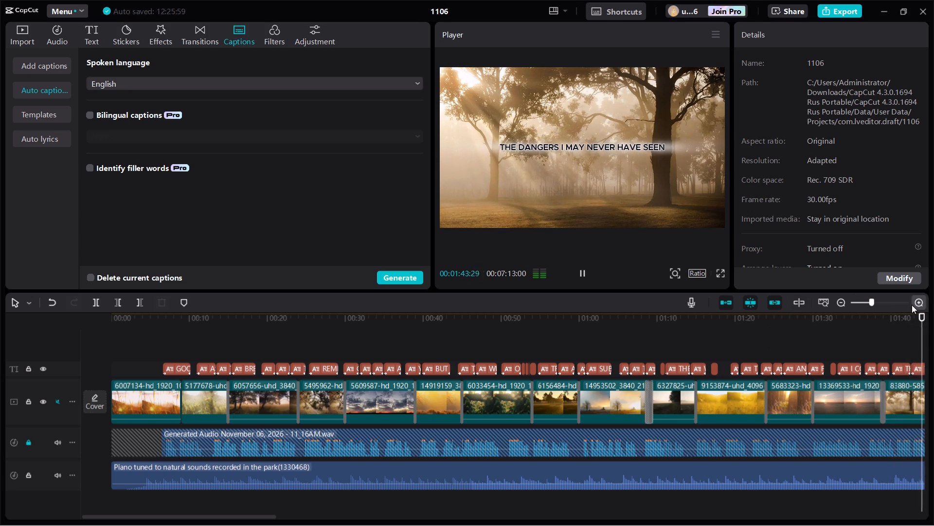
double_click(838, 299)
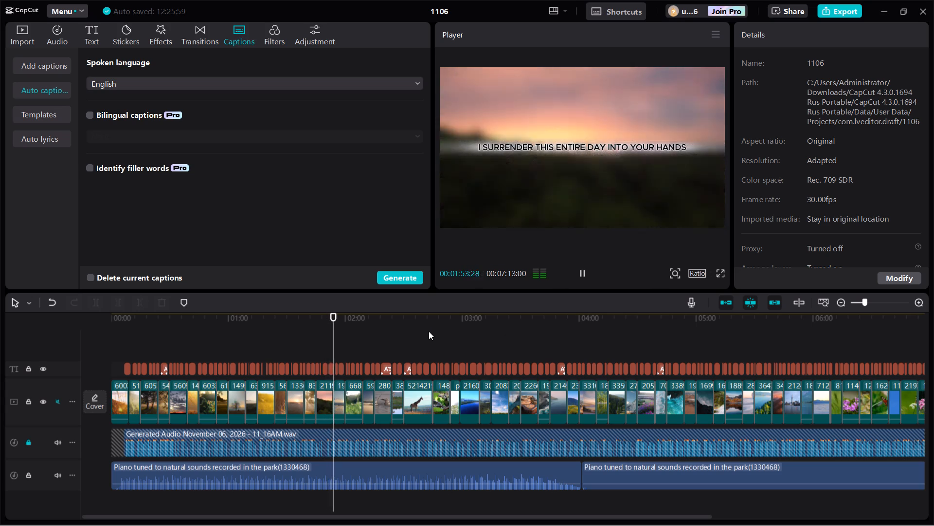
Browse the Trending caption templates for possible alternative caption styles.
click(32, 66)
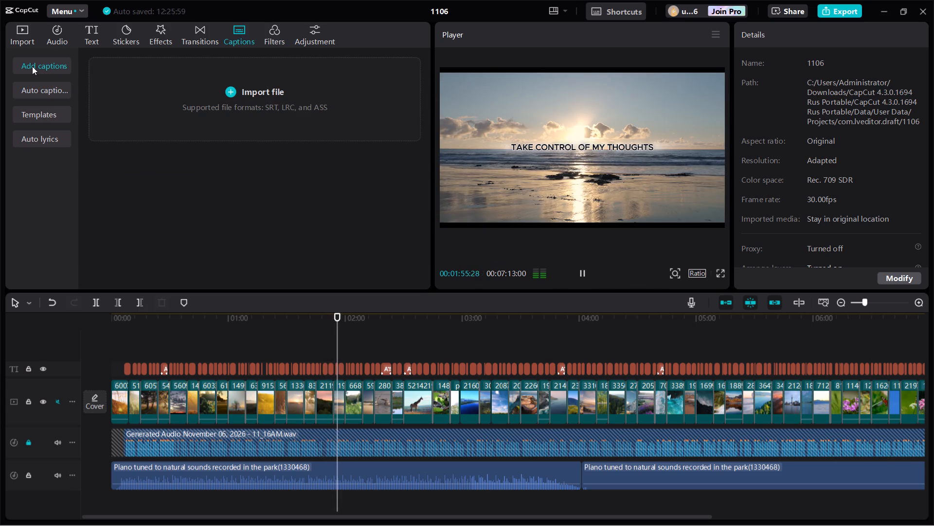
click(36, 87)
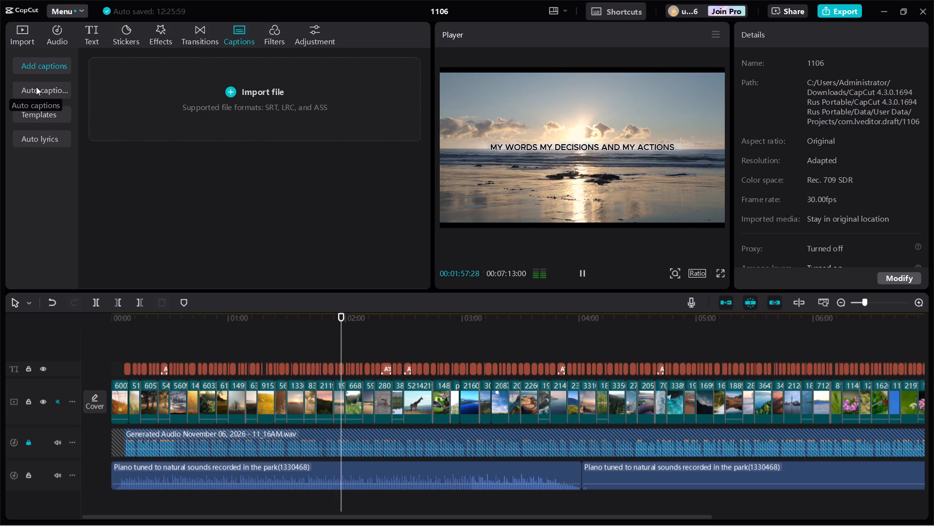
click(37, 112)
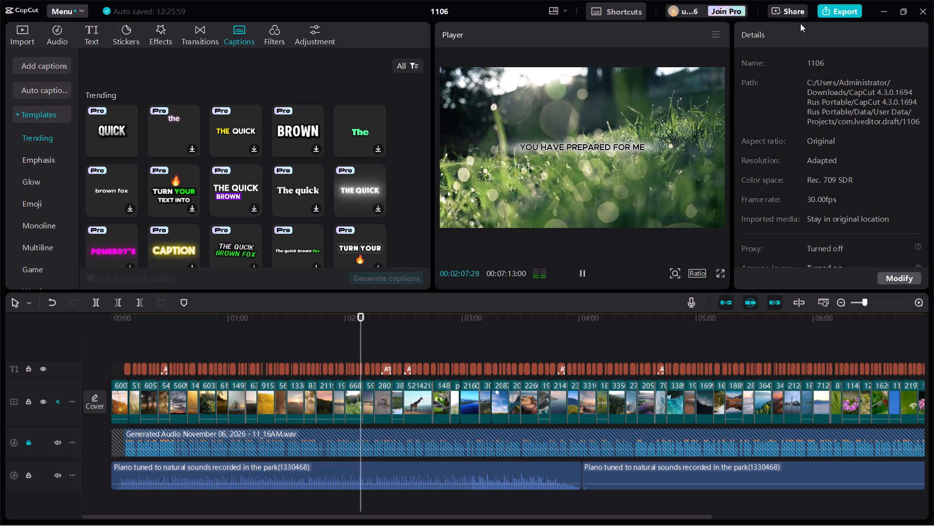
scroll(342, 190, down, 8)
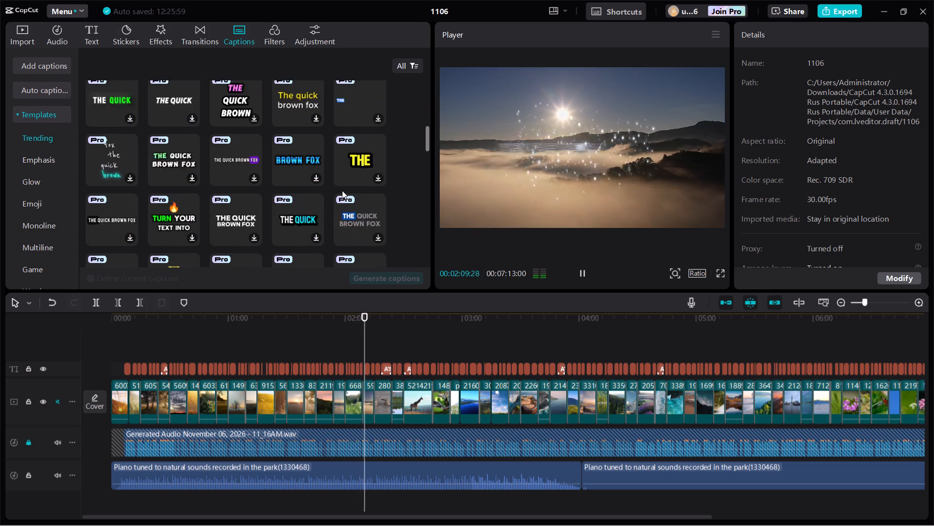
scroll(342, 190, down, 2)
scroll(342, 190, up, 1)
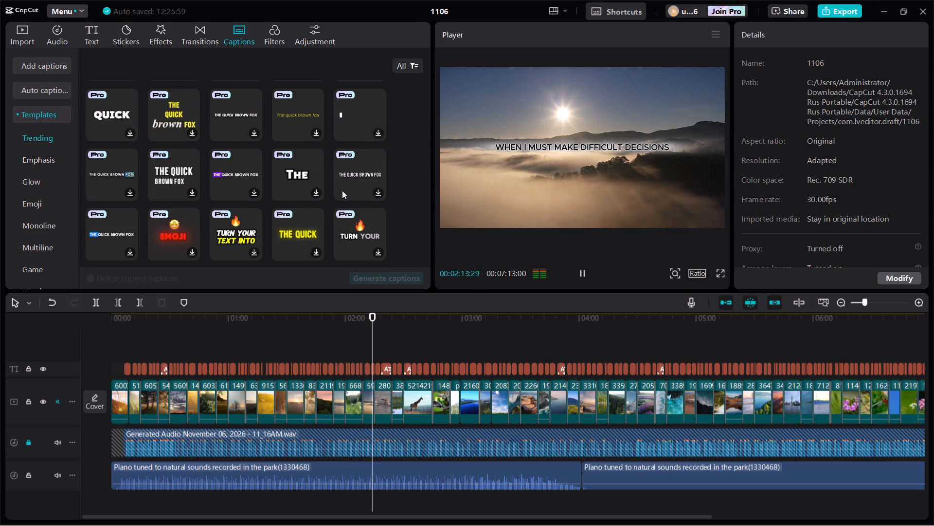
scroll(342, 190, down, 3)
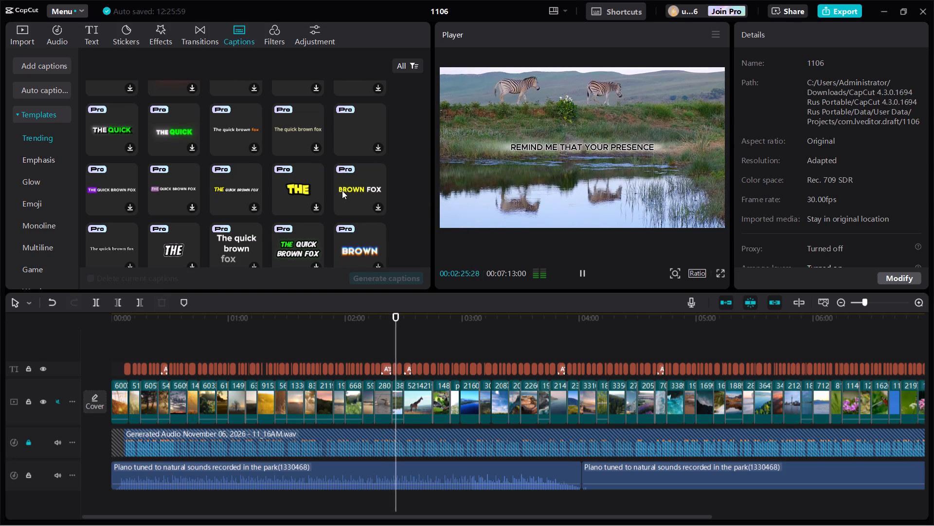
scroll(342, 190, down, 3)
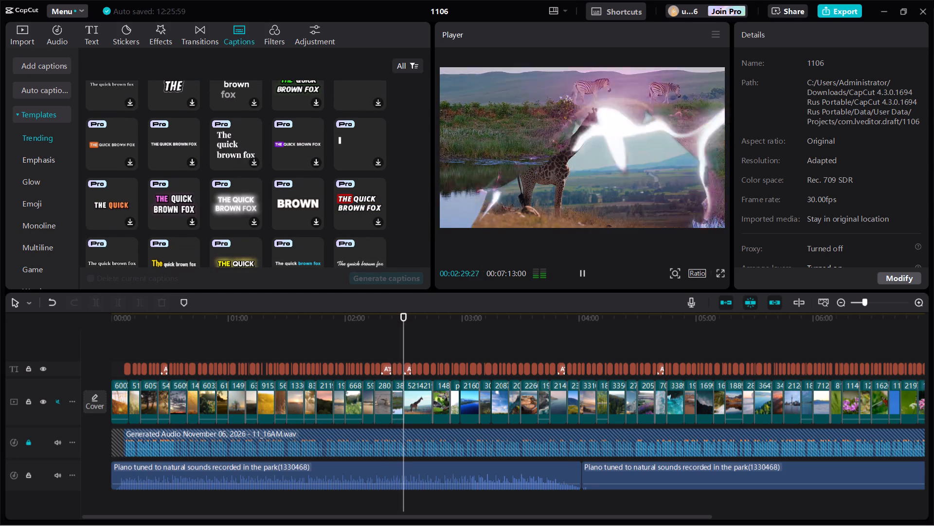
Start exporting the video and examine the list of Pro features and materials used in the project.
click(844, 12)
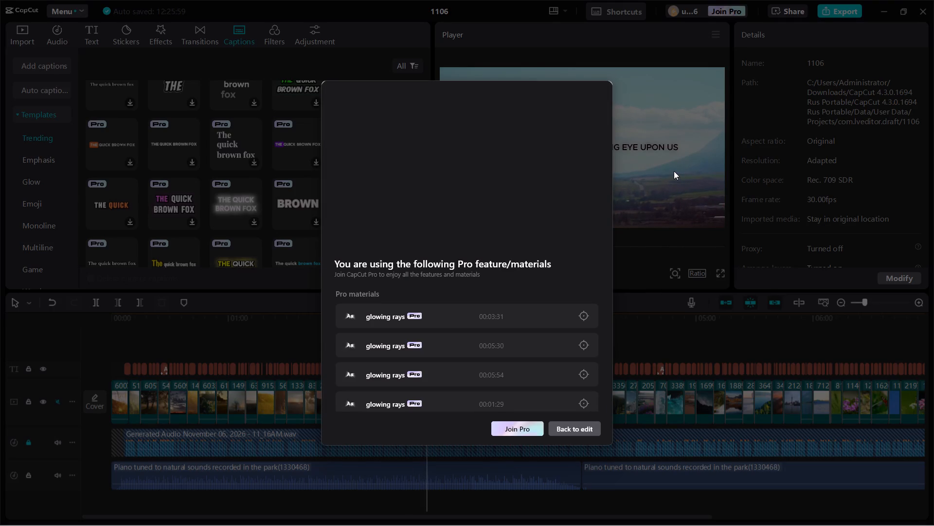
scroll(574, 315, down, 18)
scroll(570, 322, down, 13)
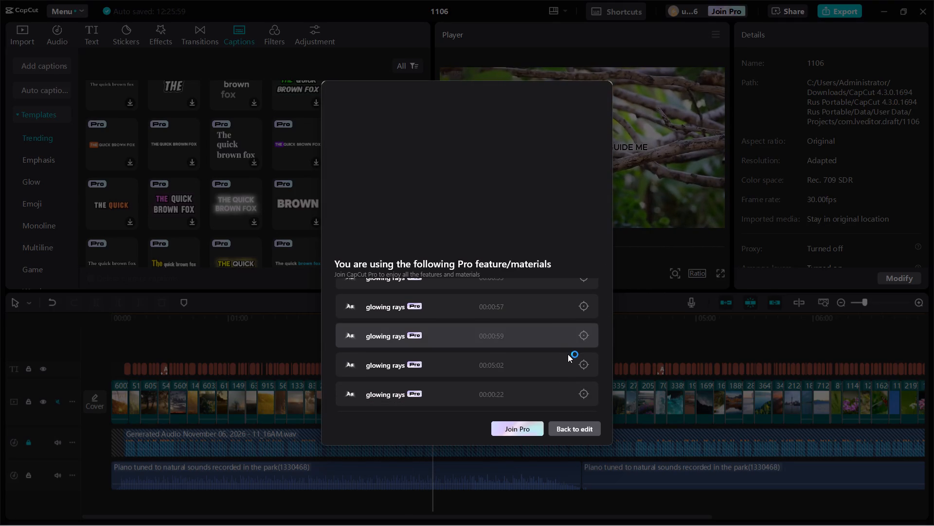
scroll(568, 354, down, 17)
scroll(566, 369, down, 9)
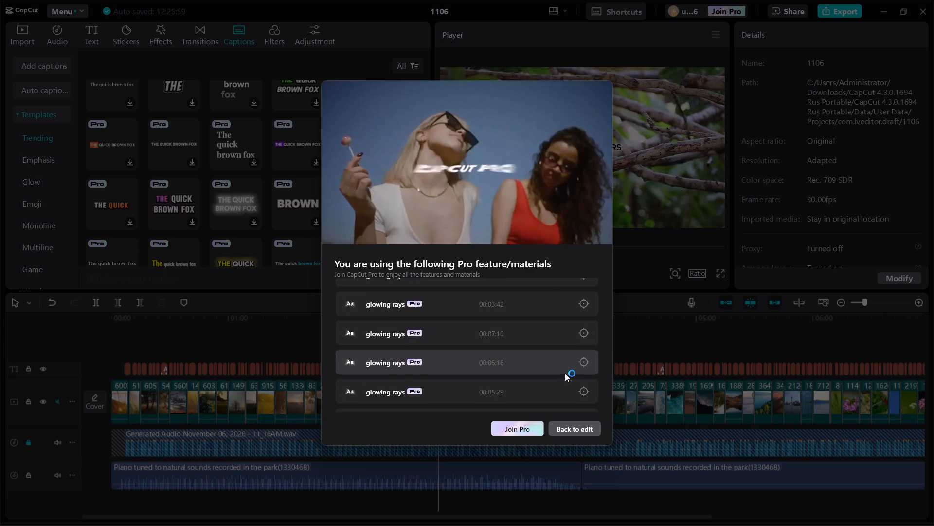
scroll(565, 373, down, 8)
scroll(565, 369, down, 16)
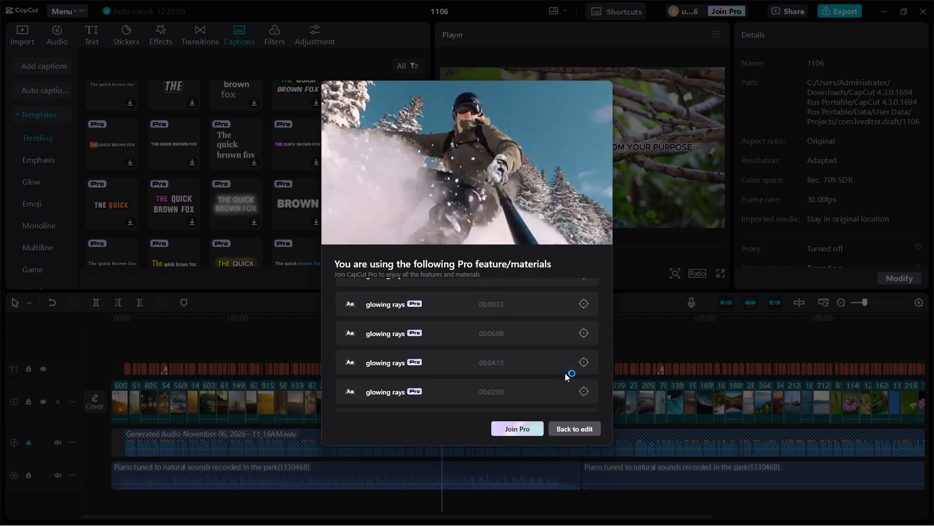
scroll(565, 373, down, 20)
scroll(565, 373, down, 8)
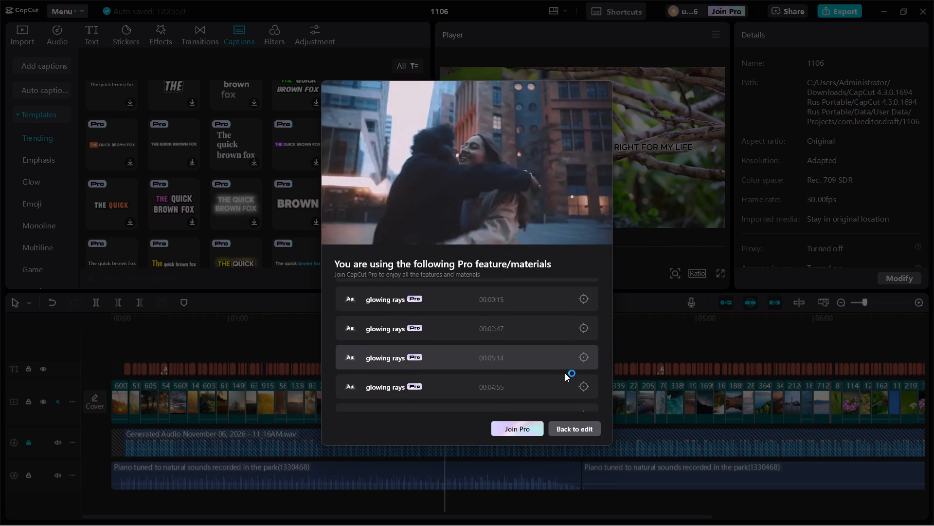
scroll(565, 373, down, 17)
scroll(565, 369, down, 5)
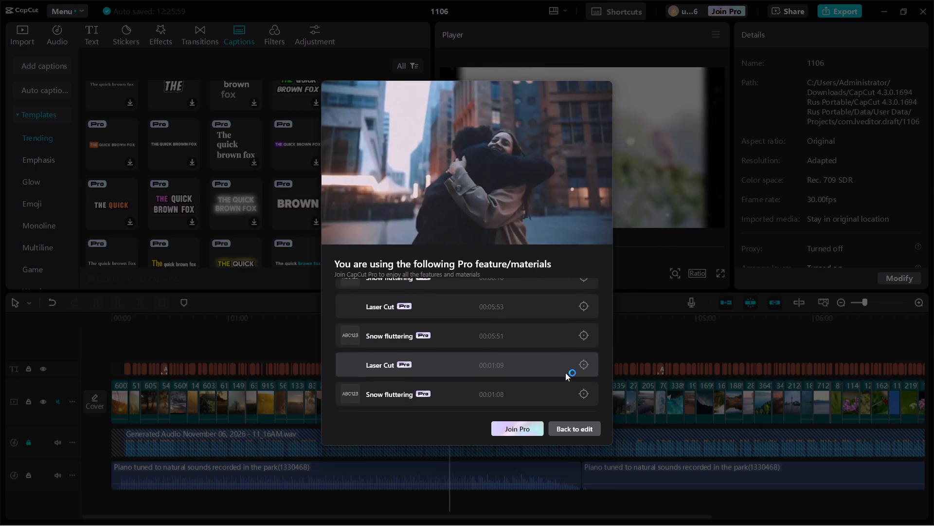
scroll(565, 369, down, 13)
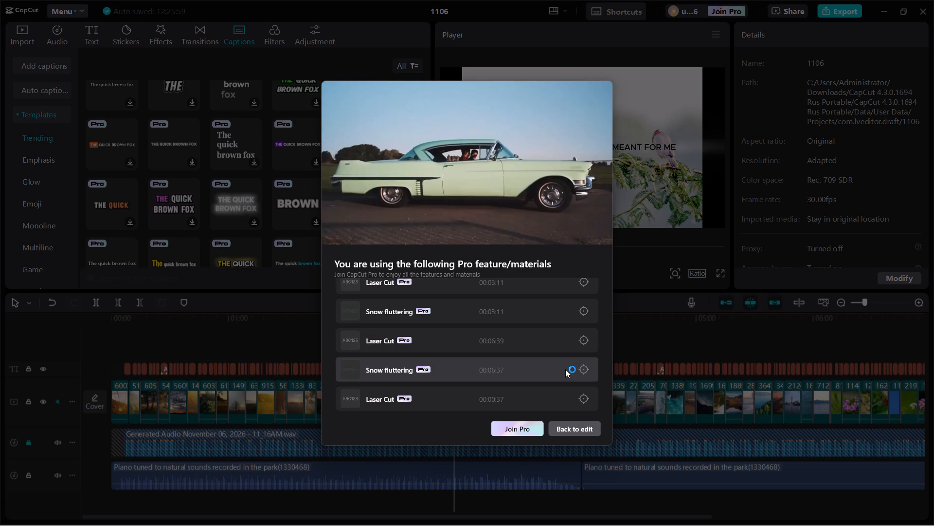
scroll(578, 345, down, 20)
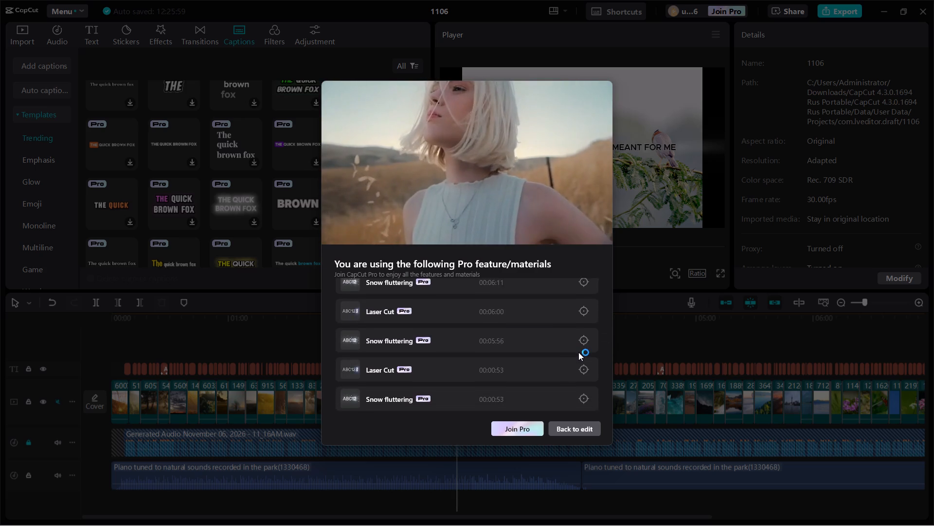
scroll(578, 352, down, 20)
scroll(578, 352, down, 5)
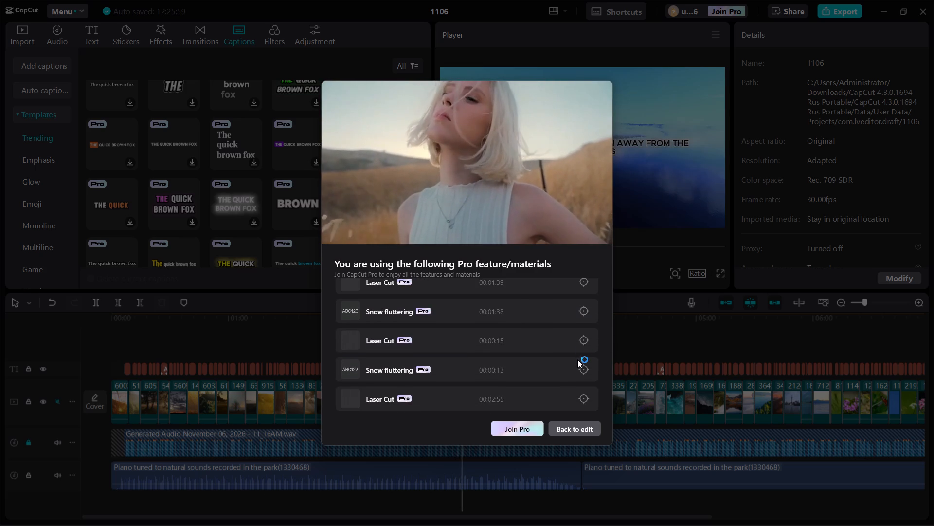
Locate the caption that uses the Laser Cut Pro material at 00:00:15 in the timeline.
click(583, 339)
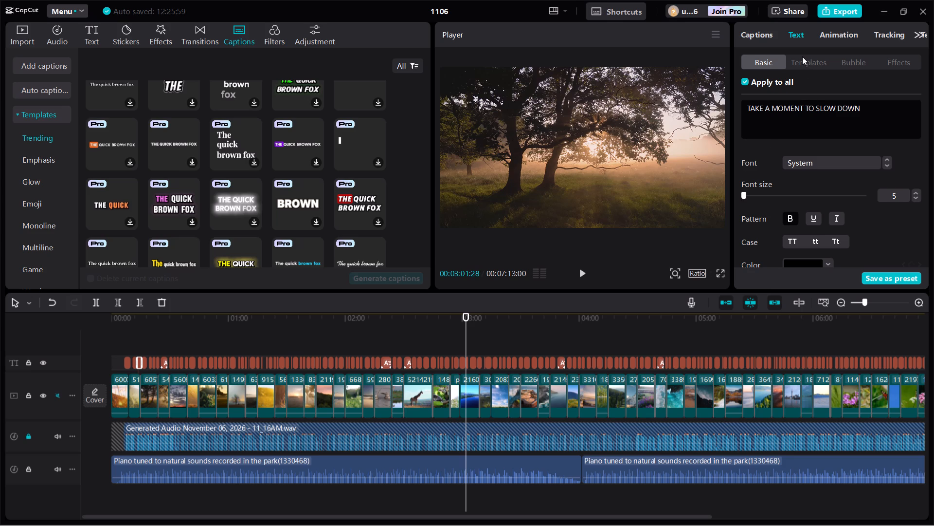
Start the export again, examine the list of Pro materials used in the project, and return to editing.
click(831, 5)
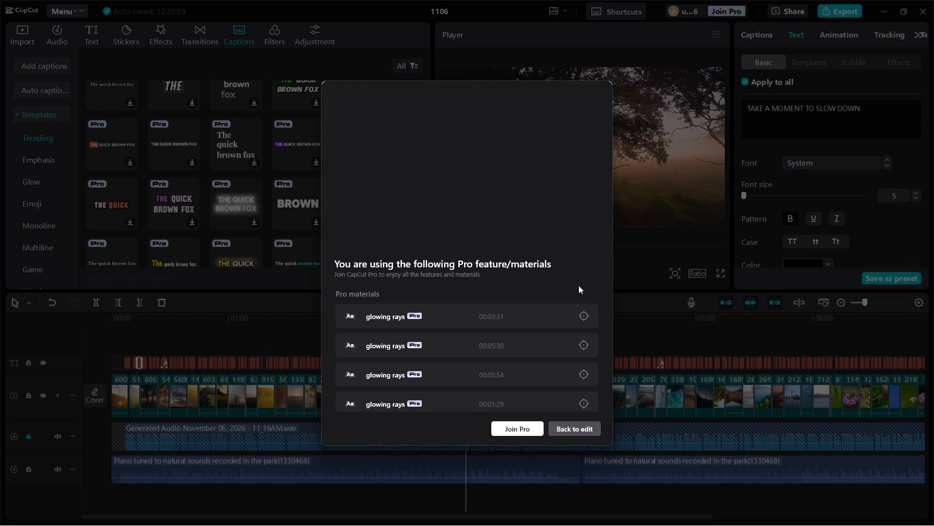
scroll(527, 349, up, 2)
scroll(527, 349, down, 14)
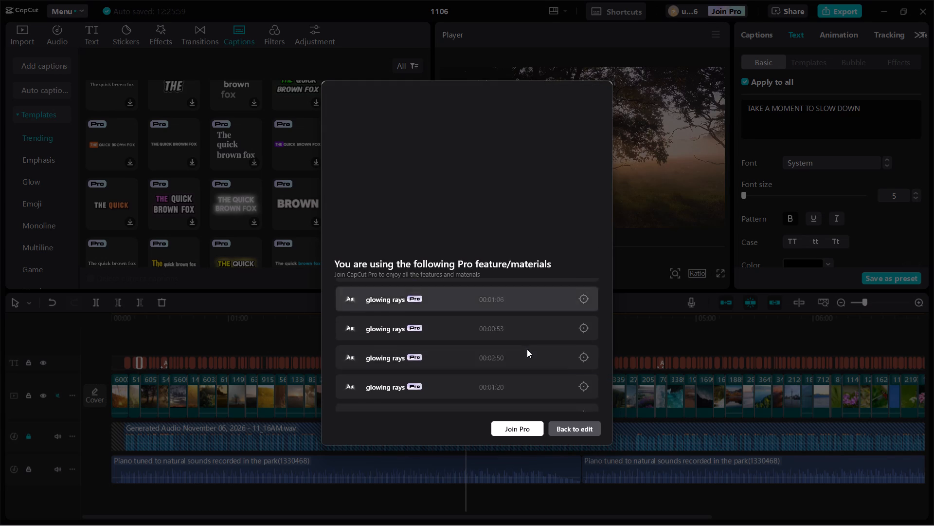
scroll(527, 349, down, 20)
scroll(527, 349, down, 14)
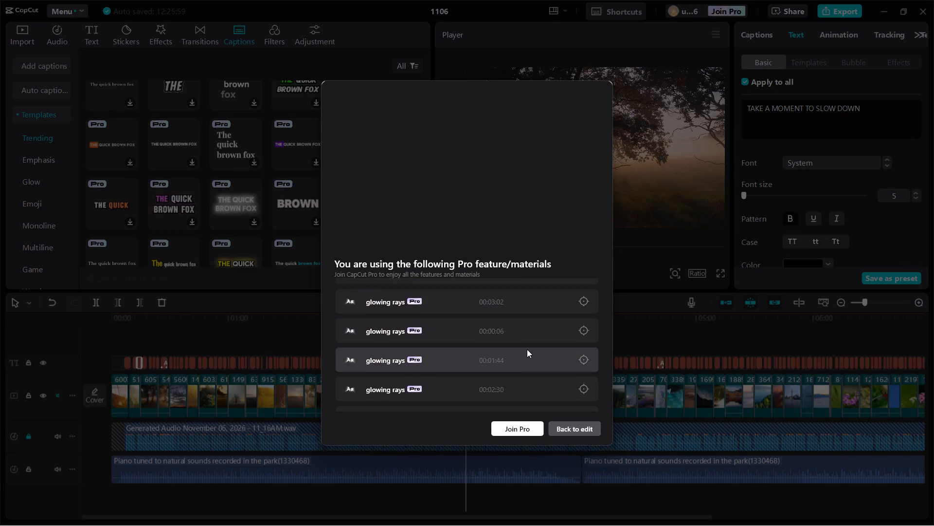
scroll(527, 349, down, 20)
scroll(527, 349, down, 13)
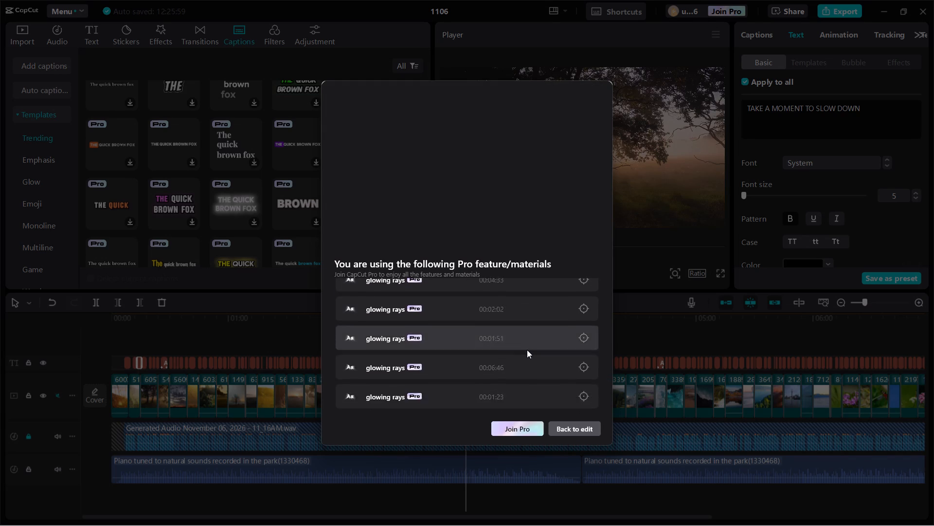
scroll(527, 350, down, 15)
scroll(527, 350, down, 10)
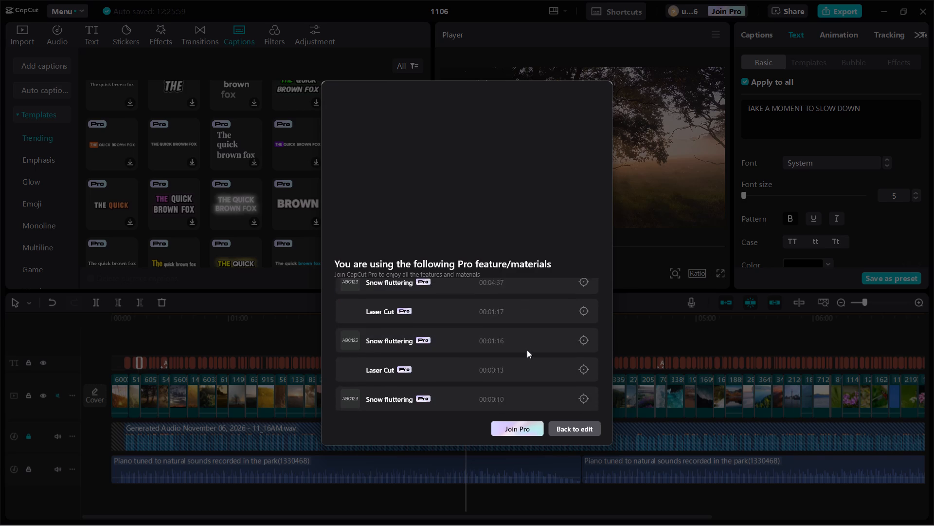
scroll(527, 350, down, 20)
scroll(527, 350, down, 15)
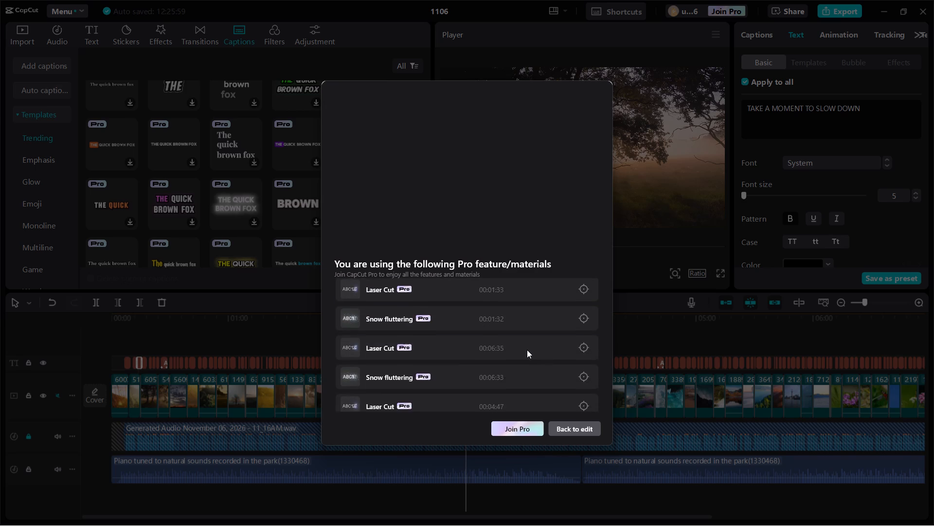
scroll(527, 350, down, 8)
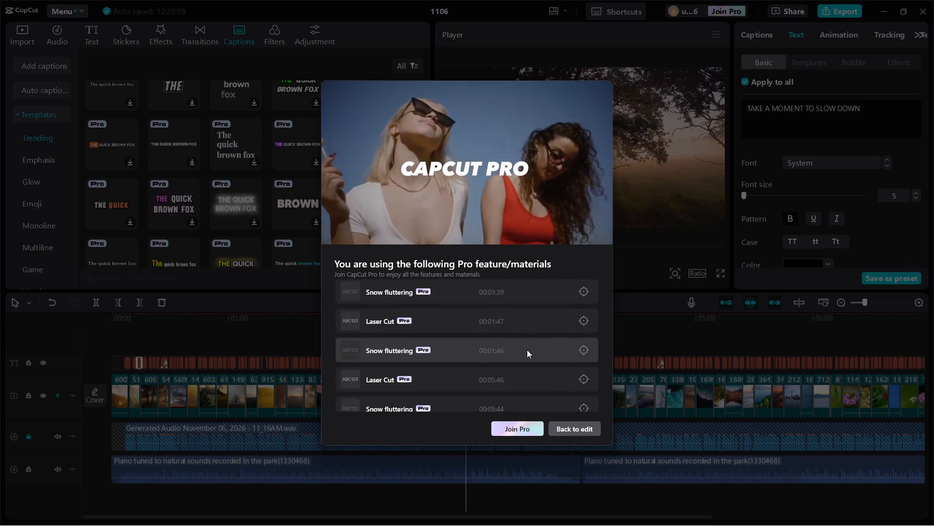
scroll(527, 350, down, 16)
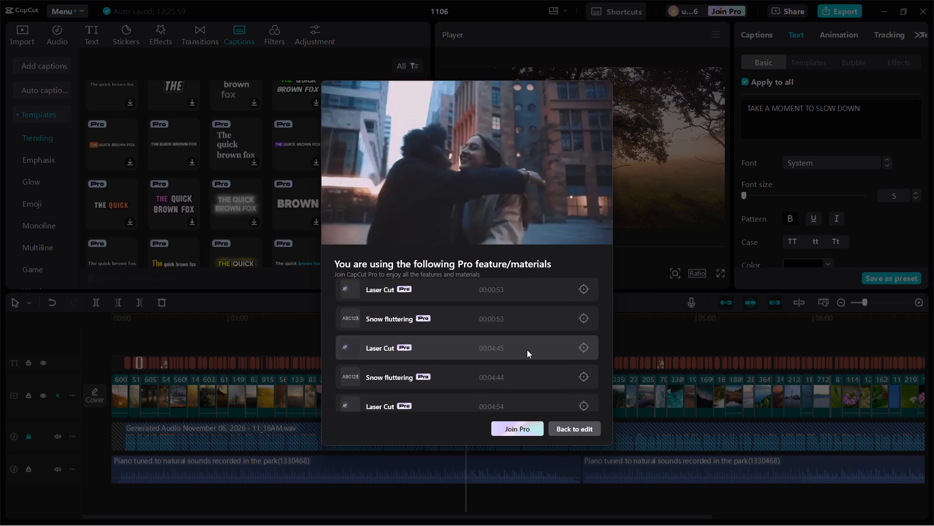
scroll(527, 350, down, 15)
scroll(527, 350, down, 12)
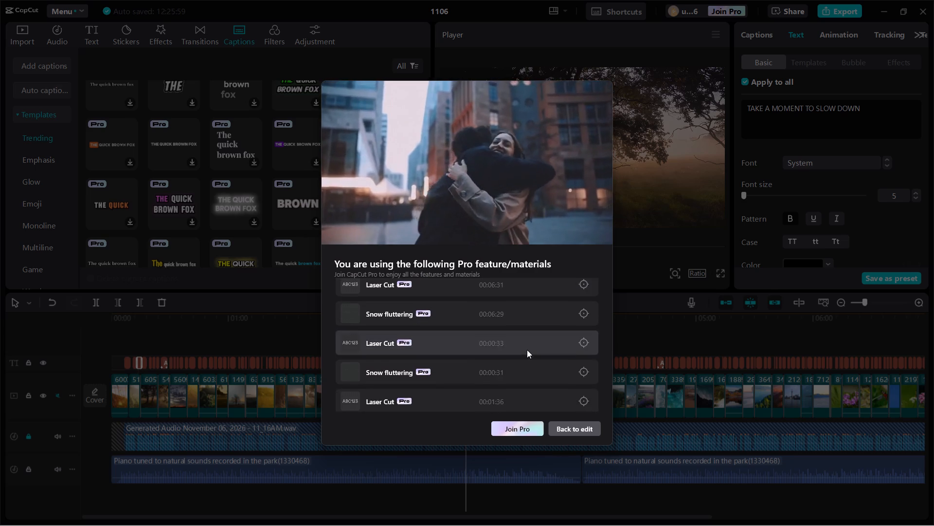
scroll(527, 350, down, 17)
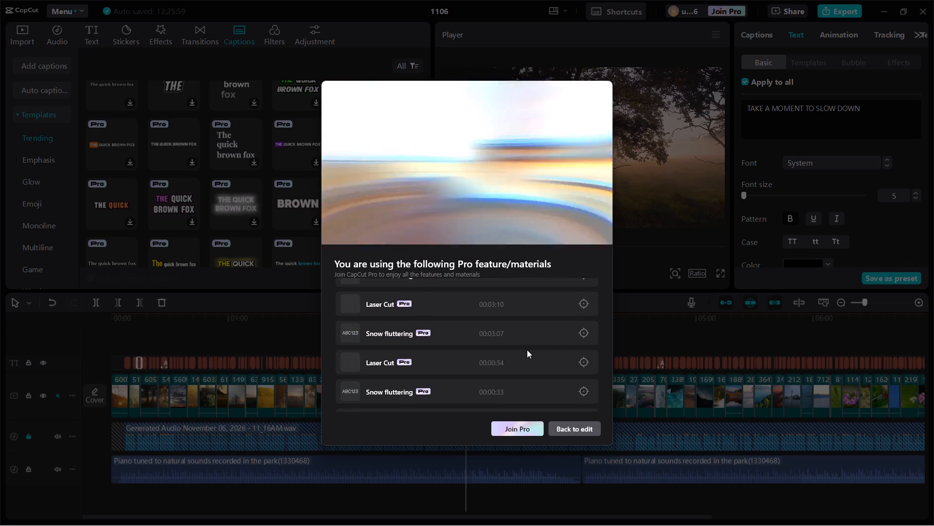
scroll(527, 350, down, 3)
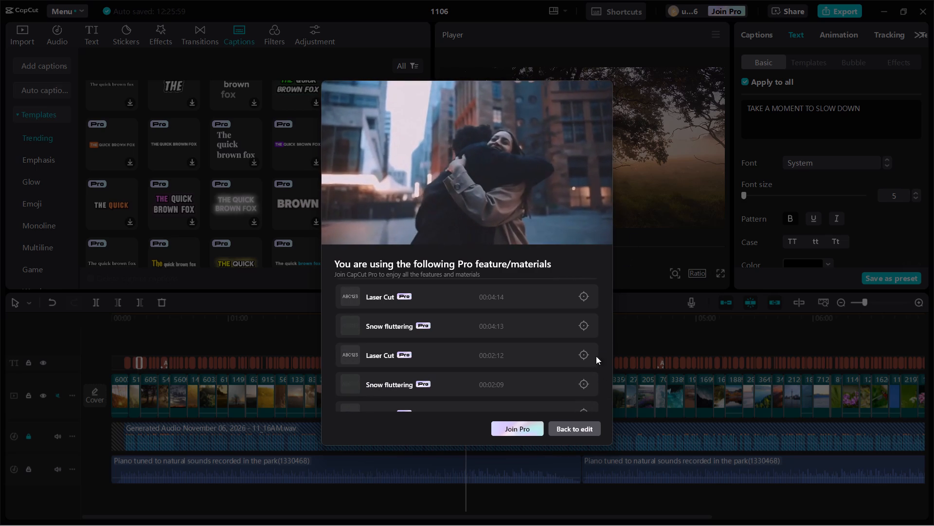
click(574, 428)
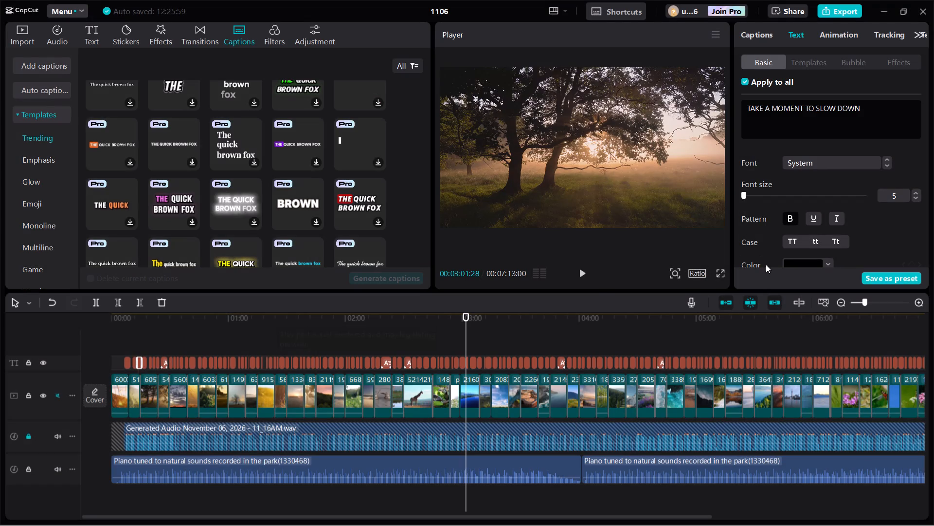
Select all captions across the whole timeline and replace their Pro glow with the non-Pro glow style.
click(842, 302)
click(842, 302)
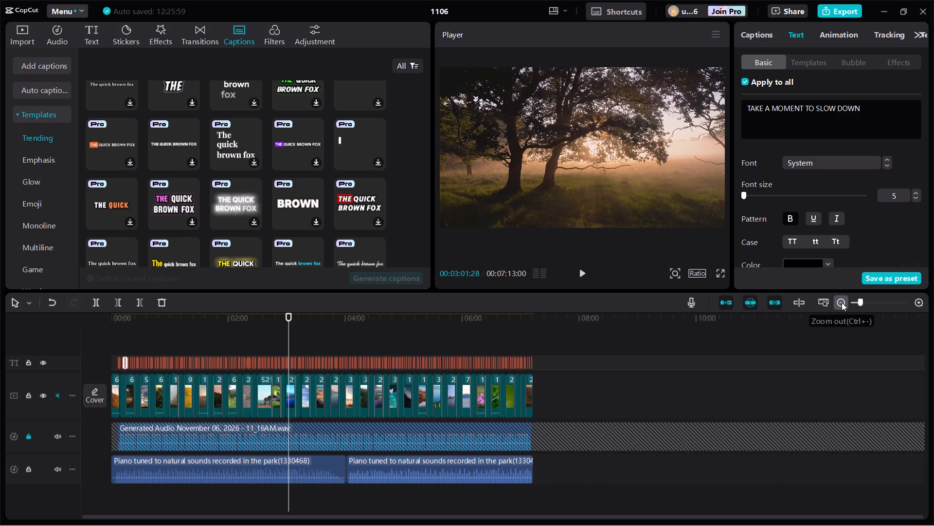
click(329, 340)
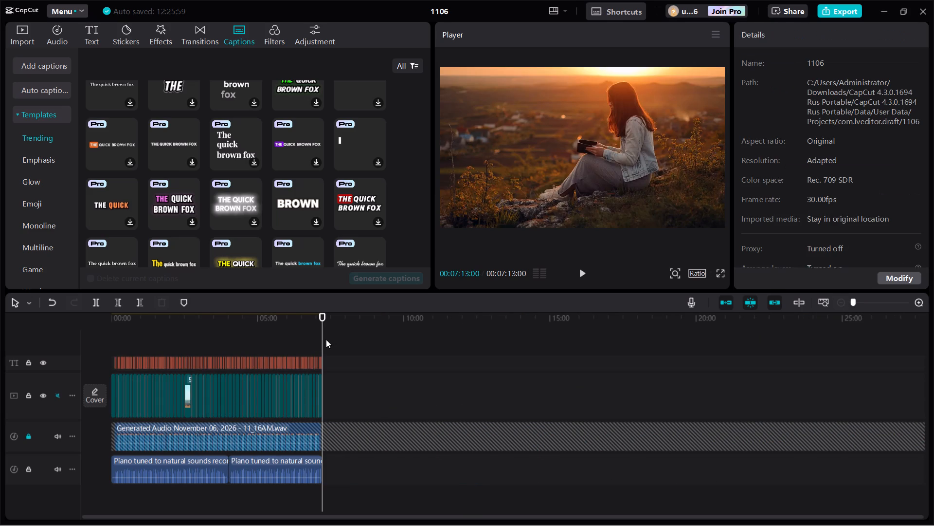
drag(115, 336, 115, 361)
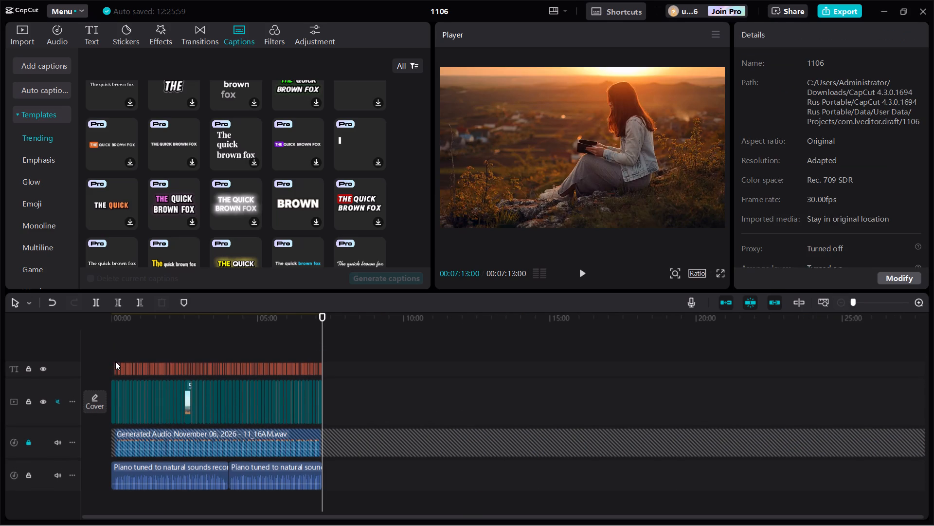
drag(115, 361, 348, 357)
drag(348, 357, 332, 370)
scroll(816, 152, down, 3)
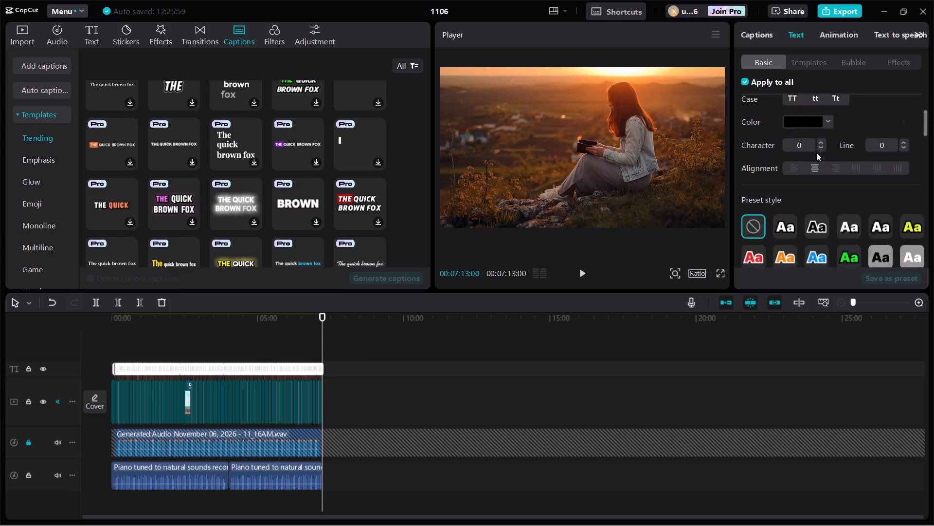
scroll(816, 152, down, 1)
scroll(816, 152, up, 1)
scroll(816, 153, down, 2)
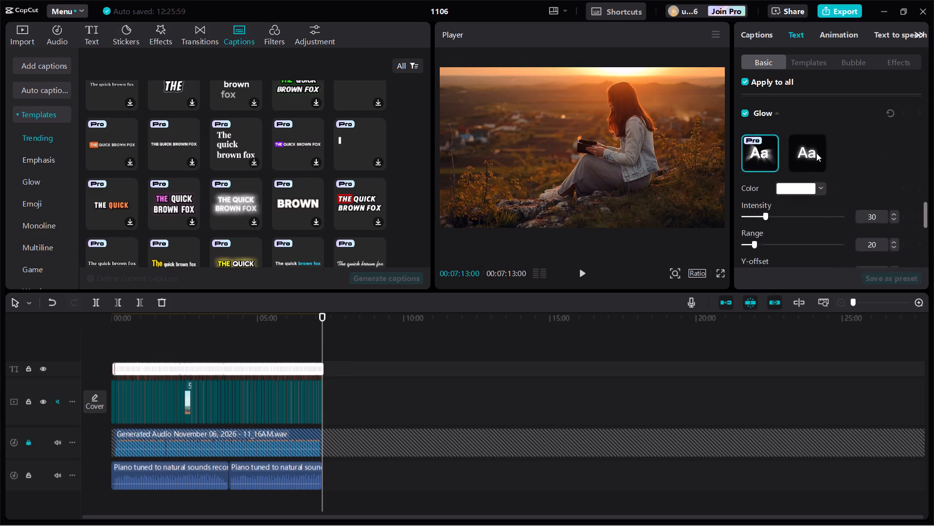
scroll(816, 153, up, 2)
scroll(816, 153, down, 2)
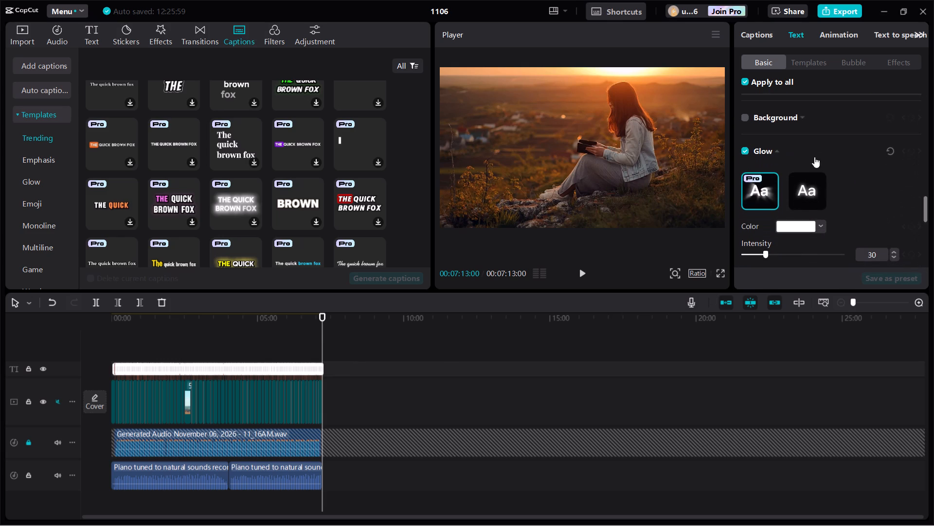
click(806, 191)
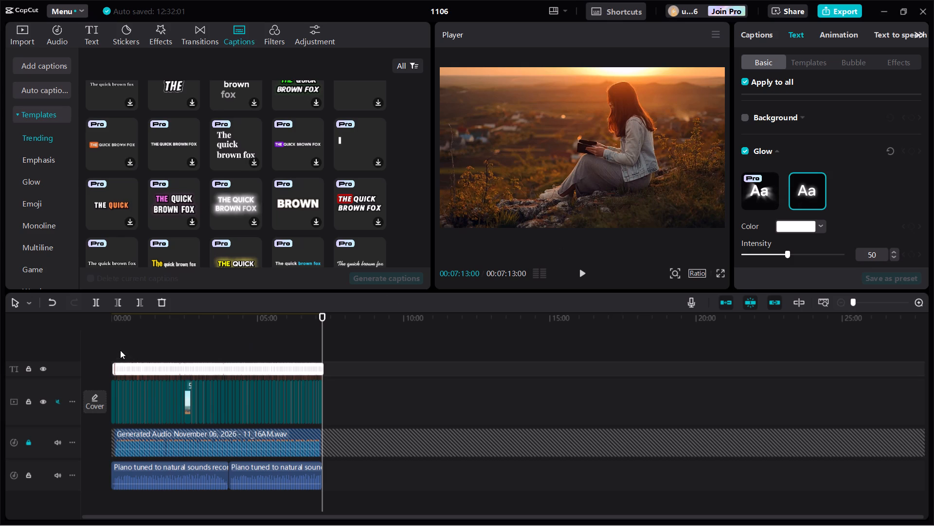
Return the playhead to the start and play the video to check the captions with the new glow.
click(108, 335)
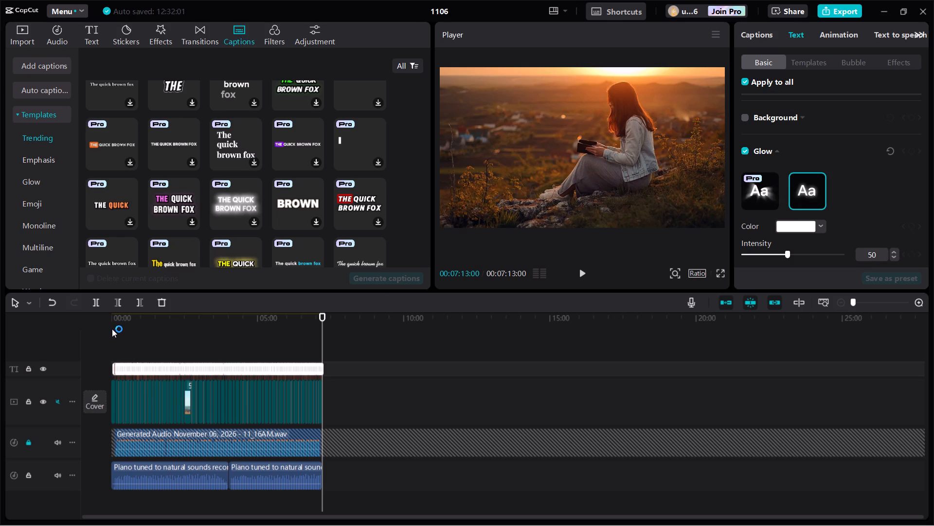
click(112, 325)
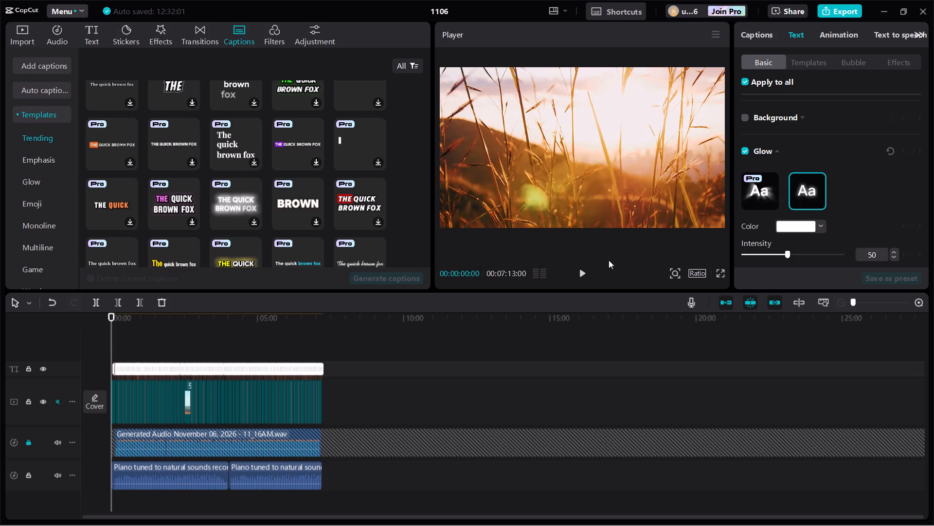
click(586, 271)
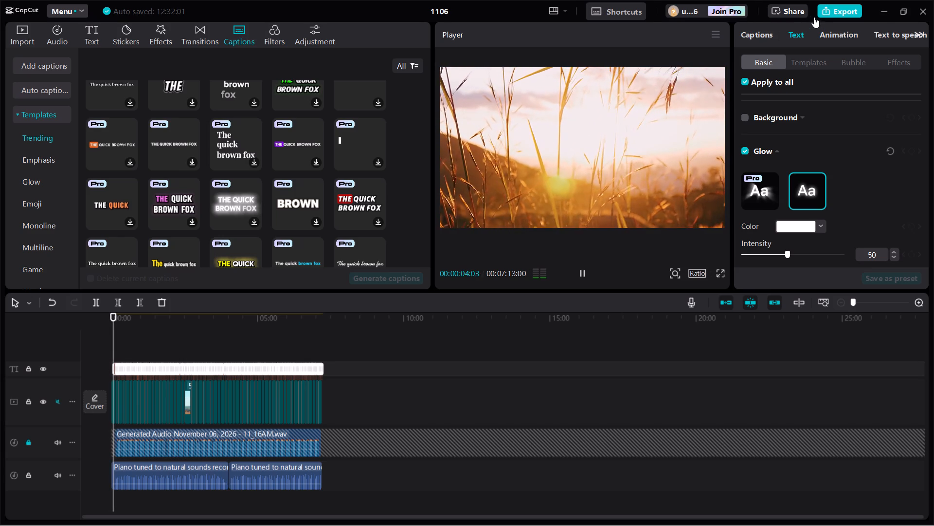
Start the export again and examine the list of Pro materials still used in the project.
click(824, 10)
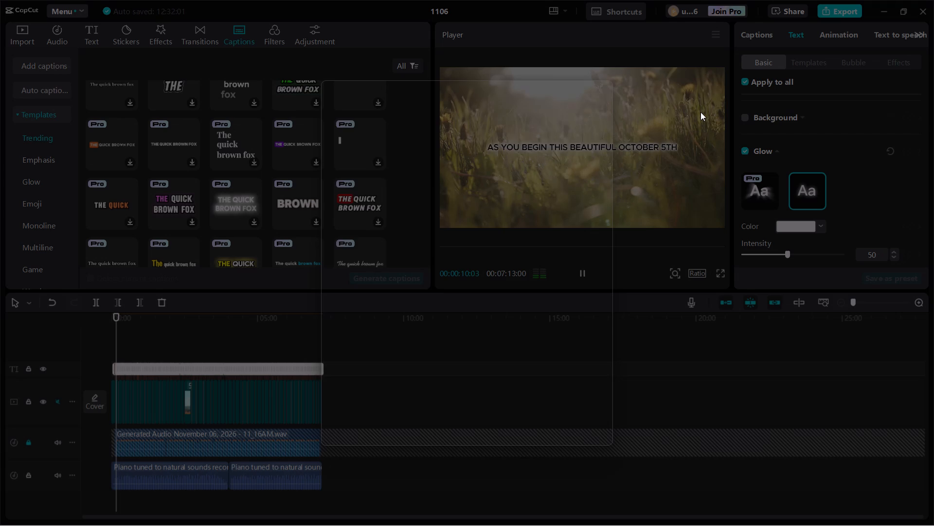
scroll(508, 327, down, 15)
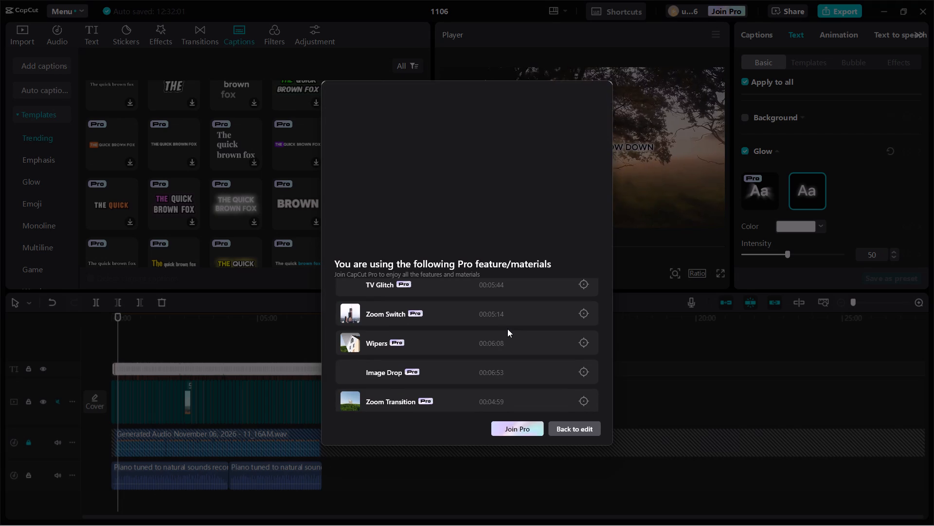
scroll(507, 329, down, 19)
scroll(507, 329, down, 7)
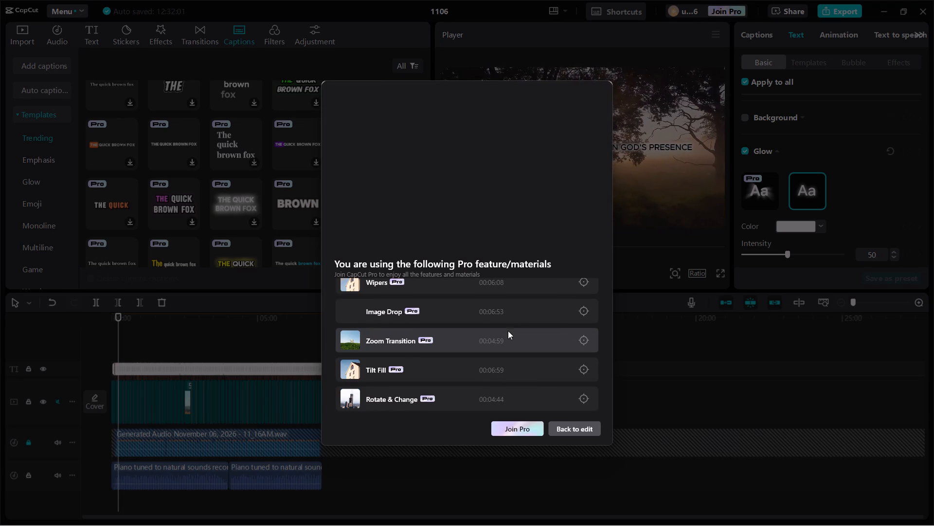
scroll(509, 336, down, 19)
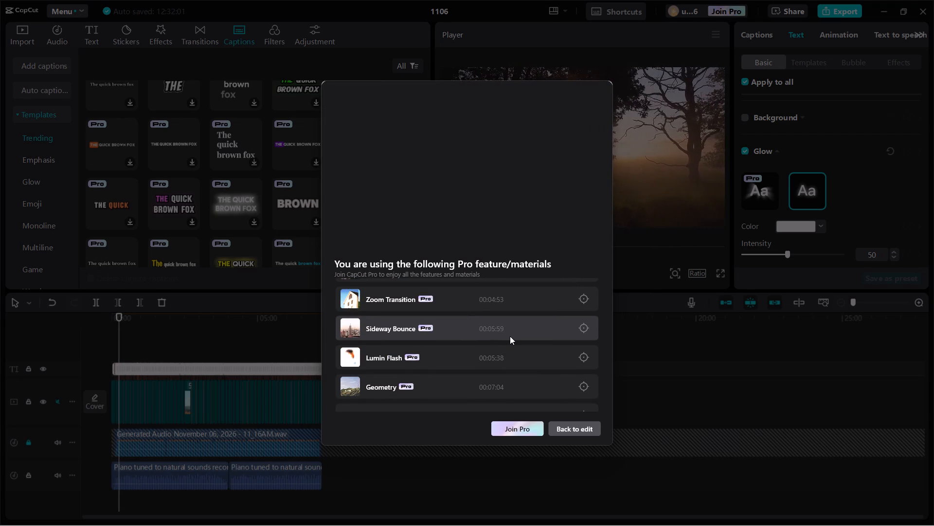
scroll(510, 336, down, 16)
scroll(510, 336, down, 5)
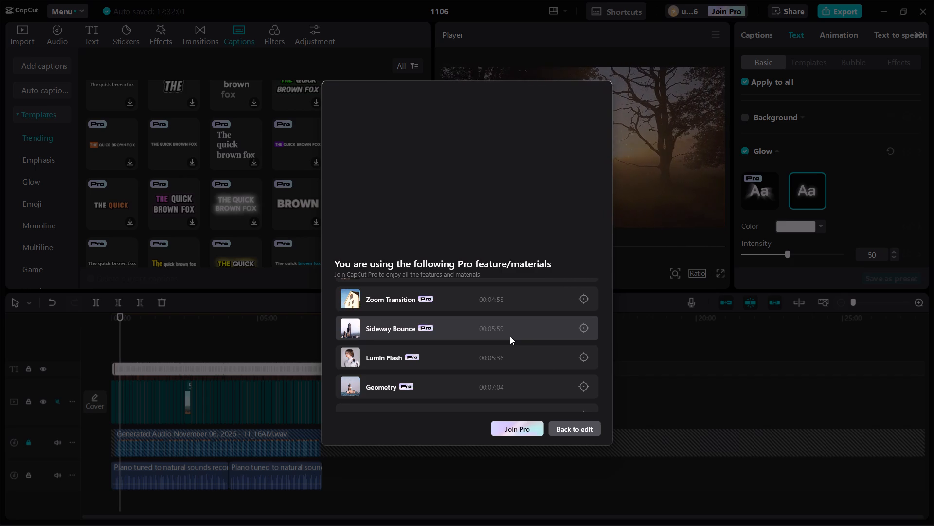
scroll(510, 336, down, 11)
scroll(512, 336, up, 4)
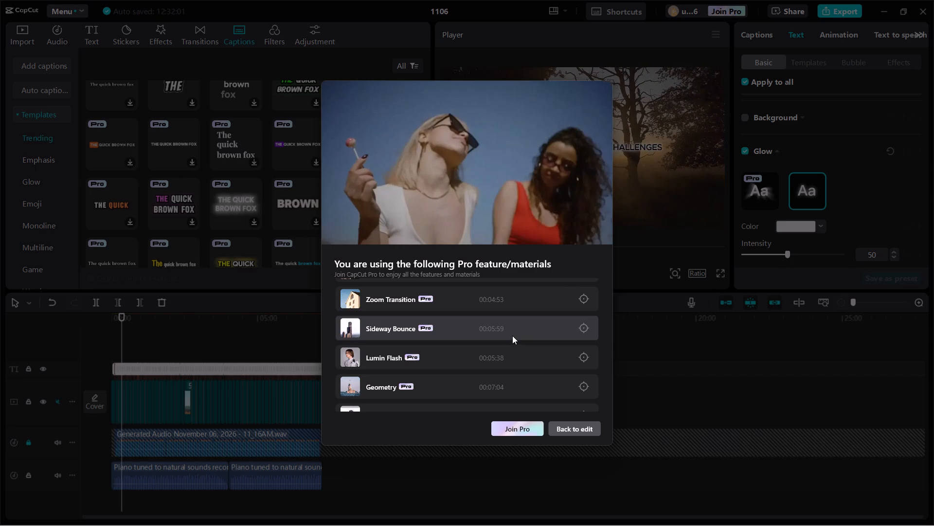
scroll(512, 336, up, 3)
scroll(512, 336, down, 10)
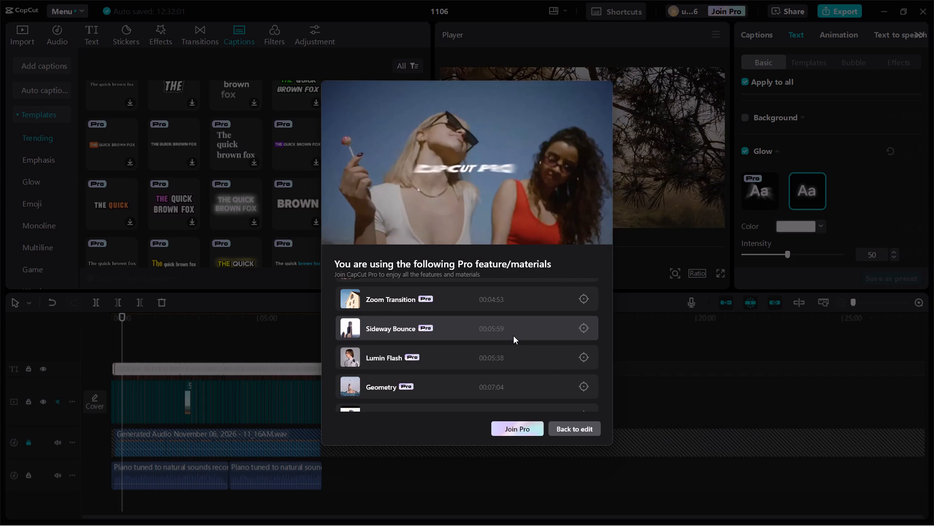
scroll(513, 336, down, 9)
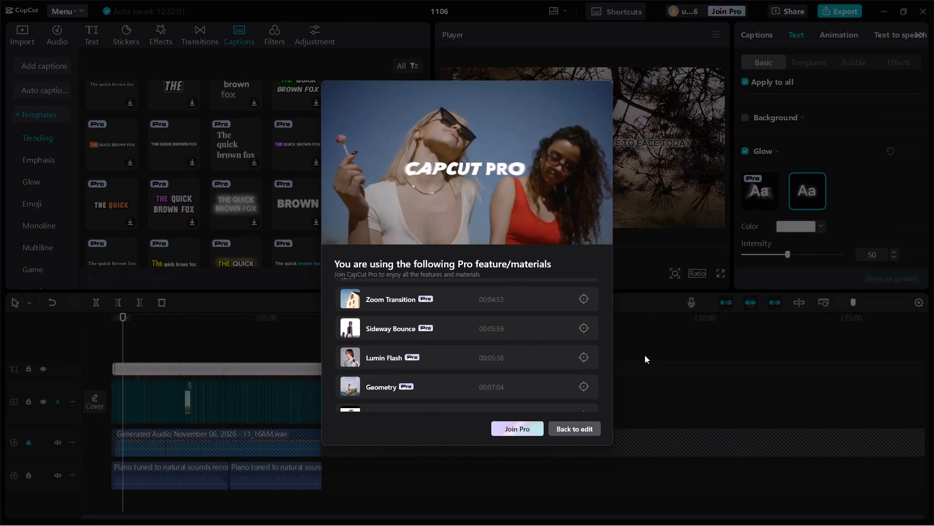
scroll(558, 365, down, 6)
scroll(558, 363, up, 4)
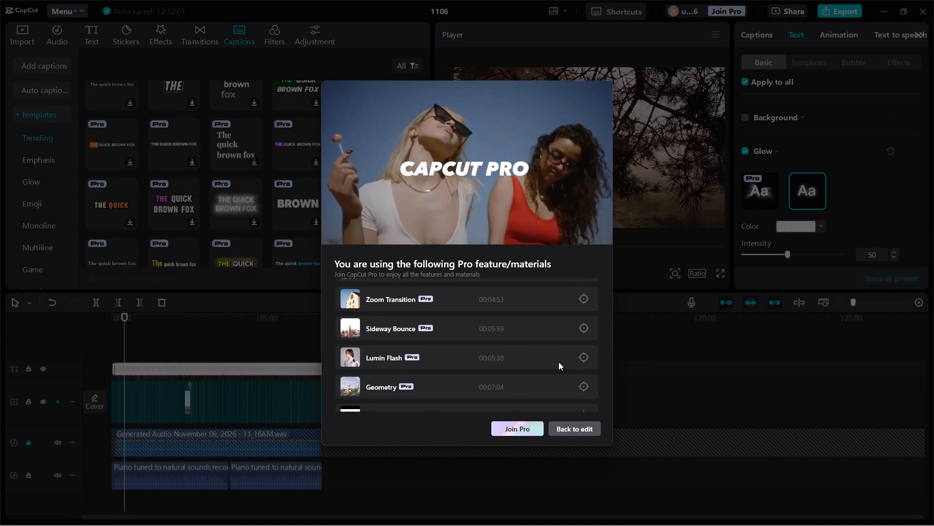
scroll(558, 362, up, 6)
scroll(573, 320, up, 8)
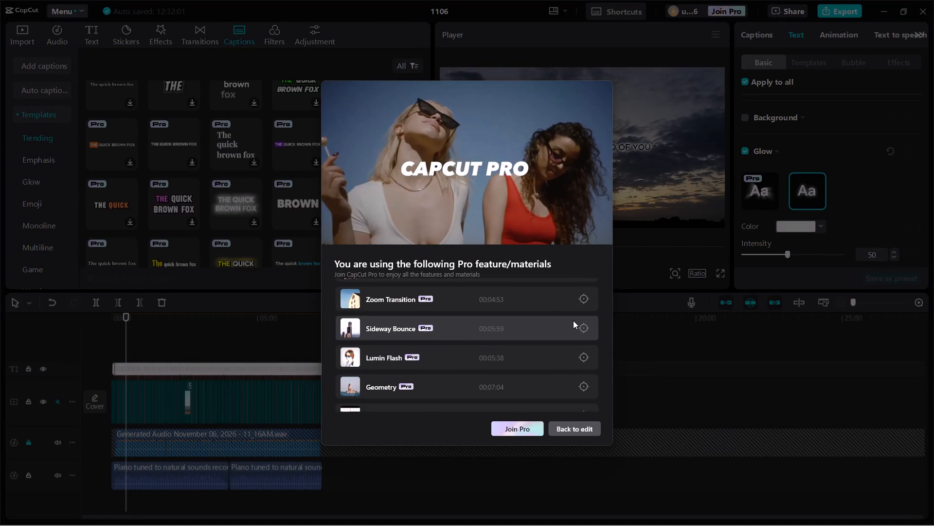
scroll(573, 320, down, 3)
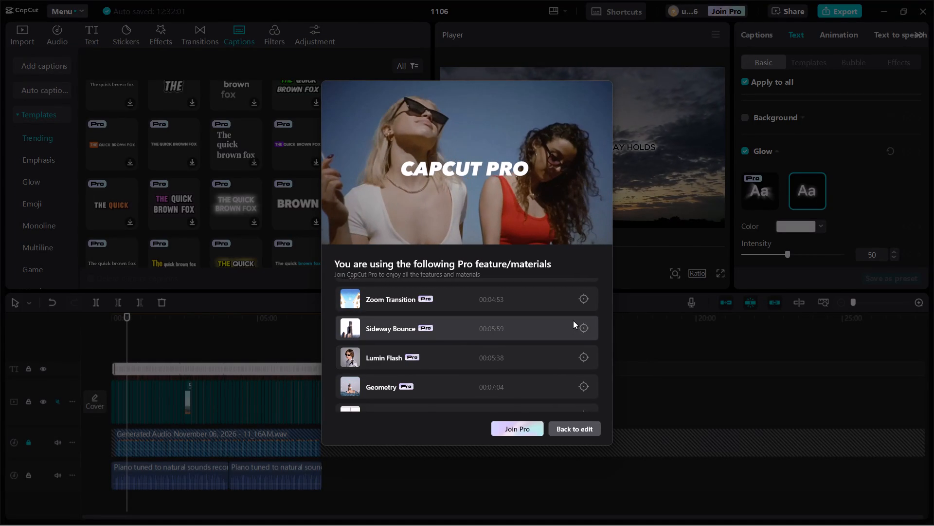
scroll(573, 320, down, 4)
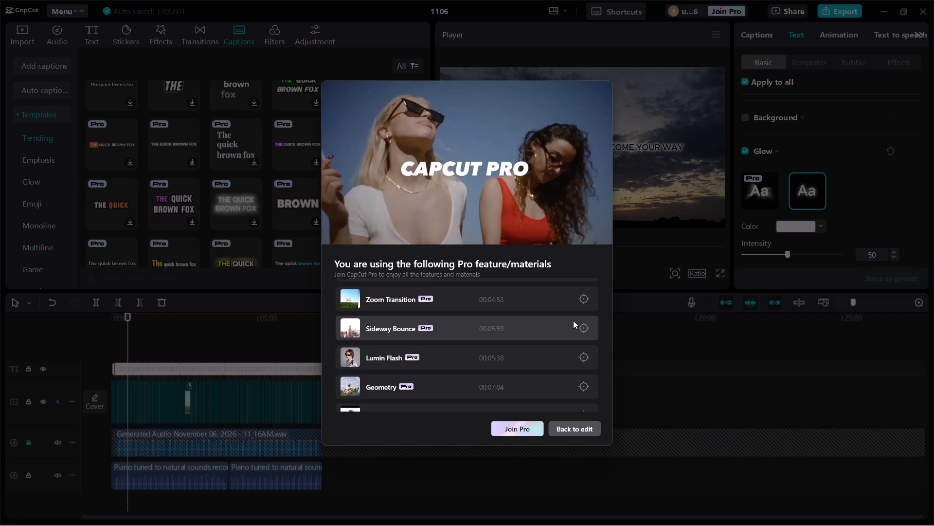
scroll(573, 320, down, 6)
scroll(573, 320, up, 18)
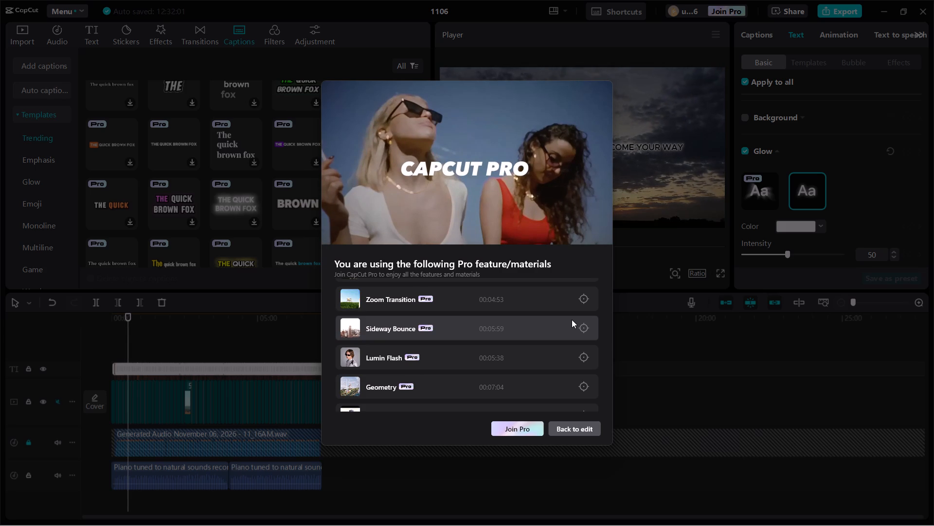
scroll(572, 319, up, 16)
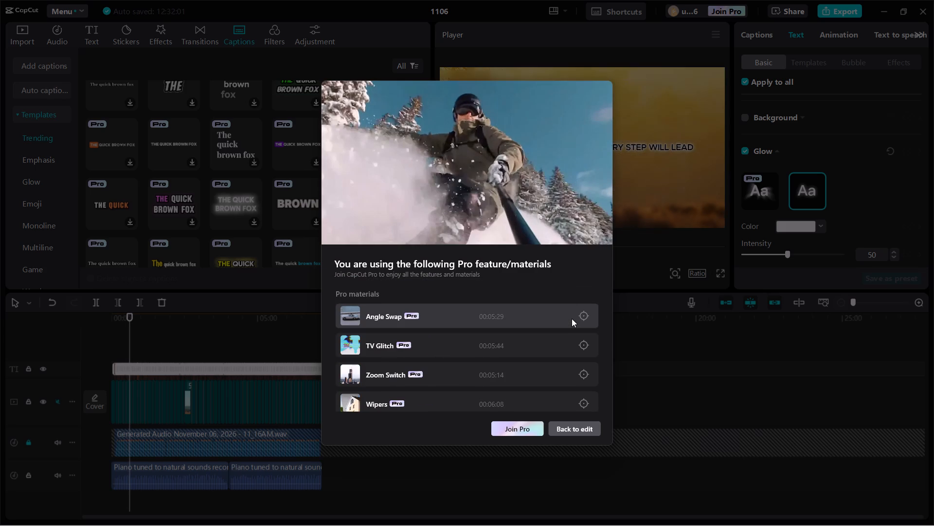
scroll(572, 319, down, 3)
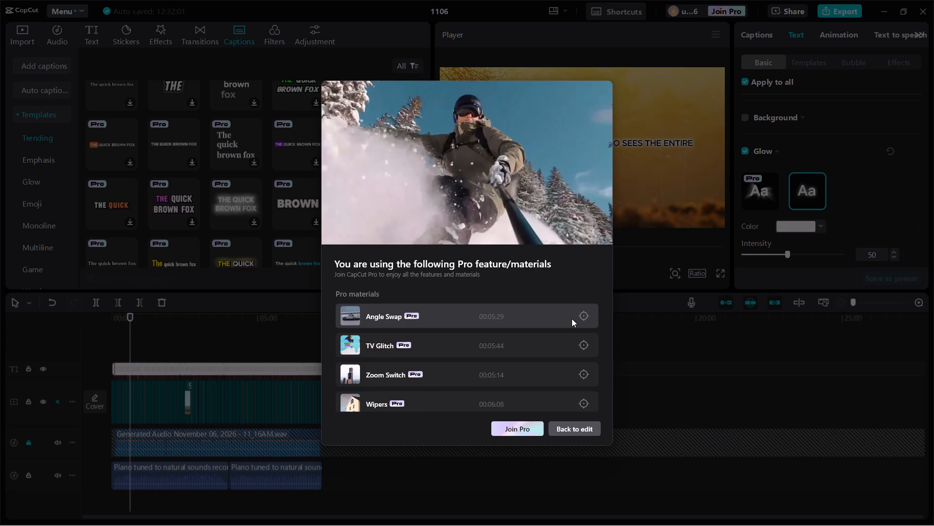
scroll(572, 319, down, 3)
scroll(572, 319, up, 10)
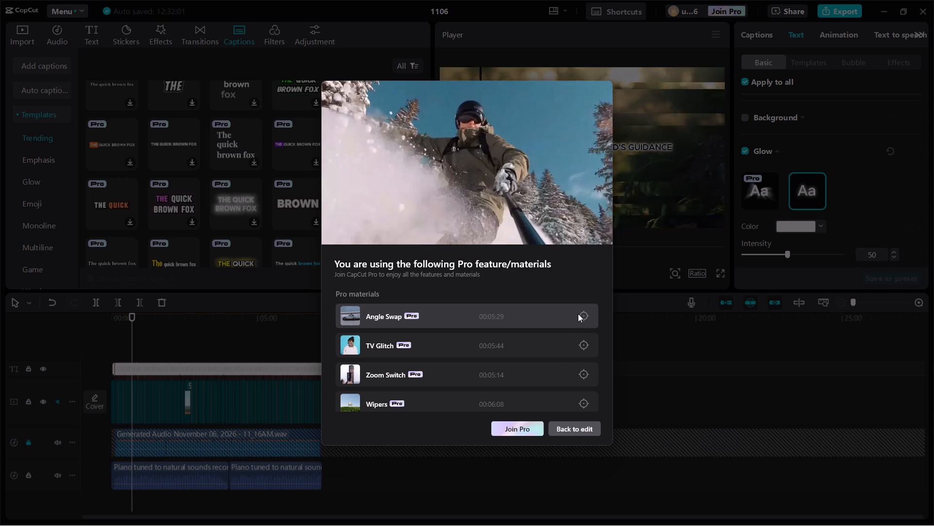
Locate the clip flagged for Angle Swap at 00:05:29 and replace the 3D Photo transition at its start, at 00:05:24, with a 1.5 s Twist Turn.
click(583, 314)
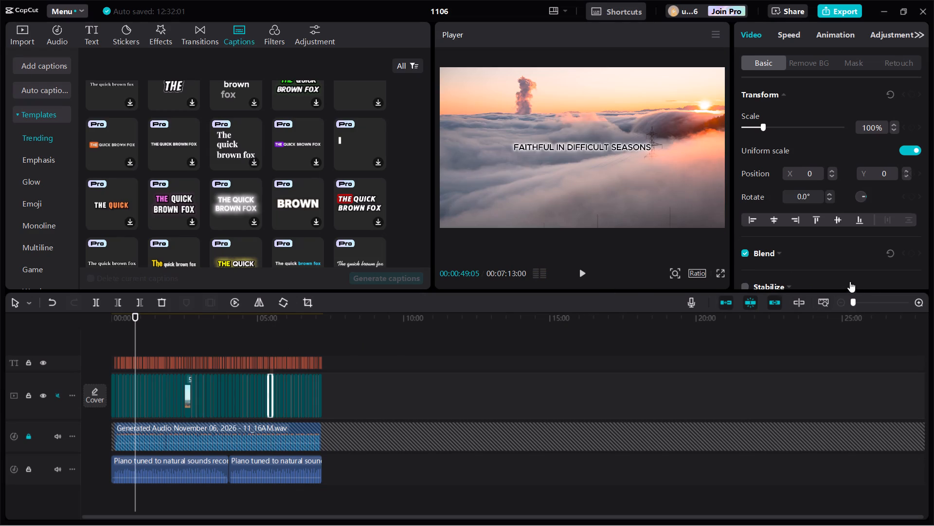
double_click(921, 300)
click(921, 300)
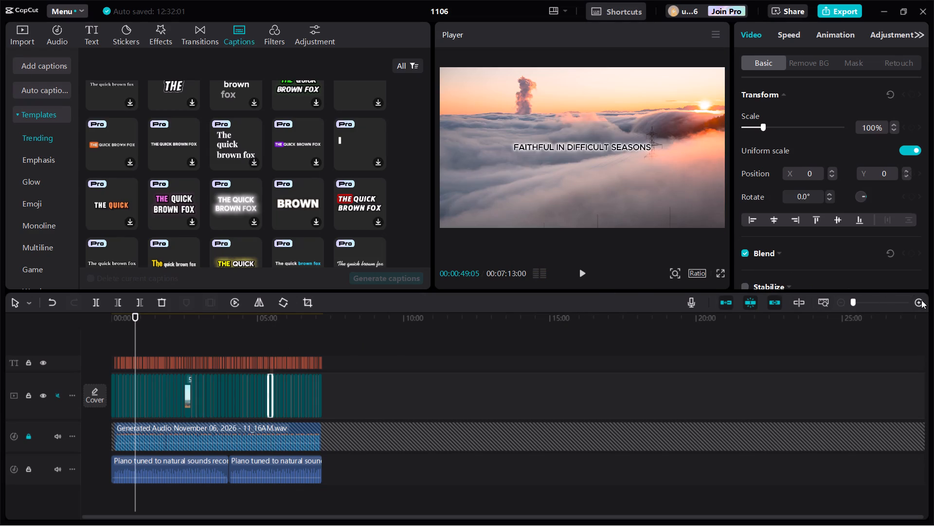
click(915, 302)
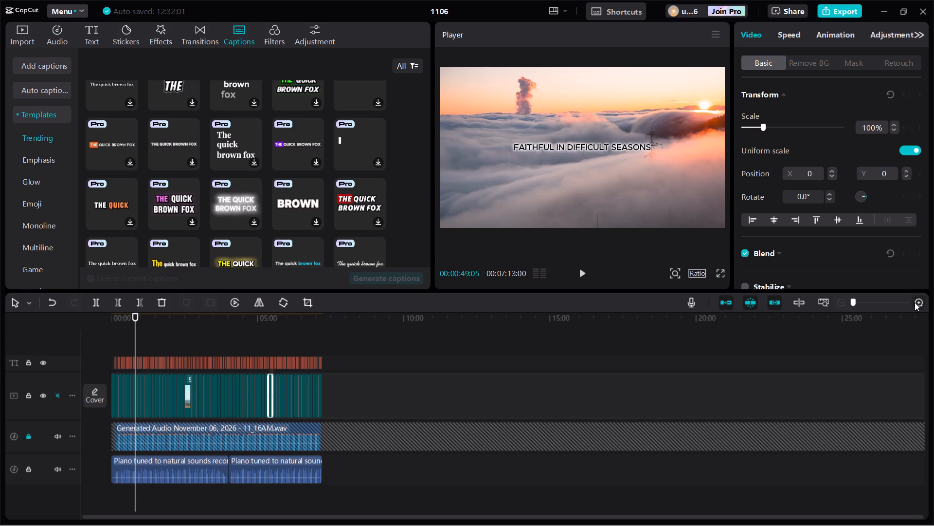
click(915, 302)
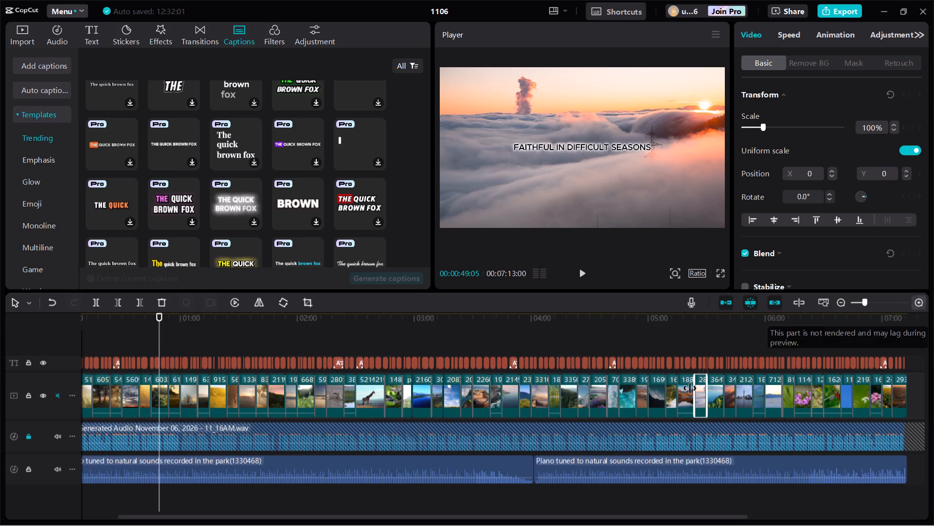
click(693, 336)
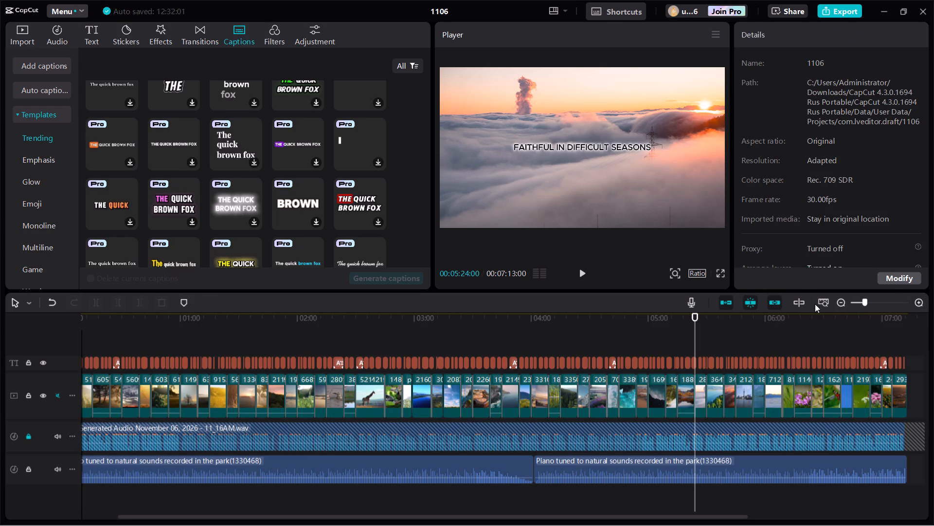
click(918, 304)
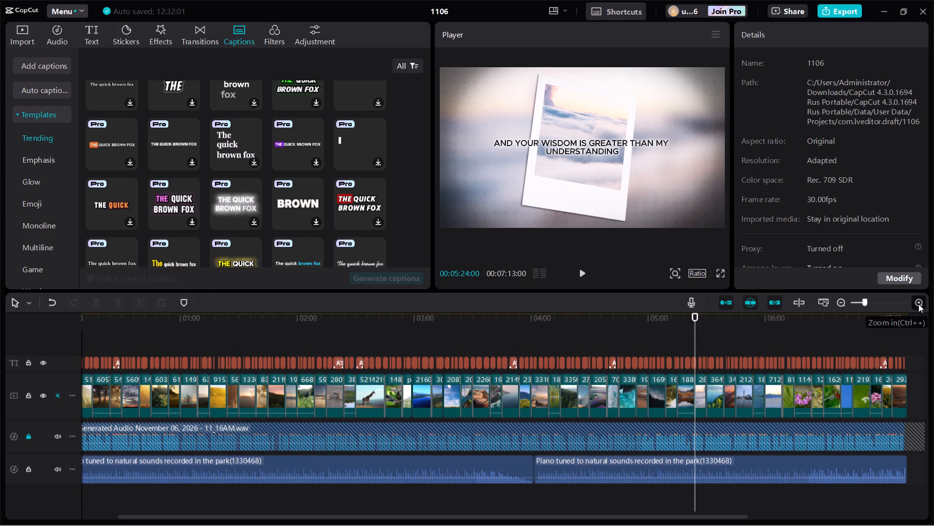
click(918, 304)
click(918, 304)
double_click(918, 304)
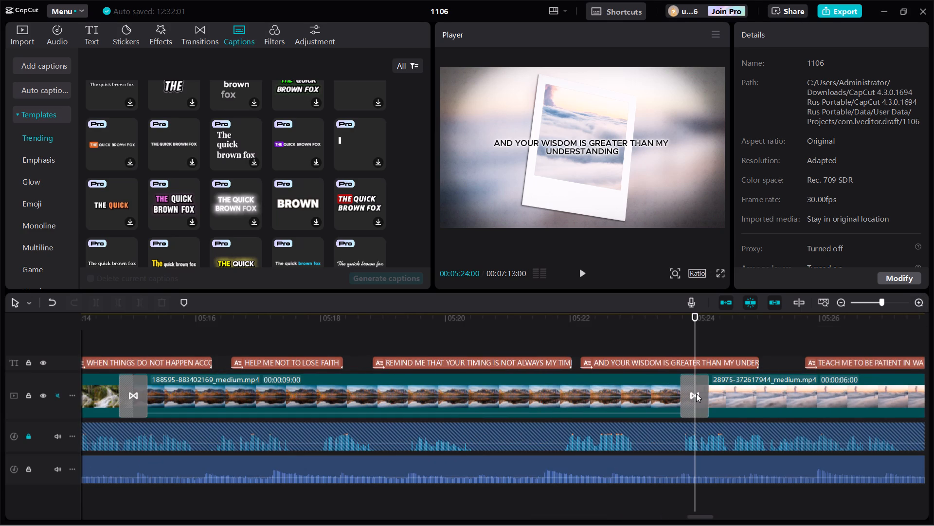
click(696, 394)
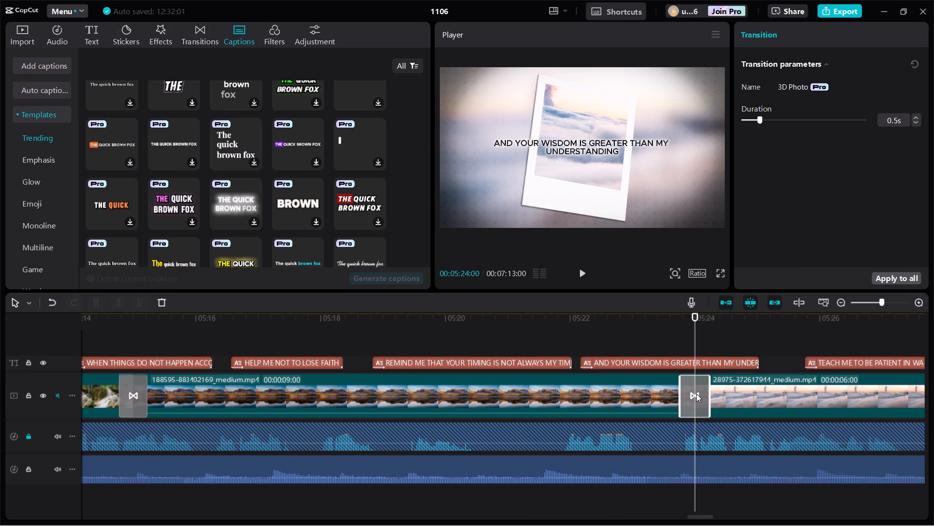
click(193, 39)
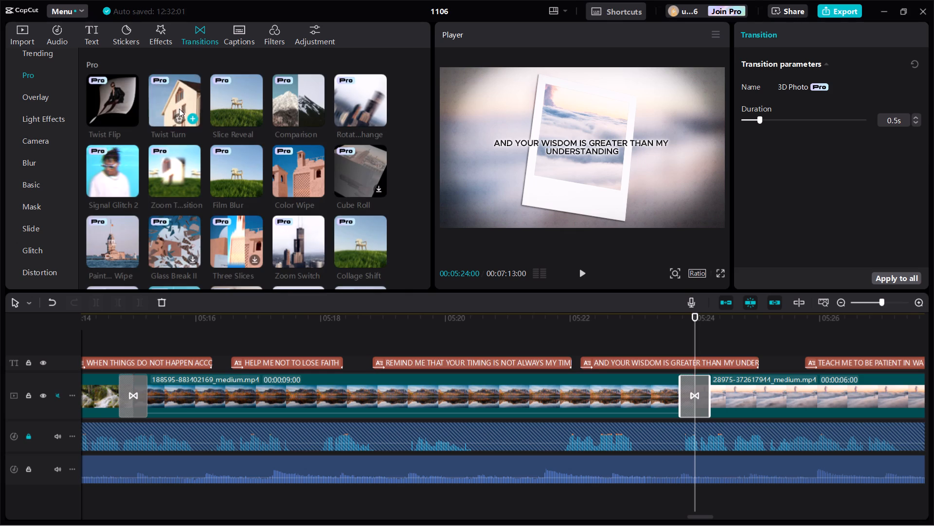
click(194, 119)
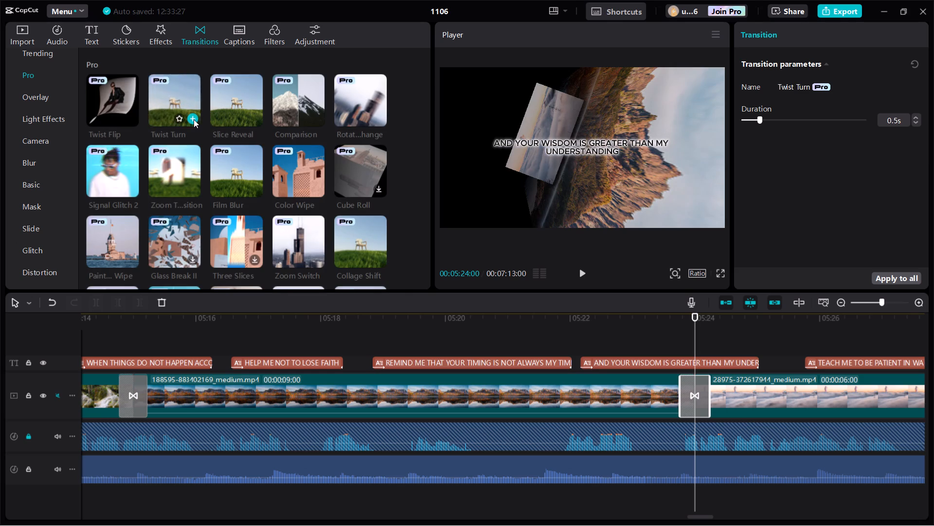
key(BackSpace)
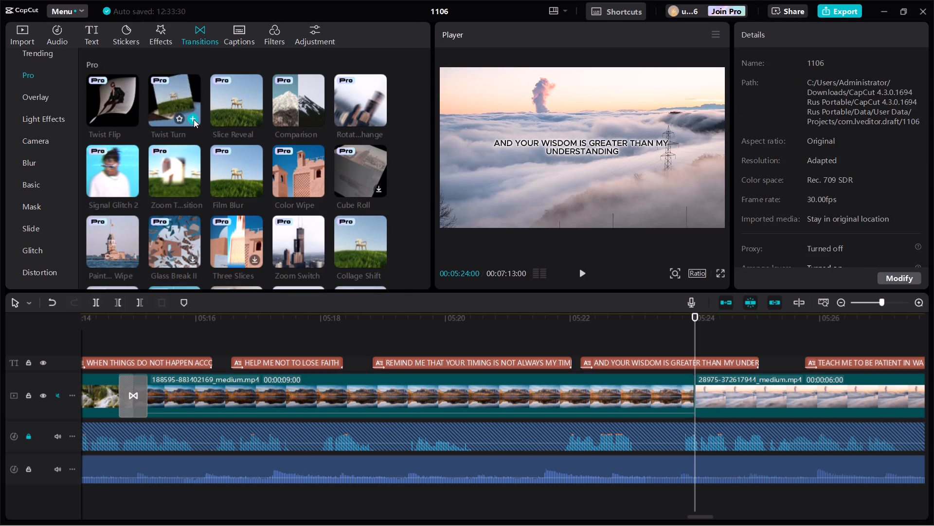
click(194, 119)
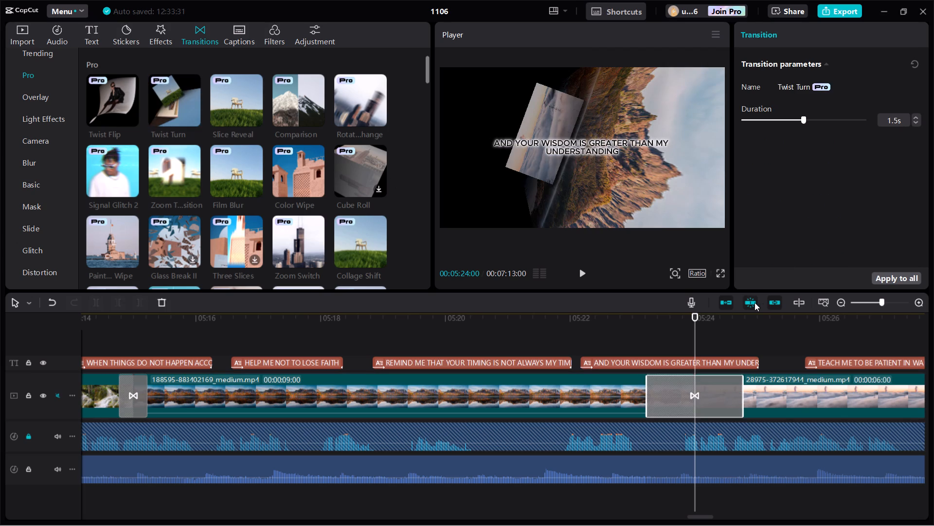
Locate the Angle Swap transition at 00:05:29 through the export's Pro materials list and replace it with Cube Roll.
click(843, 10)
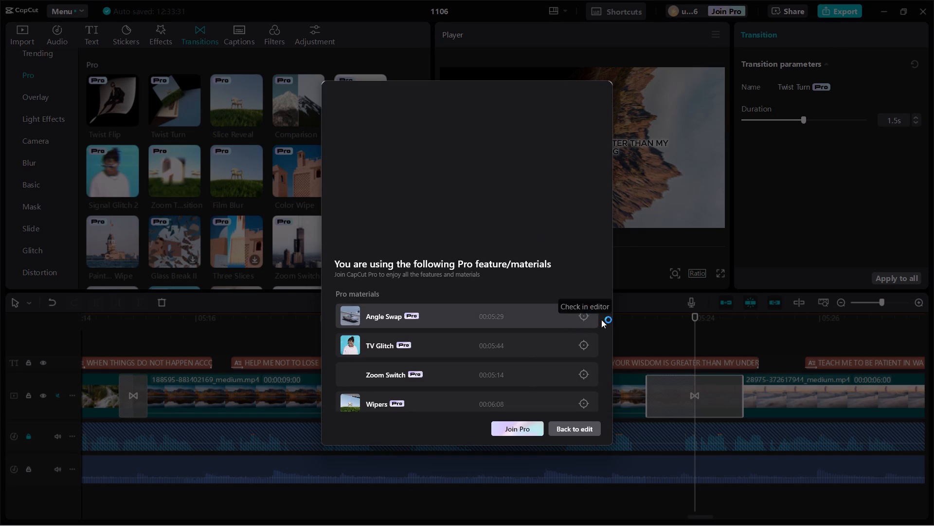
click(583, 315)
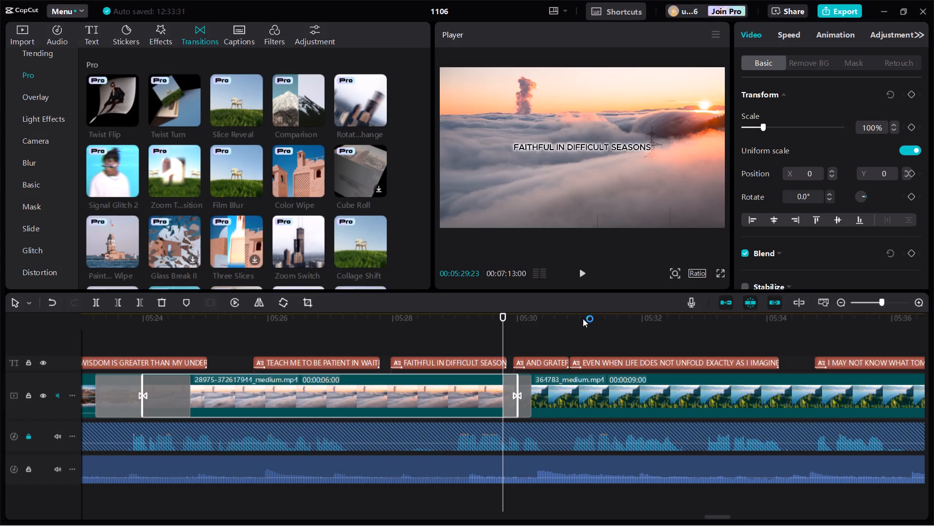
click(525, 389)
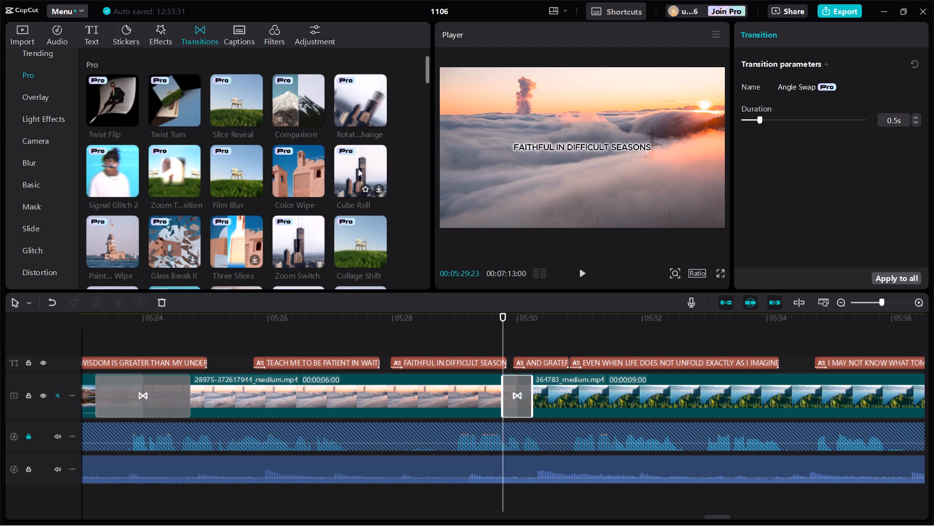
click(378, 187)
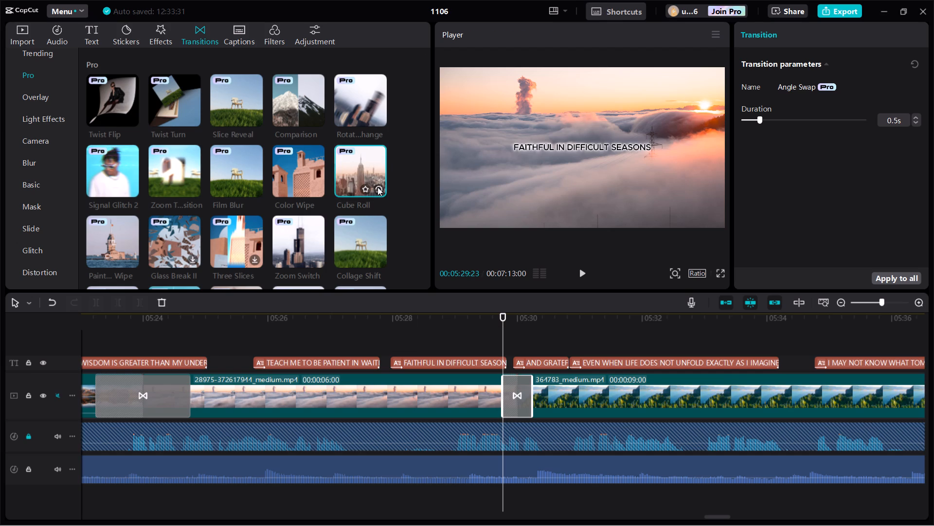
click(377, 188)
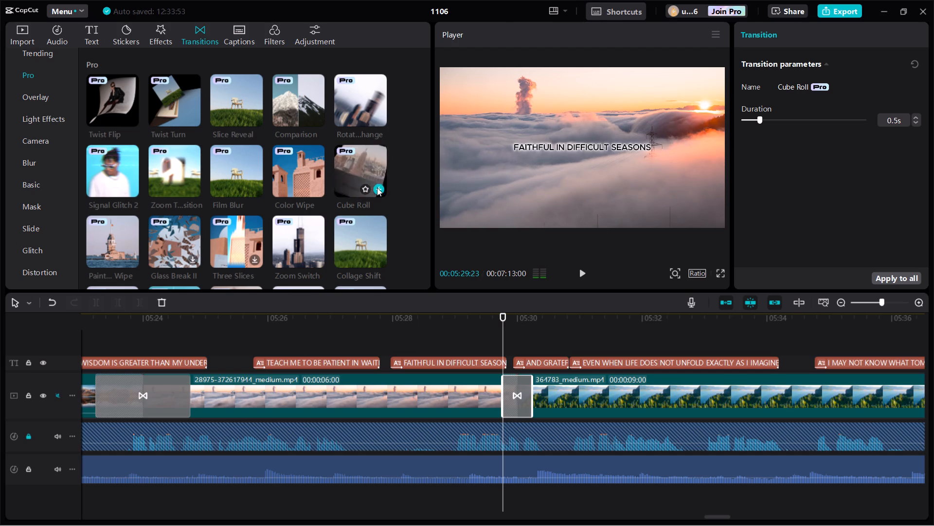
Start the export again, examine the full list of Pro materials used in the project, and return to editing.
click(851, 9)
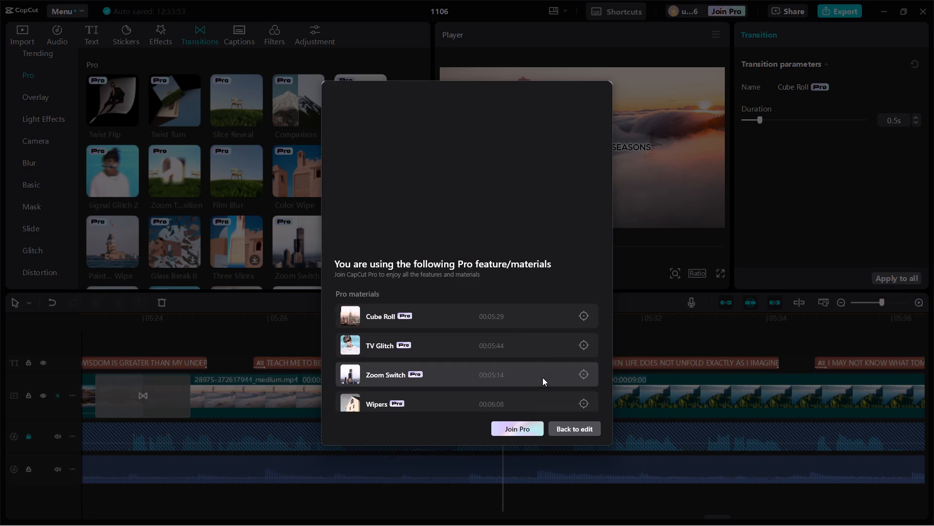
scroll(541, 358, down, 18)
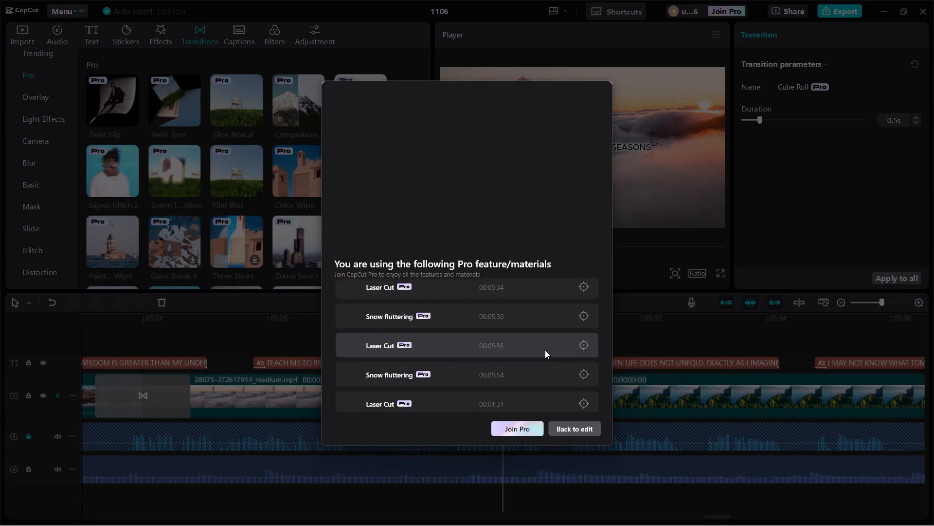
scroll(545, 350, down, 20)
scroll(545, 350, down, 19)
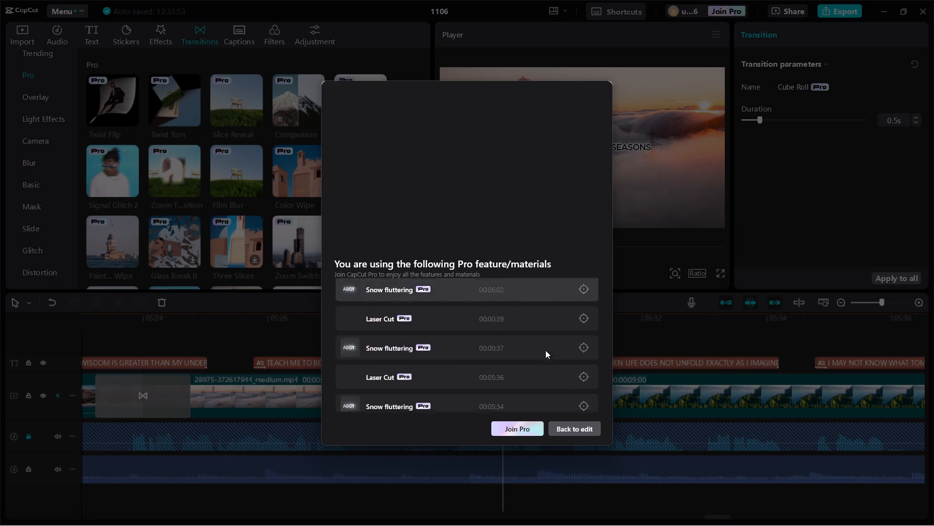
scroll(545, 350, down, 20)
scroll(545, 350, down, 19)
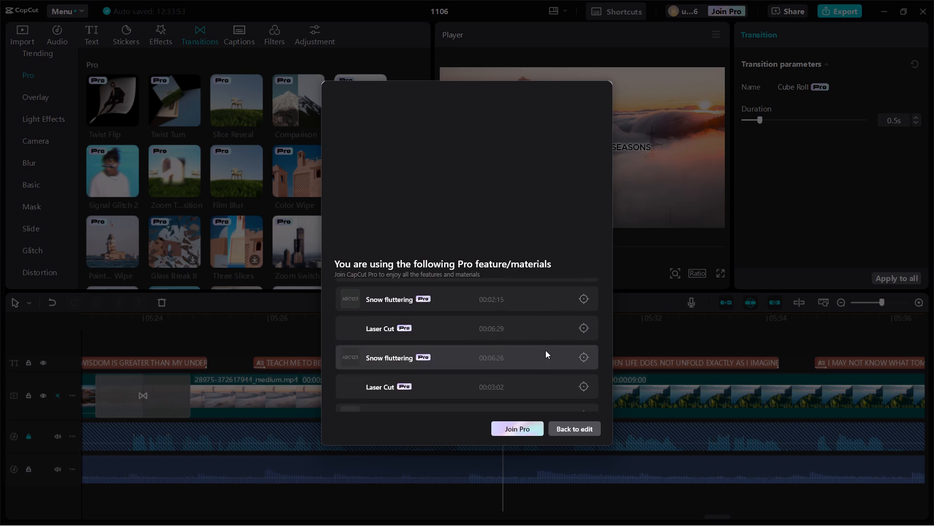
scroll(545, 350, down, 20)
scroll(545, 350, down, 19)
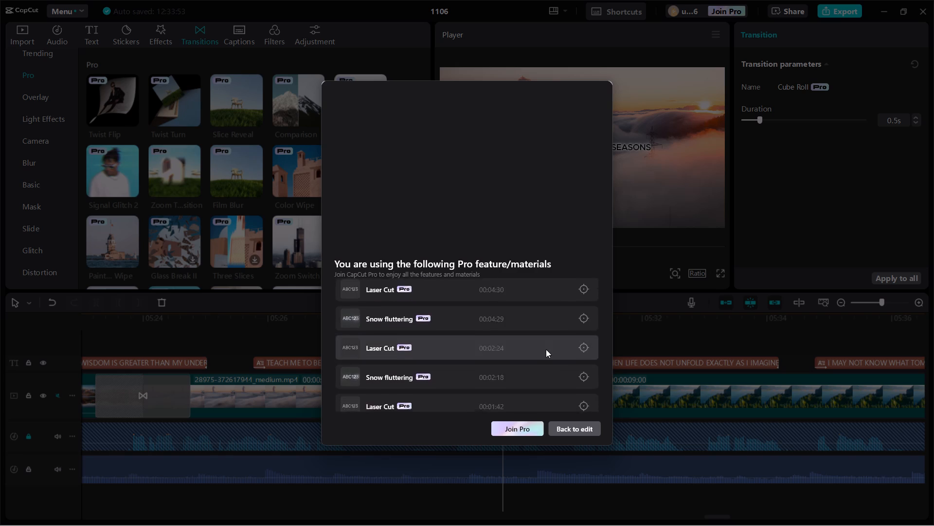
scroll(546, 349, down, 20)
scroll(546, 349, down, 19)
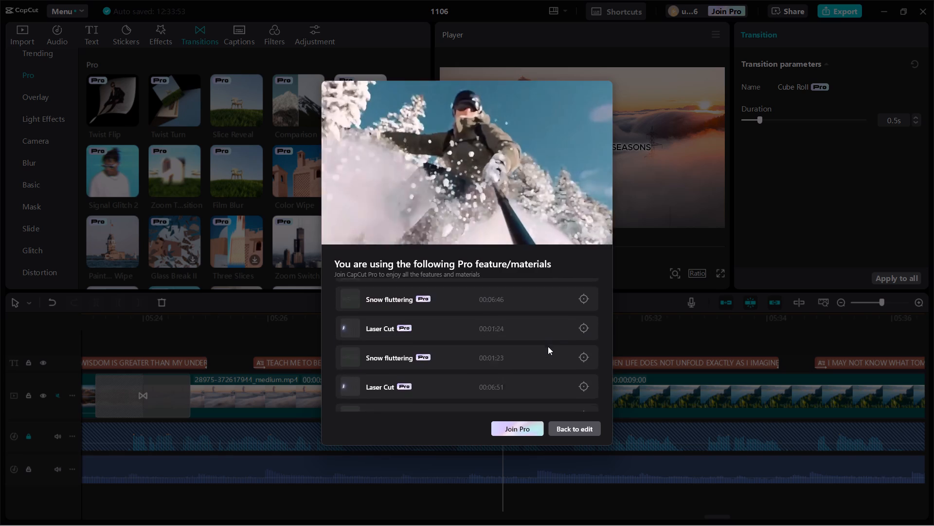
scroll(548, 346, down, 17)
scroll(548, 346, down, 4)
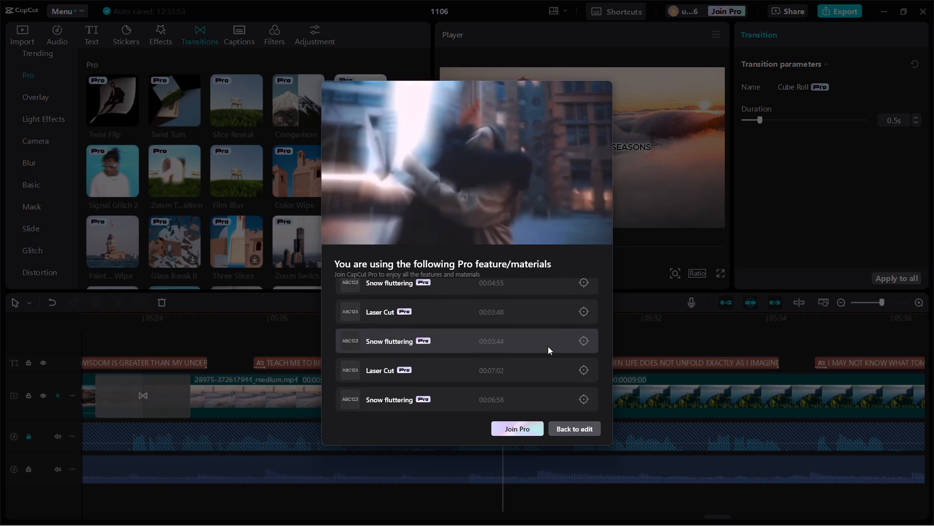
scroll(548, 346, up, 6)
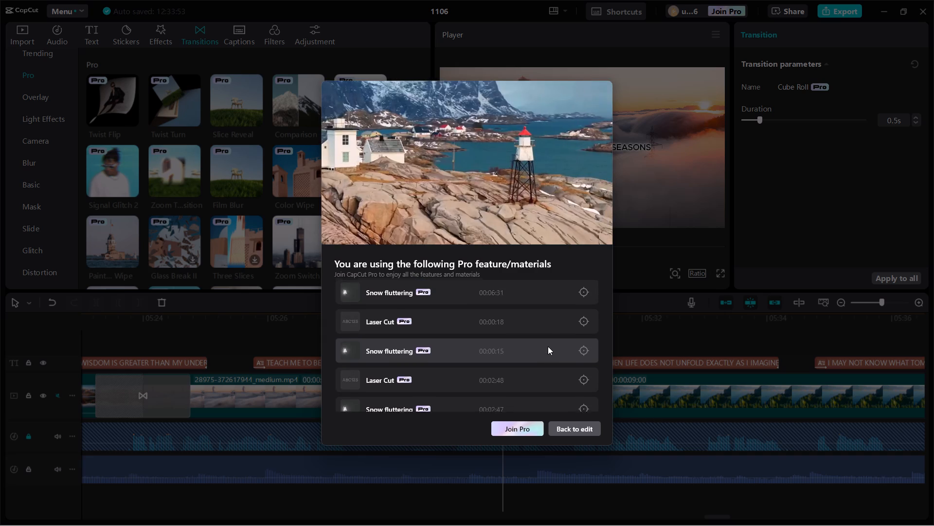
scroll(548, 346, up, 3)
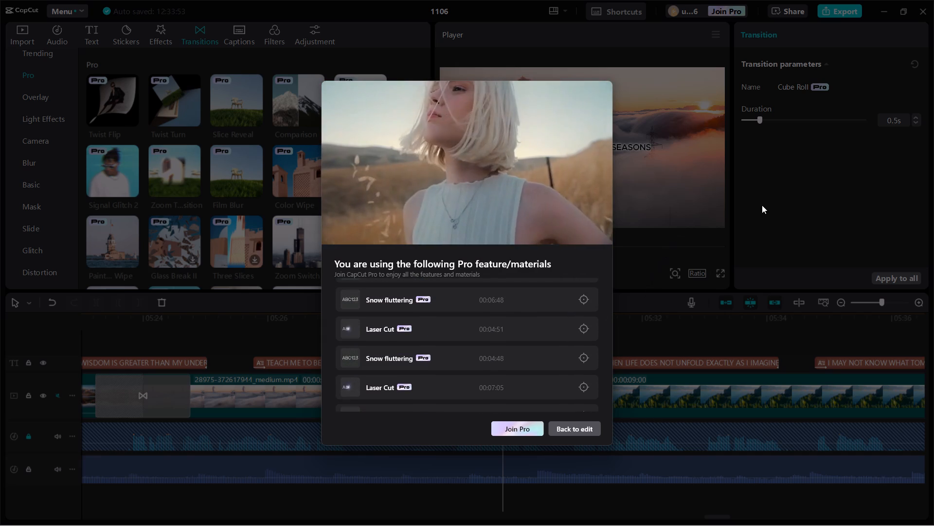
click(772, 199)
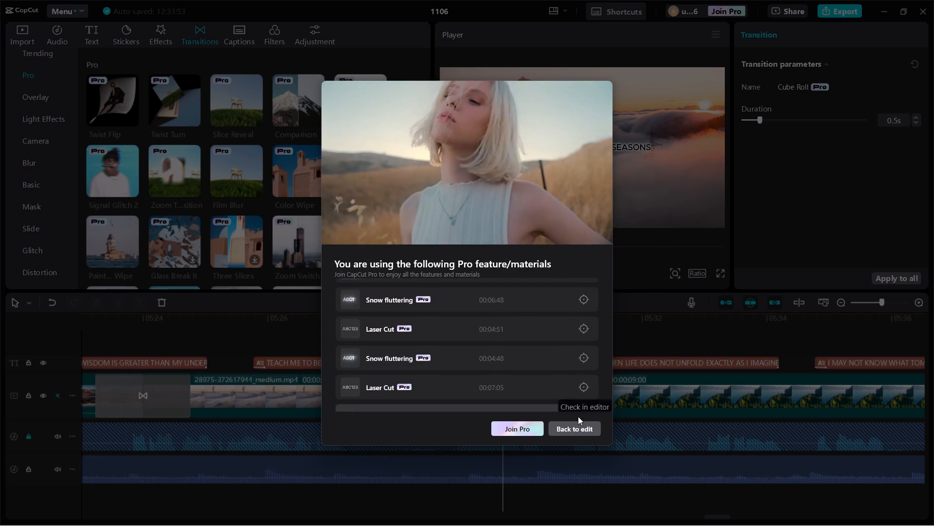
click(573, 427)
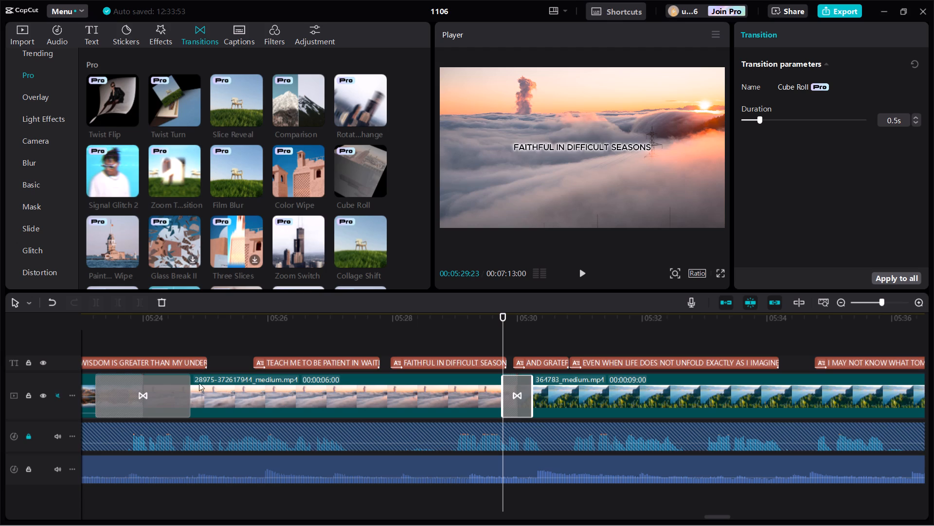
Select all the caption clips along the entire timeline.
triple_click(843, 302)
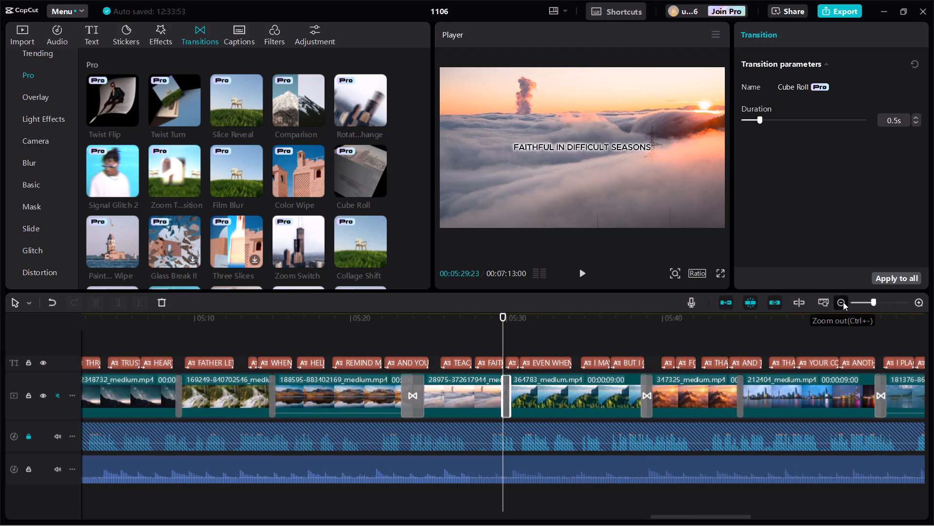
triple_click(843, 302)
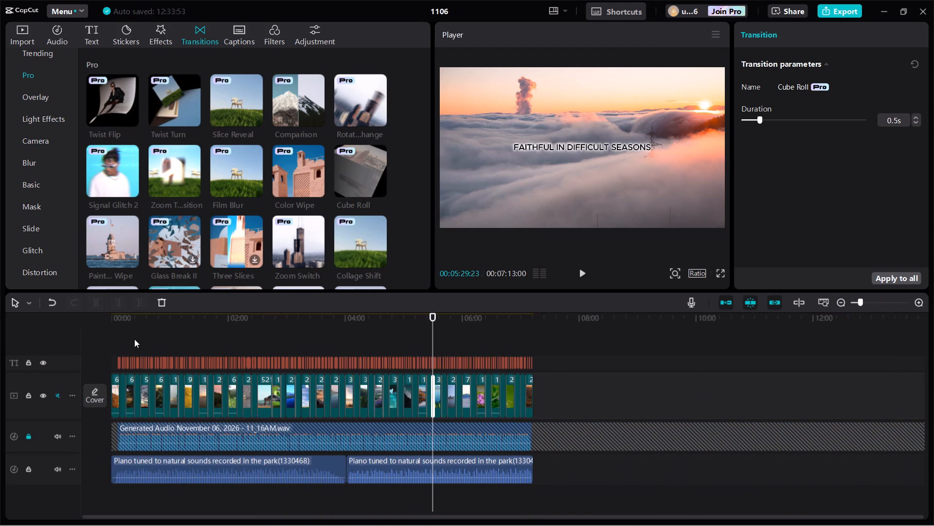
drag(119, 337, 311, 355)
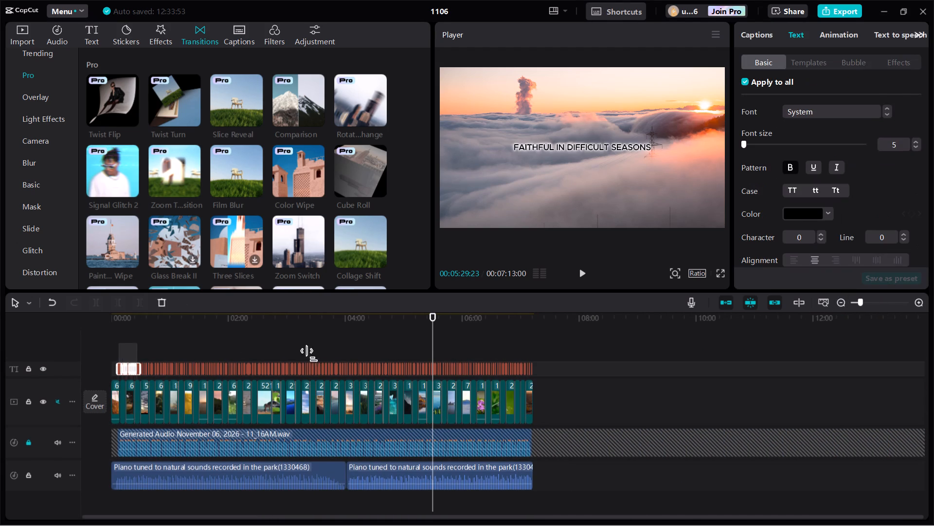
drag(311, 355, 539, 371)
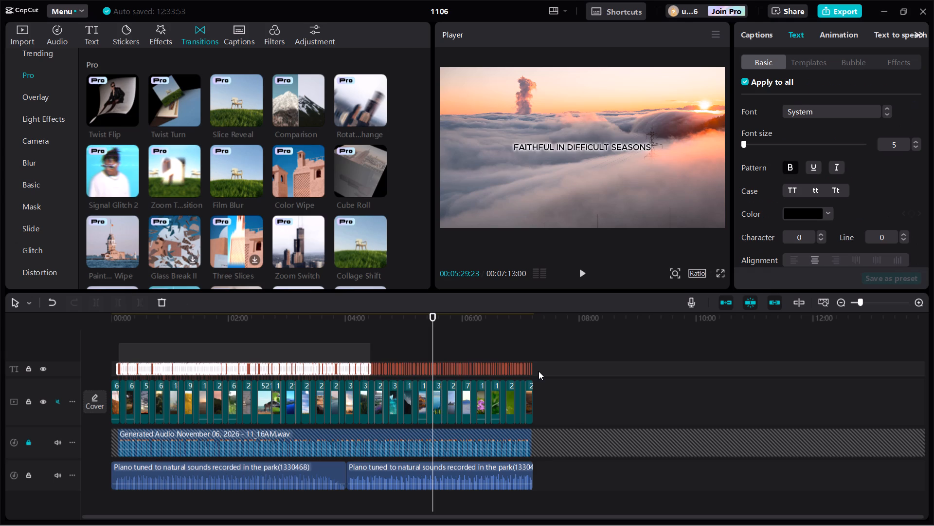
drag(539, 371, 540, 366)
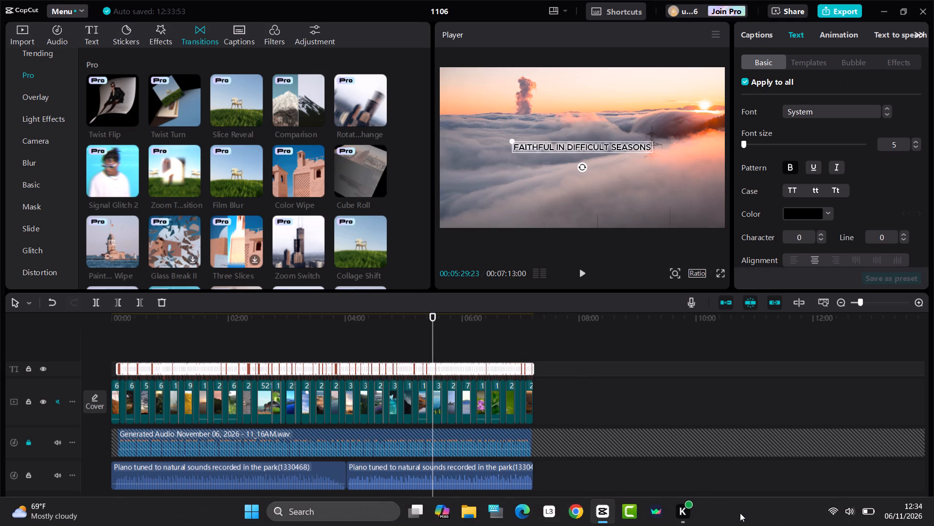
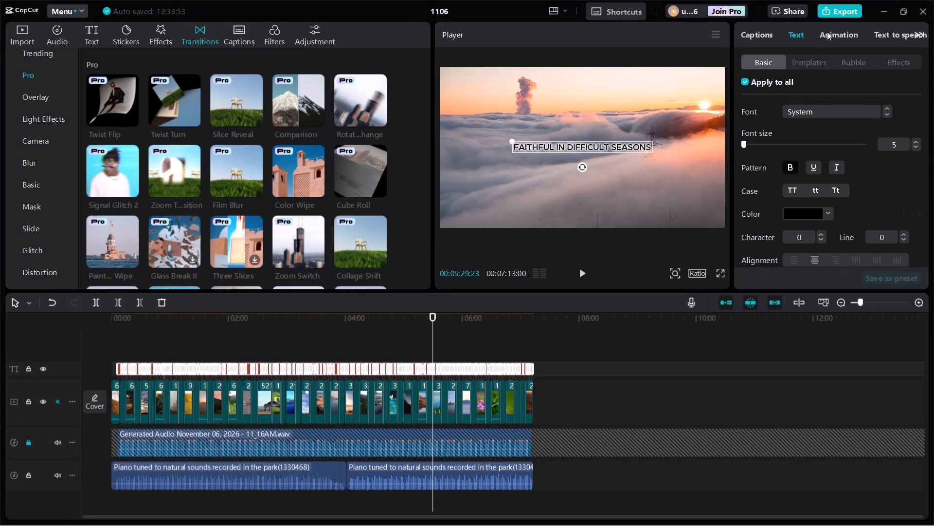
Replace the Laser Cut exit animation on all selected captions with Fade Out.
click(828, 32)
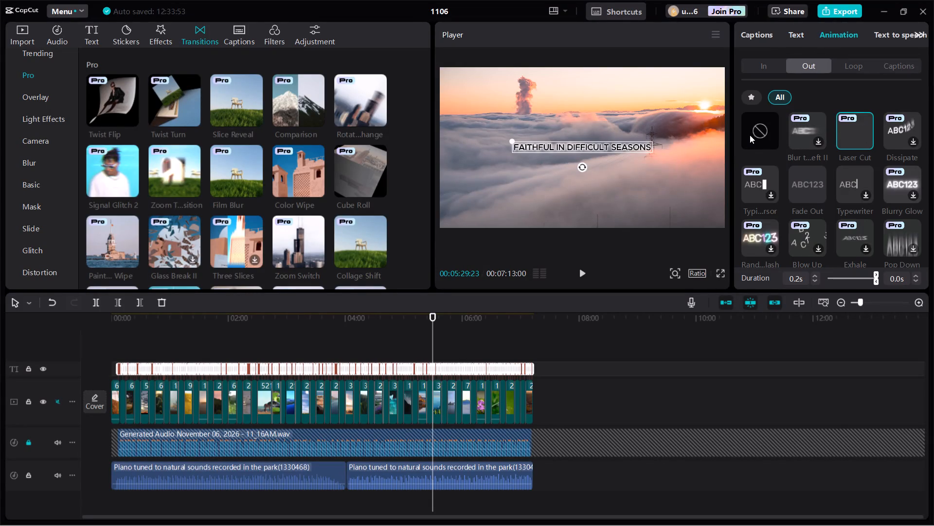
click(818, 194)
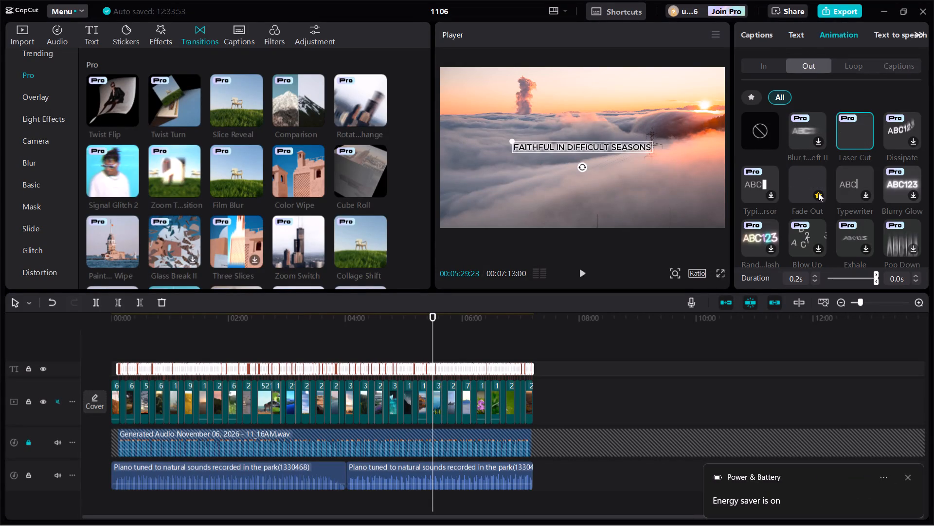
click(818, 193)
right_click(818, 193)
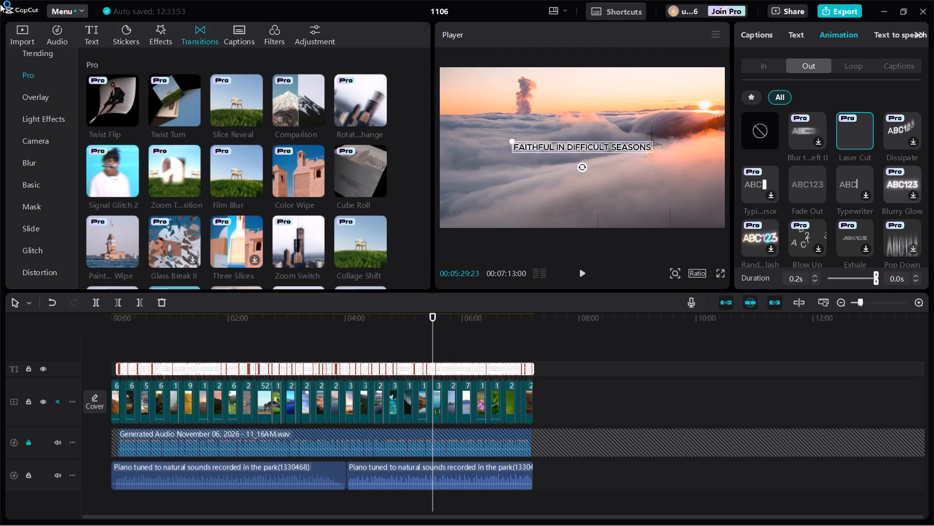
click(811, 180)
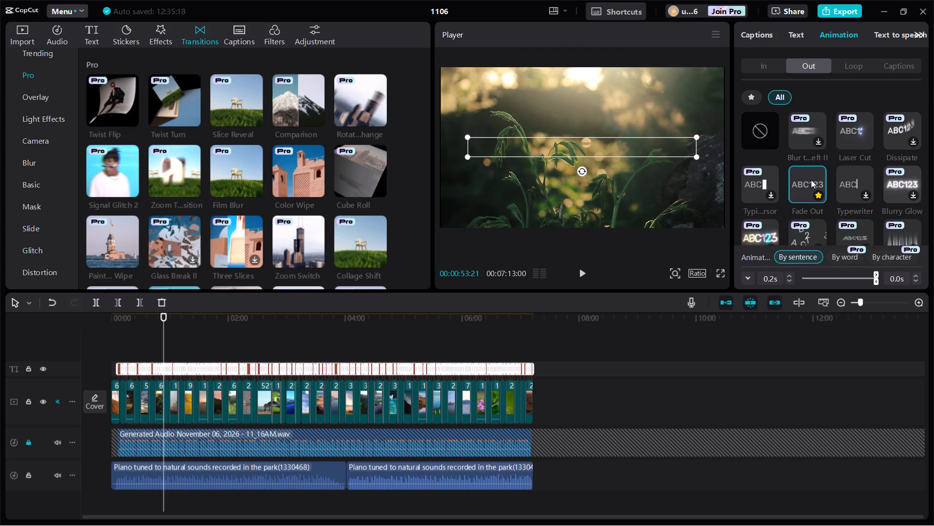
Replace the Pro entrance animation on all selected captions with Fade In.
click(770, 63)
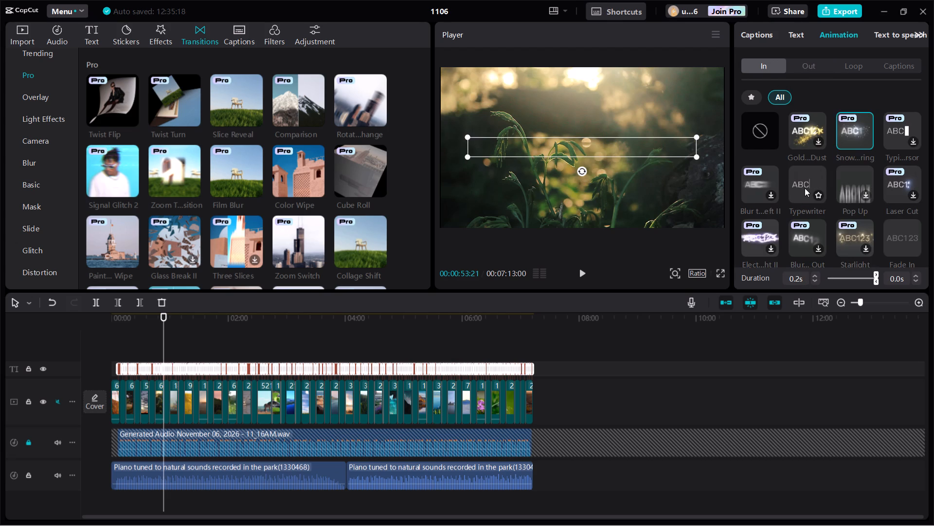
scroll(871, 206, down, 1)
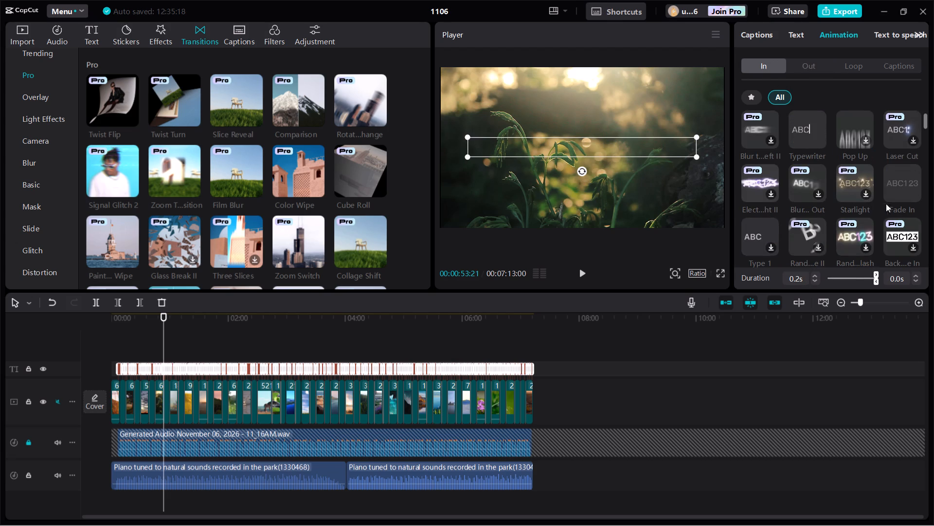
click(896, 185)
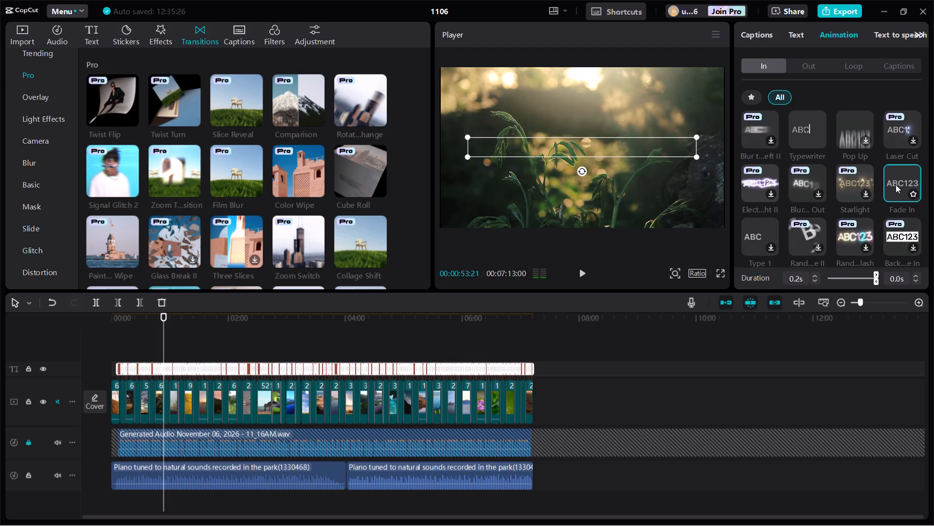
Examine the selected captions' basic text settings, from font and preset styles to glow and shadow, and their caption list.
click(801, 37)
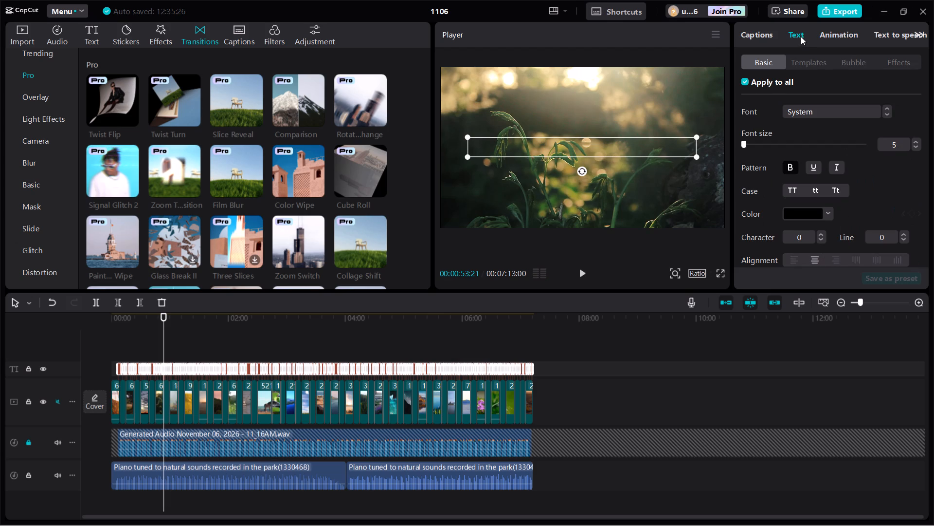
scroll(785, 193, down, 4)
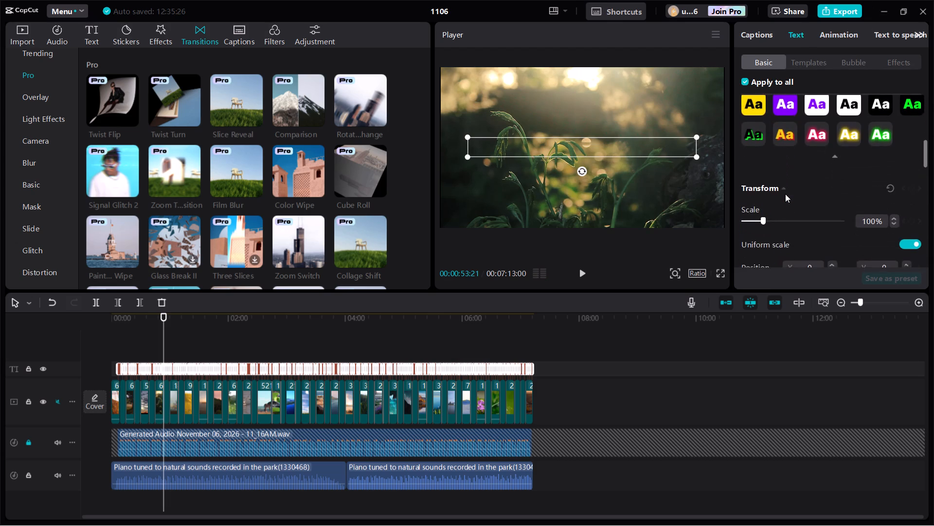
scroll(785, 194, up, 2)
scroll(785, 194, down, 3)
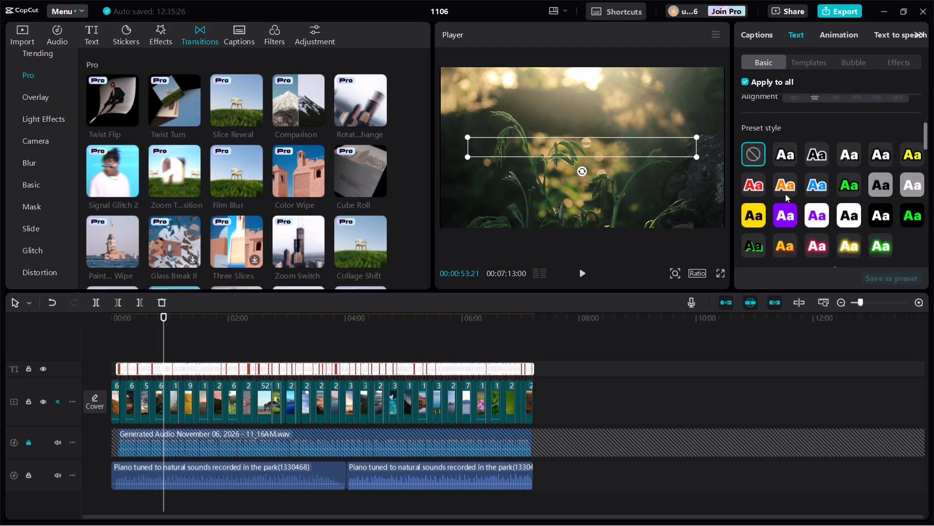
scroll(785, 194, down, 5)
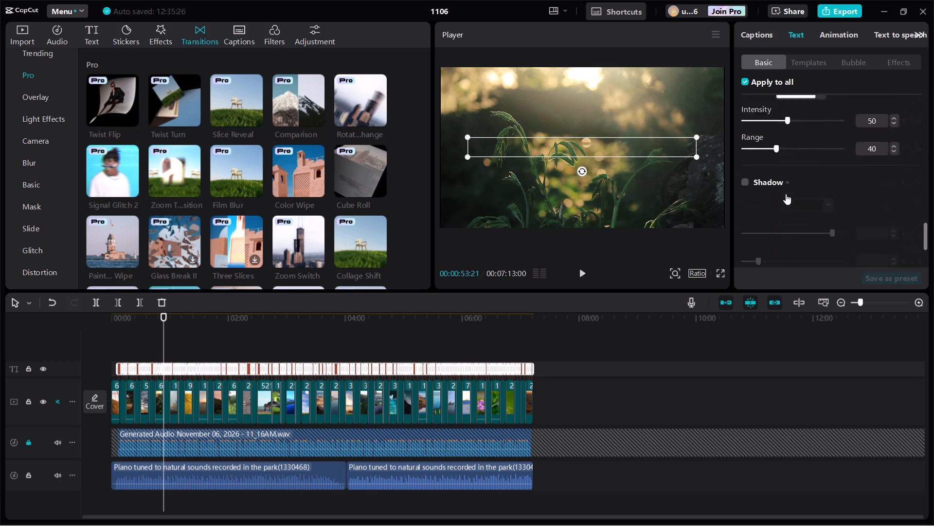
scroll(786, 194, down, 4)
scroll(786, 194, up, 8)
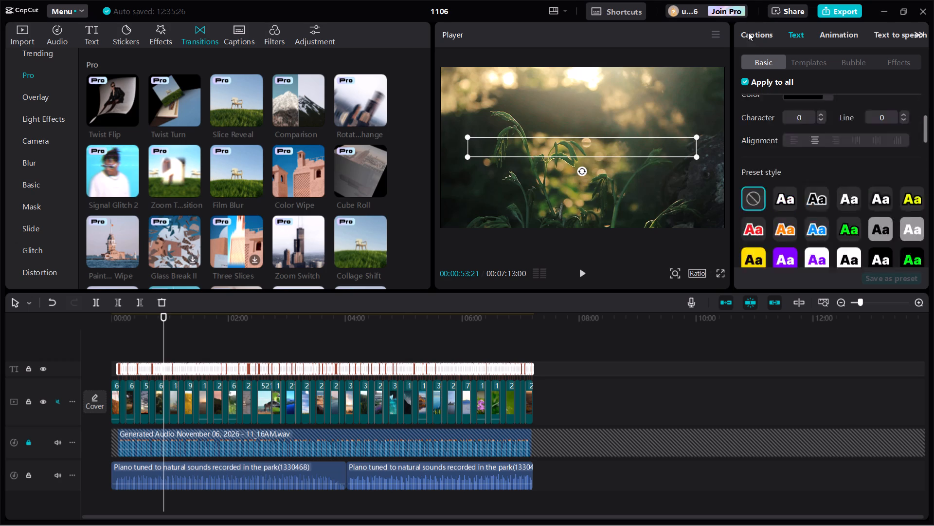
click(749, 31)
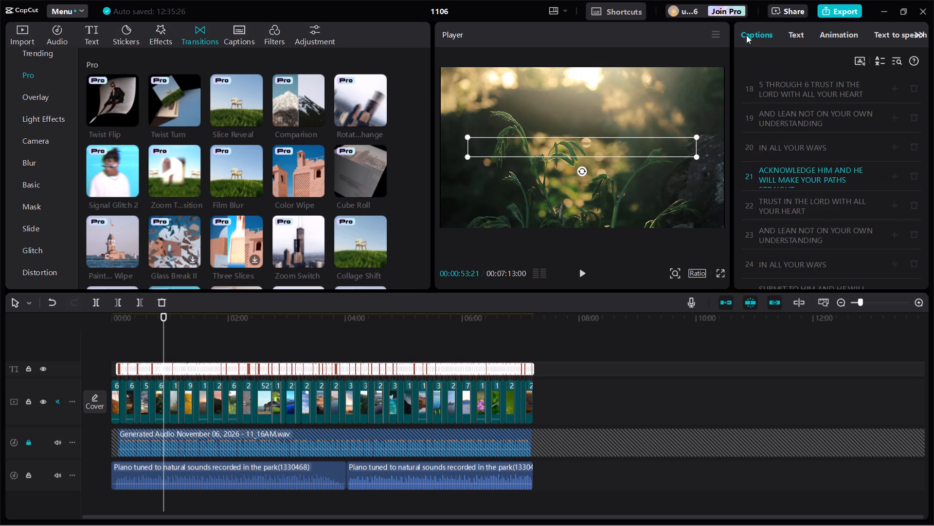
Play the video from the beginning for about 17 seconds to check the caption animations.
click(114, 327)
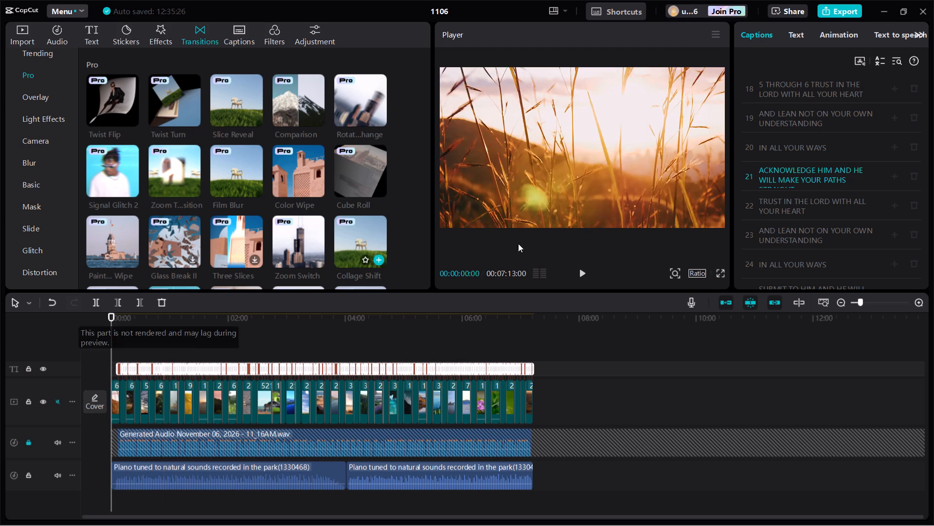
click(583, 274)
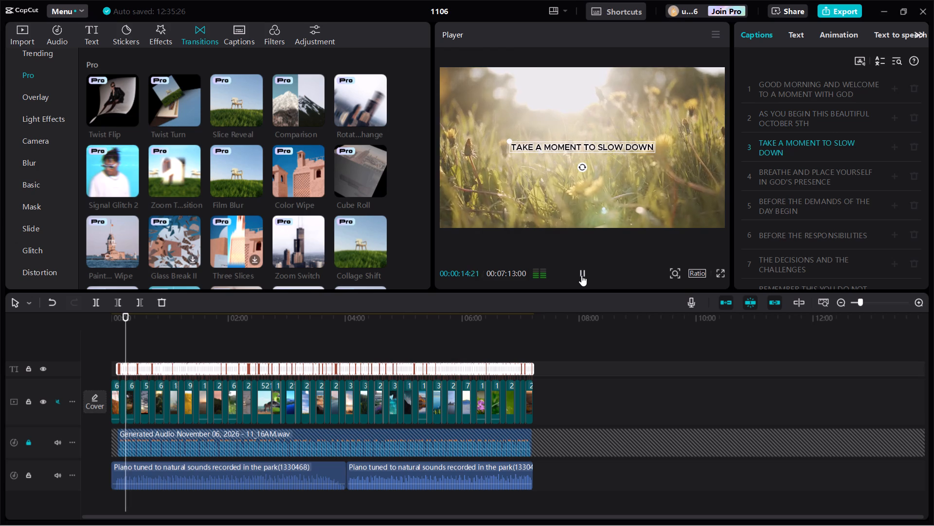
click(581, 275)
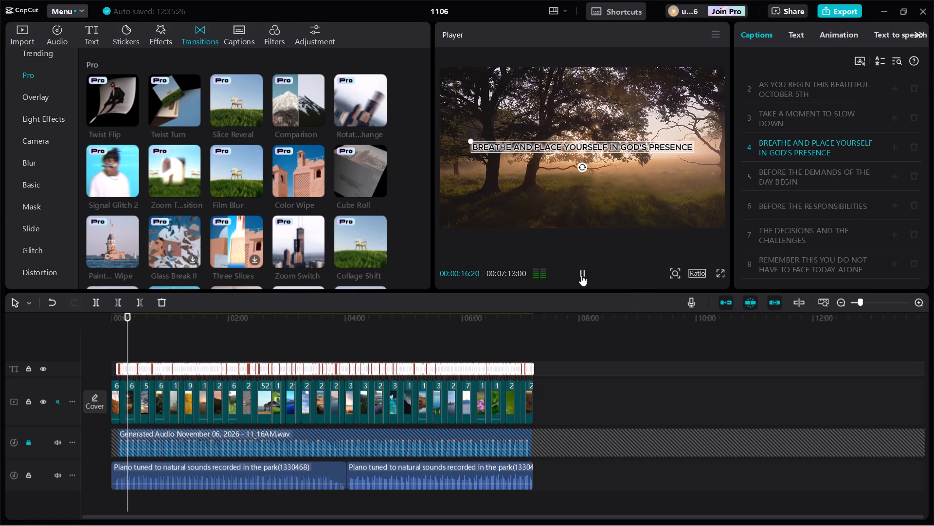
Start the export and examine the full list of Pro materials still used in the project.
click(837, 7)
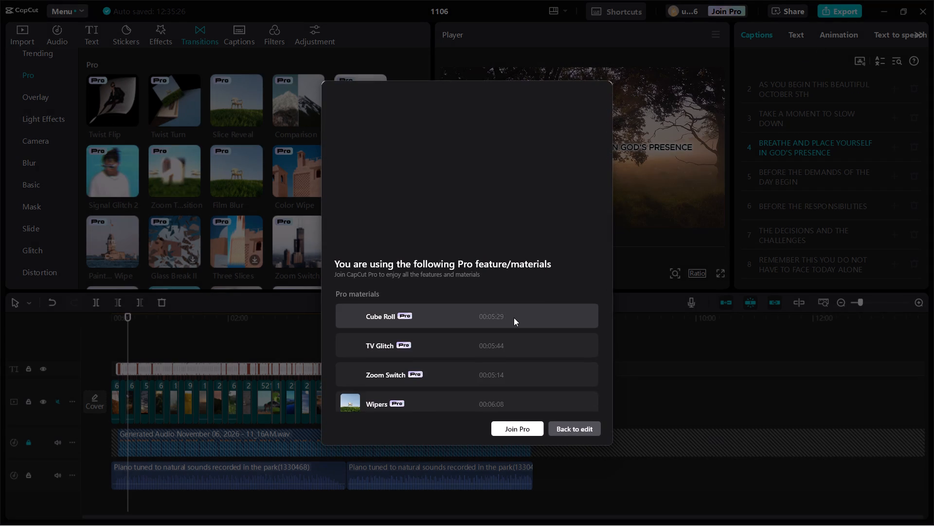
scroll(514, 318, down, 20)
scroll(514, 318, down, 7)
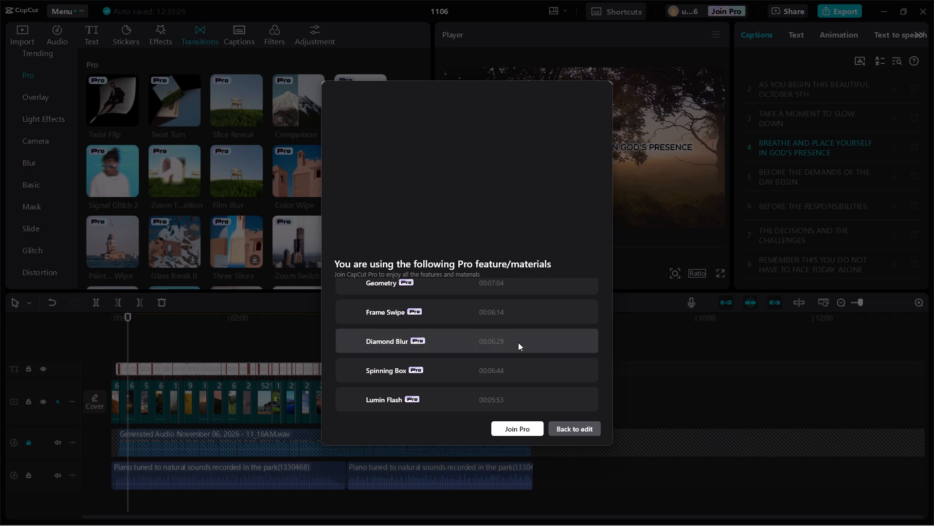
scroll(513, 359, down, 17)
scroll(510, 369, up, 10)
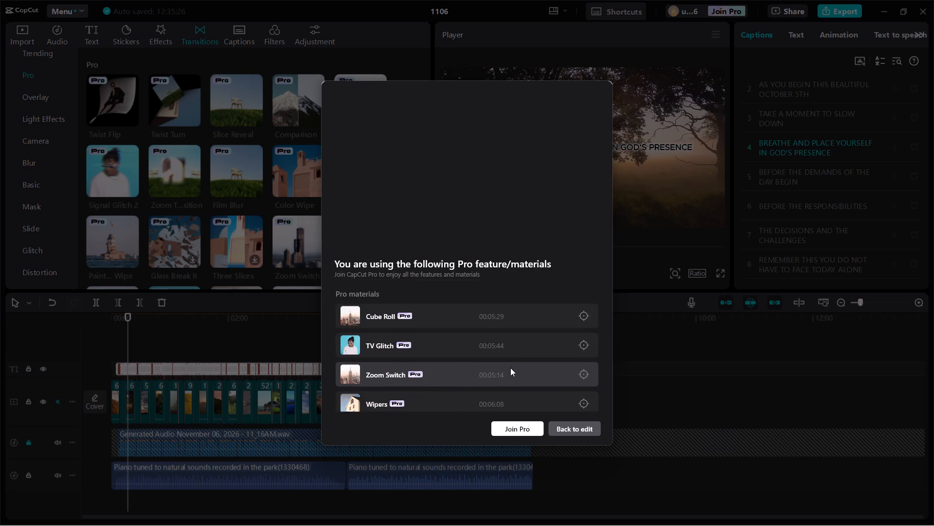
scroll(510, 368, up, 8)
scroll(512, 362, down, 20)
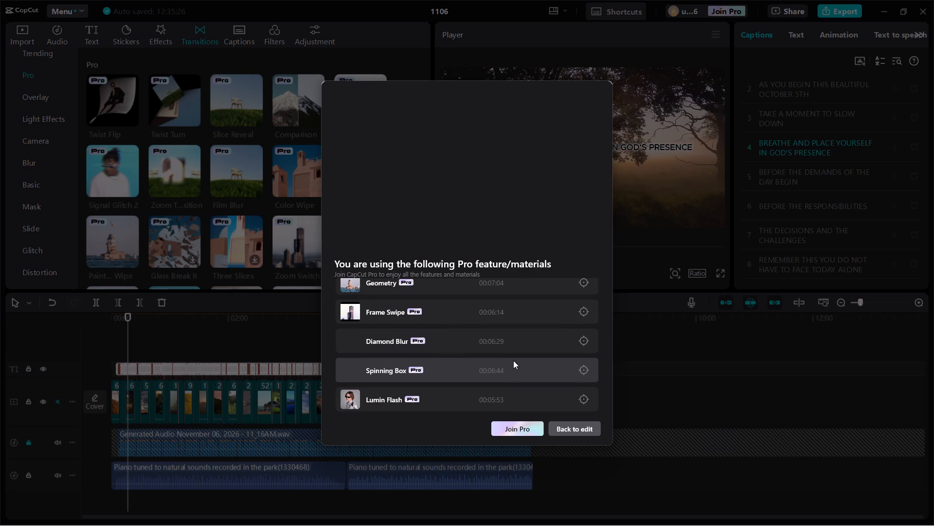
scroll(513, 360, up, 11)
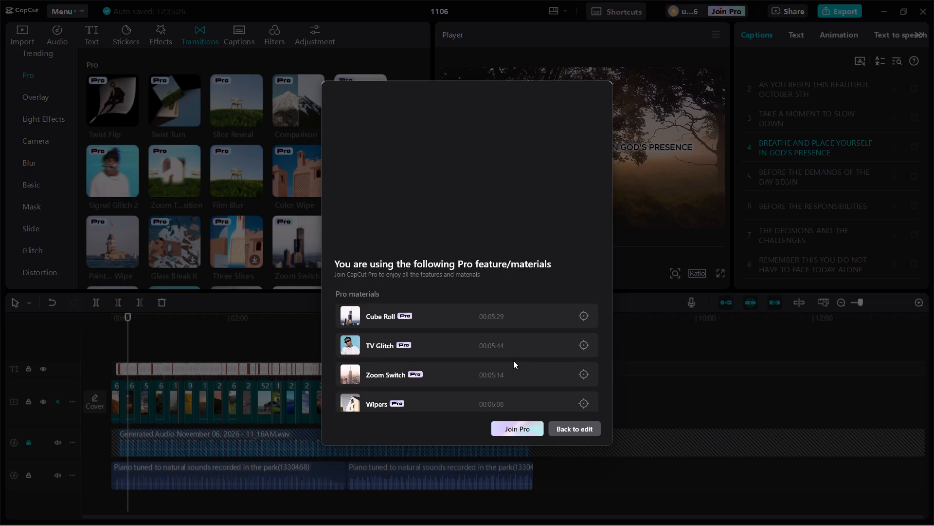
scroll(513, 360, up, 5)
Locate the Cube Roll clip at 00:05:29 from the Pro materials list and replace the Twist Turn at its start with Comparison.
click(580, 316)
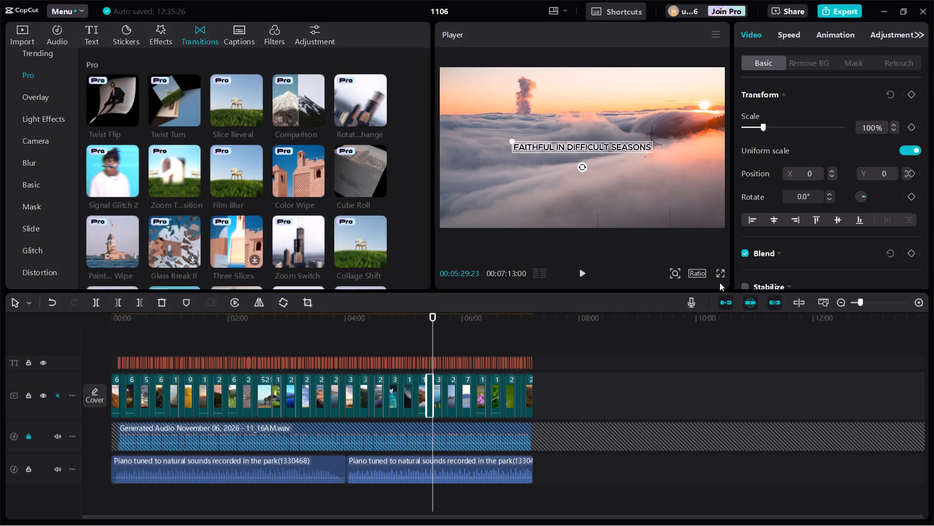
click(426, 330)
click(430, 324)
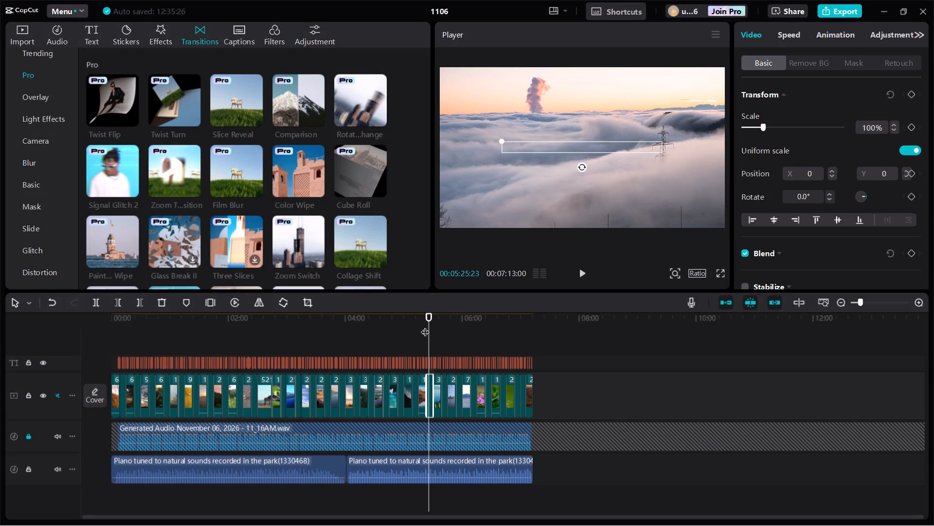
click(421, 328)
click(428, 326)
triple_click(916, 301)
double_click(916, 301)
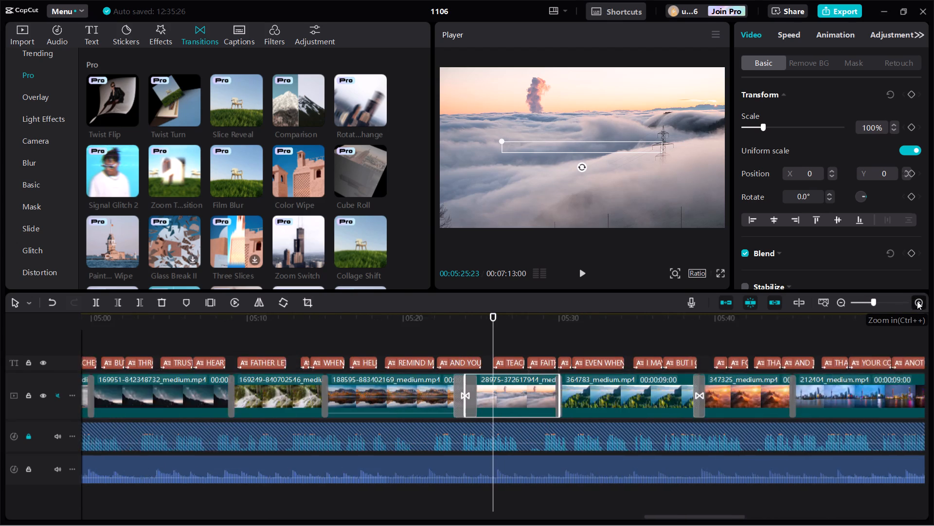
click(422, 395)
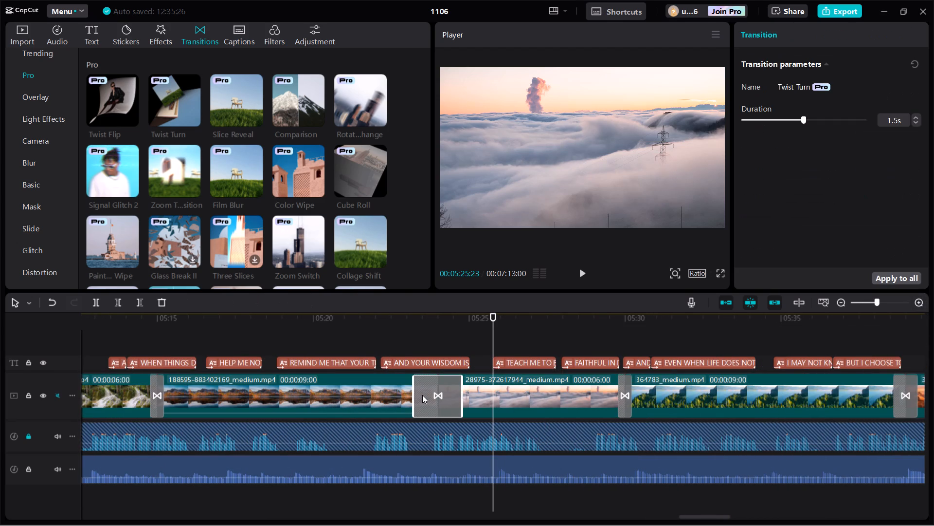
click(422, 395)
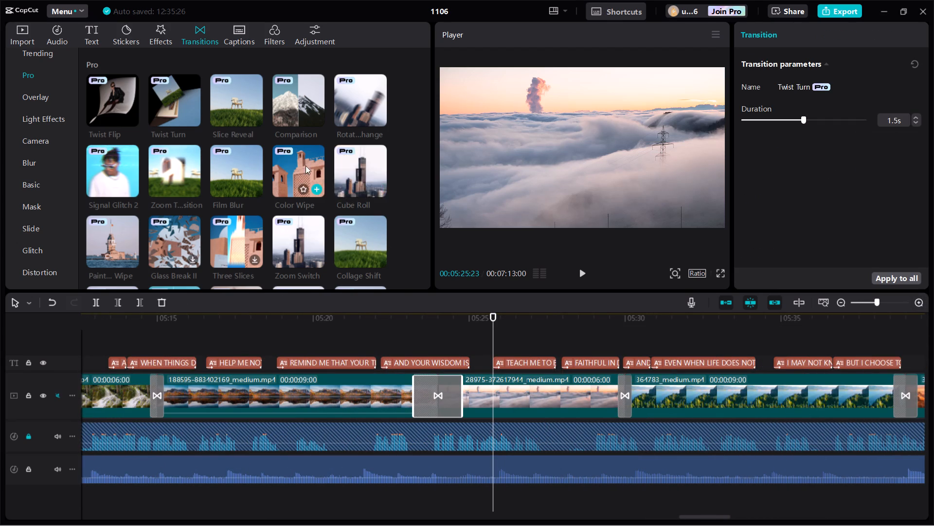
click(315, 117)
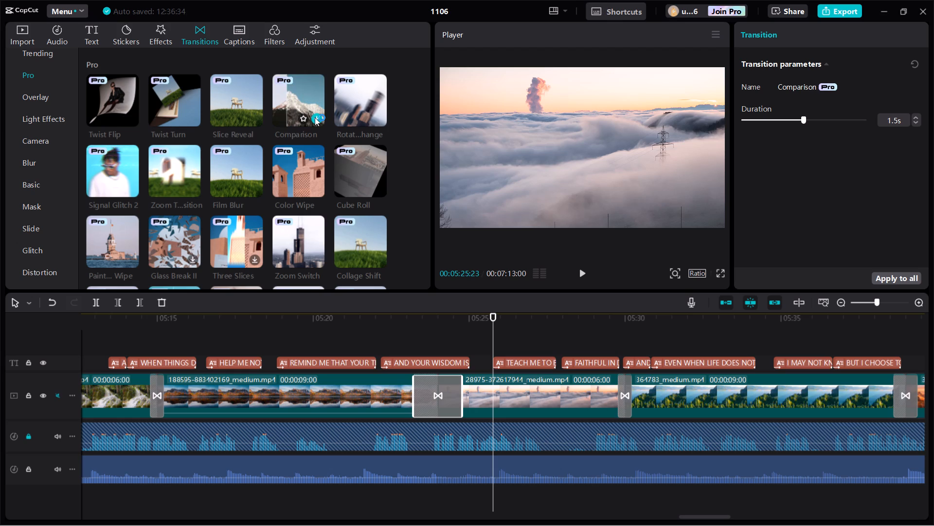
Delete the transition between the lake and cloud clips at 00:05:24 and add a 1.2 s Comparison transition there.
click(432, 392)
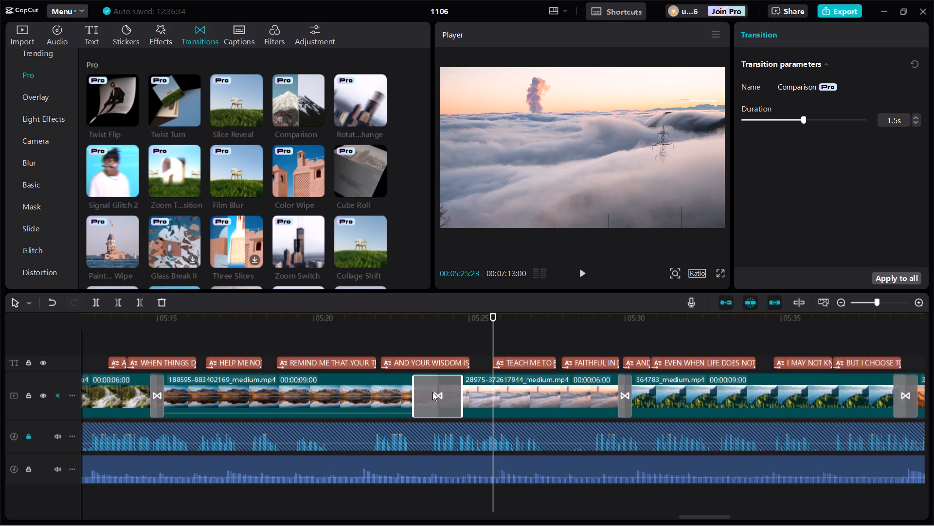
key(BackSpace)
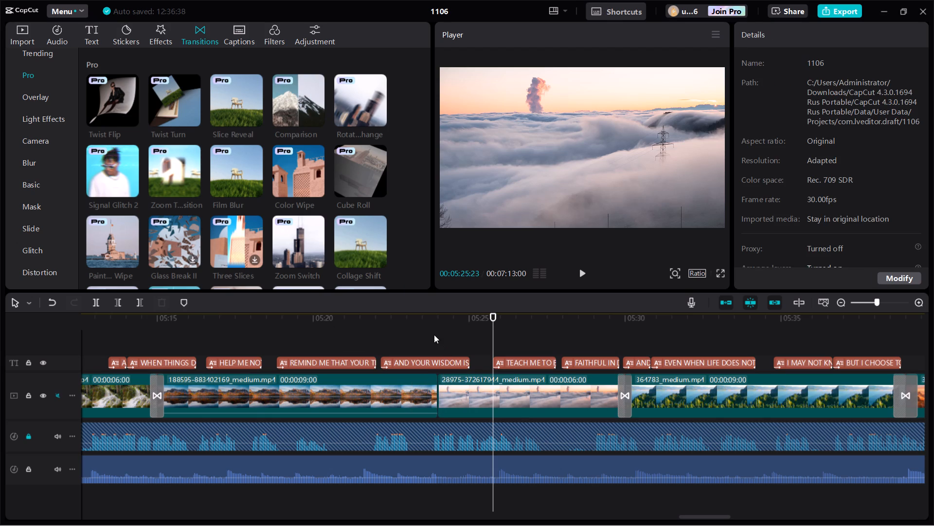
click(434, 335)
click(437, 333)
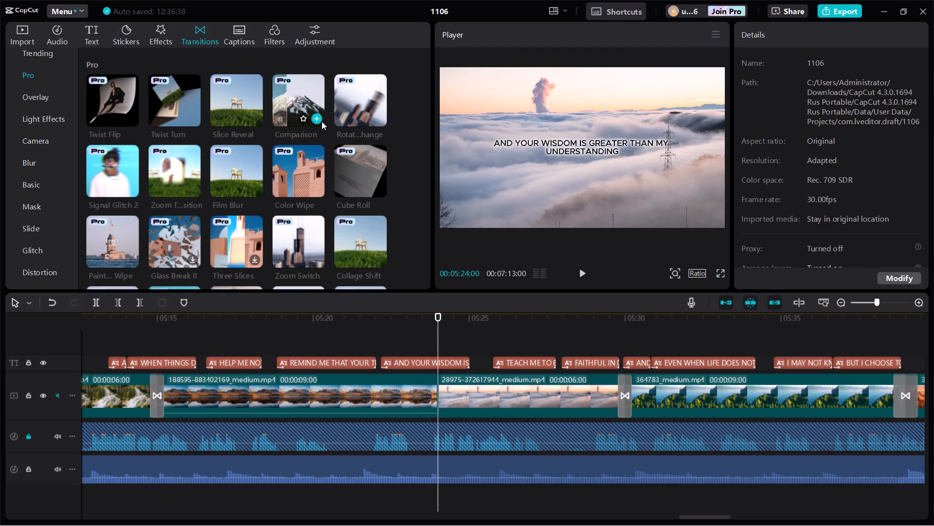
click(312, 113)
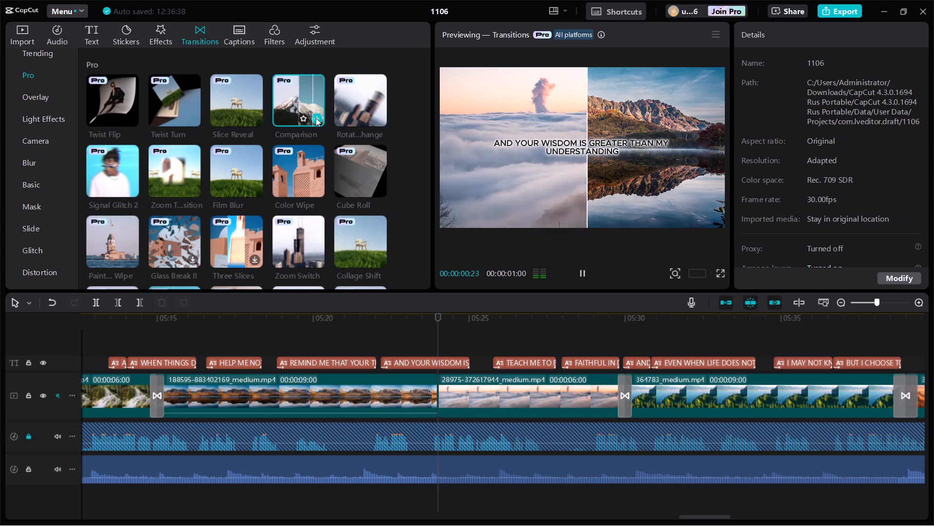
click(437, 339)
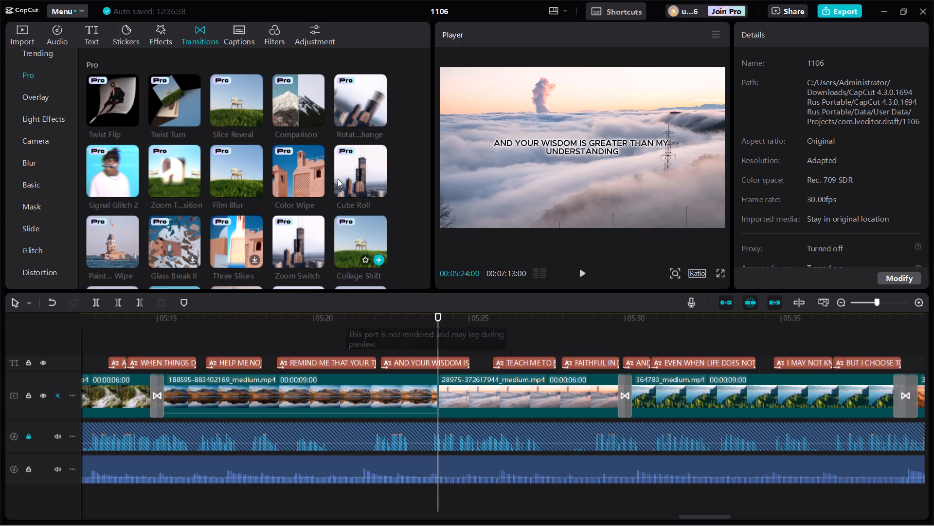
click(317, 119)
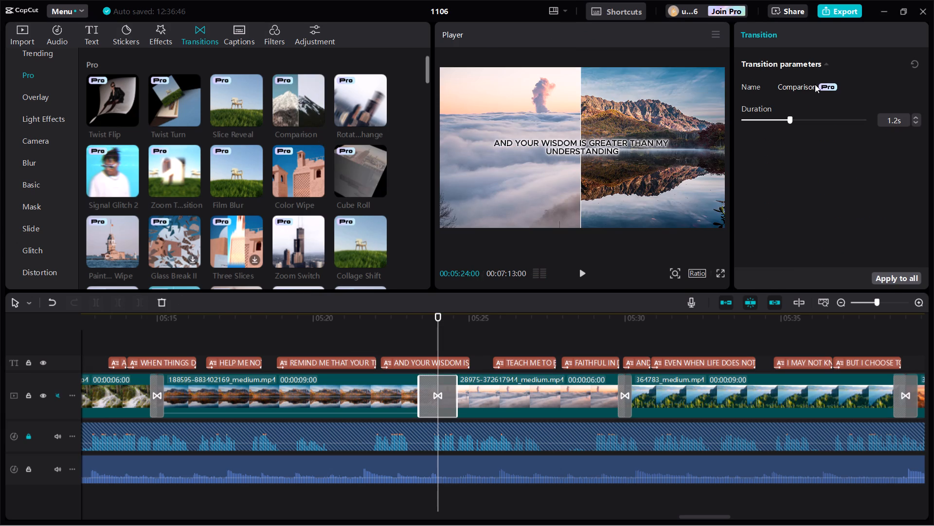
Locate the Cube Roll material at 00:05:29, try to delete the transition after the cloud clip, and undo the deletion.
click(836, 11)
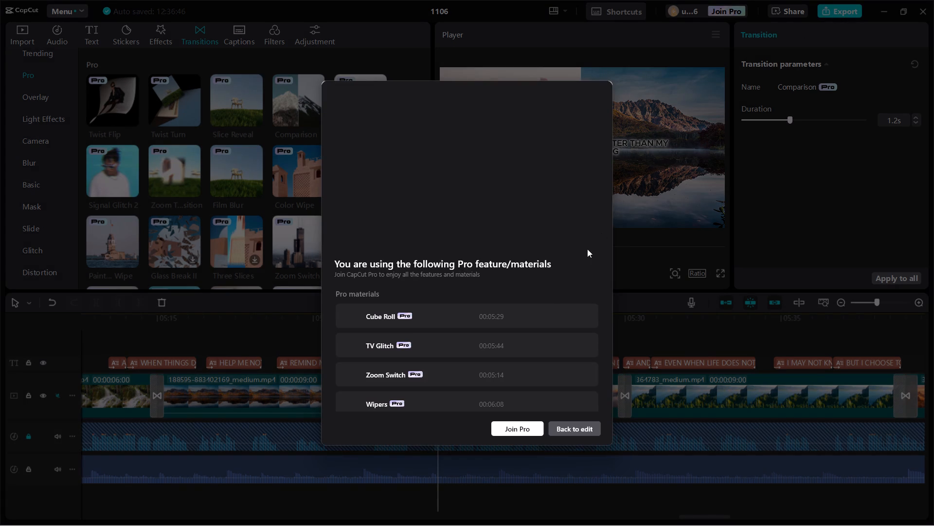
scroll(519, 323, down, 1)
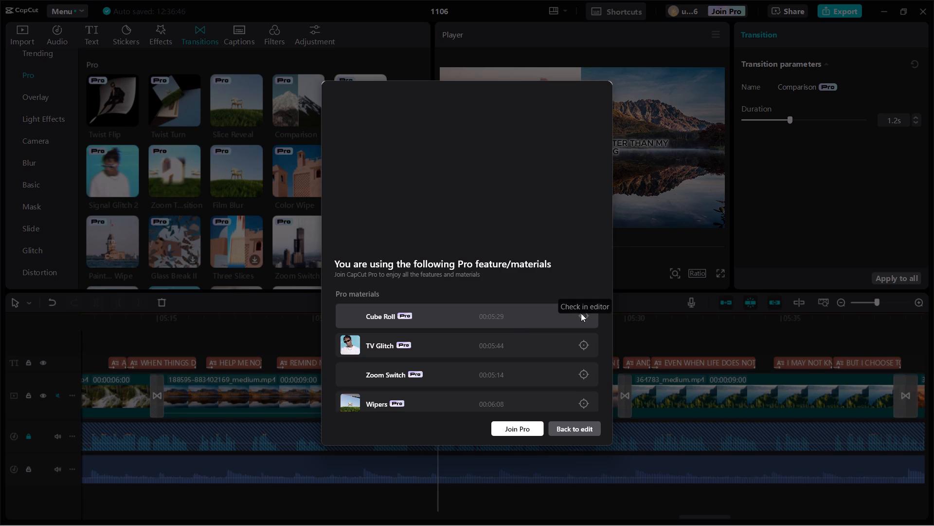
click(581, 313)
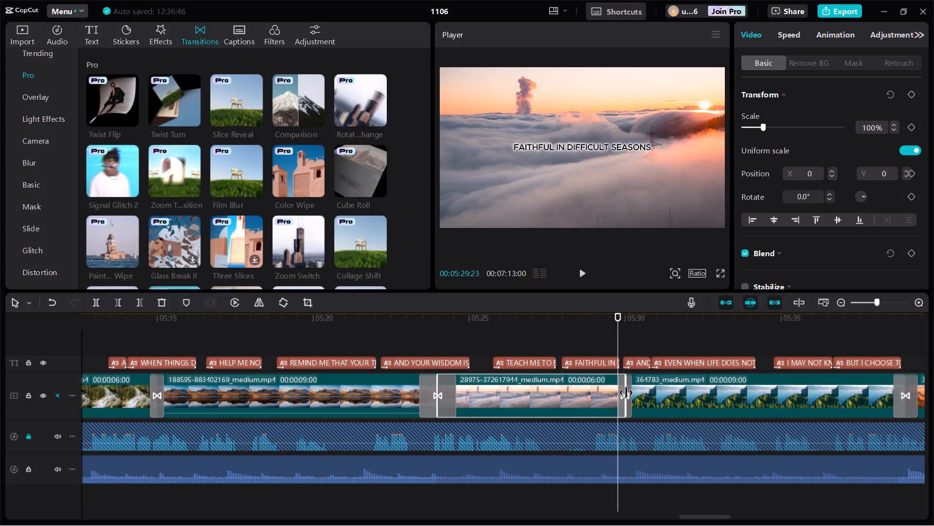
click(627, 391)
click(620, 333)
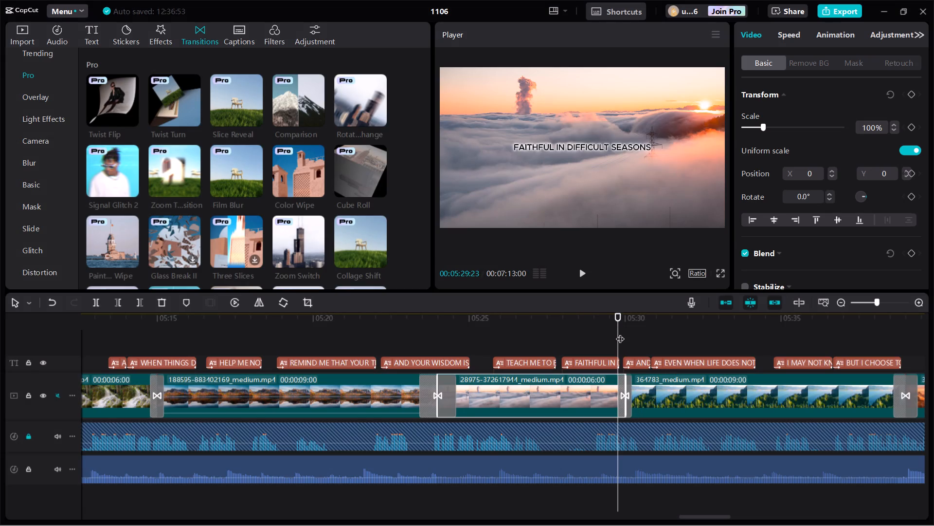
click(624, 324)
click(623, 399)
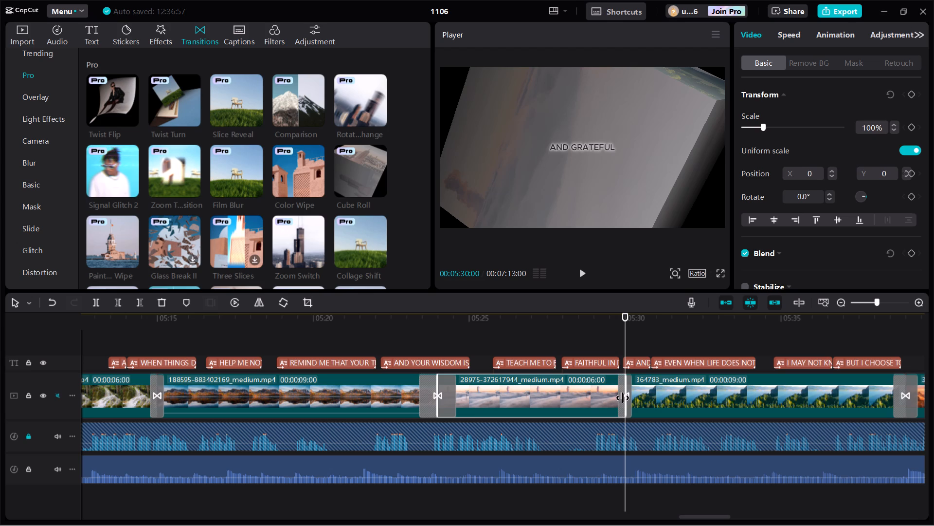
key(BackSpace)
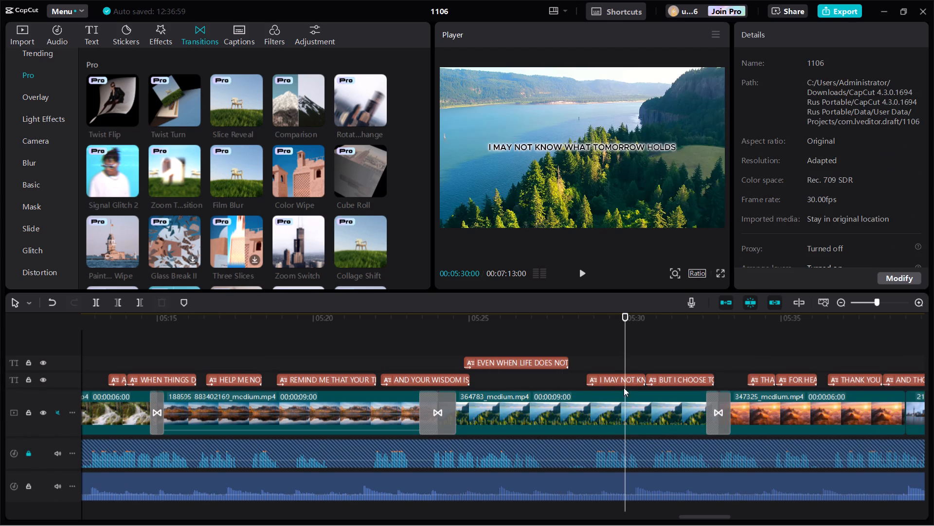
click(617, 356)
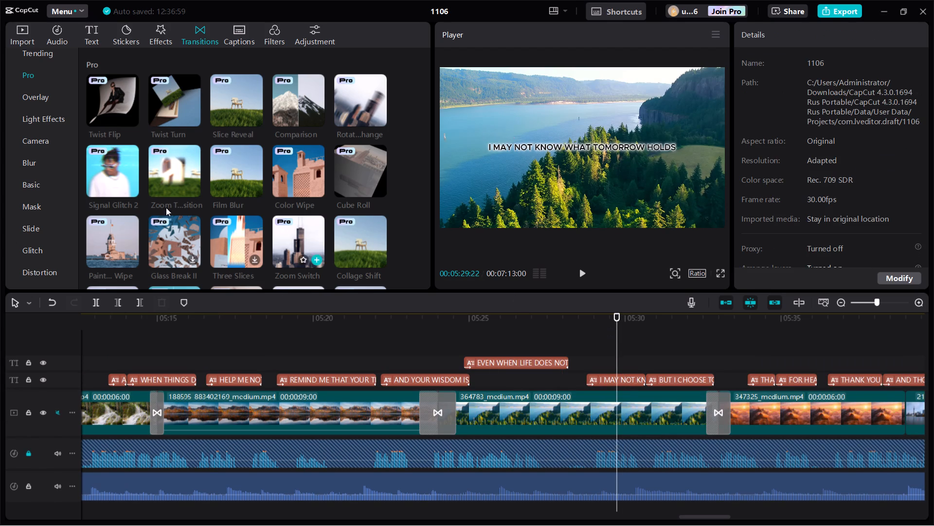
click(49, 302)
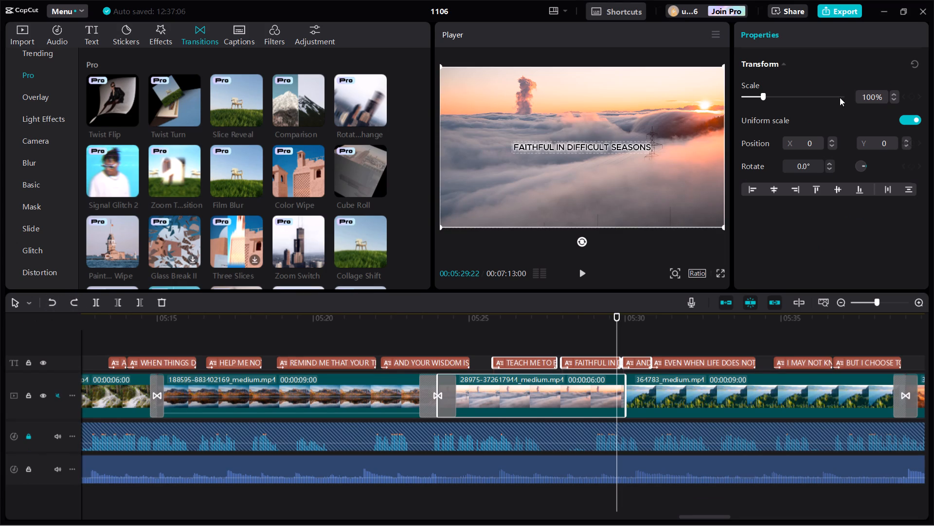
Locate Cube Roll from the Pro materials list again and delete that transition between the cloud and forest river clips at 00:05:30.
click(833, 6)
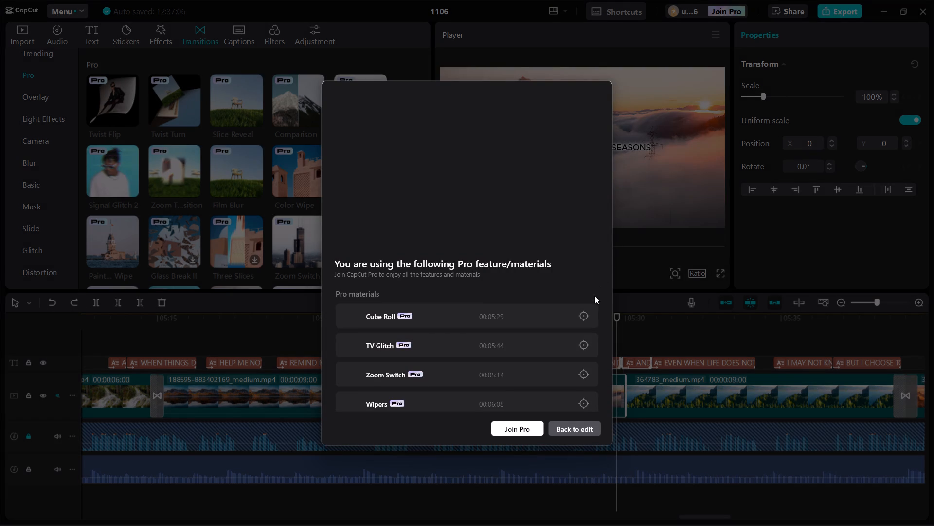
click(584, 315)
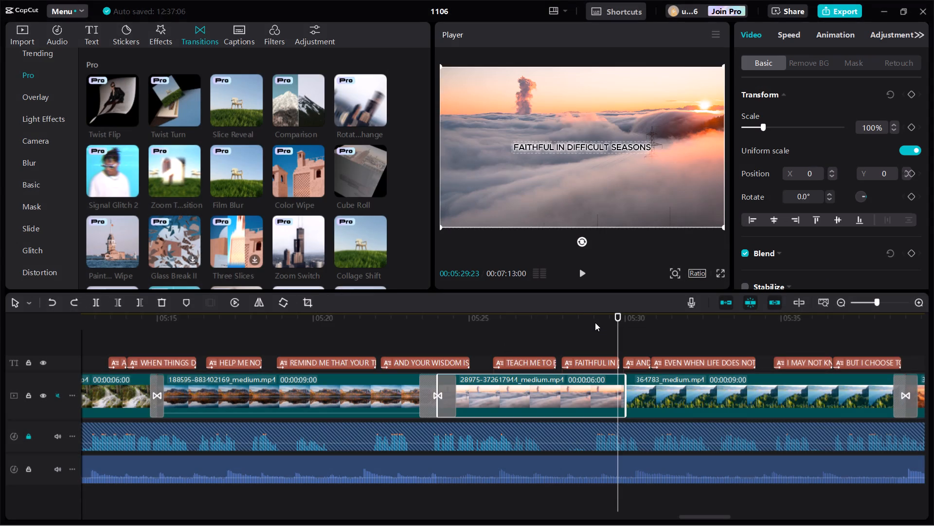
click(626, 340)
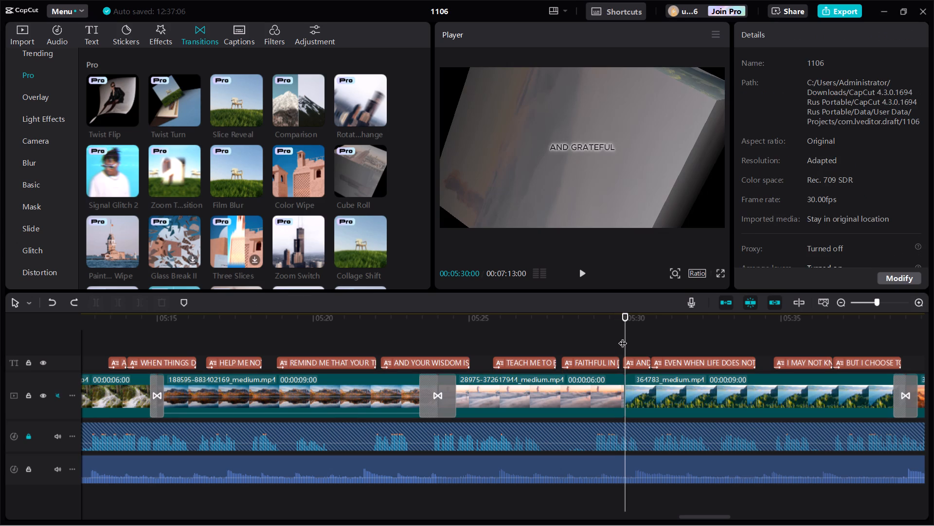
click(623, 337)
double_click(920, 304)
double_click(920, 300)
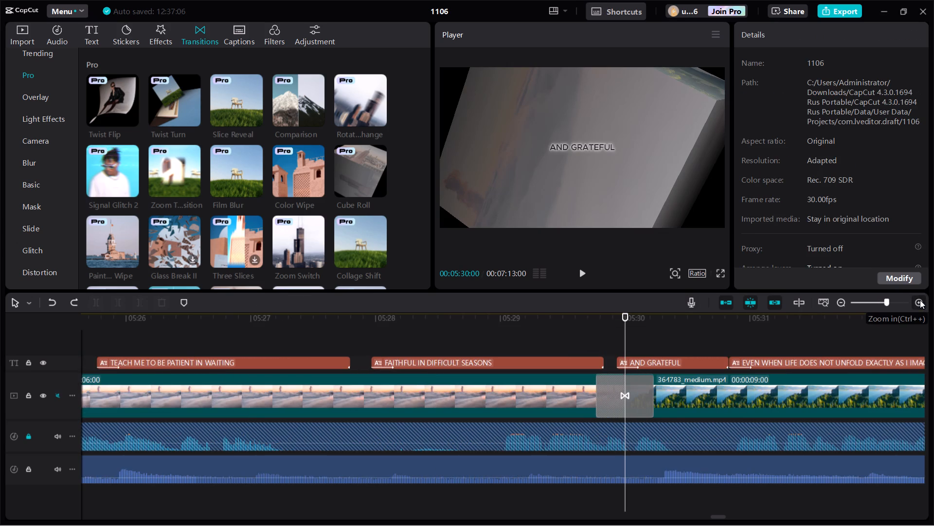
double_click(920, 300)
click(614, 406)
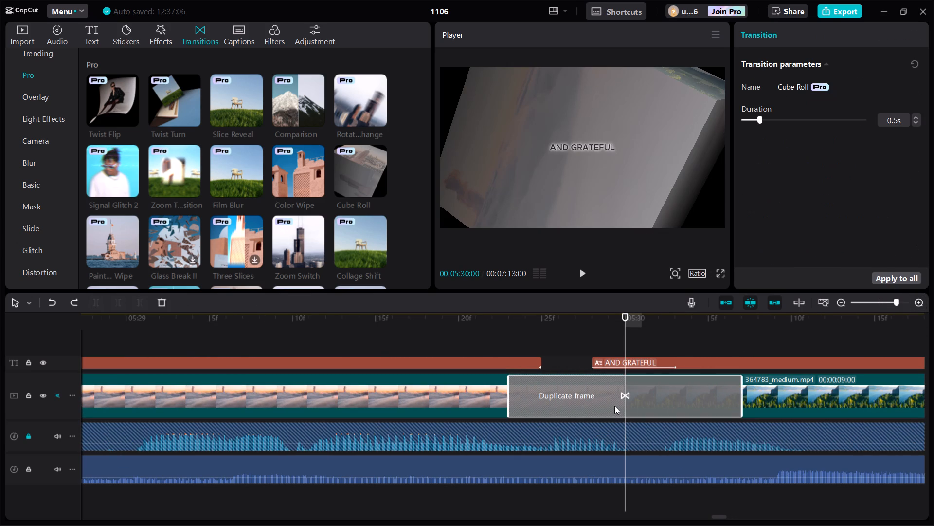
key(BackSpace)
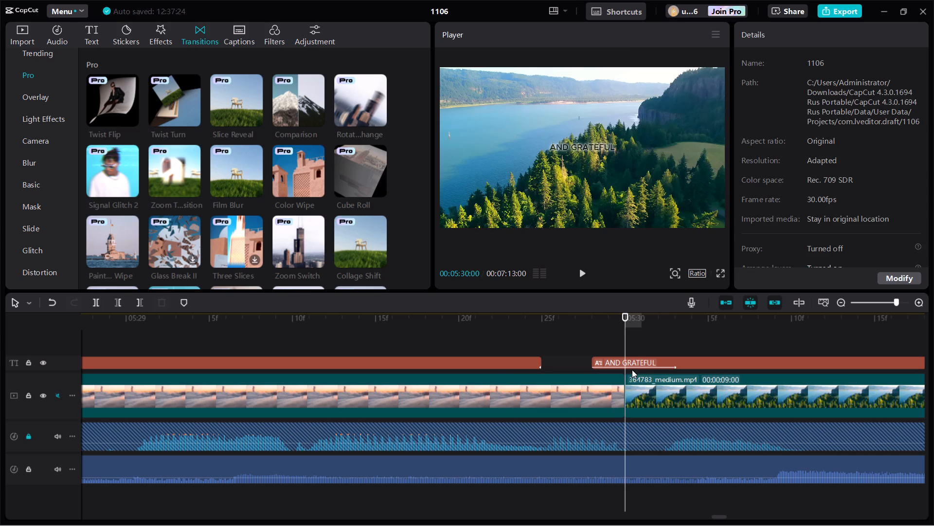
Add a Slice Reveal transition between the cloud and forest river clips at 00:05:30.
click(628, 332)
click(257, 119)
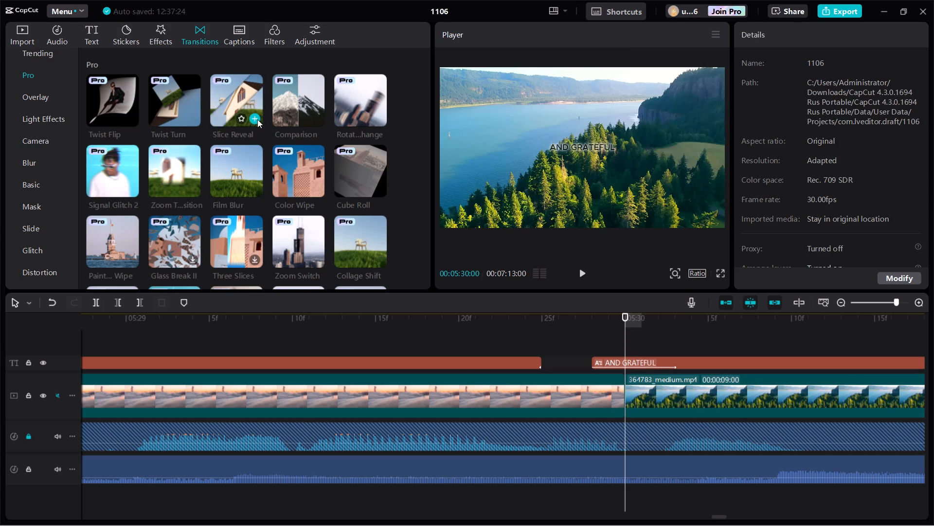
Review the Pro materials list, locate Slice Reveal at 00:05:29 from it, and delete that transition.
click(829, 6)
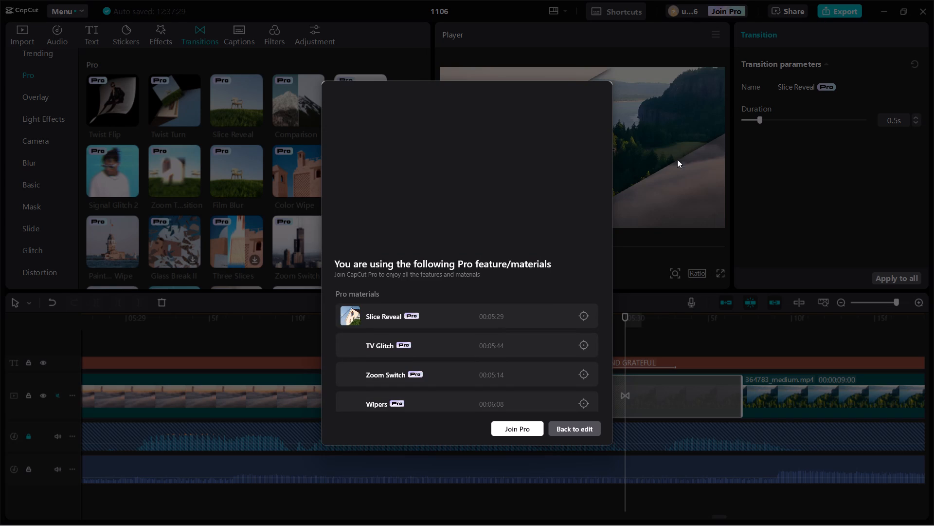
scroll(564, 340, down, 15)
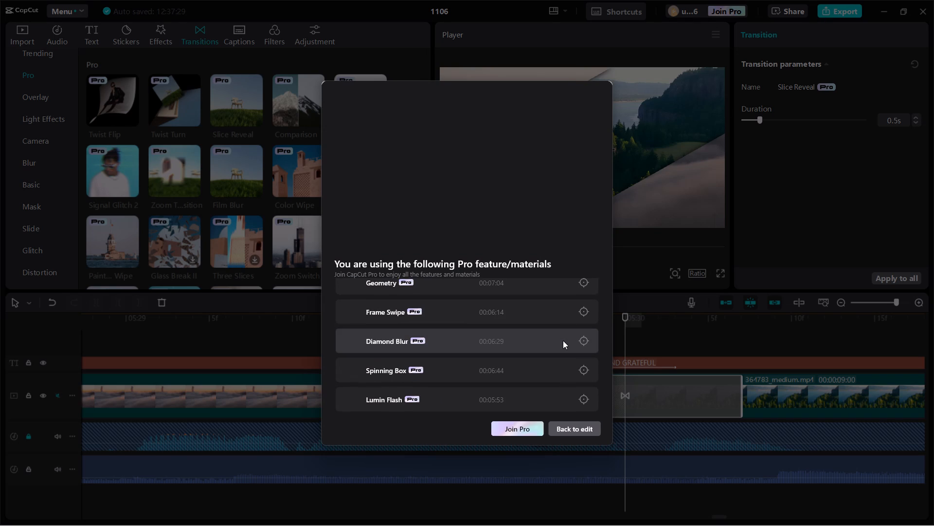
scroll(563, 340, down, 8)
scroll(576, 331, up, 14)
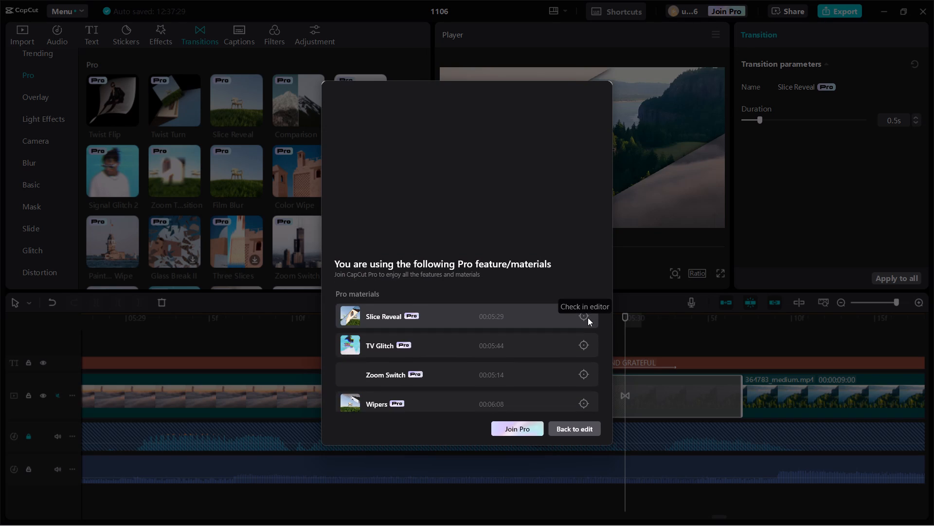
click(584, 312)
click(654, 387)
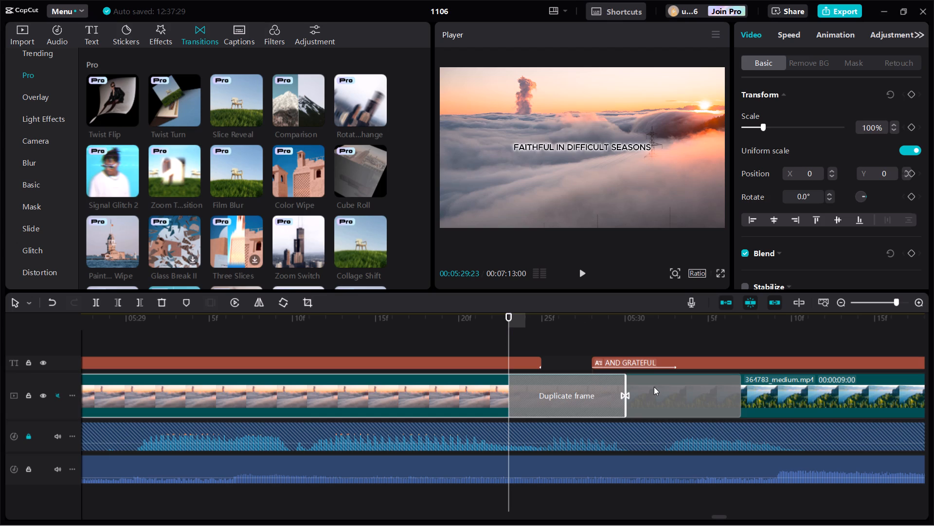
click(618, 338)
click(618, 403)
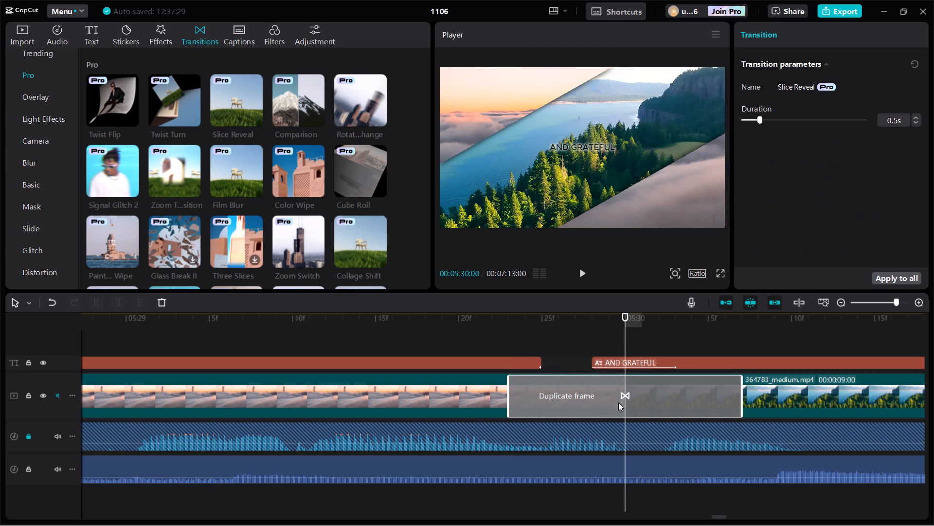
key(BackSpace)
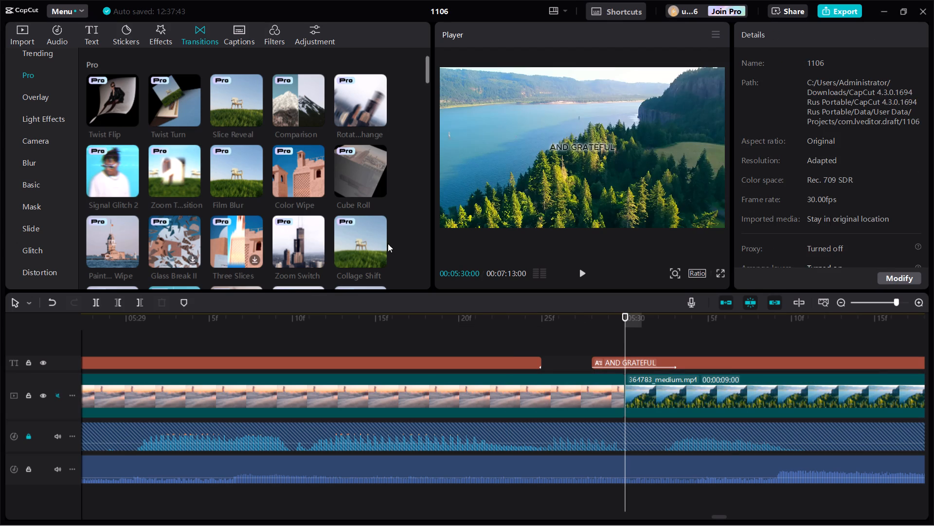
Find a non-Pro transition in the library and add Blur from Trending between the cloud and forest river clips at 00:05:30.
scroll(375, 244, down, 2)
scroll(302, 234, down, 2)
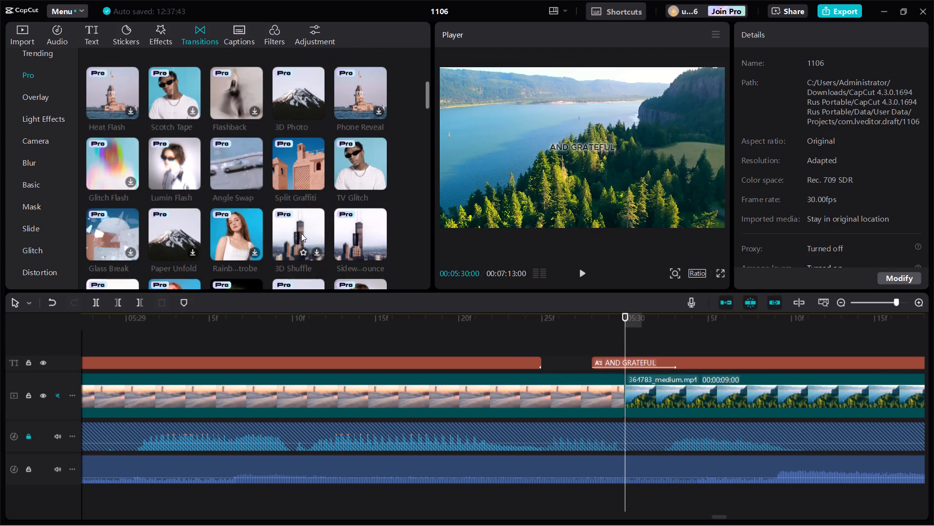
scroll(300, 233, down, 17)
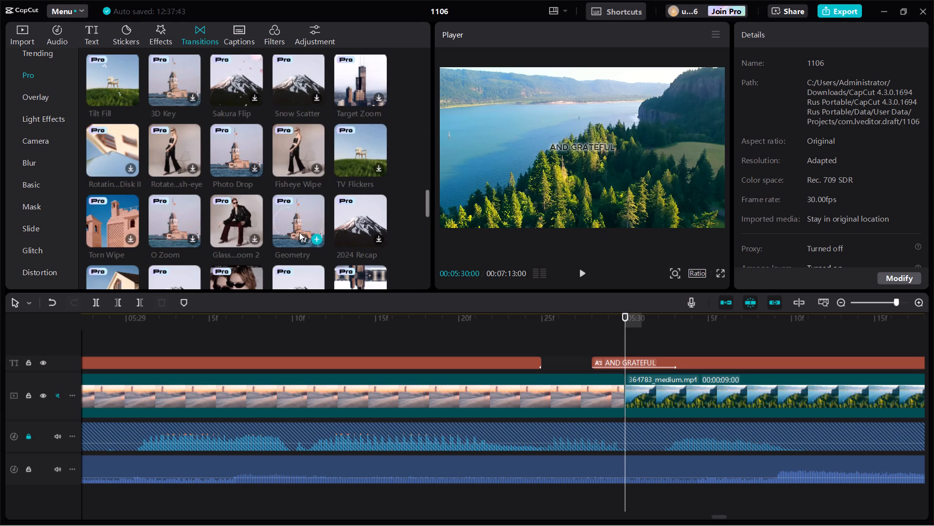
scroll(299, 232, down, 3)
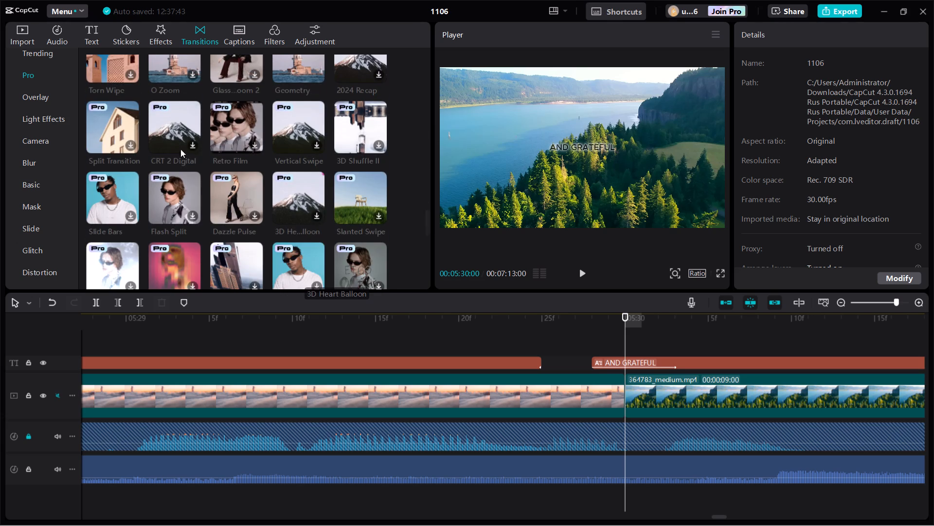
scroll(119, 126, up, 5)
click(45, 57)
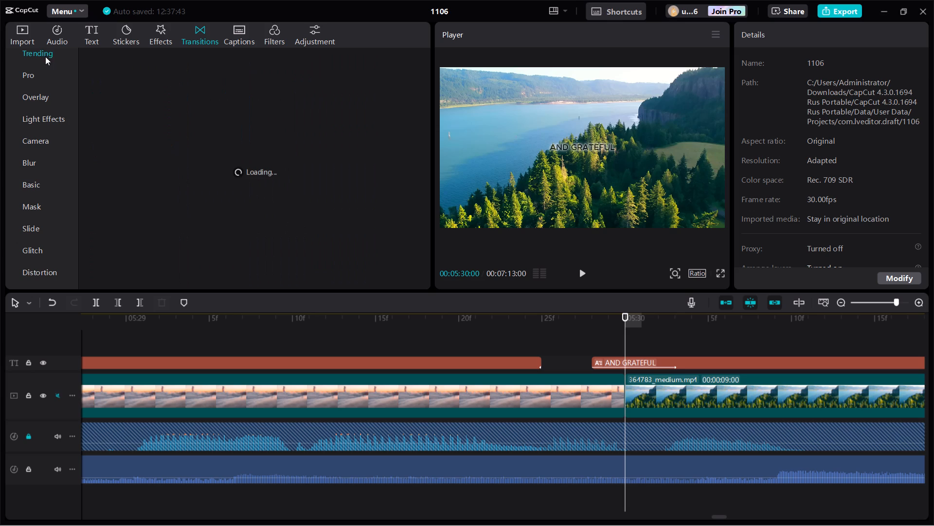
scroll(251, 139, down, 1)
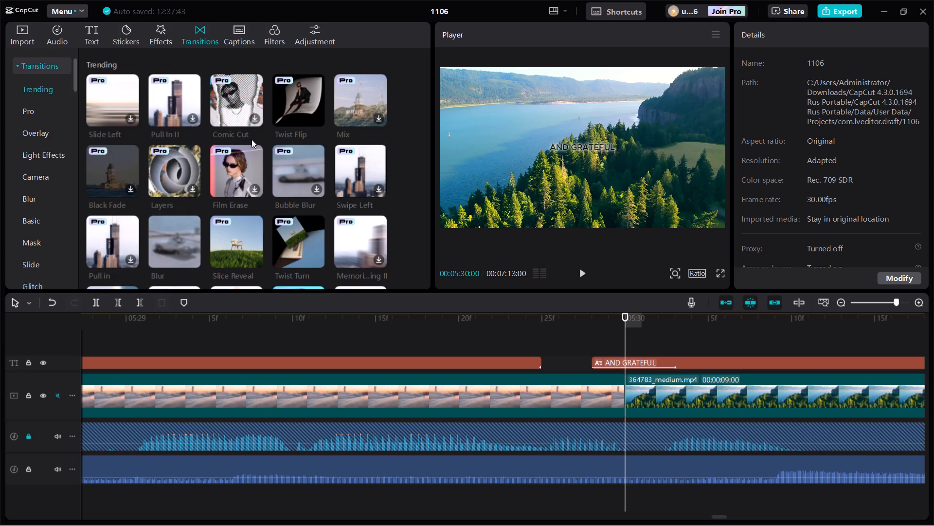
scroll(249, 143, down, 2)
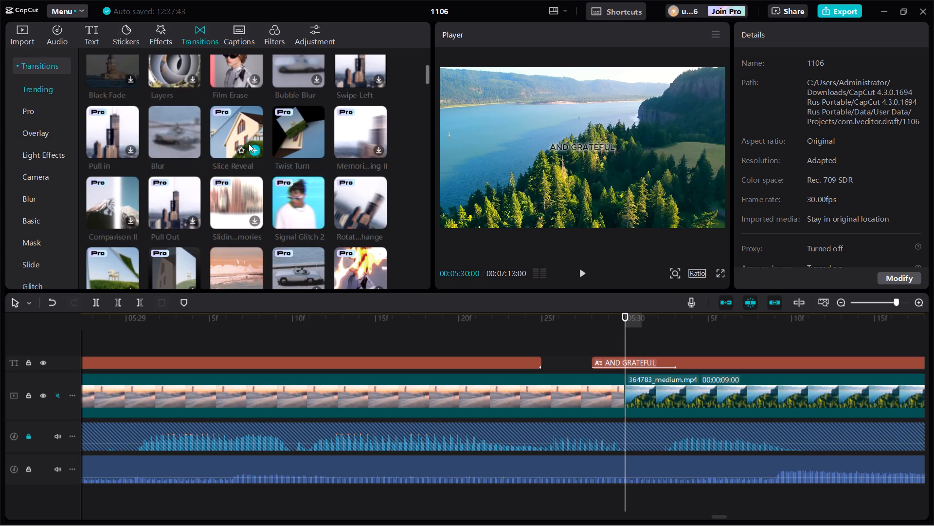
click(191, 148)
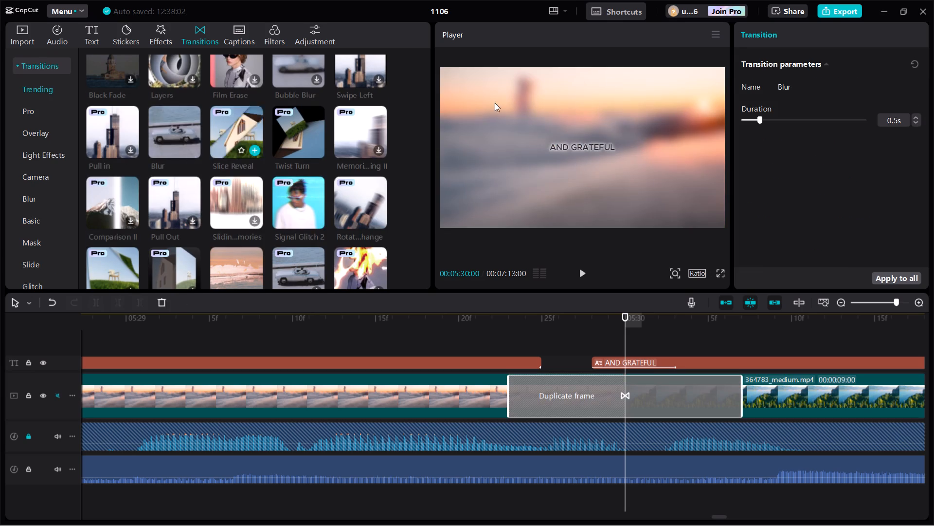
Locate TV Glitch at 00:05:44 from the Pro materials list and replace it with Blur between the mountain sunset and city skyline clips.
click(839, 9)
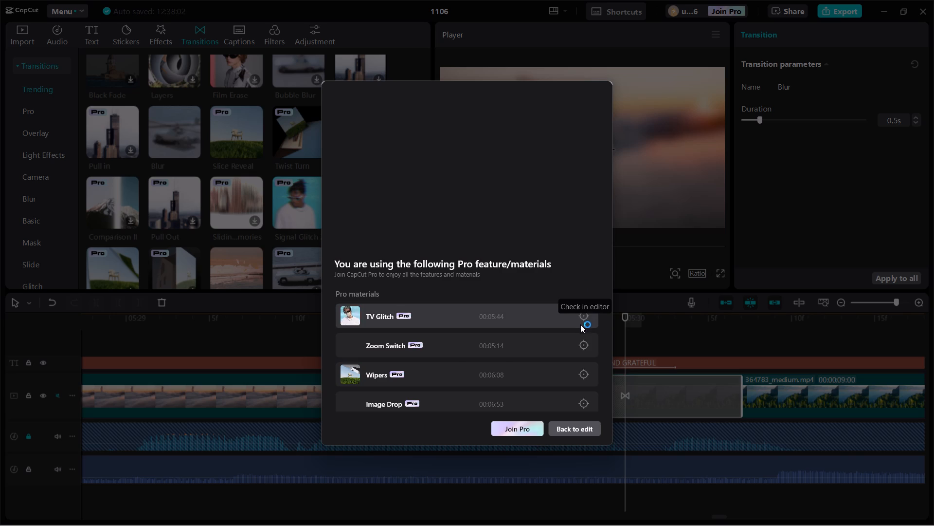
click(582, 316)
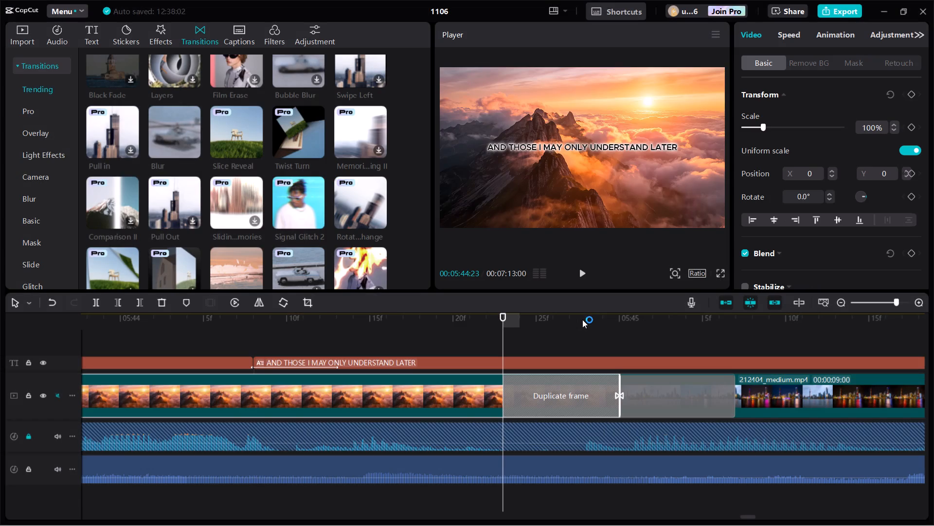
click(653, 393)
click(601, 393)
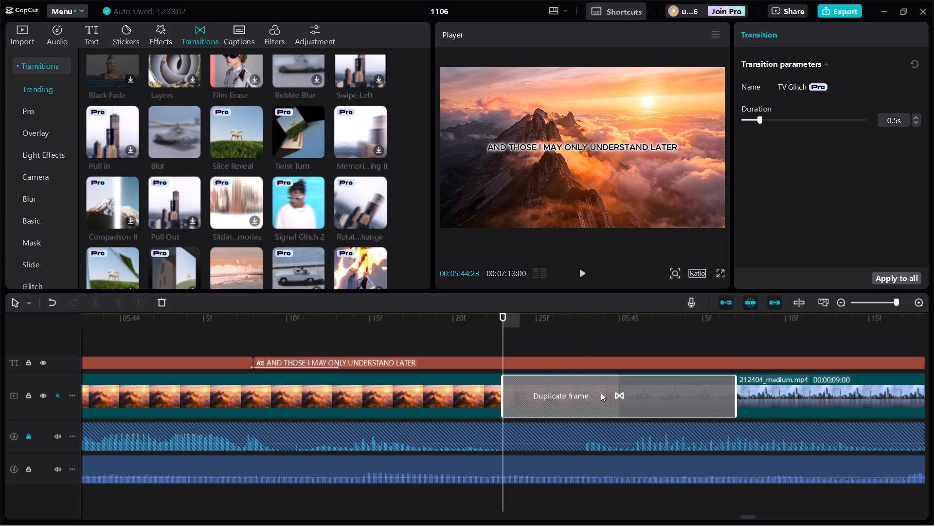
click(601, 393)
key(BackSpace)
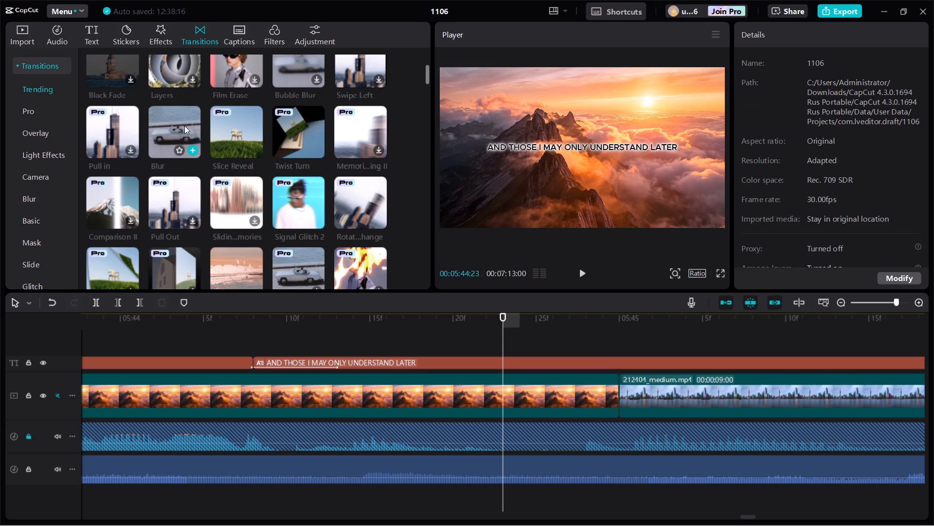
click(193, 149)
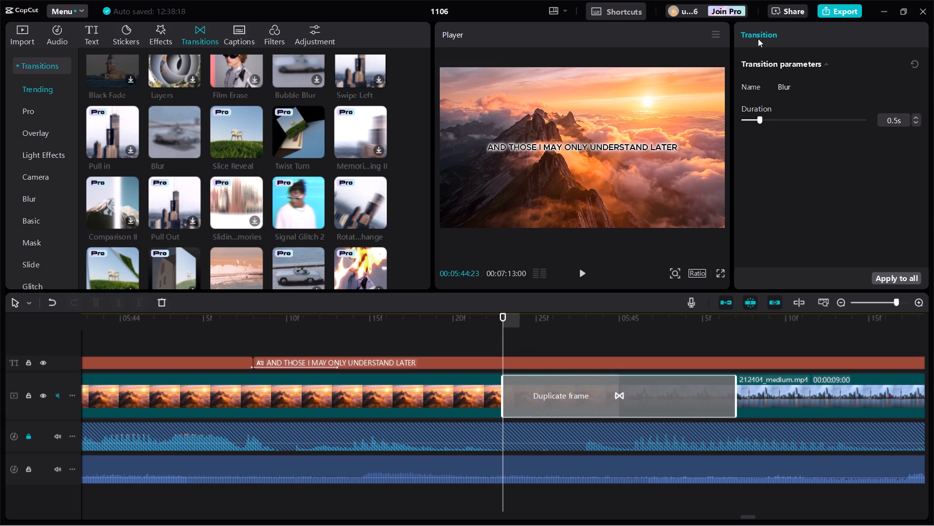
Locate Zoom Switch at 00:05:14 from the Pro materials list and replace it with Tearing Paper between the waterfall and mountain lake clips.
click(836, 11)
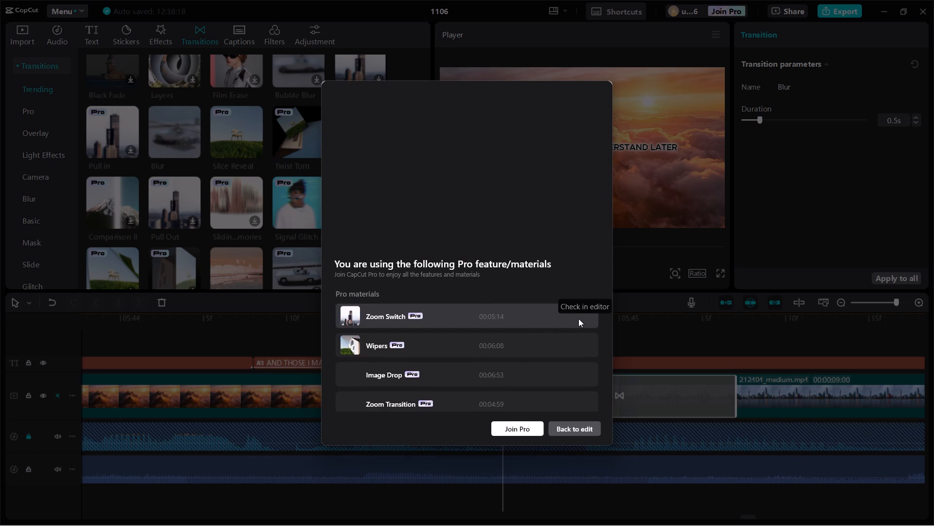
click(578, 319)
click(560, 396)
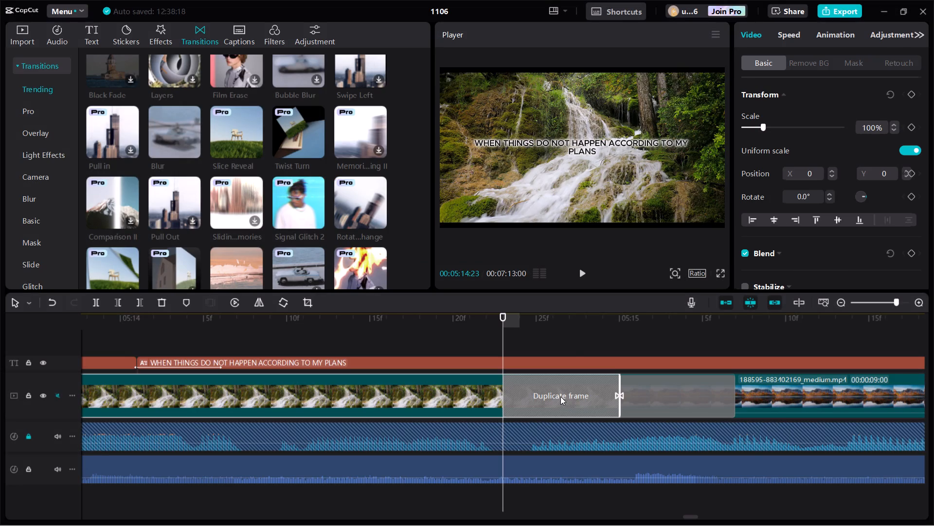
key(BackSpace)
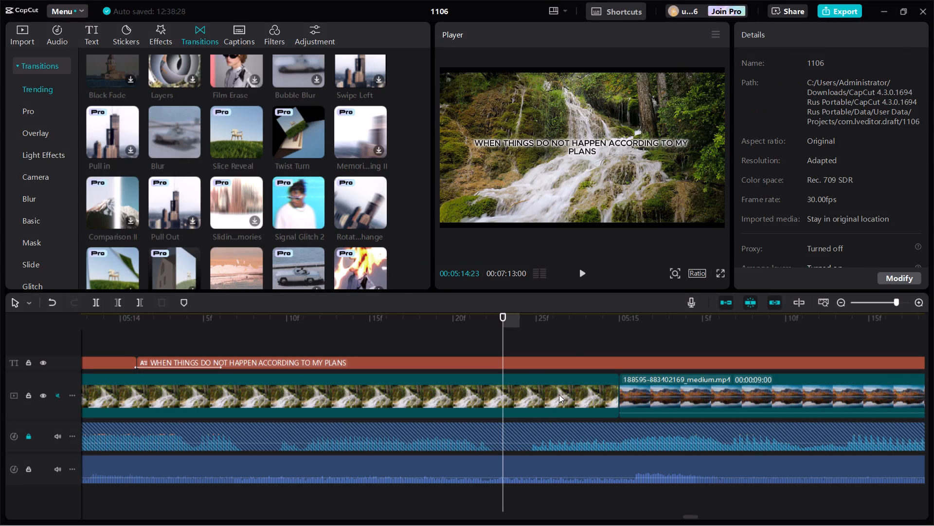
scroll(301, 225, down, 1)
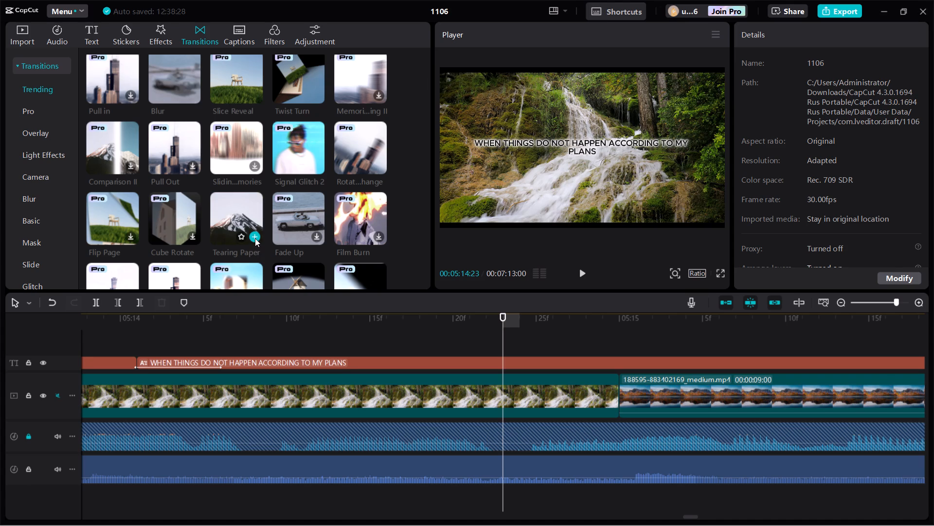
click(255, 238)
Locate Zoom Transition at 00:04:59 from the Pro materials list and replace it with Twinkle Zoom after the beach clip.
click(837, 12)
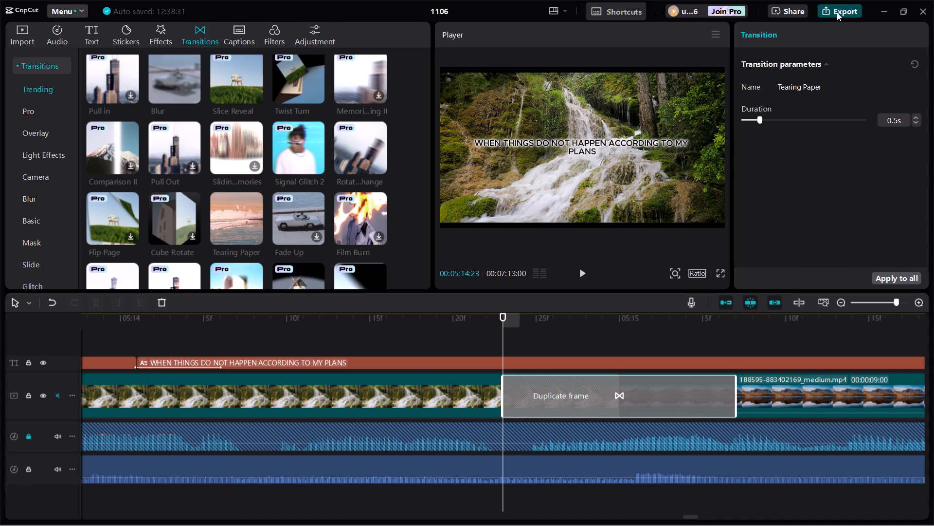
scroll(589, 289, down, 11)
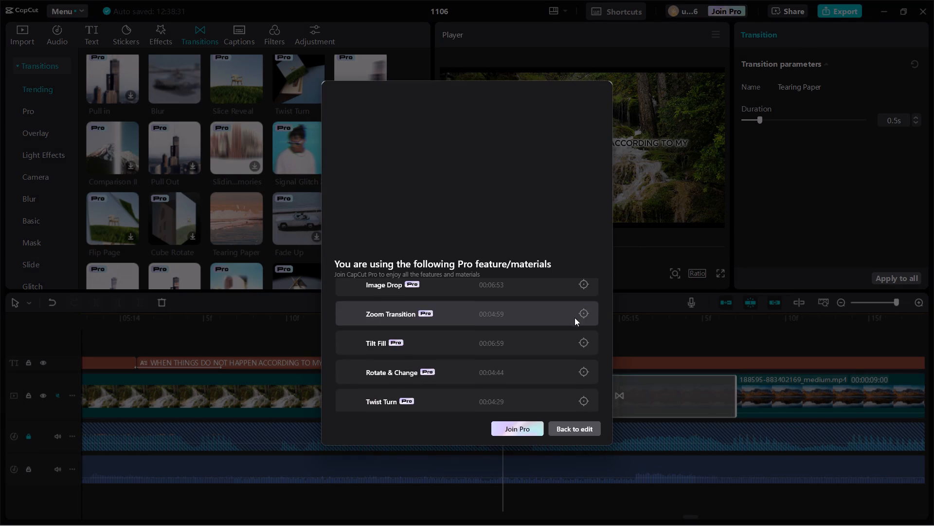
scroll(575, 318, down, 20)
scroll(575, 318, down, 6)
scroll(579, 354, up, 4)
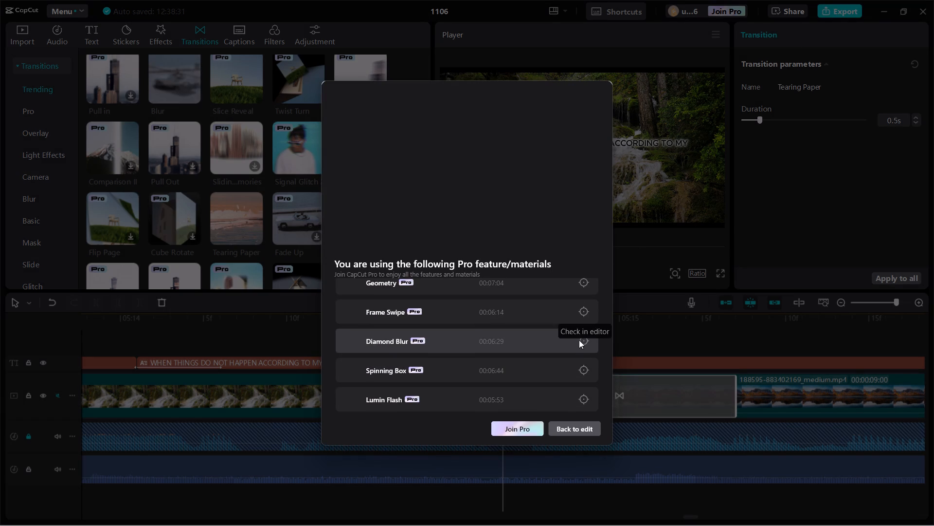
scroll(579, 340, up, 17)
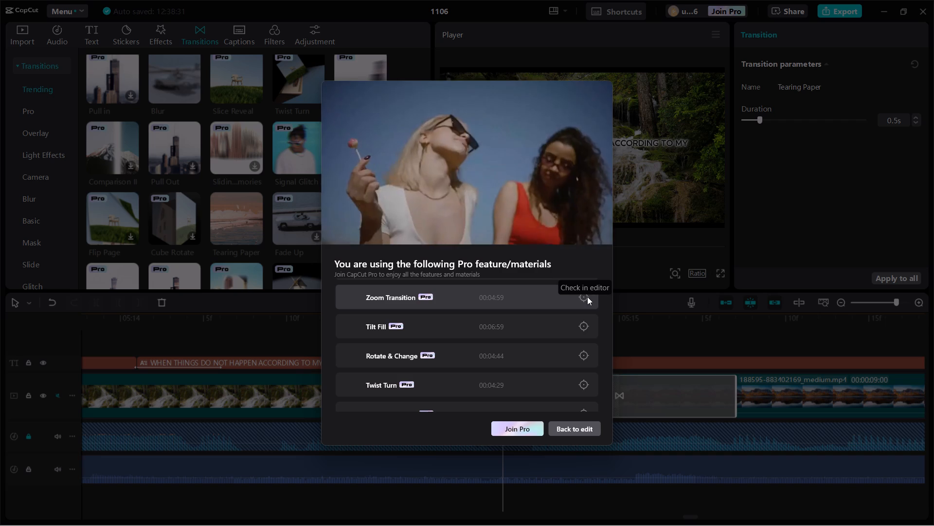
click(587, 297)
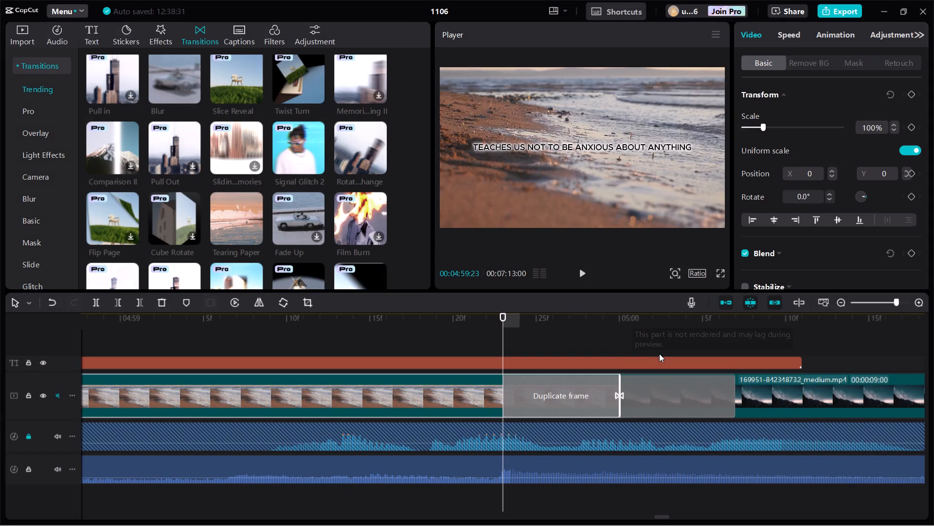
click(651, 400)
key(BackSpace)
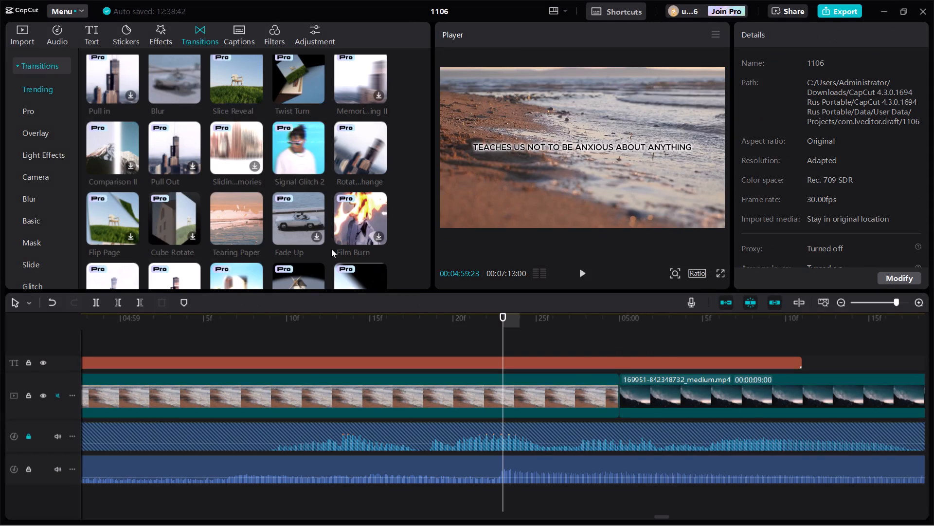
scroll(281, 241, down, 3)
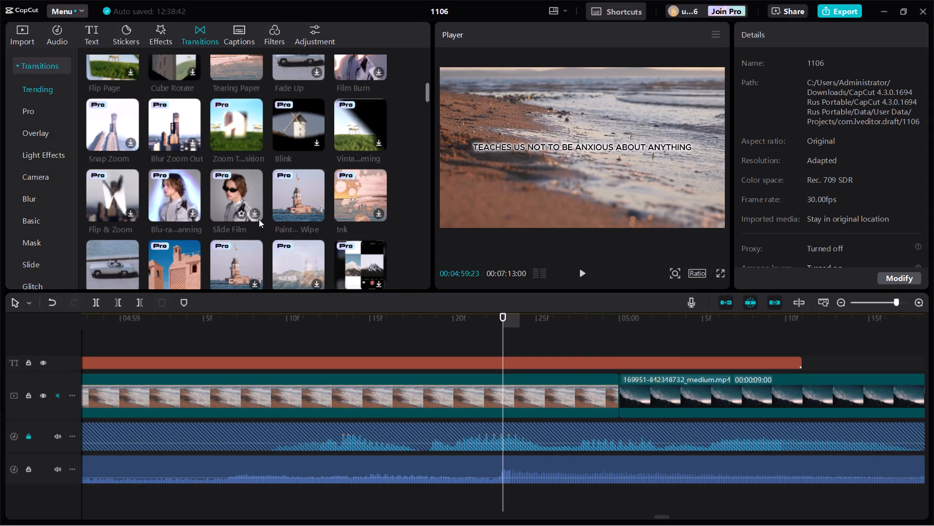
scroll(264, 217, down, 1)
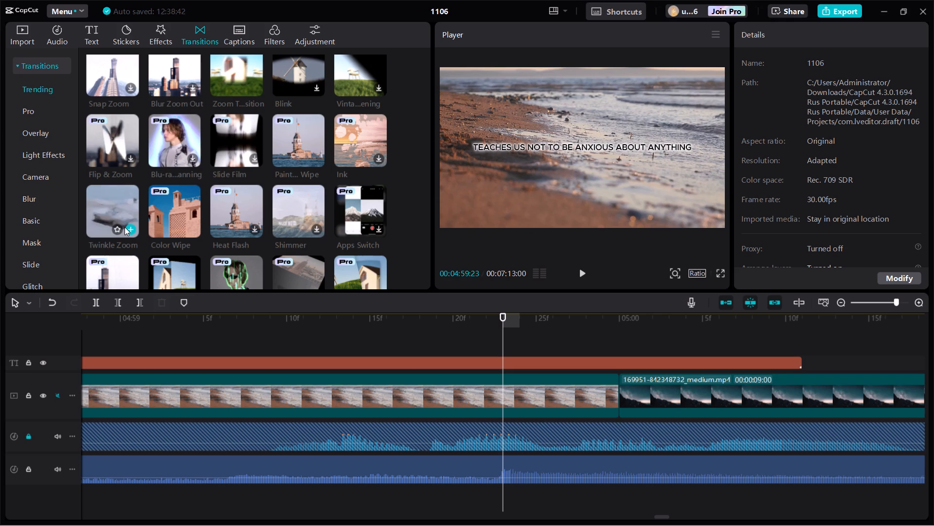
click(125, 227)
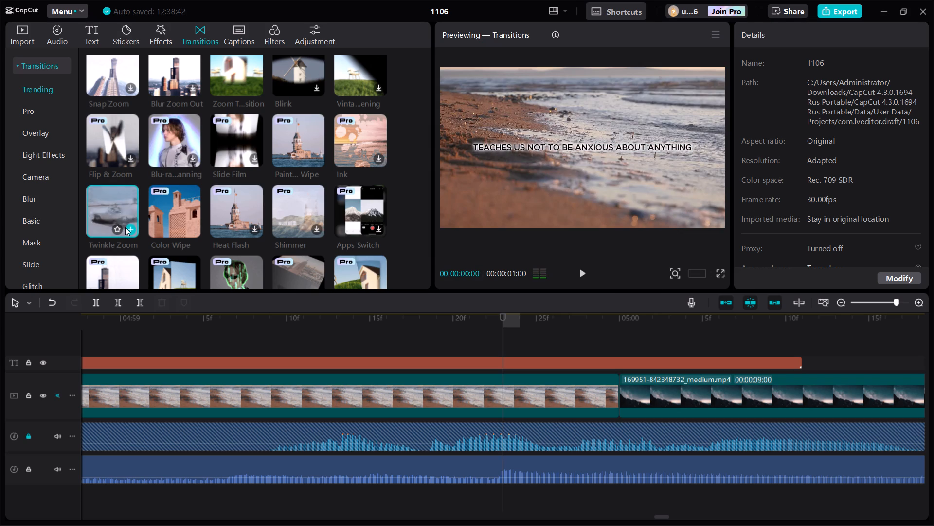
click(129, 227)
Locate Rotate & Change at 00:04:44 from the Pro materials list and replace it with Burn II between the aerial coast and turquoise water clips.
click(830, 9)
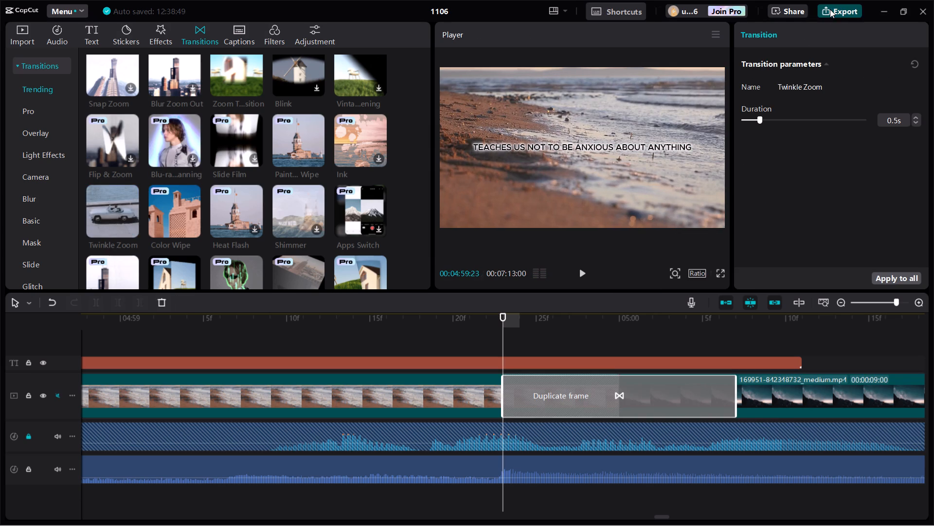
scroll(549, 337, down, 14)
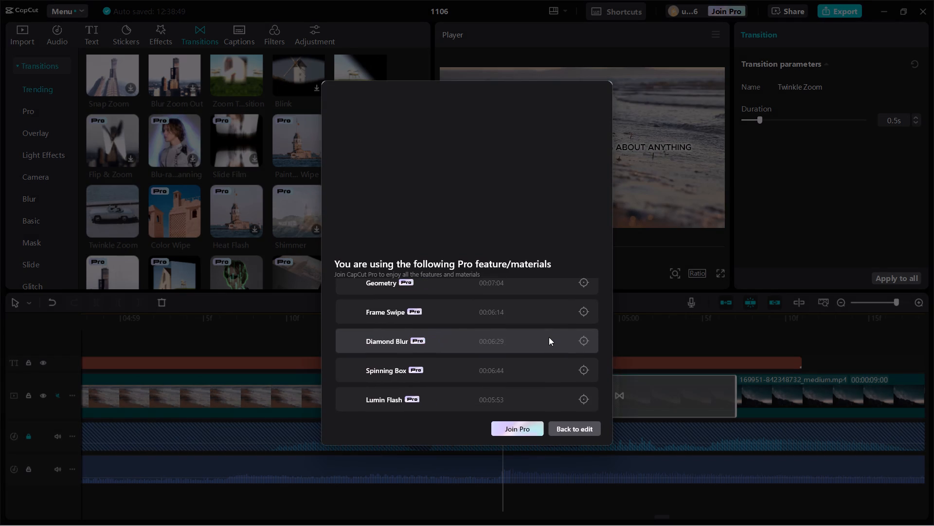
scroll(549, 337, down, 4)
scroll(562, 322, up, 10)
click(585, 292)
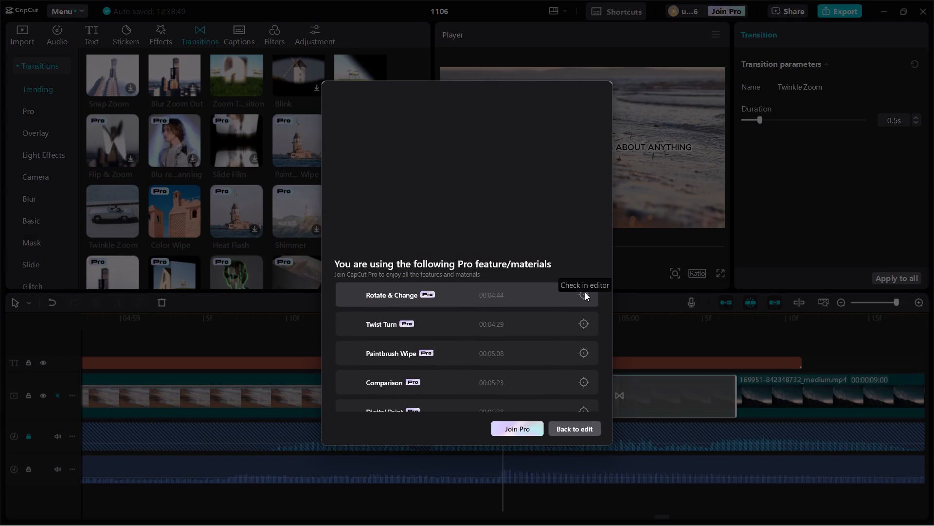
click(622, 406)
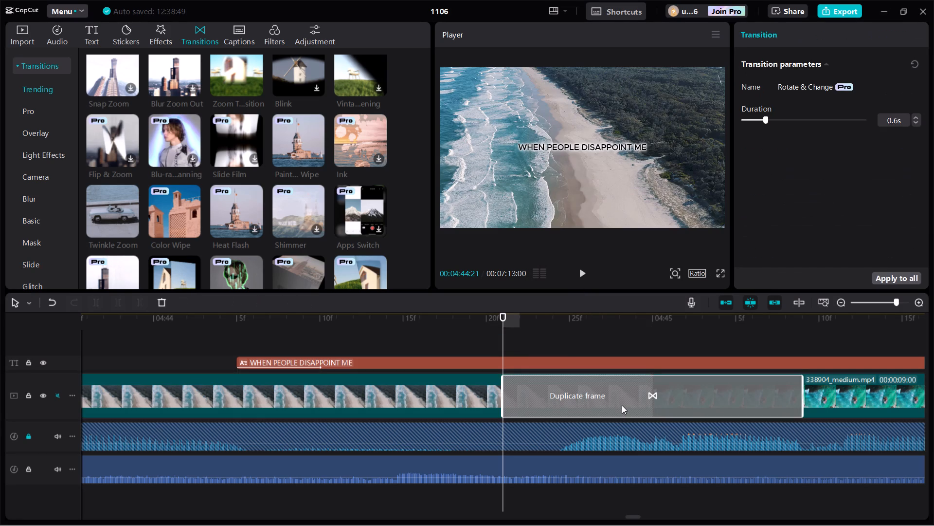
key(BackSpace)
scroll(234, 195, down, 4)
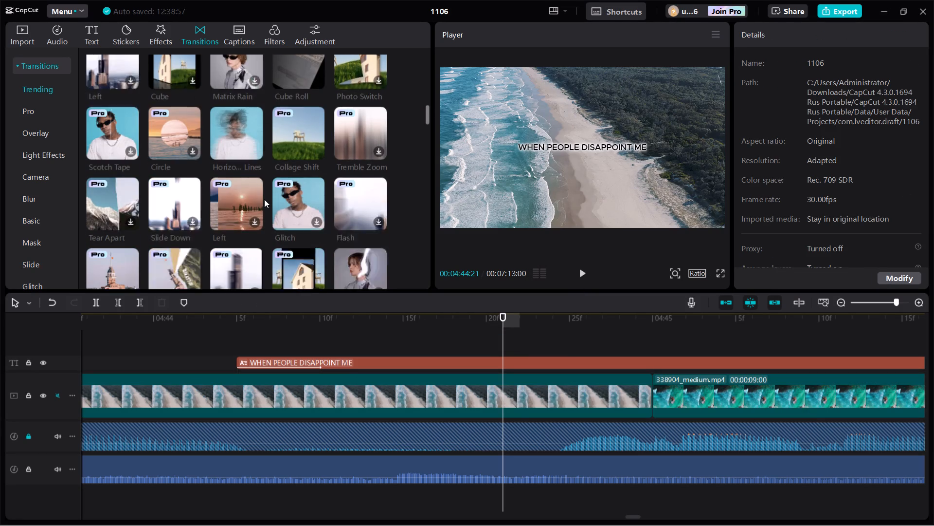
scroll(264, 199, down, 1)
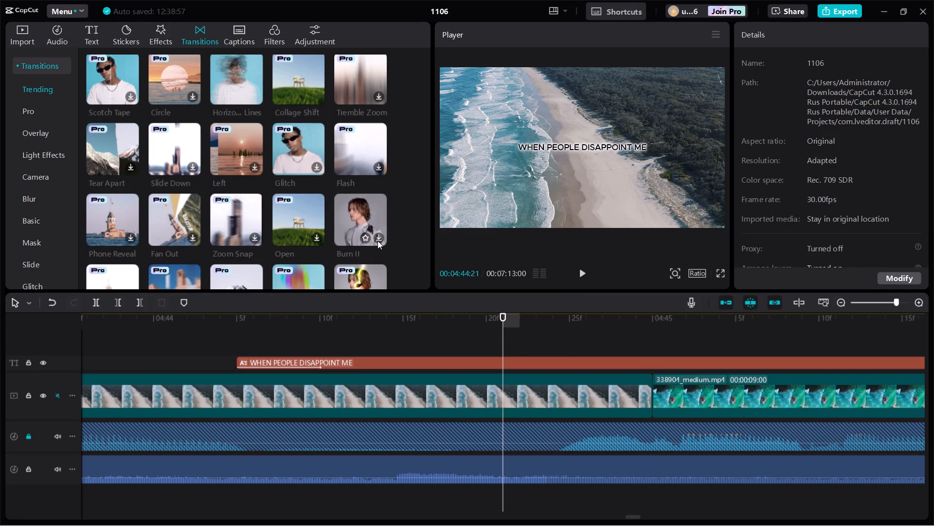
click(378, 239)
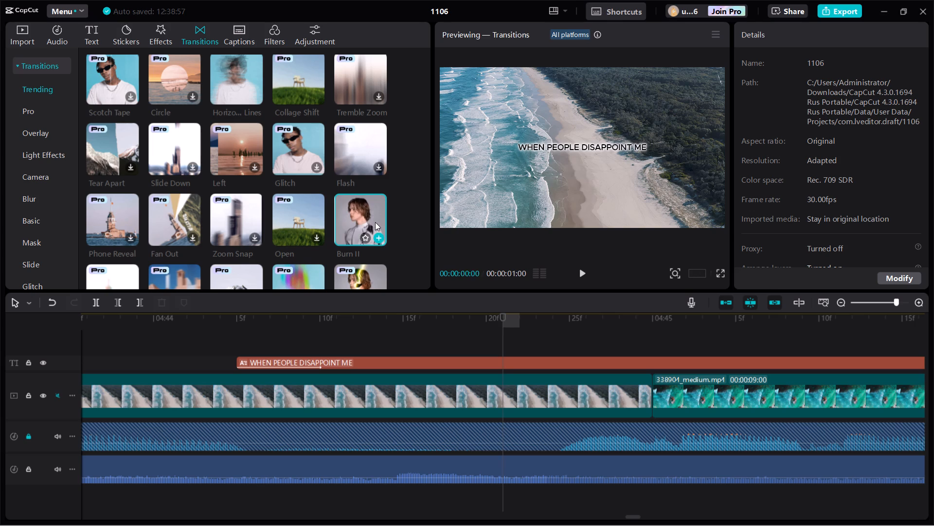
click(376, 237)
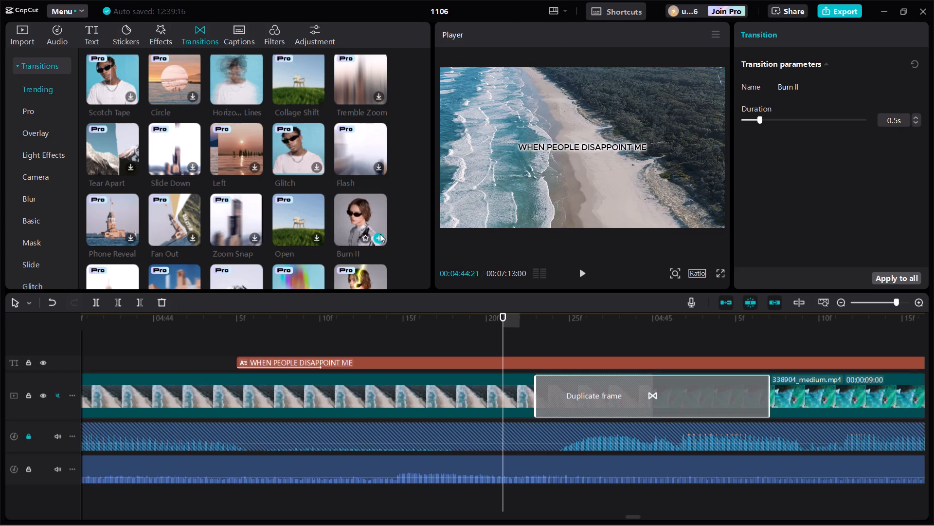
Locate Lumin Flash at 00:05:53 from the Pro materials list and replace it with Burn II after the night skyline clip.
click(826, 10)
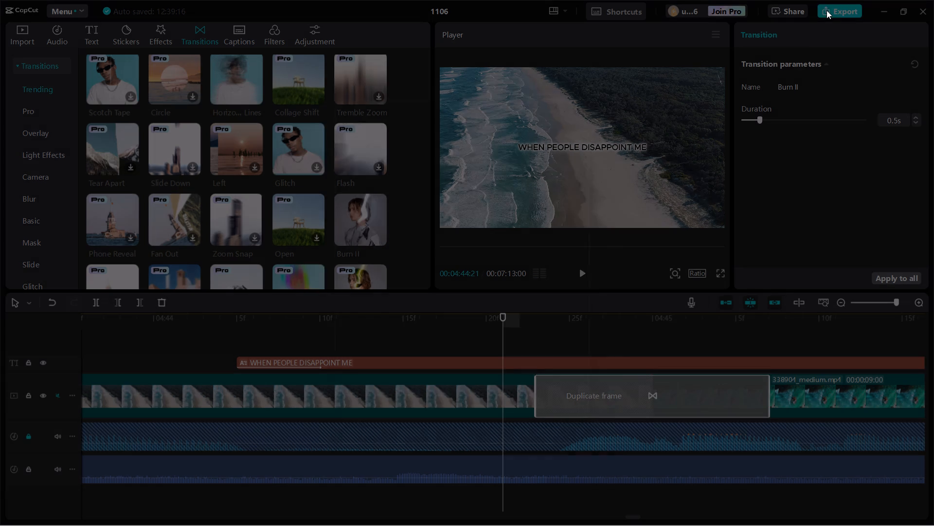
scroll(565, 297, down, 20)
scroll(565, 297, down, 2)
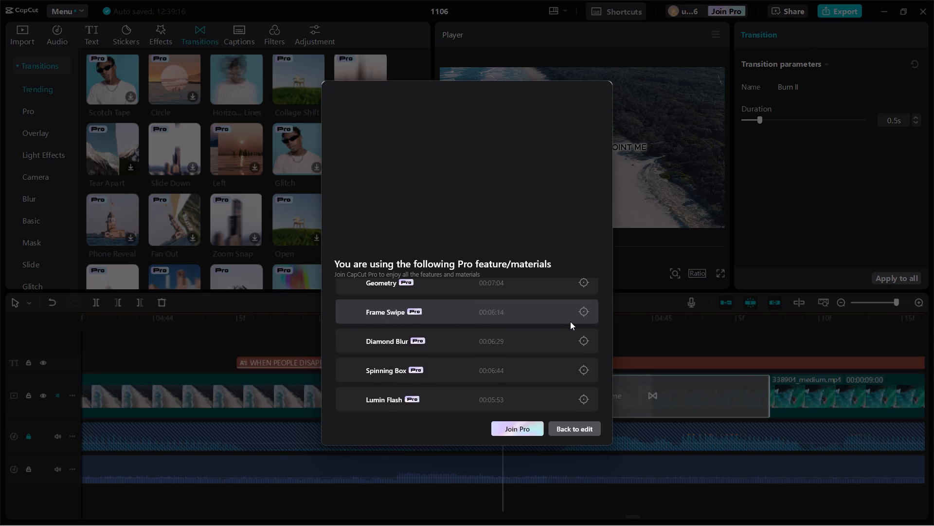
scroll(570, 321, down, 10)
scroll(582, 375, down, 6)
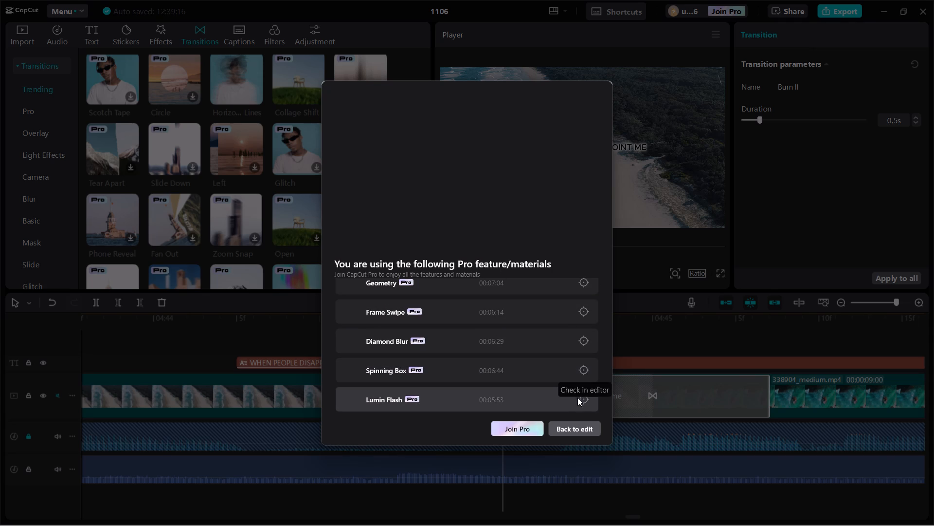
click(582, 396)
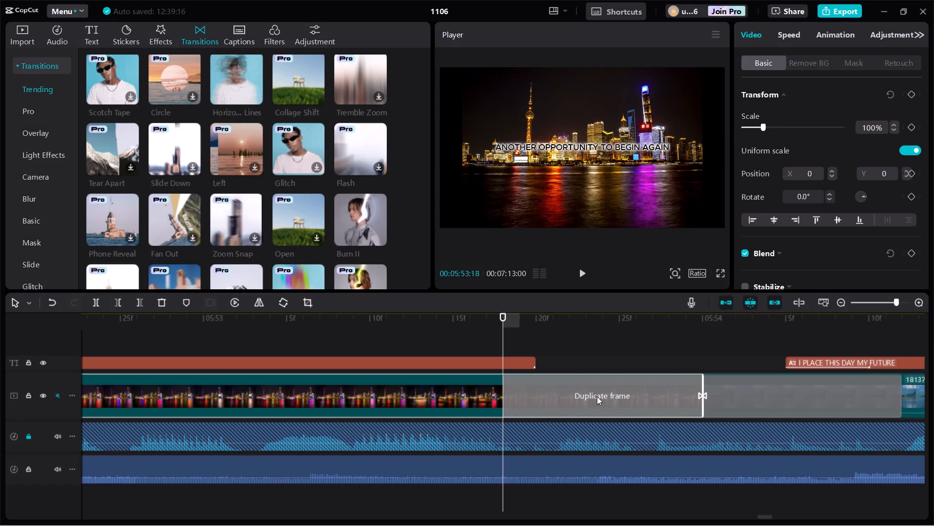
click(597, 396)
key(BackSpace)
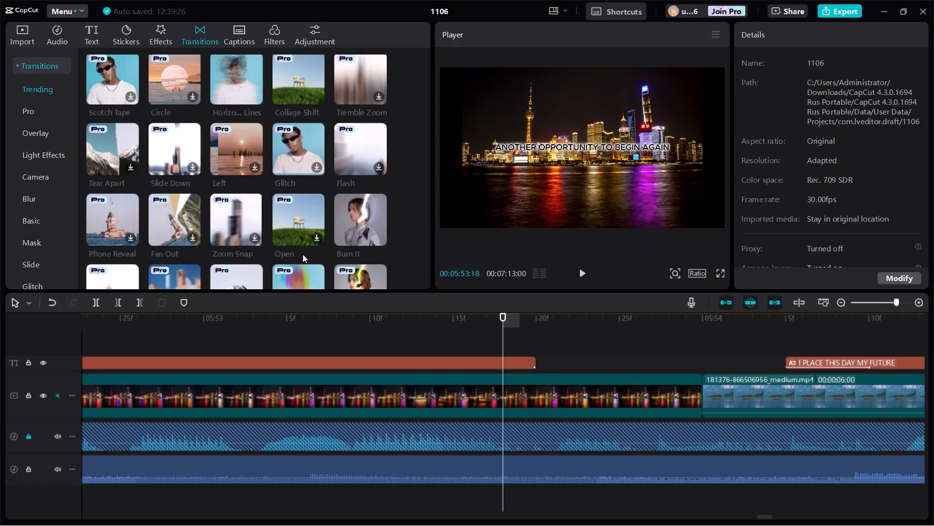
scroll(324, 222, down, 1)
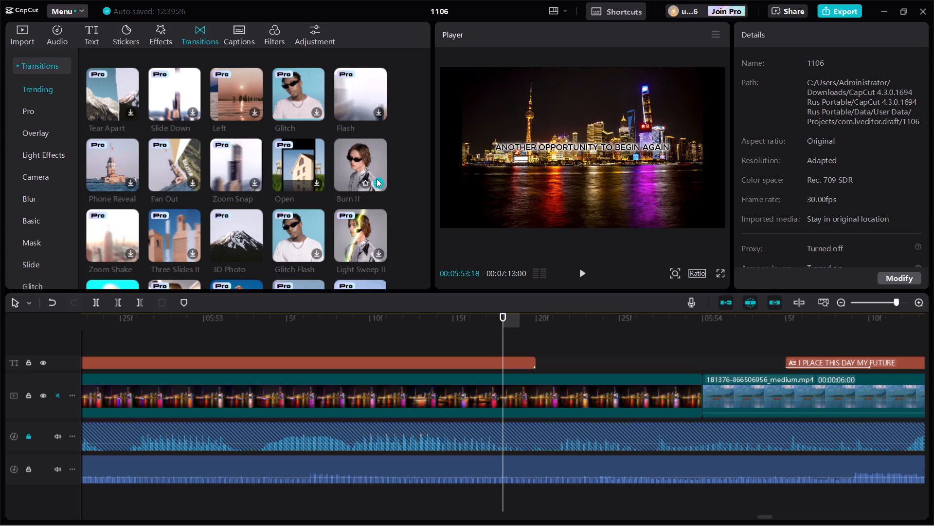
click(378, 185)
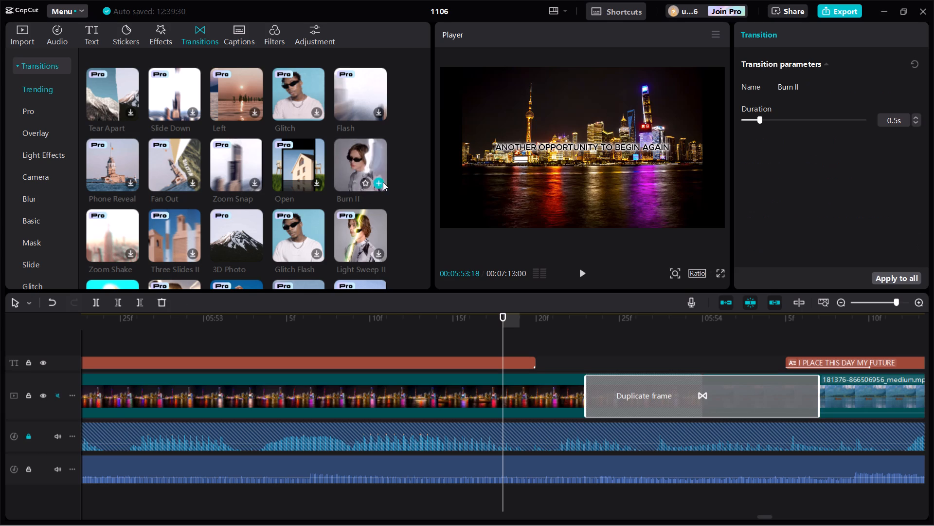
Locate Wipers at 00:06:08 from the Pro materials list and delete the sunrise-over-clouds clip that carries it.
click(839, 9)
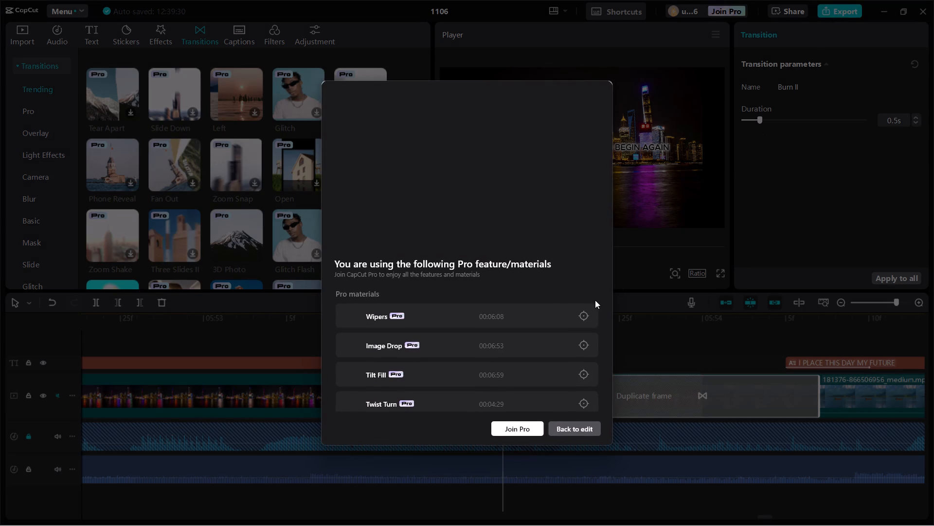
click(585, 314)
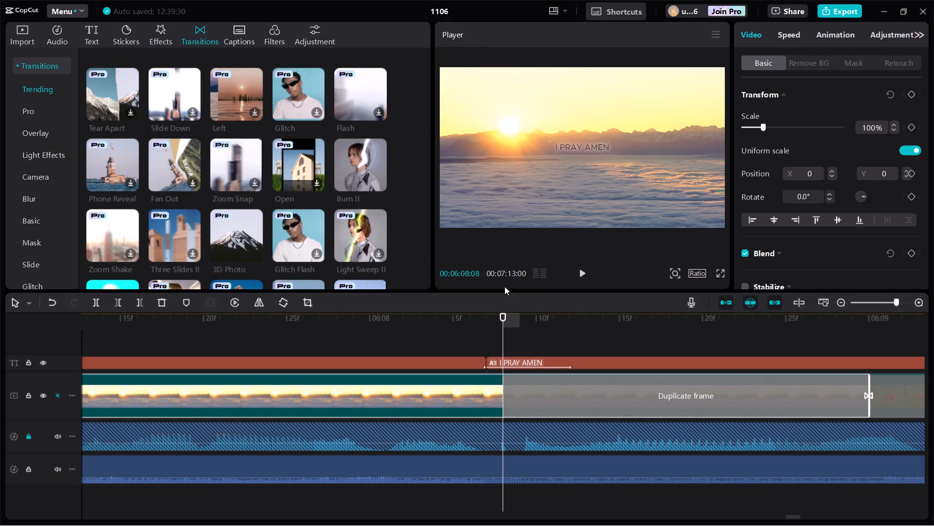
key(BackSpace)
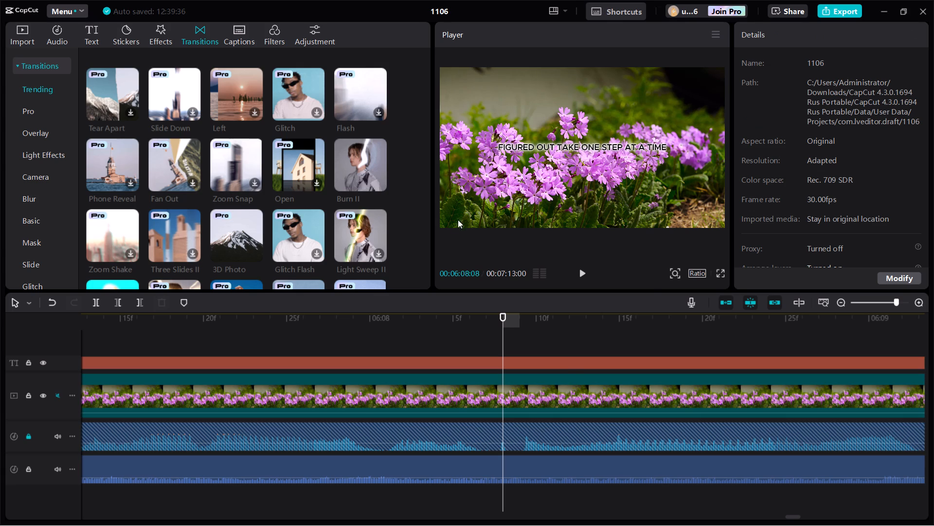
Find the free Burn III transition among the trending ones and apply it to the purple flower clip at 00:06:08.
scroll(272, 149, up, 2)
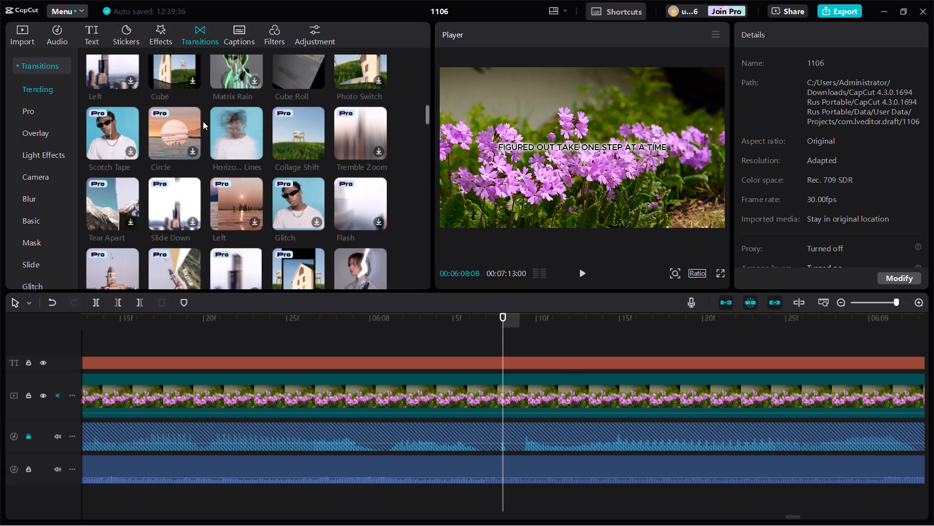
scroll(203, 121, up, 1)
scroll(209, 140, down, 5)
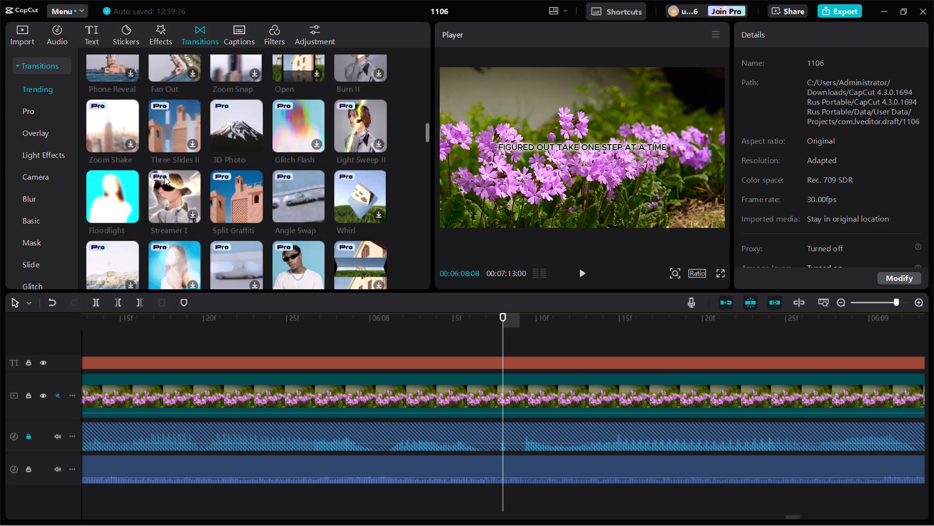
scroll(160, 180, down, 1)
scroll(292, 196, down, 1)
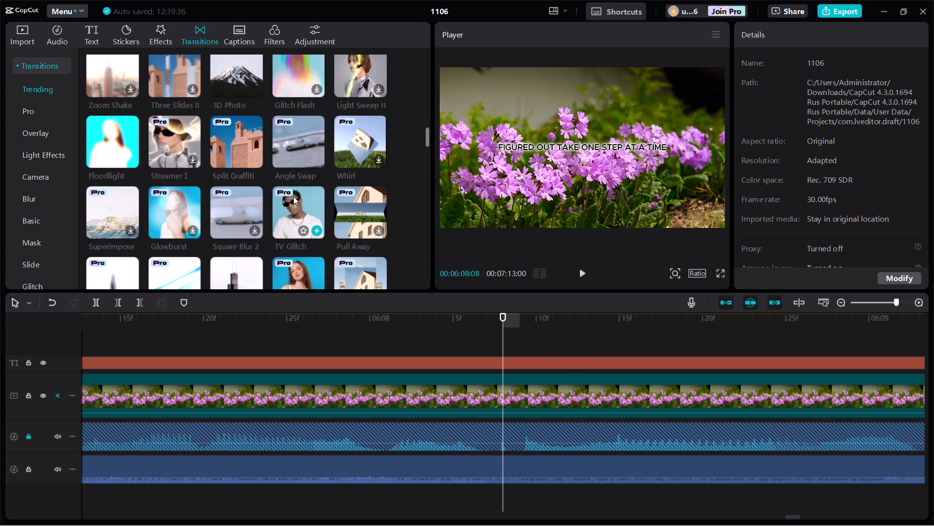
scroll(293, 196, down, 5)
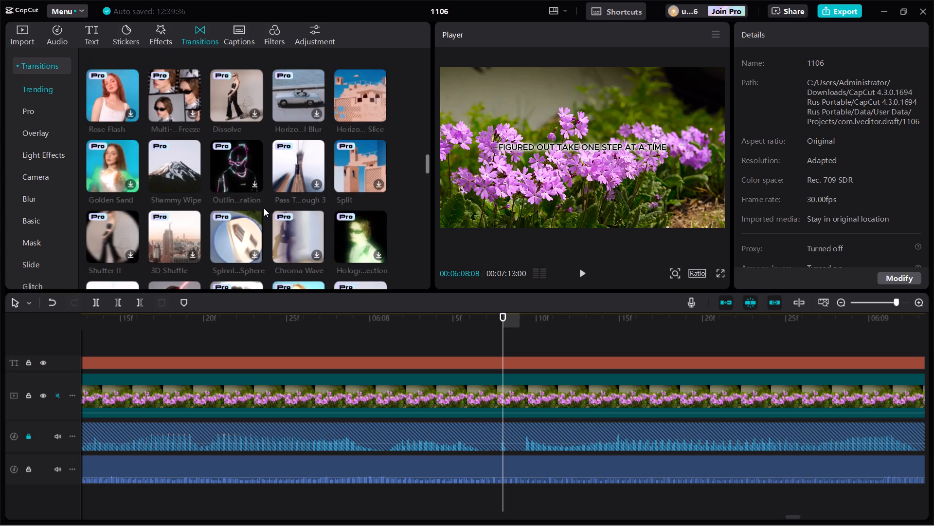
scroll(260, 209, down, 2)
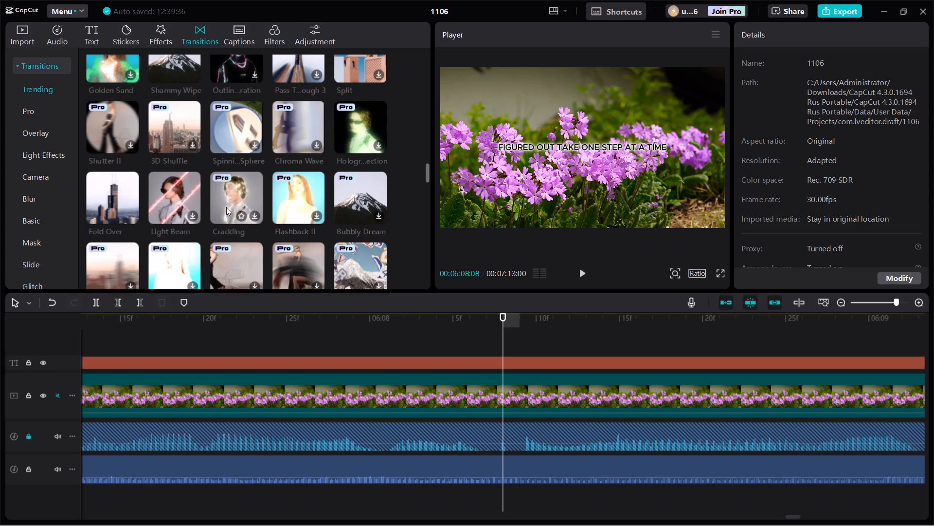
scroll(225, 211, down, 1)
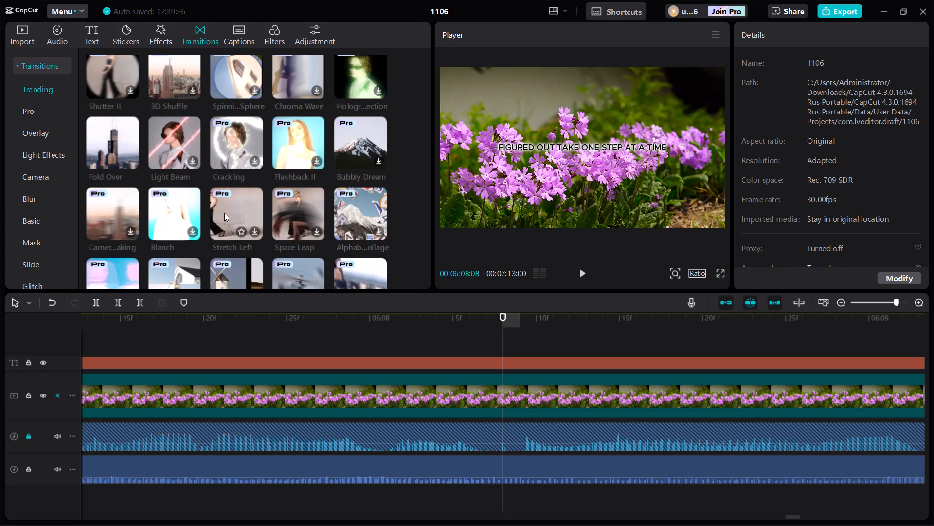
scroll(224, 213, down, 4)
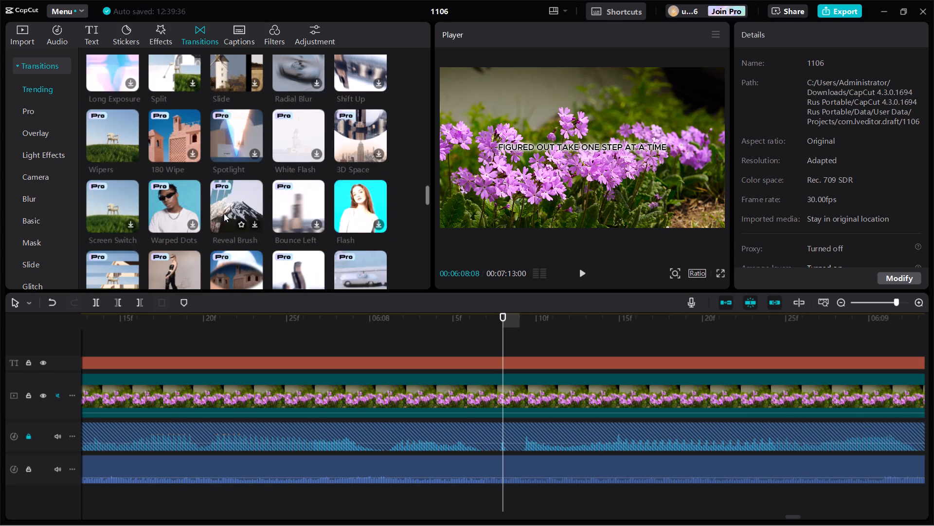
scroll(224, 213, down, 3)
click(190, 198)
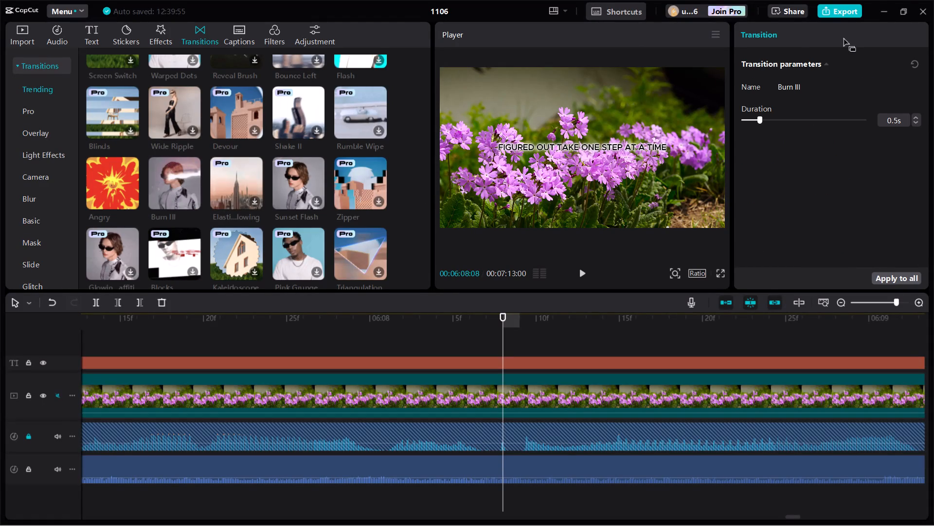
Locate Image Drop at 00:06:44 from the Pro materials list, delete the selected clip there, and apply Burn III to the sunflower field clip.
click(839, 11)
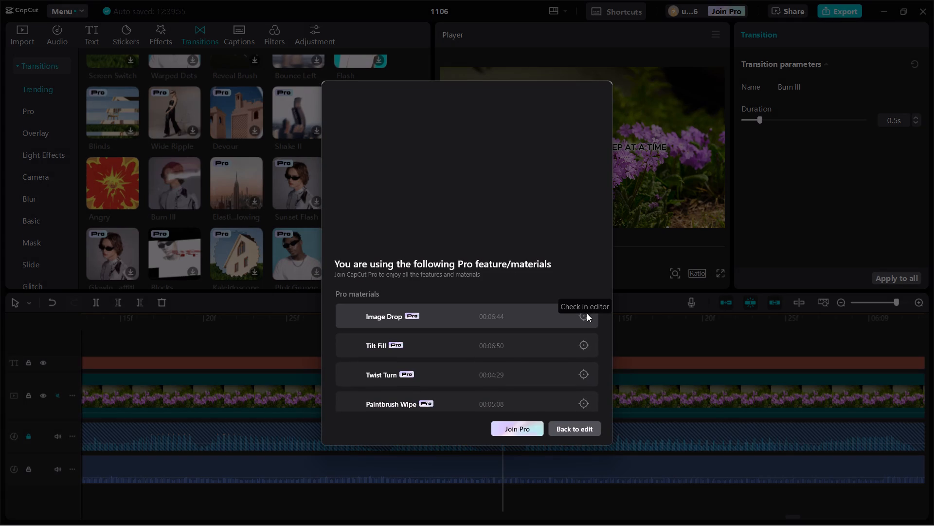
click(585, 316)
key(BackSpace)
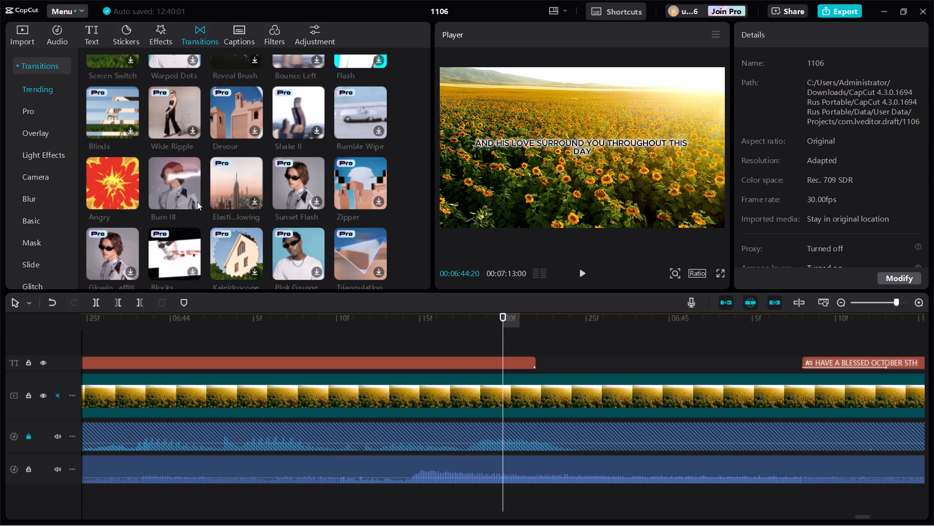
click(193, 203)
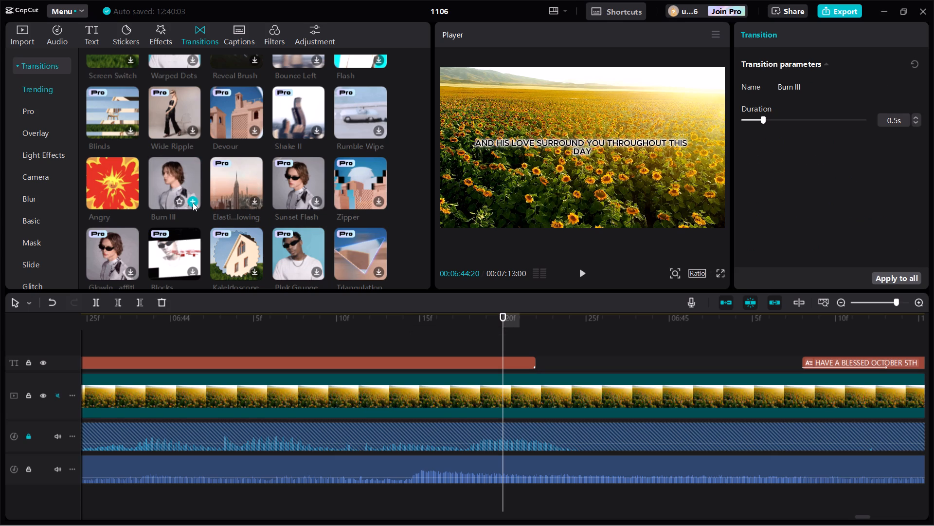
click(193, 203)
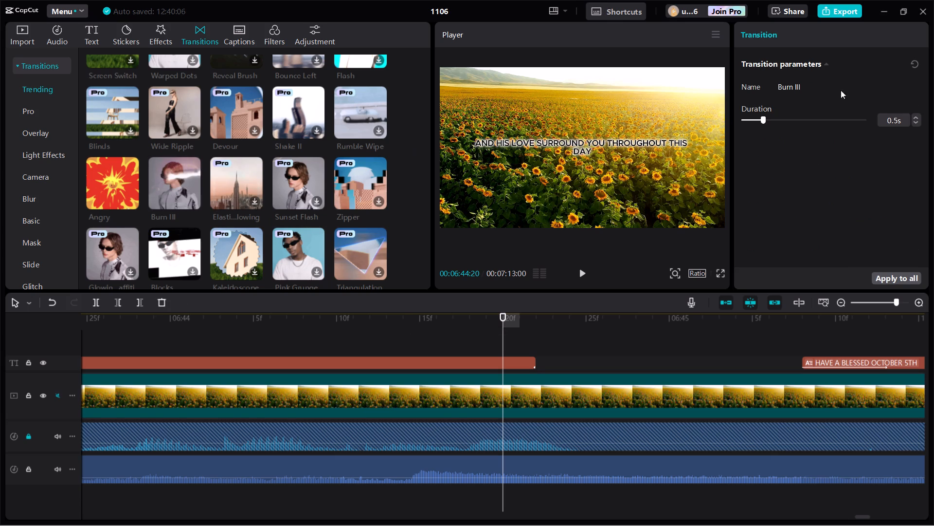
Locate Comparison at 00:05:23 from the Pro materials list and replace it with Burn III between the mountain lake and sea of clouds clips.
click(826, 18)
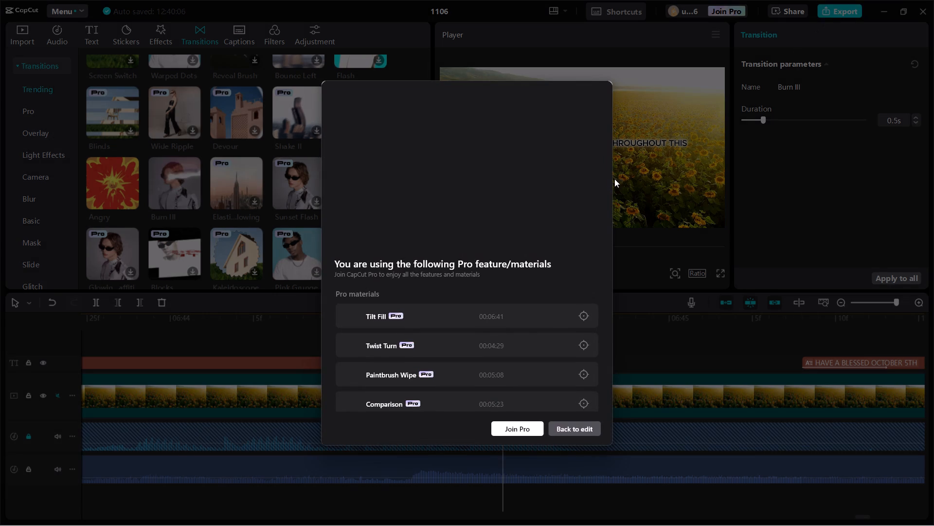
scroll(548, 266, down, 6)
scroll(582, 312, down, 6)
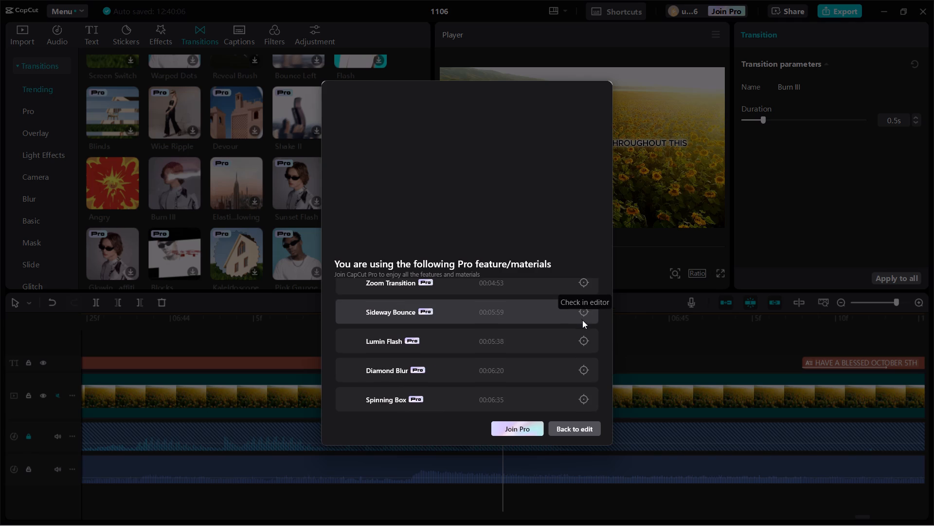
scroll(582, 320, down, 9)
scroll(580, 323, up, 4)
click(584, 288)
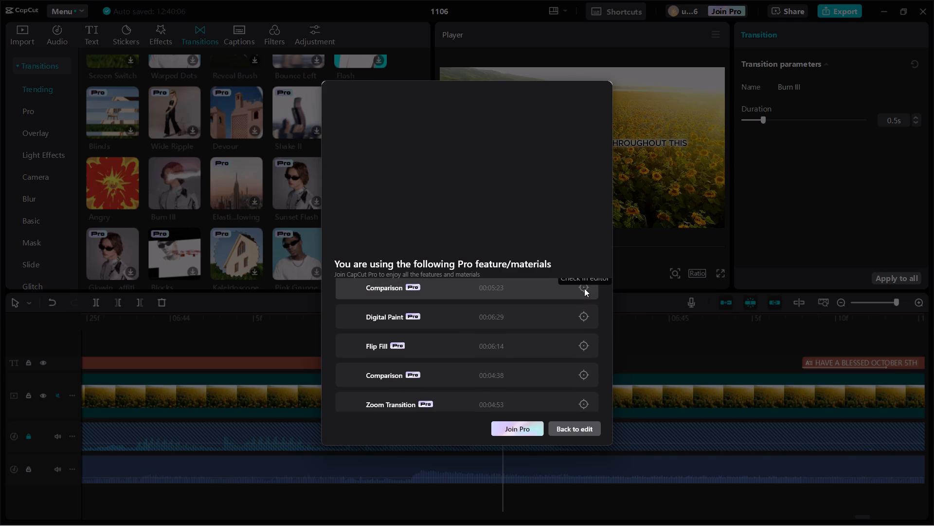
click(803, 399)
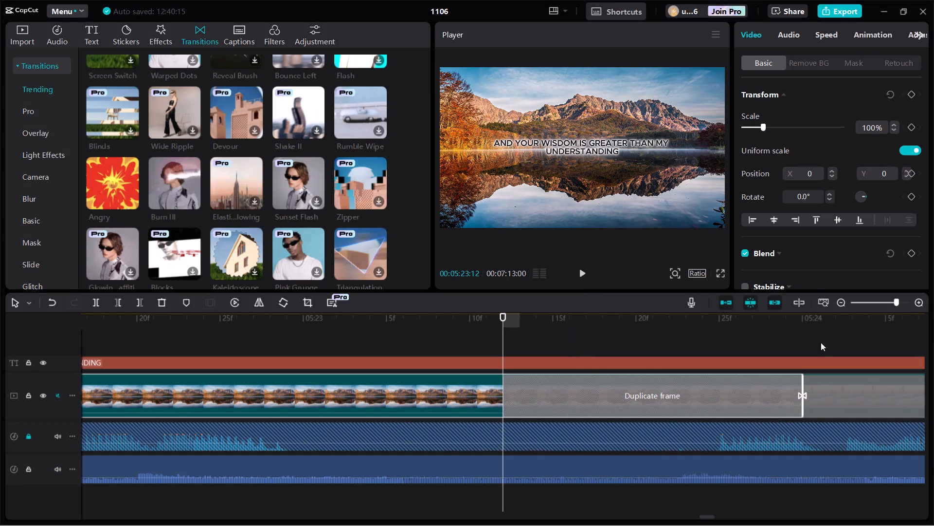
click(842, 304)
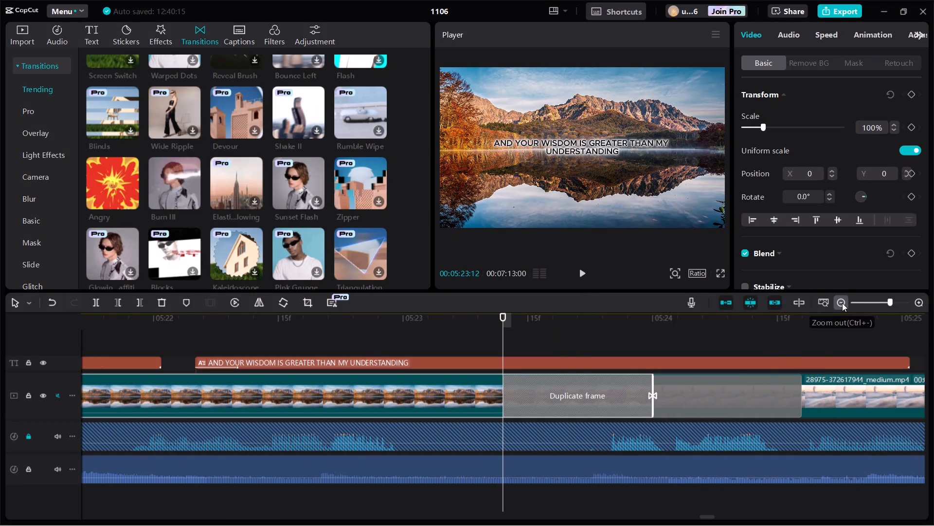
click(842, 303)
click(570, 339)
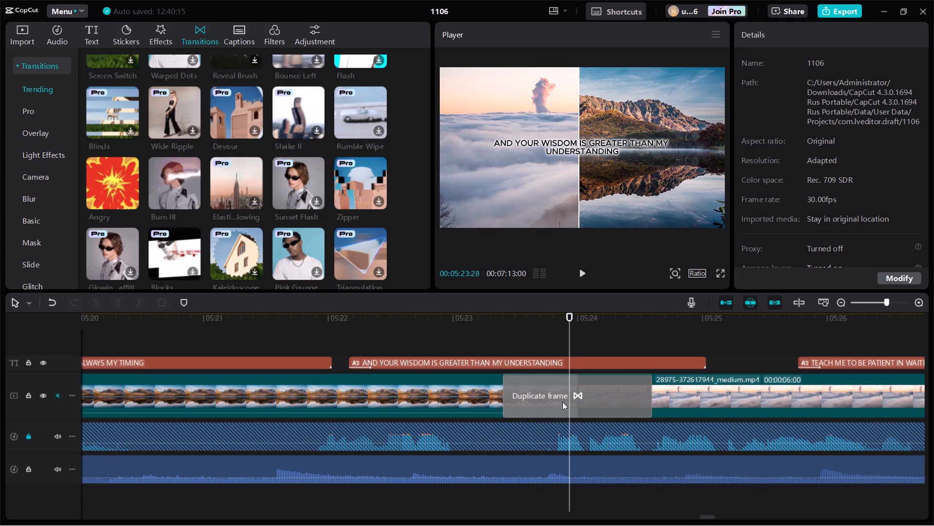
click(587, 393)
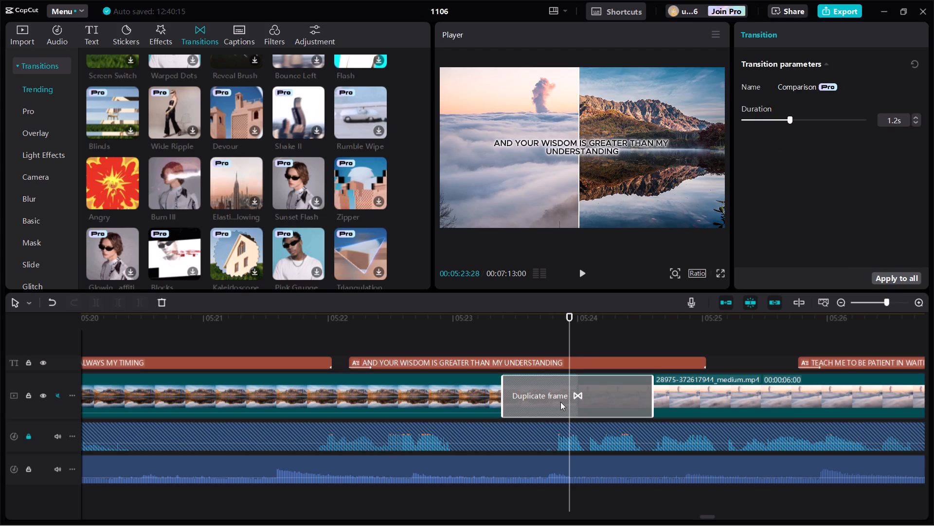
click(560, 402)
key(BackSpace)
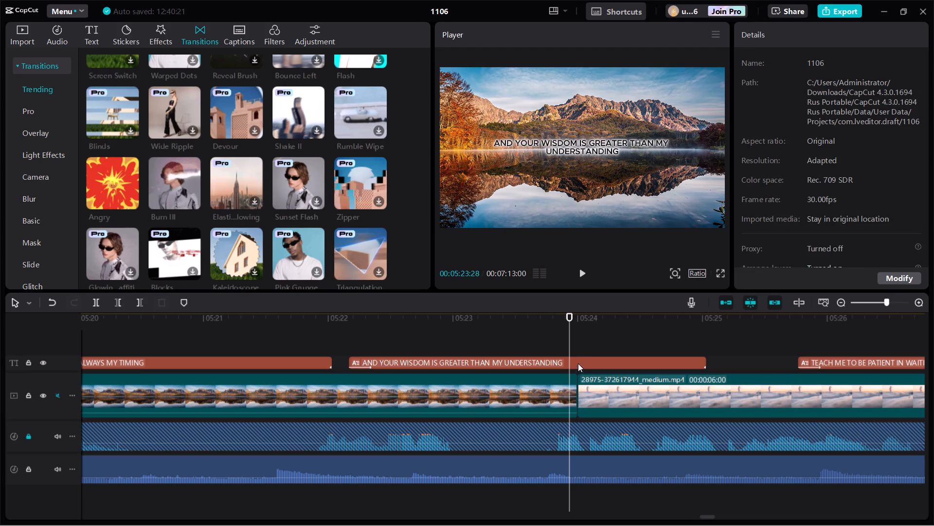
click(579, 339)
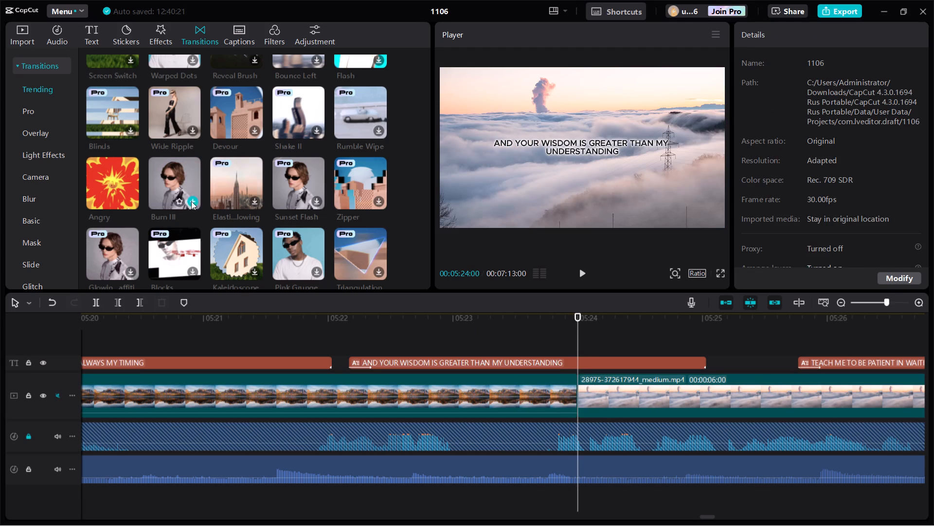
click(193, 199)
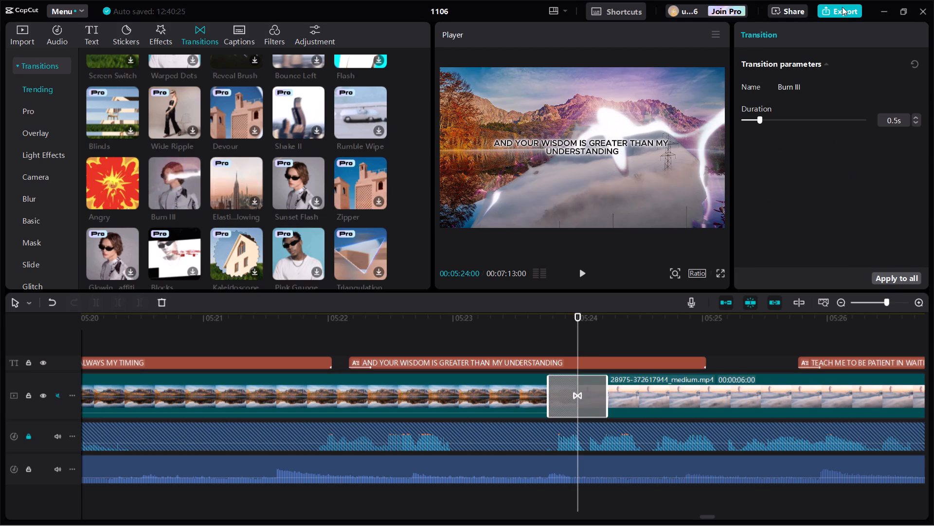
Locate Tilt Fill at 00:06:41 from the Pro materials list and replace it with Transform Shimmer between the pink poppy and sunflower clips.
click(842, 7)
click(581, 314)
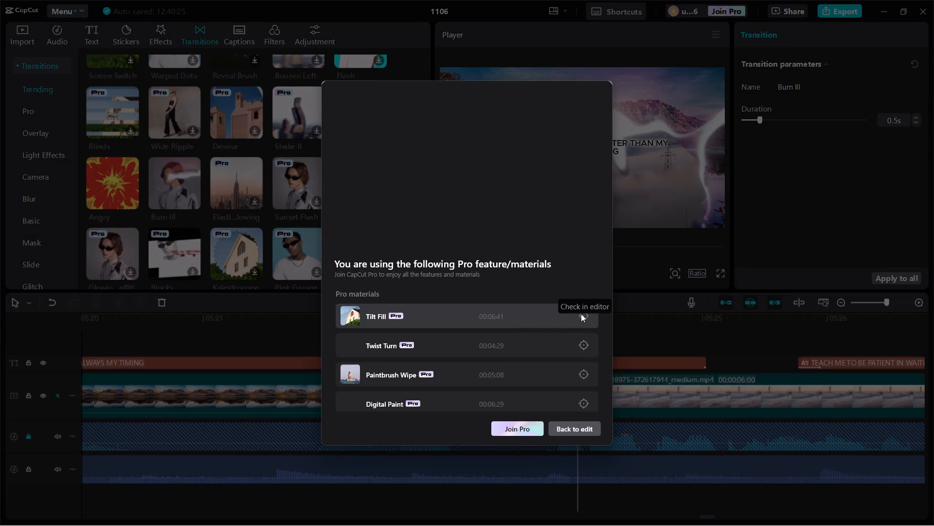
click(541, 396)
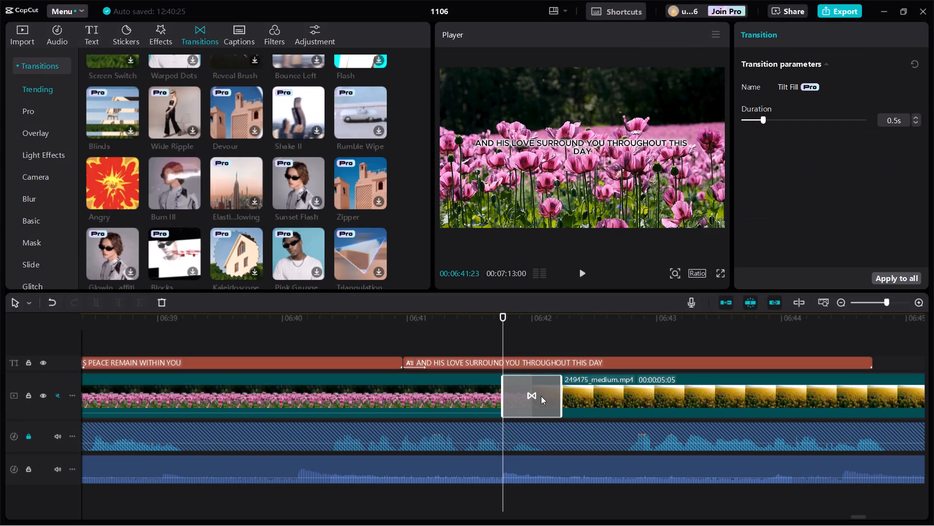
key(BackSpace)
click(531, 334)
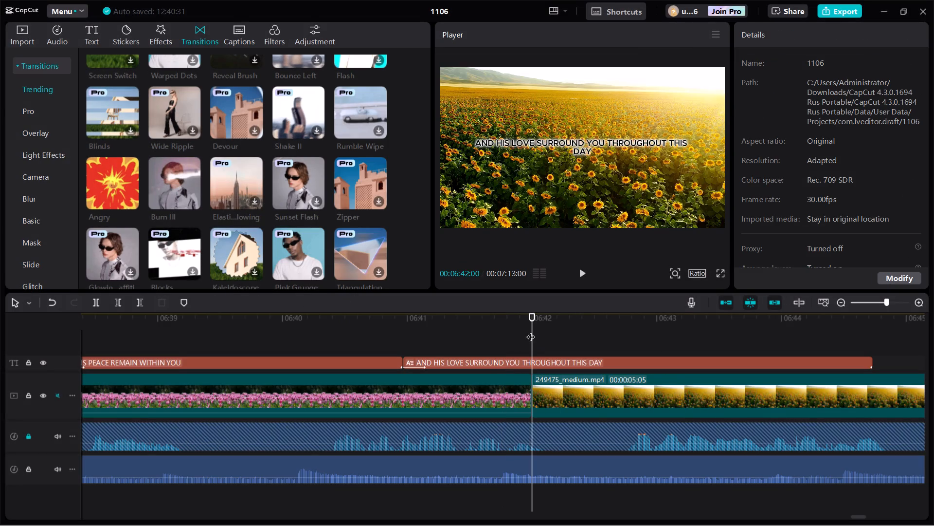
scroll(216, 206, down, 3)
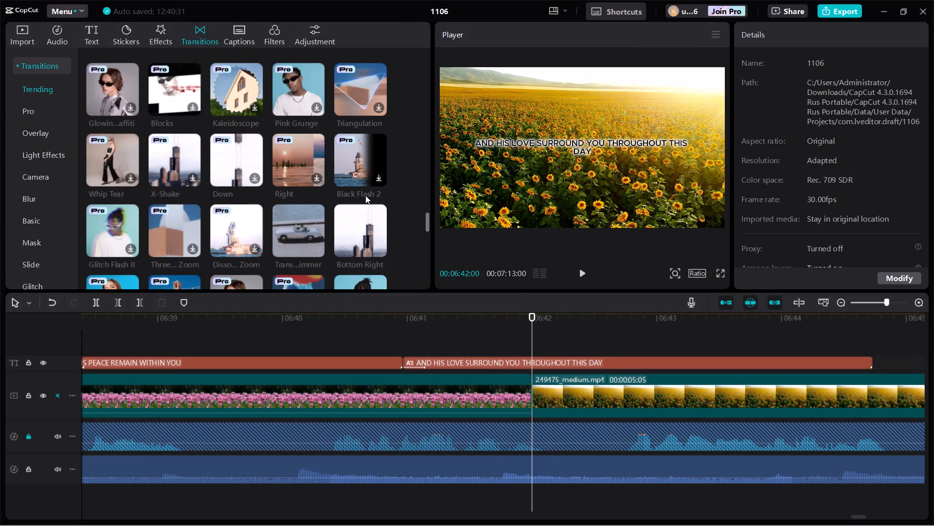
click(315, 249)
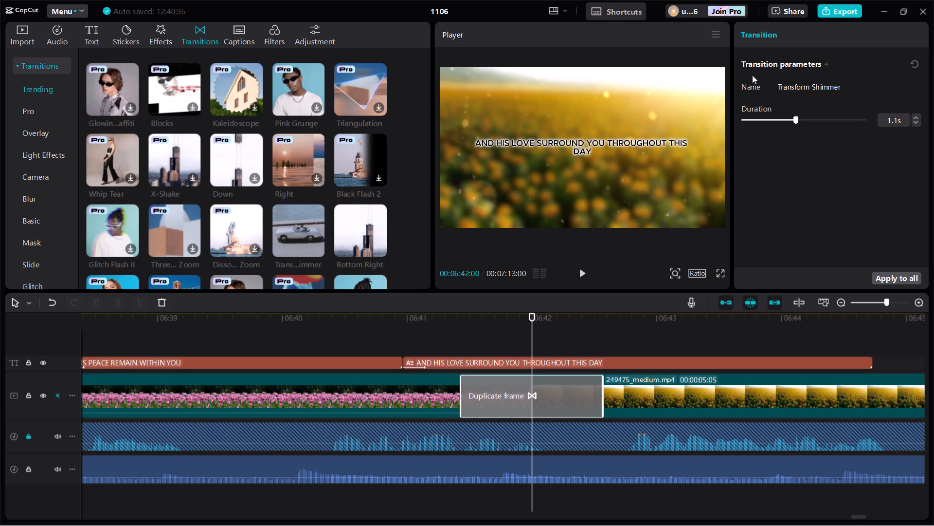
Locate Twist Turn at 00:04:29 from the Pro materials list and replace it with Bottom Right between the snowy mountain and lavender field clips.
click(847, 10)
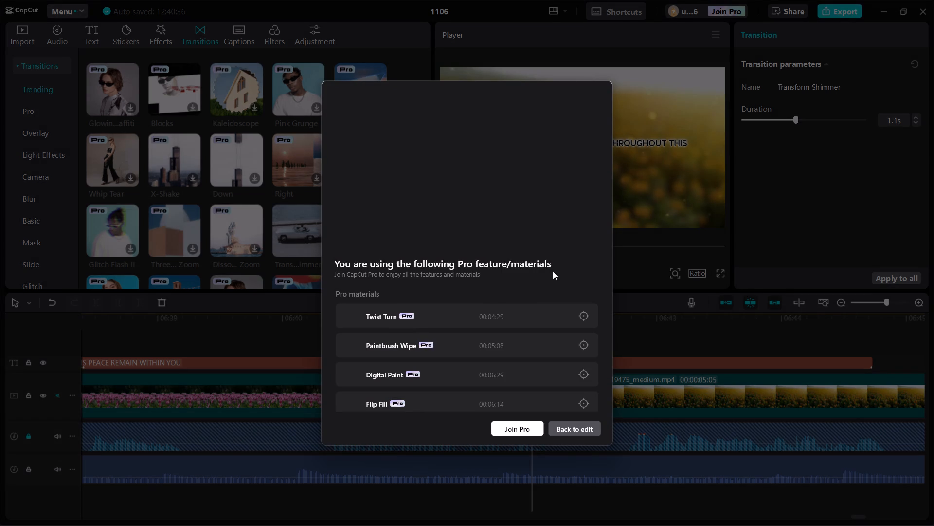
scroll(545, 288, down, 4)
scroll(566, 337, down, 18)
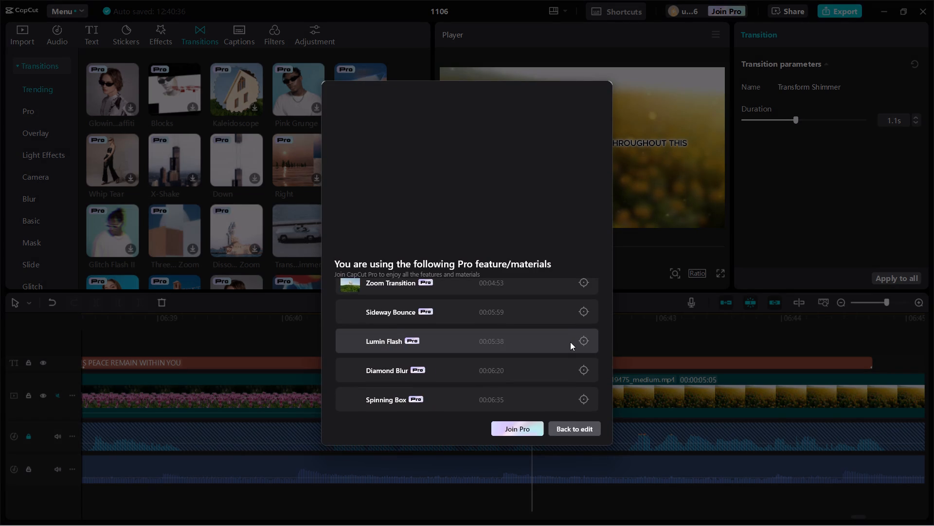
scroll(570, 342, down, 8)
scroll(568, 345, up, 5)
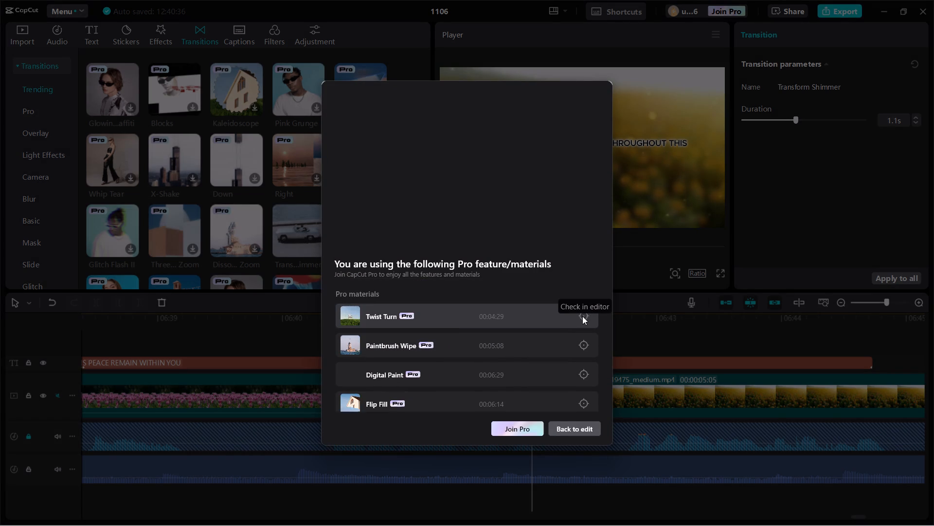
click(583, 316)
click(568, 390)
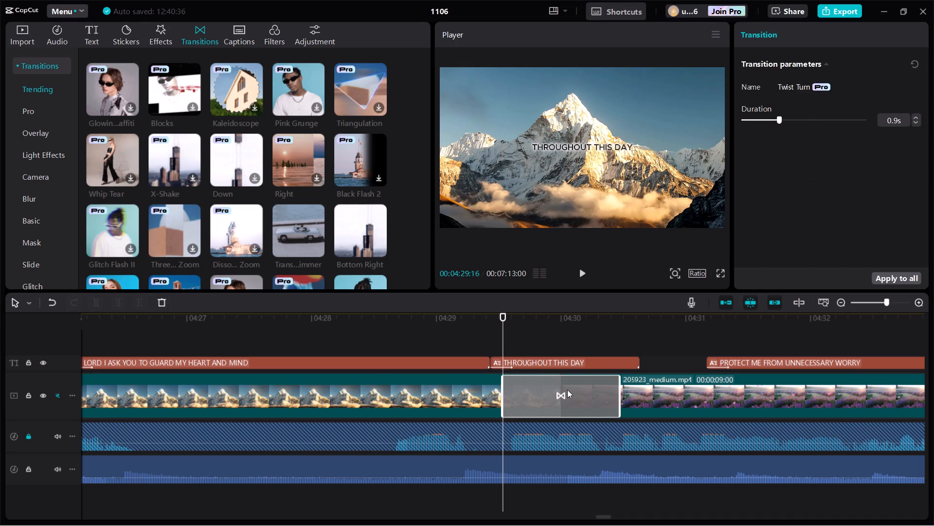
key(BackSpace)
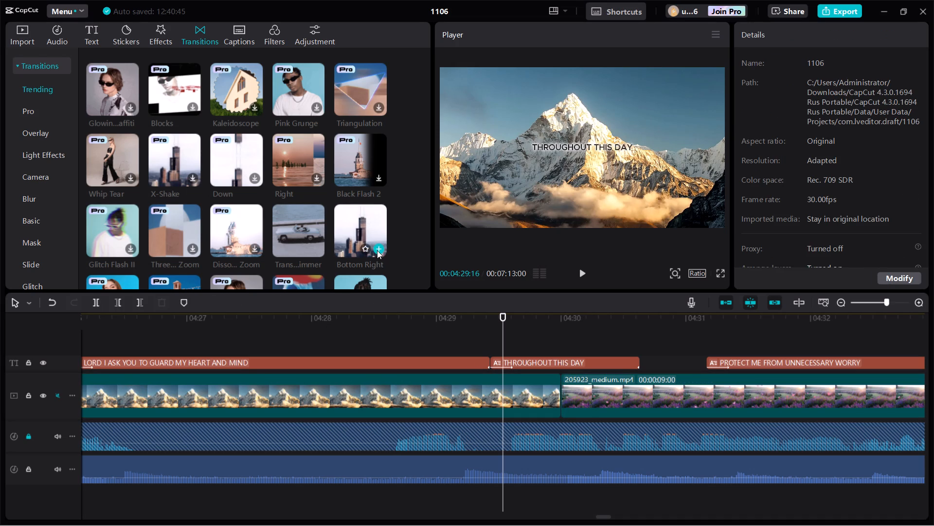
click(377, 250)
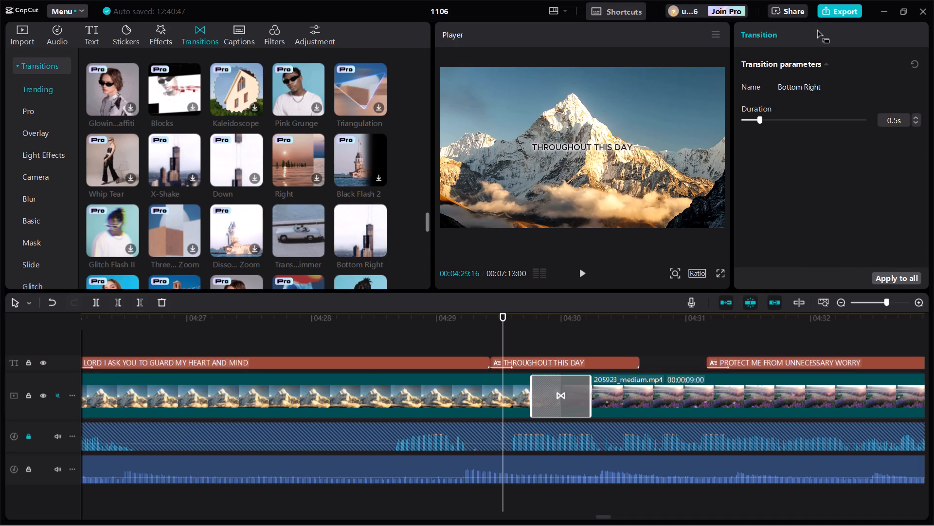
Locate Paintbrush Wipe at 00:05:08 from the Pro materials list and replace it with Transform Shimmer between the night sky and waterfall clips.
click(828, 6)
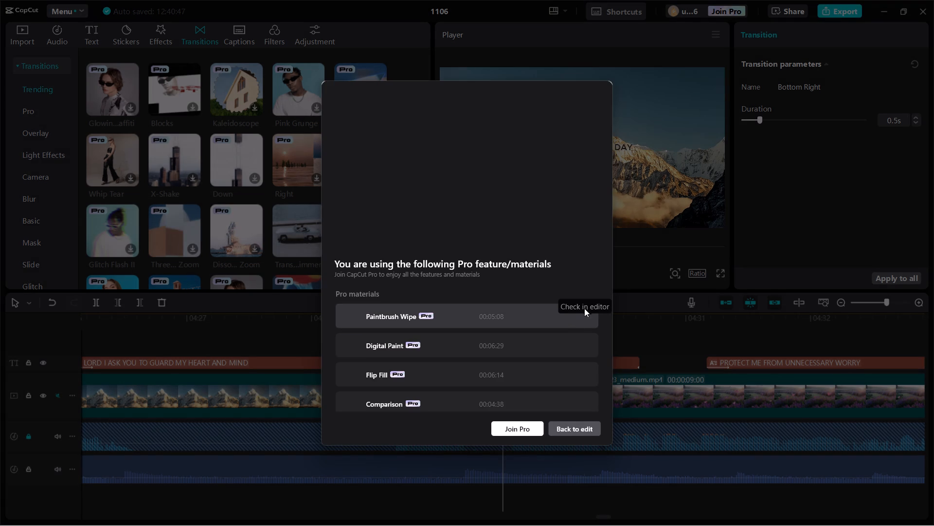
scroll(507, 331, down, 19)
scroll(512, 339, up, 5)
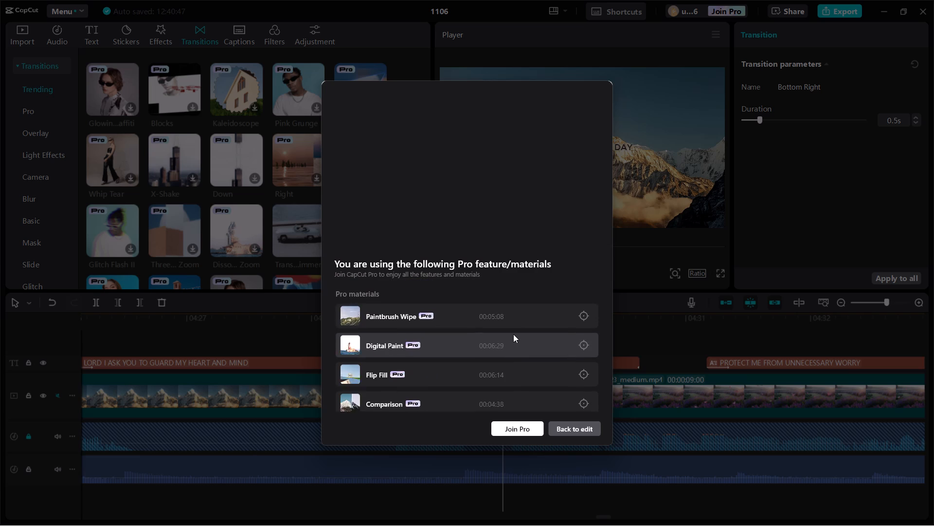
click(582, 312)
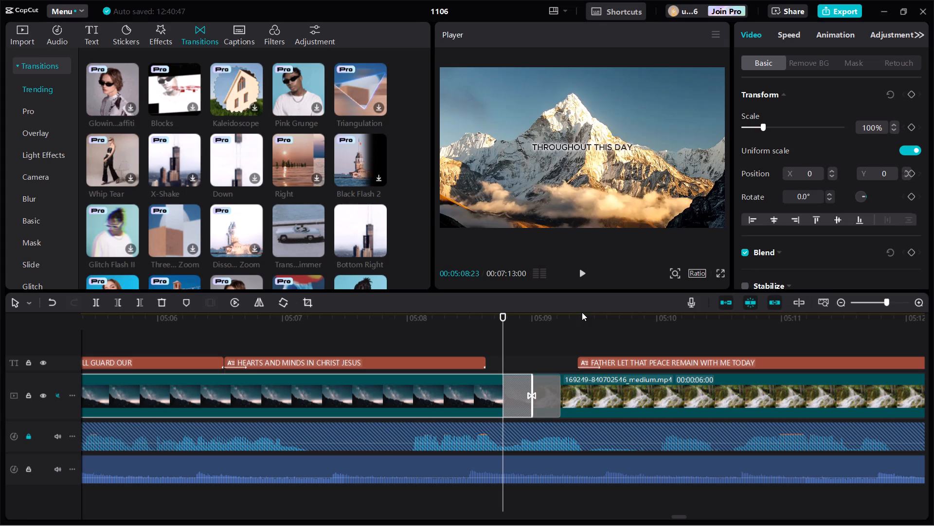
click(540, 387)
key(BackSpace)
click(530, 342)
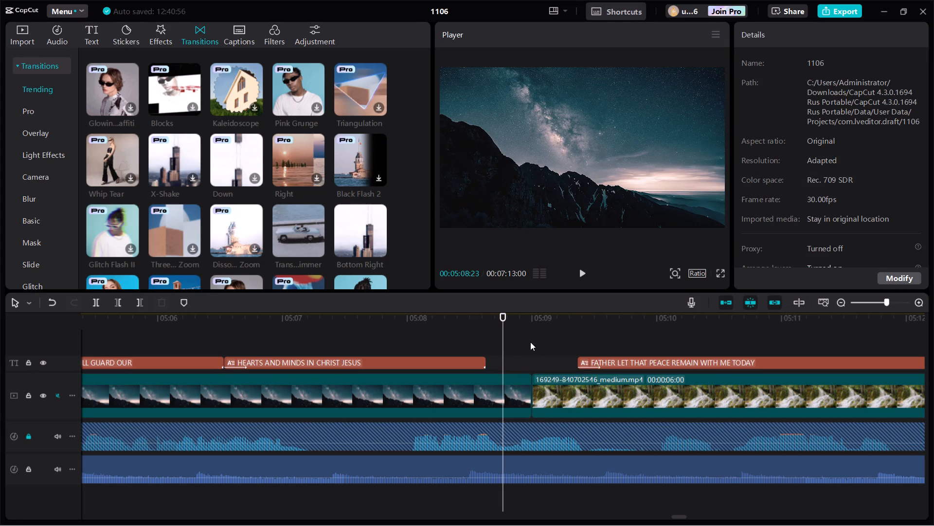
click(315, 247)
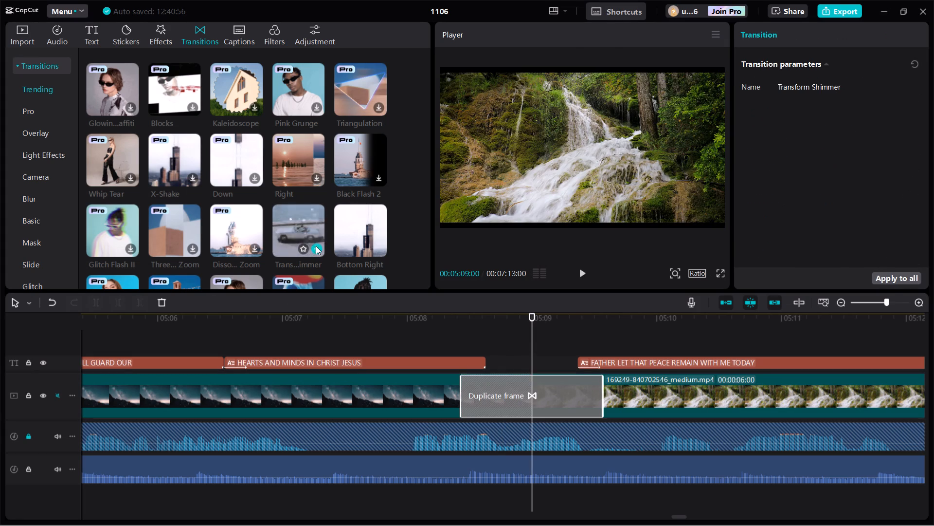
Locate Digital Paint at 00:06:29 from the Pro materials list and replace it with Diagonal Slices between the butterfly and white flower clips.
click(834, 11)
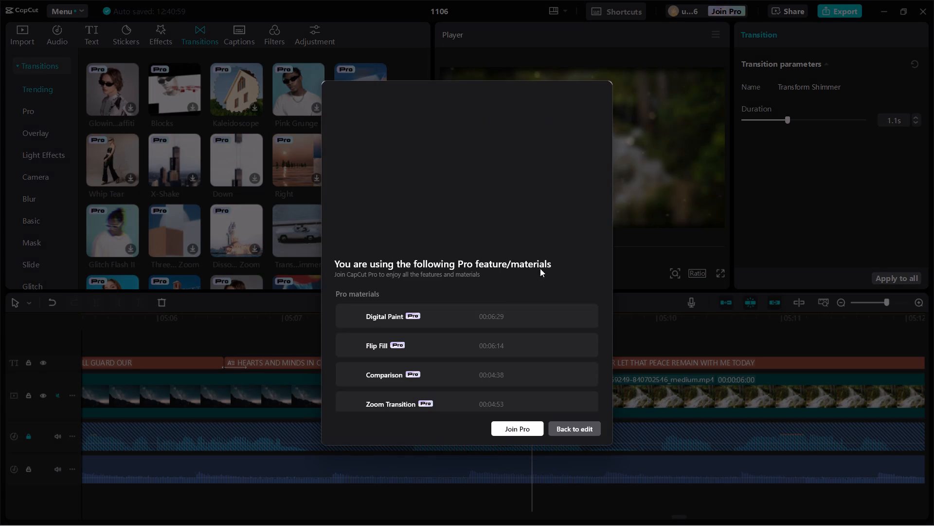
scroll(512, 313, down, 19)
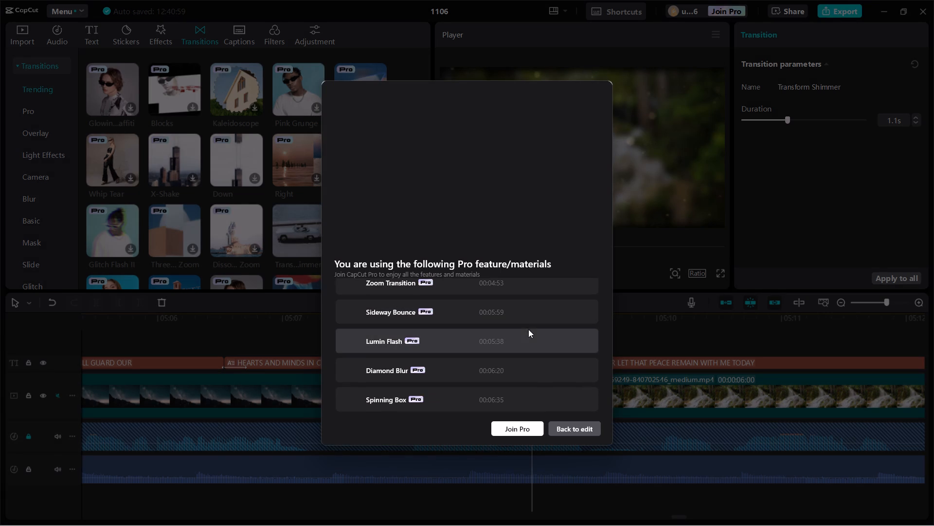
scroll(529, 332, down, 6)
scroll(529, 332, up, 6)
click(581, 316)
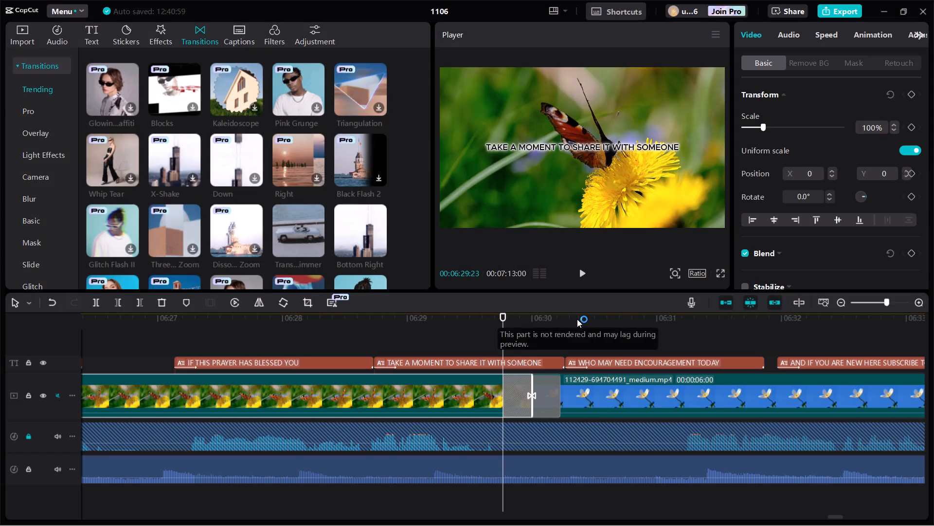
click(539, 389)
key(BackSpace)
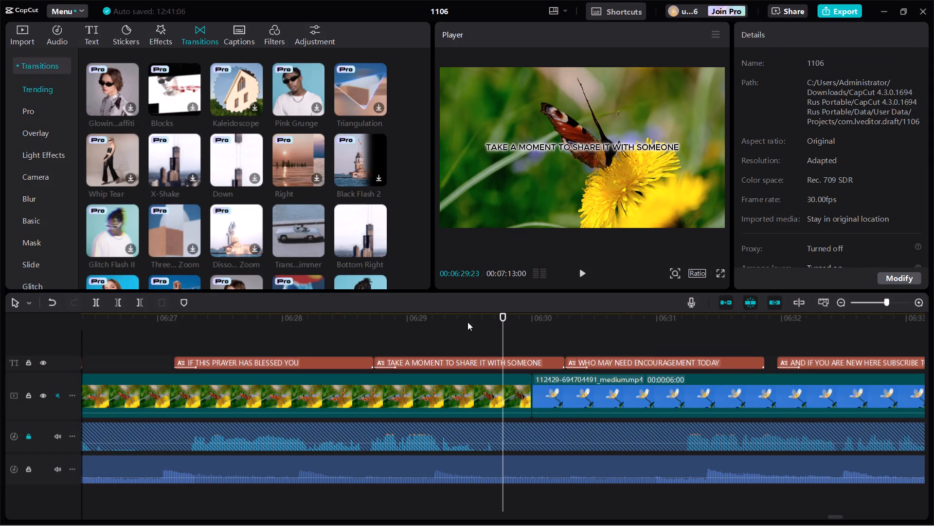
scroll(256, 251, down, 2)
scroll(163, 244, down, 2)
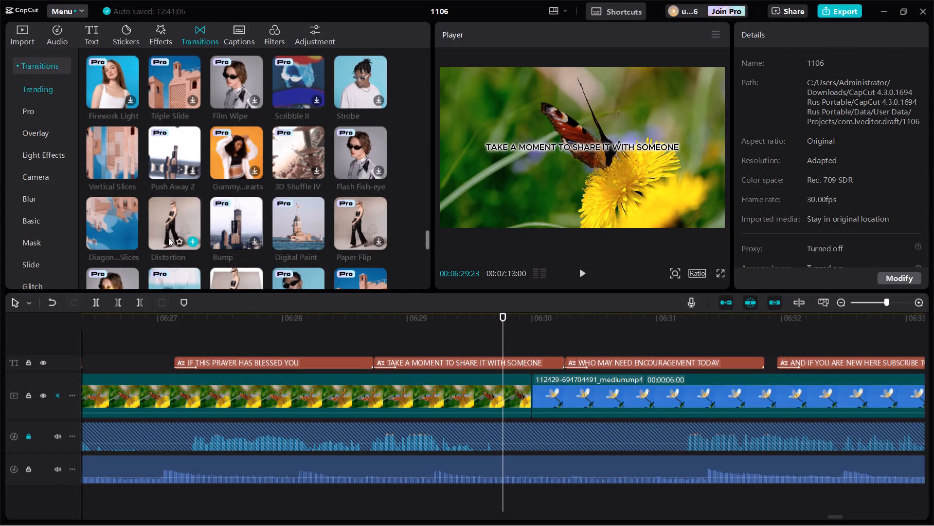
scroll(208, 228, down, 1)
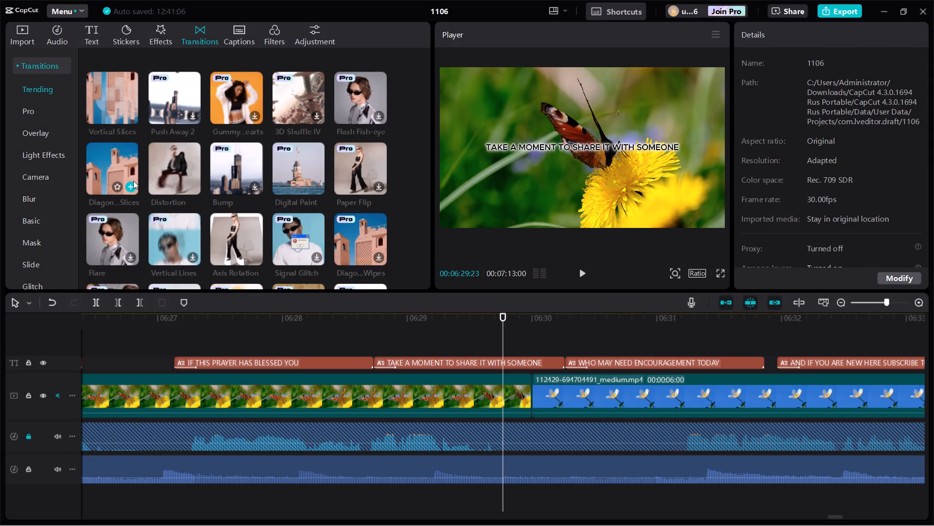
click(127, 188)
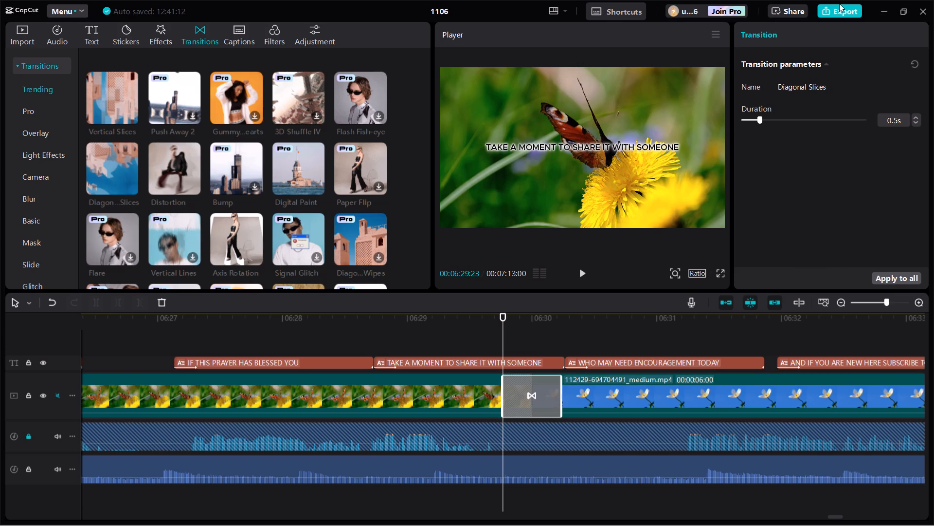
Locate Flip Fill at 00:06:14 from the Pro materials list and replace it with Axis Rotation between the purple and orange flower clips.
click(839, 6)
scroll(539, 374, down, 10)
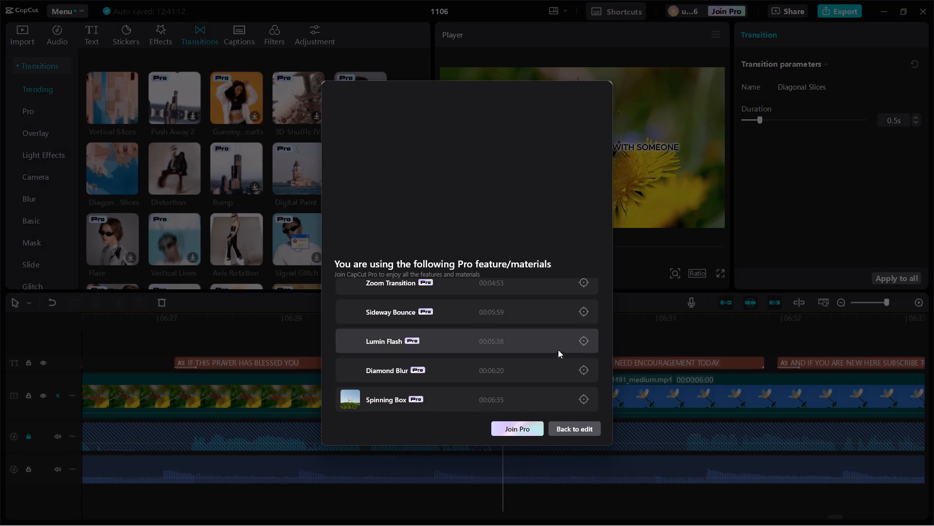
scroll(562, 342, up, 5)
click(585, 315)
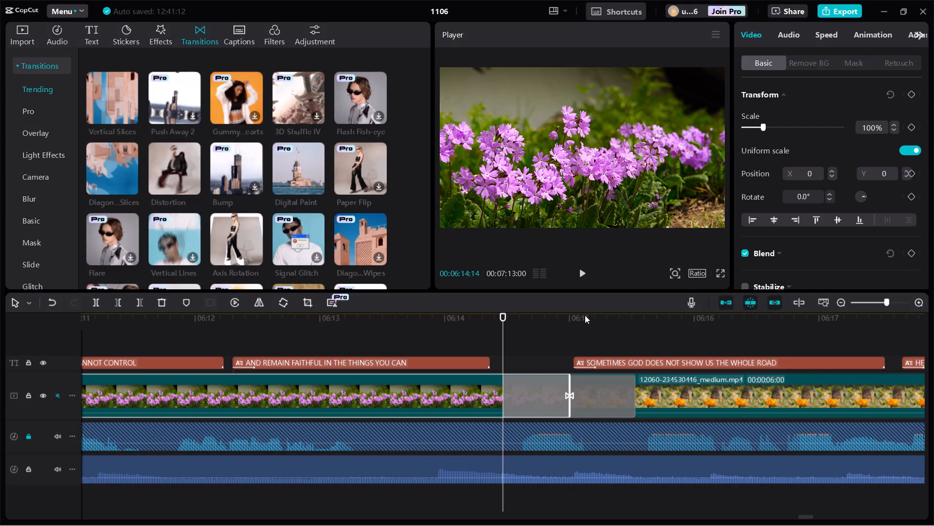
click(586, 394)
key(BackSpace)
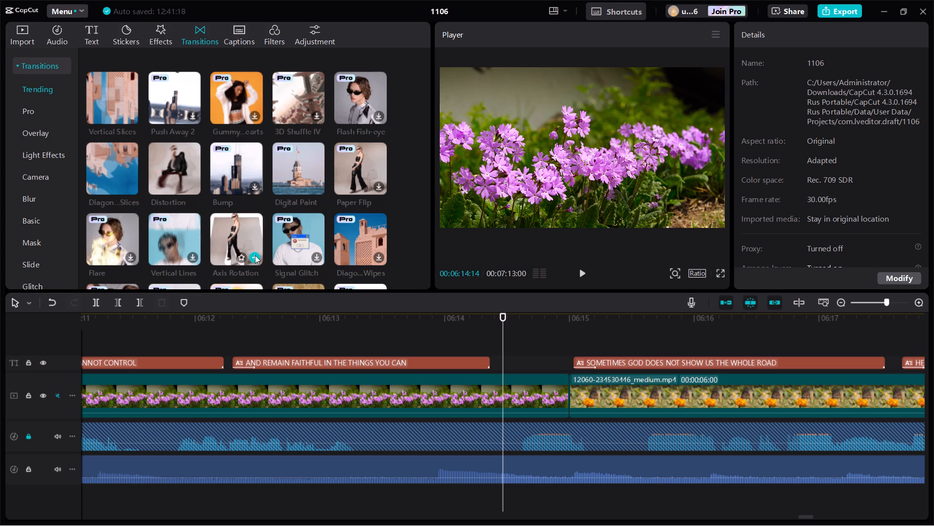
click(255, 255)
Locate Comparison at 00:04:38 from the Pro materials list and replace it with Distortion between the lavender field and aerial beach clips.
click(856, 4)
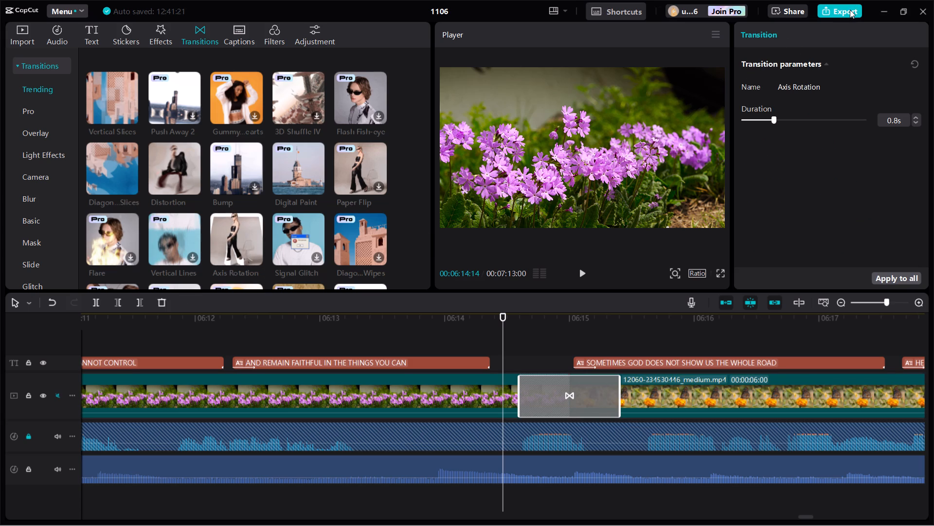
click(825, 12)
scroll(498, 339, down, 9)
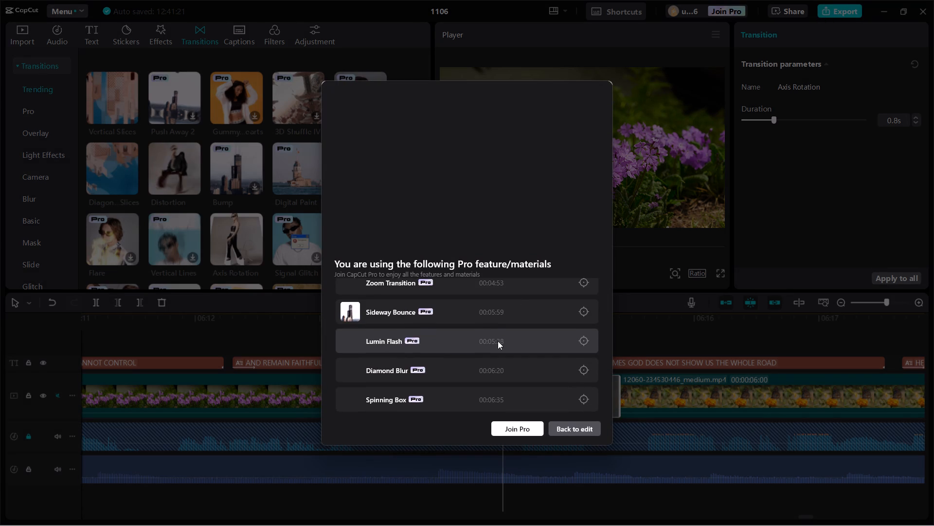
scroll(498, 341, up, 3)
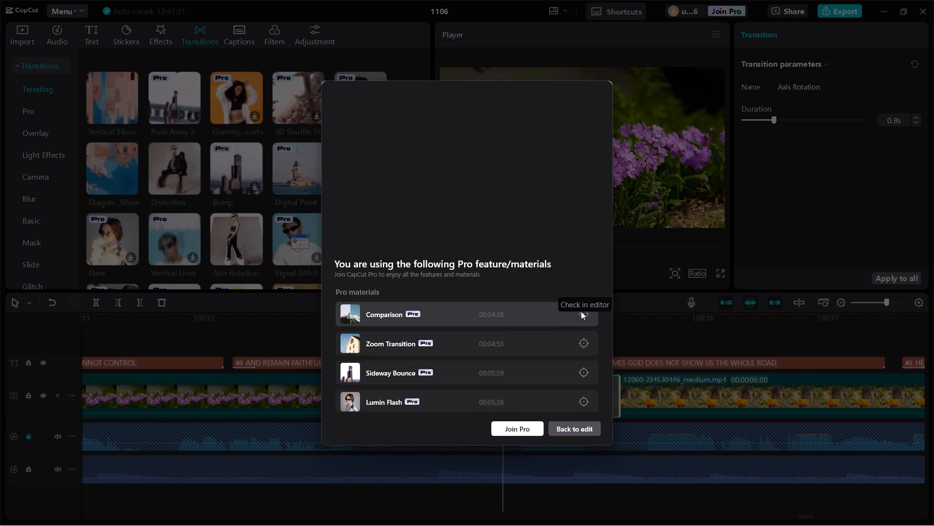
click(581, 311)
click(579, 391)
click(593, 391)
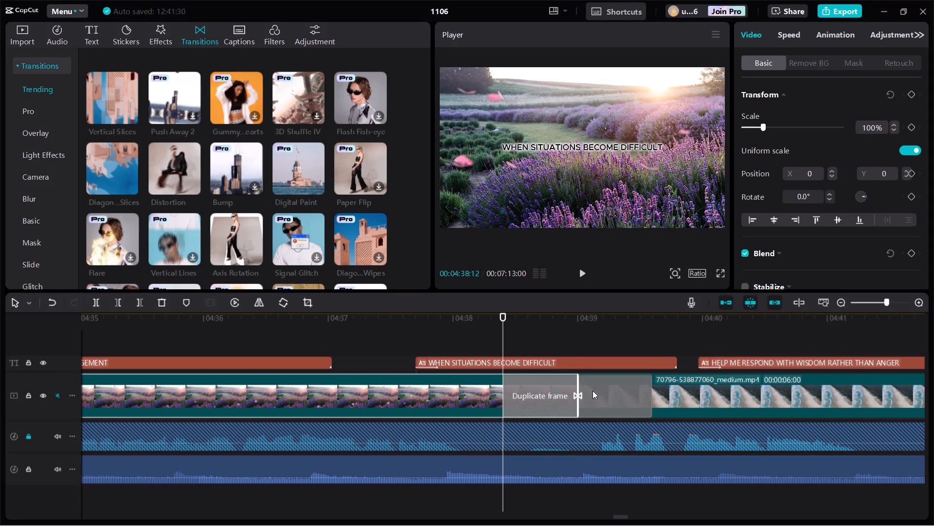
key(BackSpace)
click(576, 342)
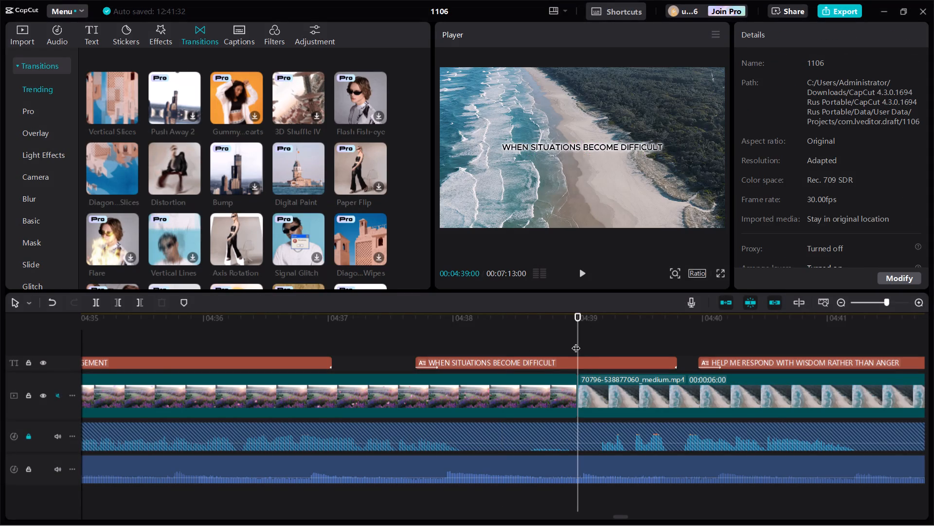
click(189, 185)
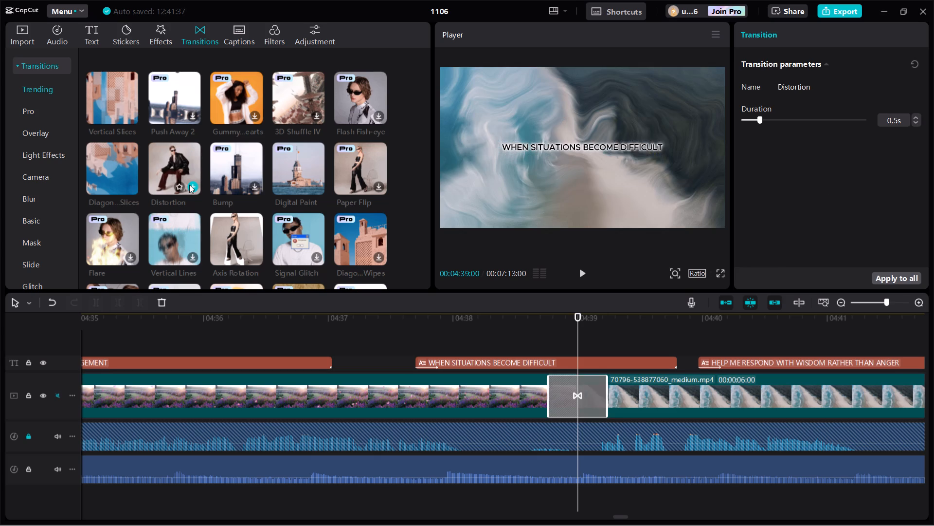
Locate Zoom Transition at 00:04:53 from the Pro materials list and replace it with Cutout Flip between the turquoise coast and sandy beach clips.
click(830, 6)
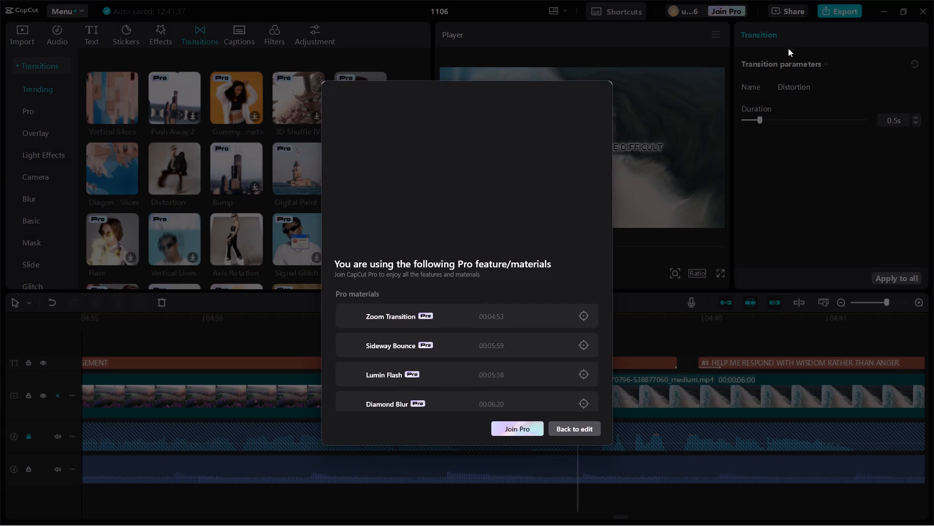
scroll(525, 328, down, 14)
scroll(525, 329, up, 4)
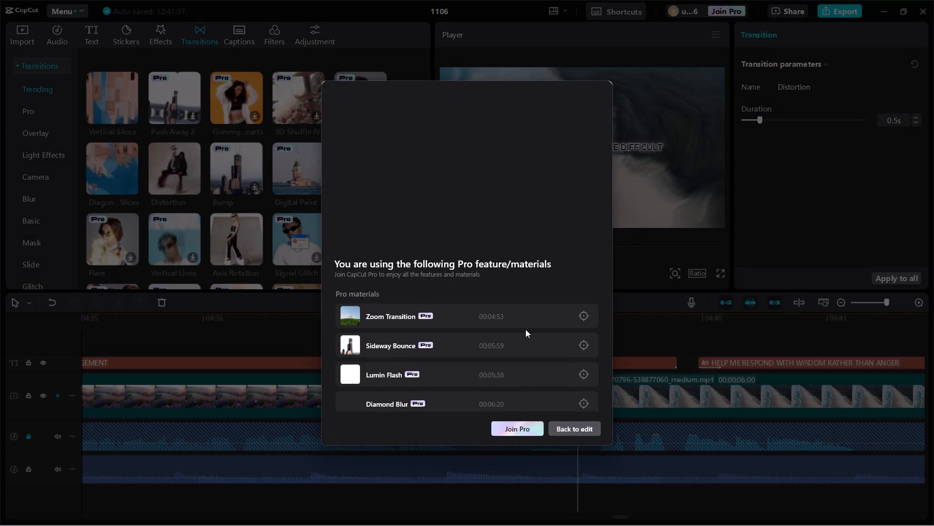
scroll(526, 328, down, 5)
scroll(525, 328, up, 5)
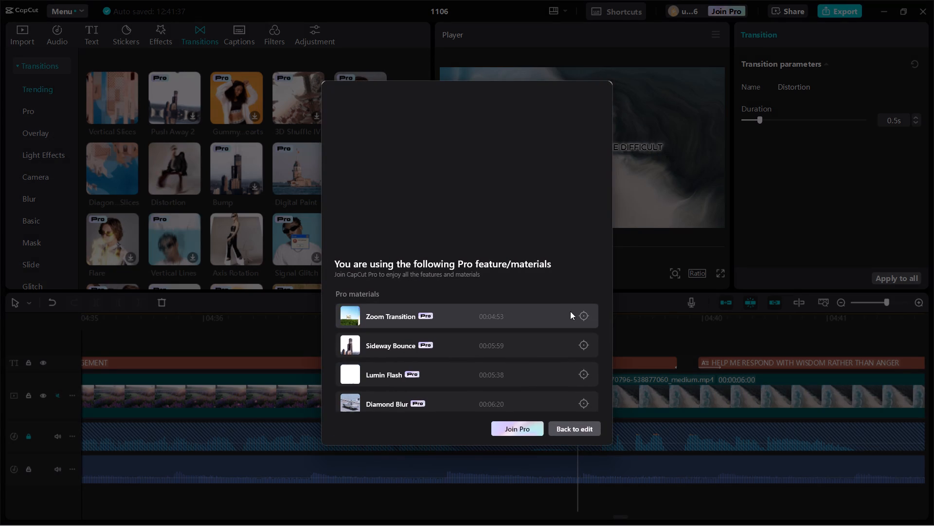
click(582, 313)
click(541, 402)
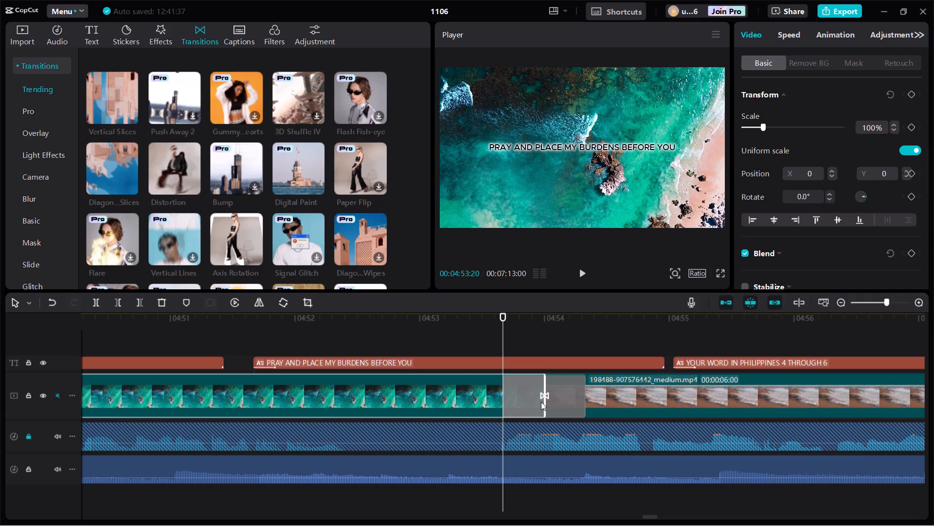
click(556, 394)
key(BackSpace)
scroll(331, 237, down, 1)
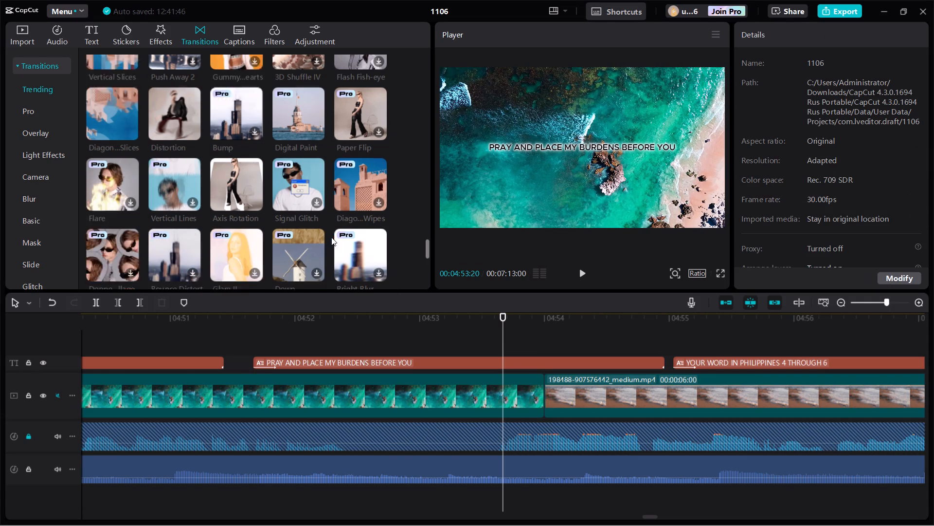
scroll(331, 237, down, 1)
scroll(370, 258, down, 1)
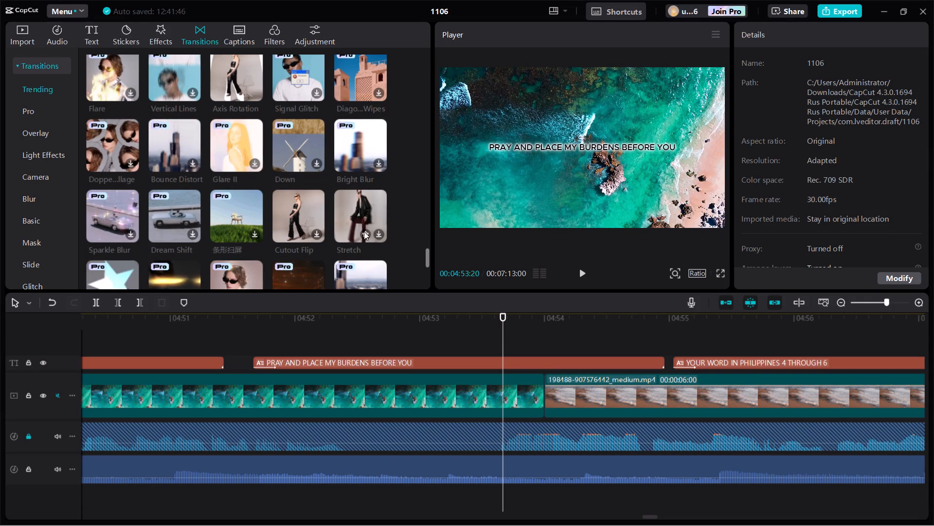
click(318, 231)
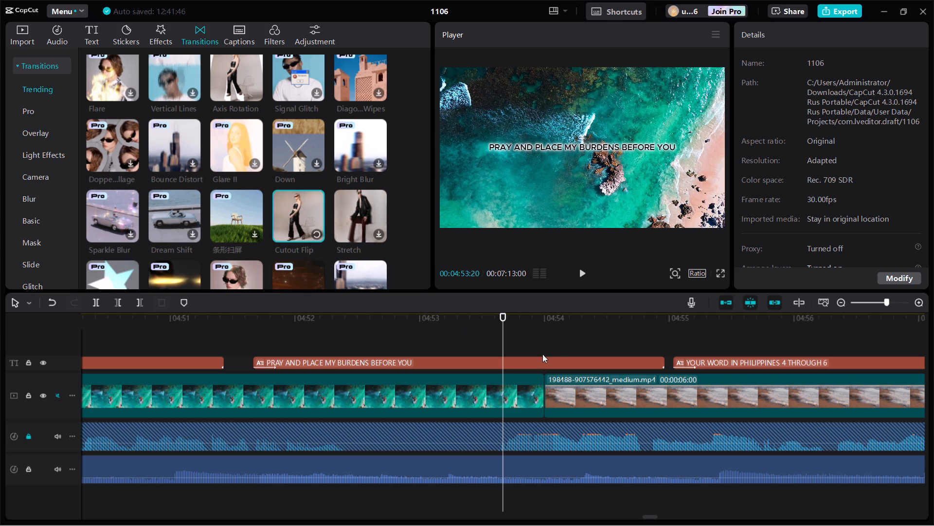
click(543, 339)
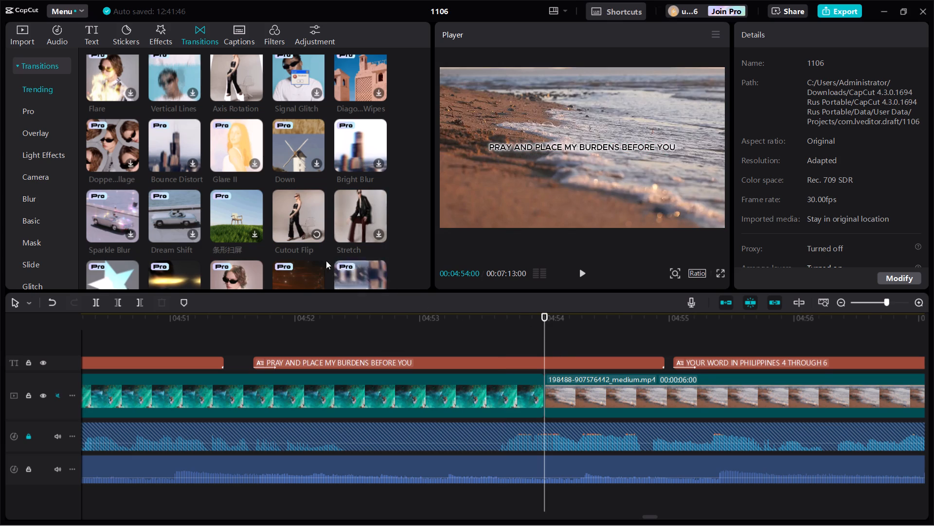
click(377, 232)
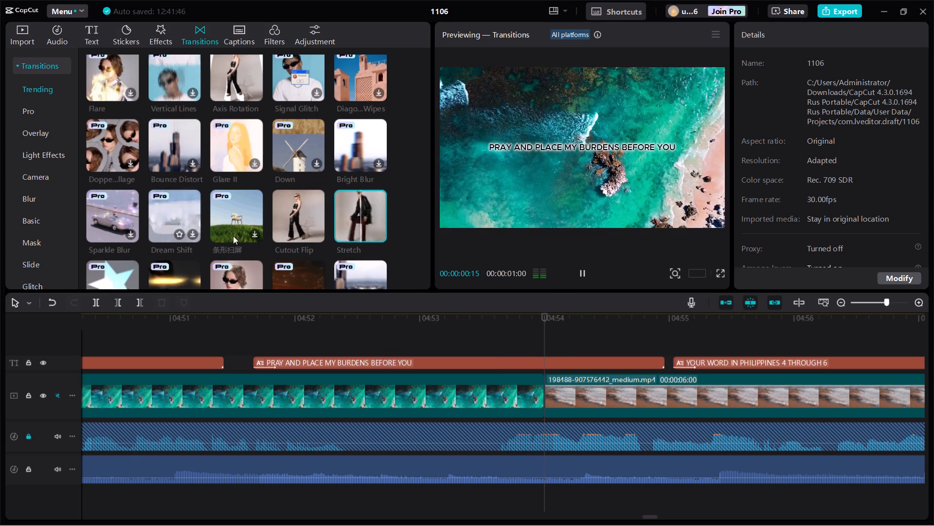
click(544, 341)
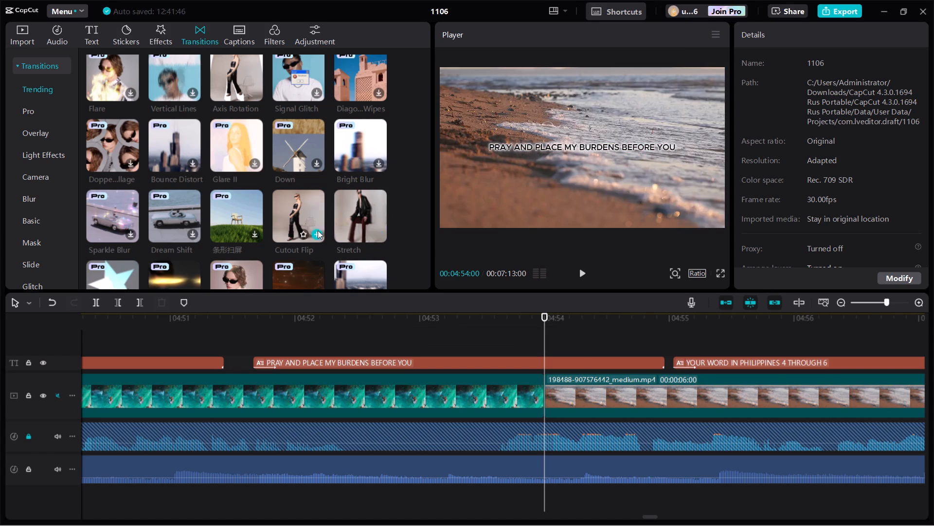
click(314, 233)
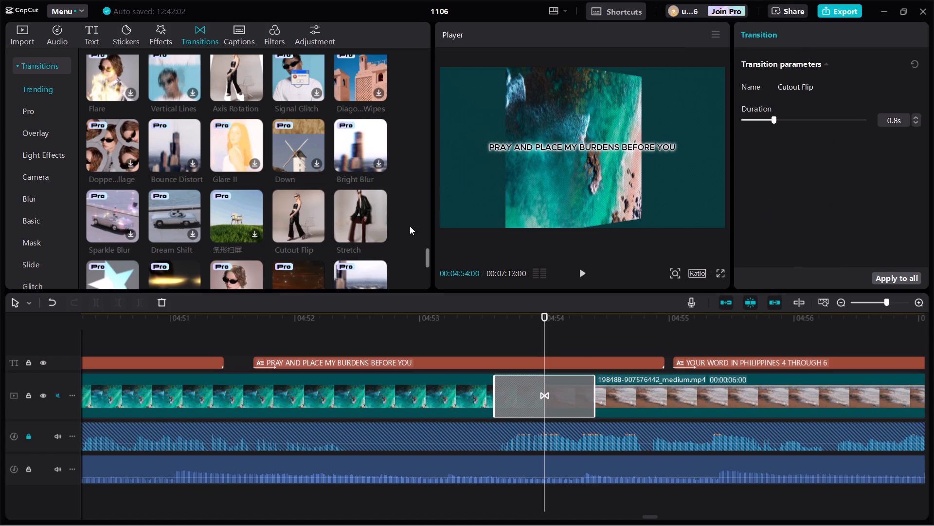
Locate Sideway Bounce at 00:05:59 from the Pro materials list and replace it with Stretch between the lake boat and red flower clips.
click(833, 14)
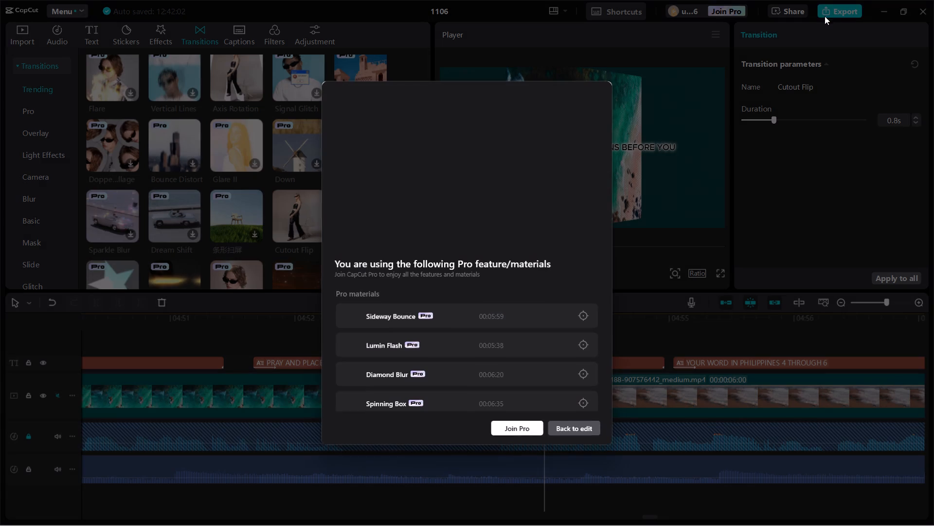
scroll(527, 319, down, 9)
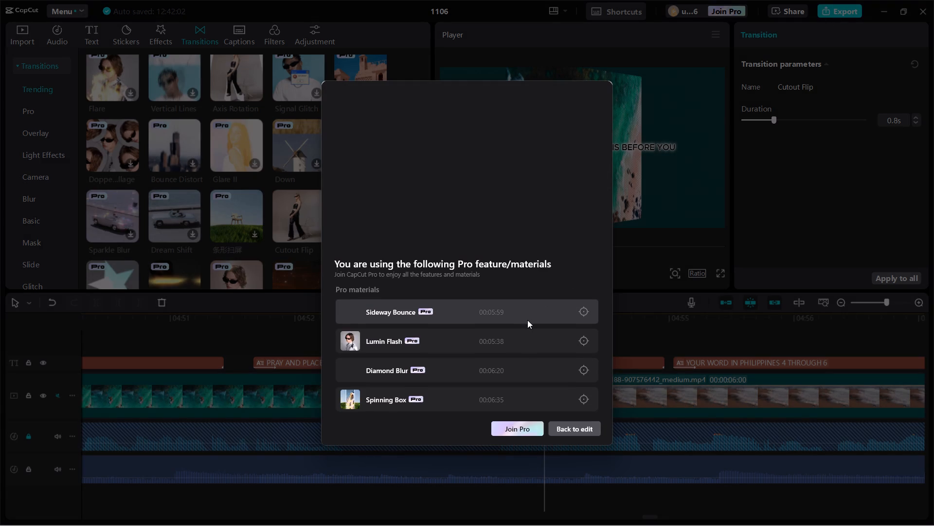
scroll(528, 320, down, 5)
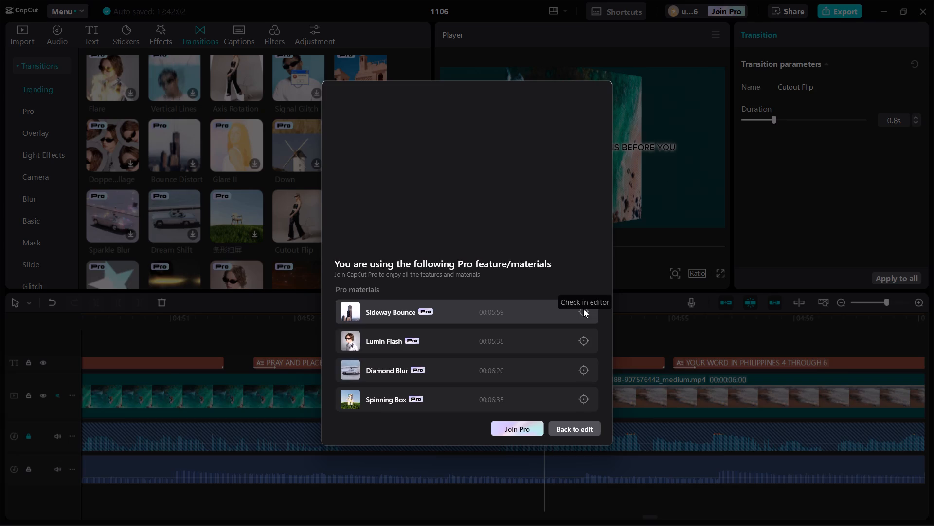
click(583, 309)
click(542, 389)
key(BackSpace)
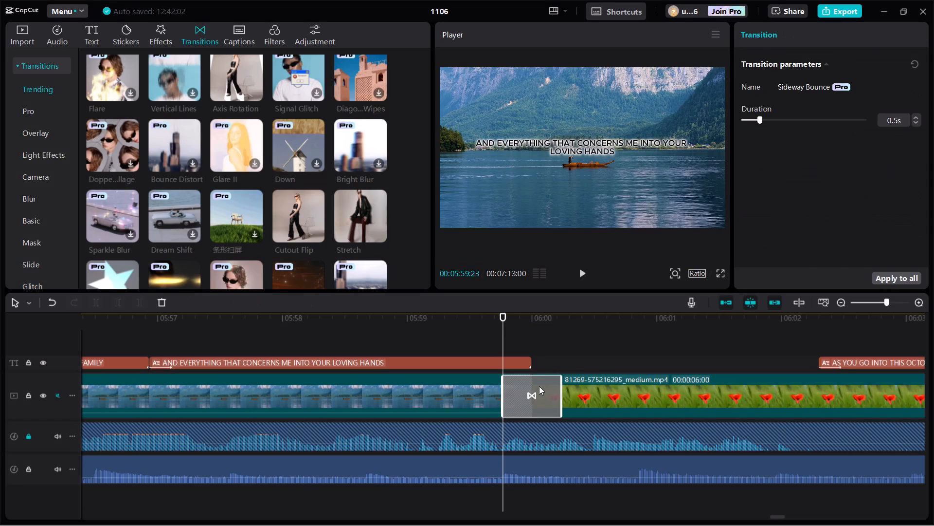
click(378, 234)
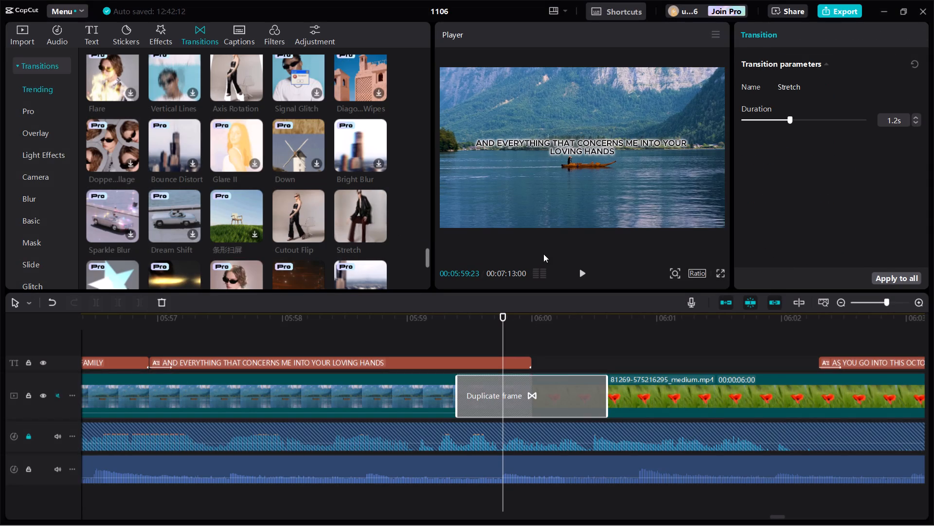
Locate Lumin Flash at 00:05:38 from the Pro materials list and replace it with Wipe Up between the forested river and orange sunset clips.
click(839, 10)
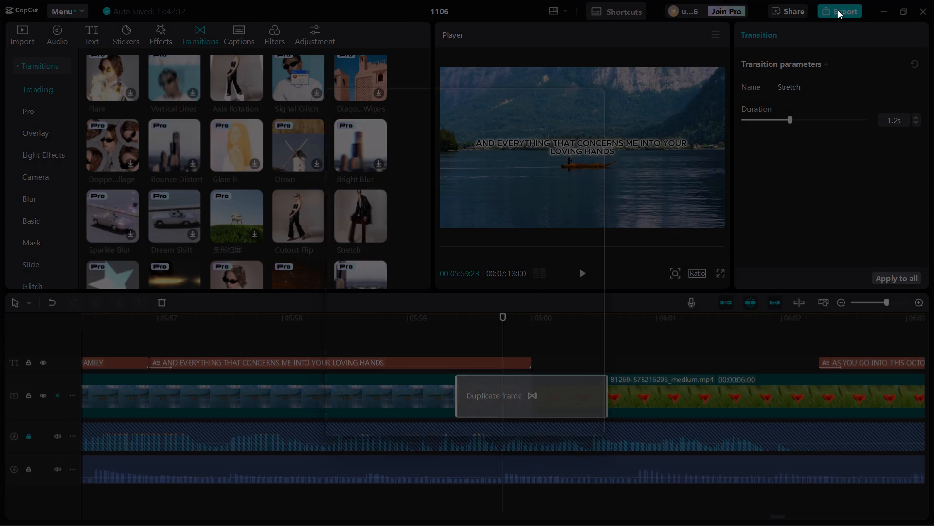
scroll(555, 317, down, 3)
click(580, 318)
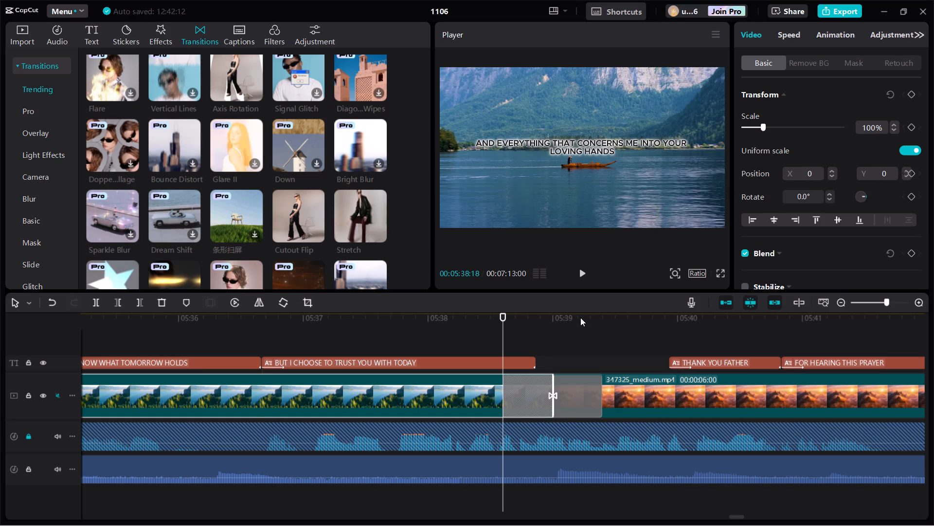
click(552, 402)
click(567, 397)
key(BackSpace)
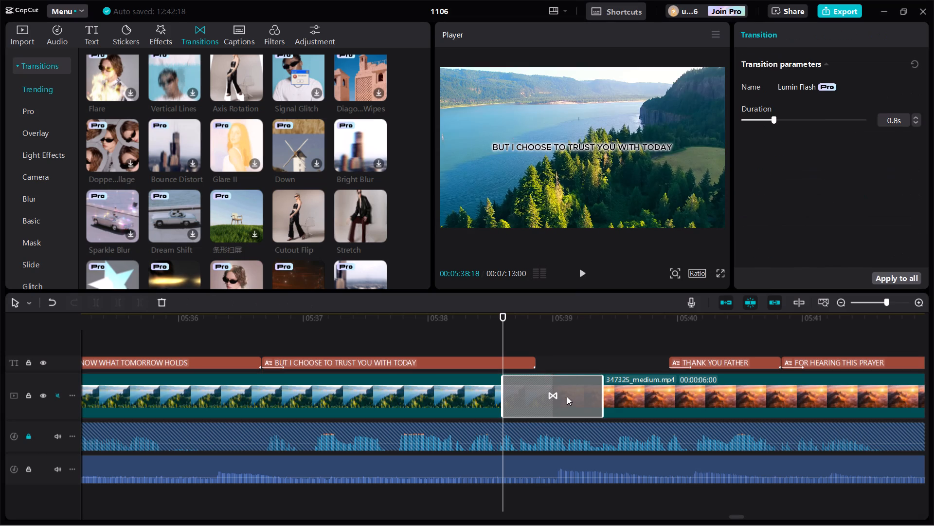
scroll(276, 231, down, 1)
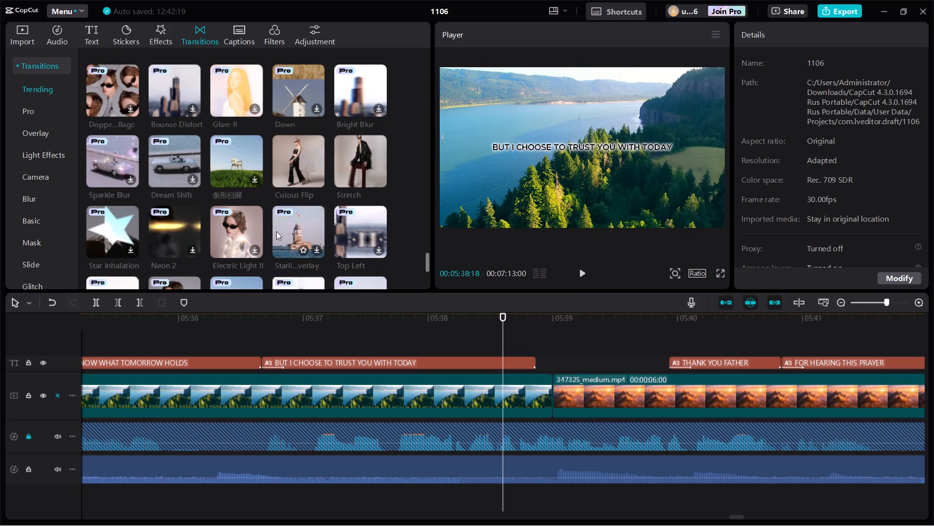
scroll(276, 231, down, 2)
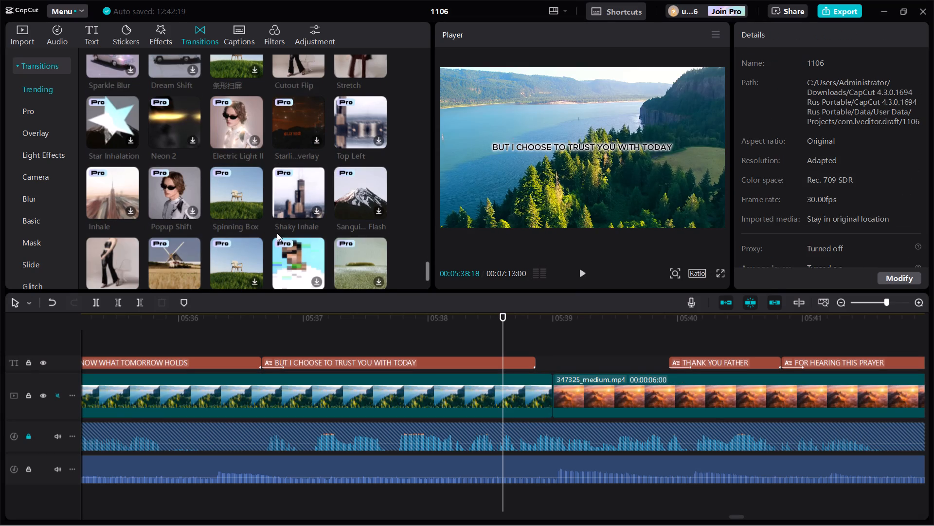
scroll(277, 233, down, 2)
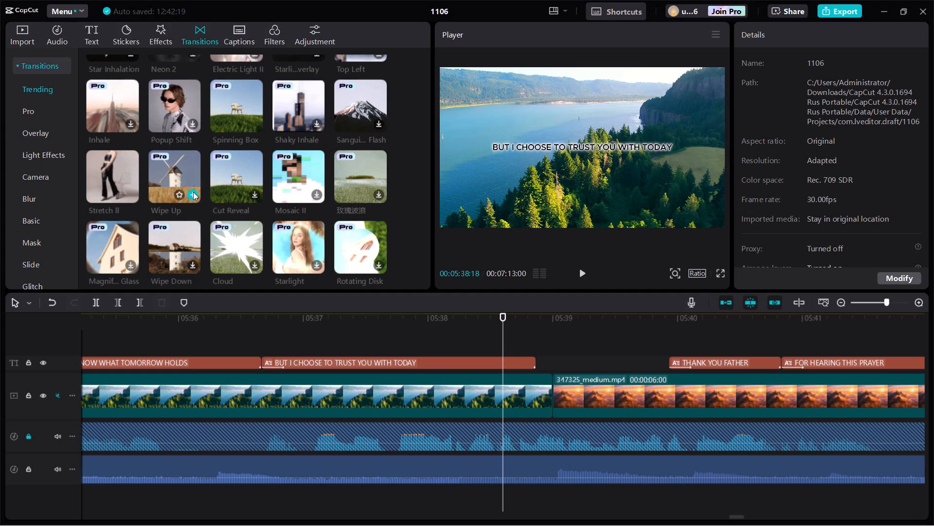
click(193, 192)
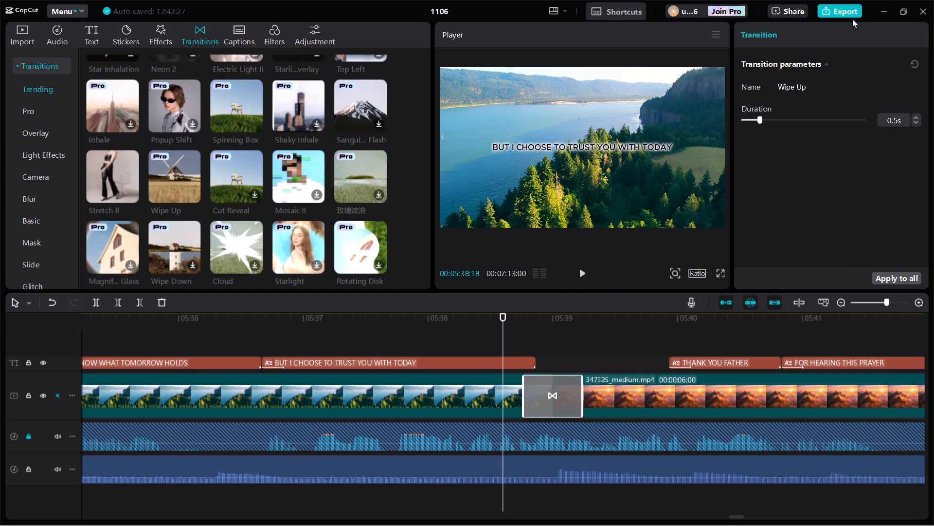
Locate Diamond Blur at 00:06:20 from the Pro materials list and replace it with Wipe Up between the orange-flower butterfly clip and the following clip.
click(847, 13)
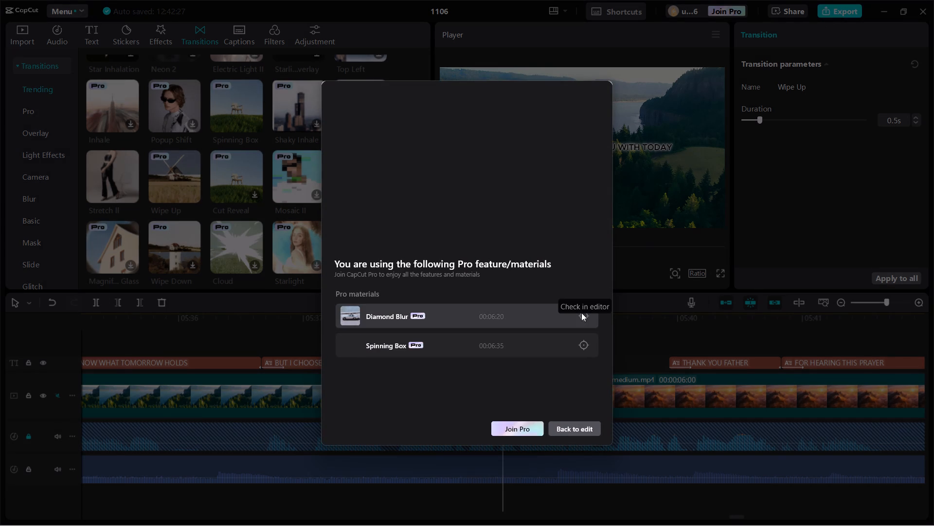
click(581, 313)
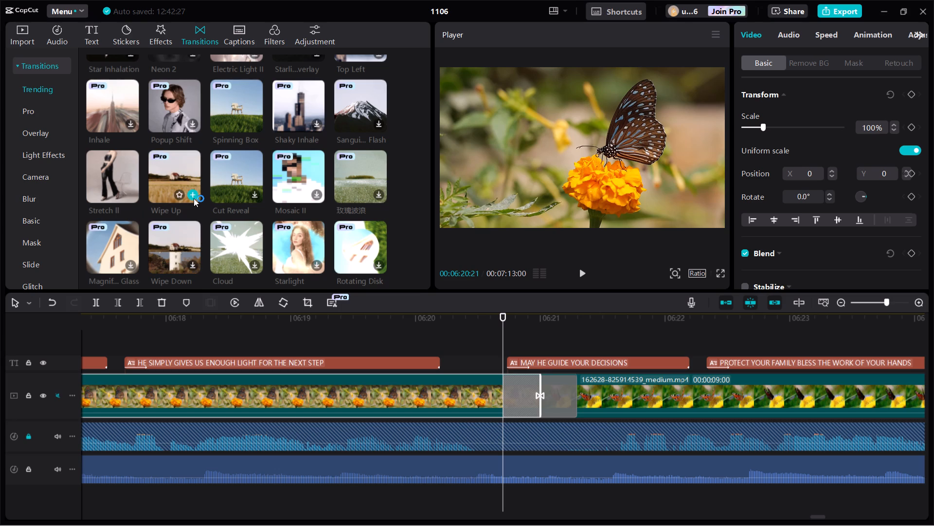
click(194, 194)
key(BackSpace)
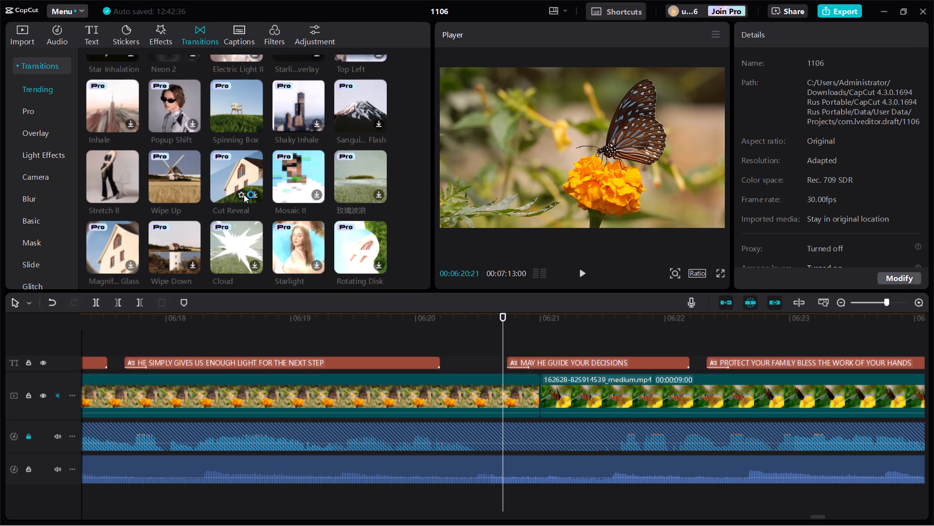
click(197, 192)
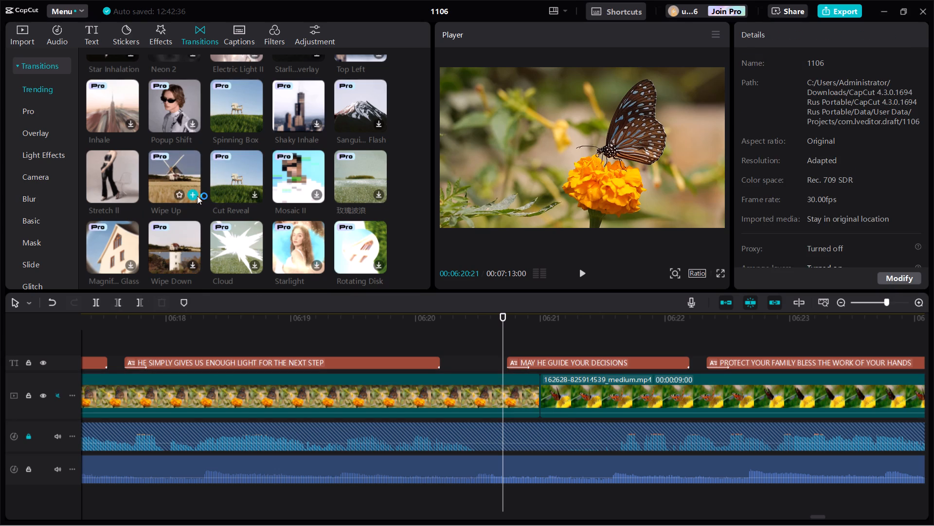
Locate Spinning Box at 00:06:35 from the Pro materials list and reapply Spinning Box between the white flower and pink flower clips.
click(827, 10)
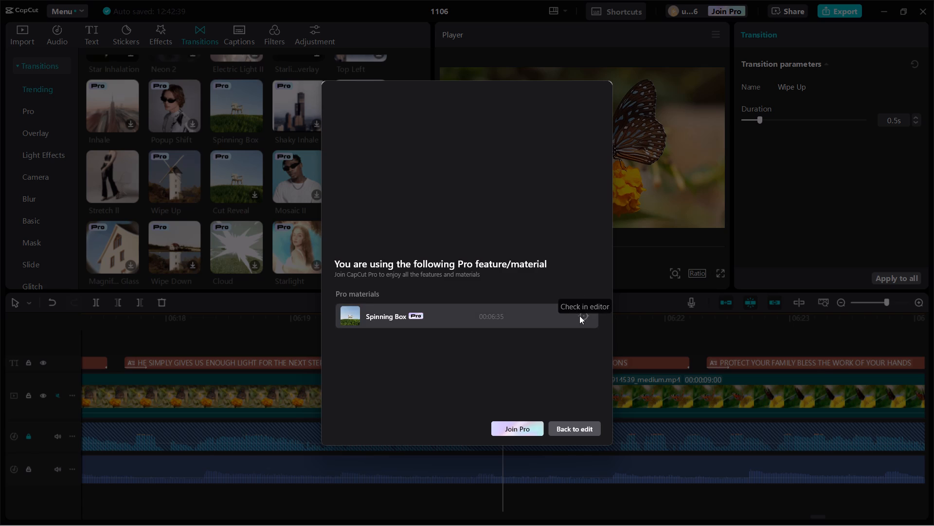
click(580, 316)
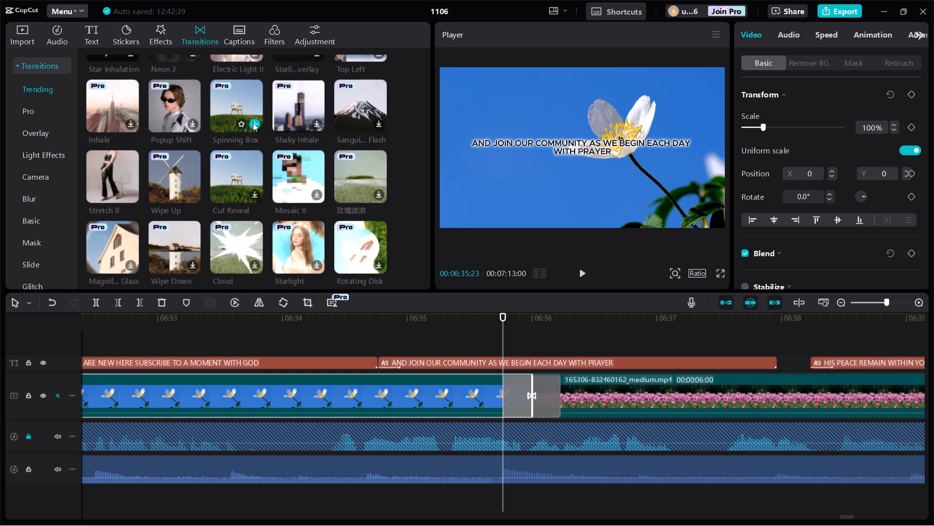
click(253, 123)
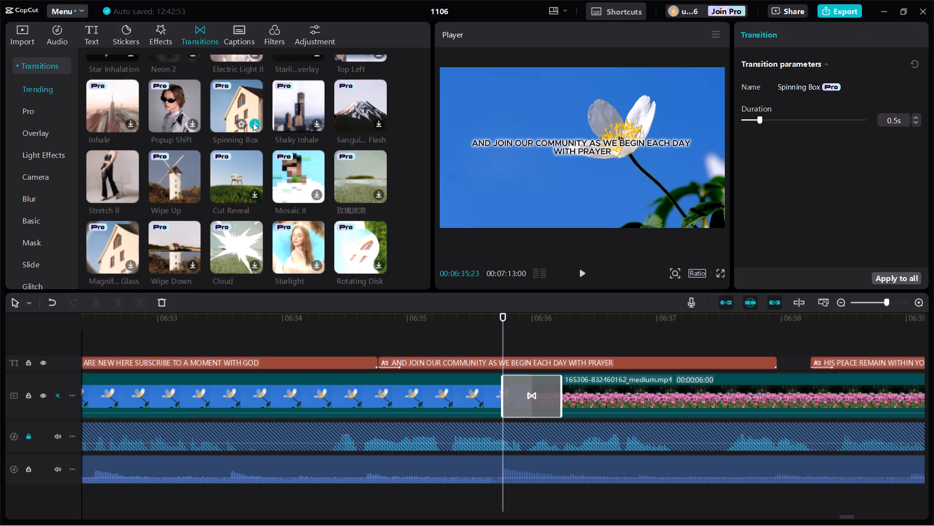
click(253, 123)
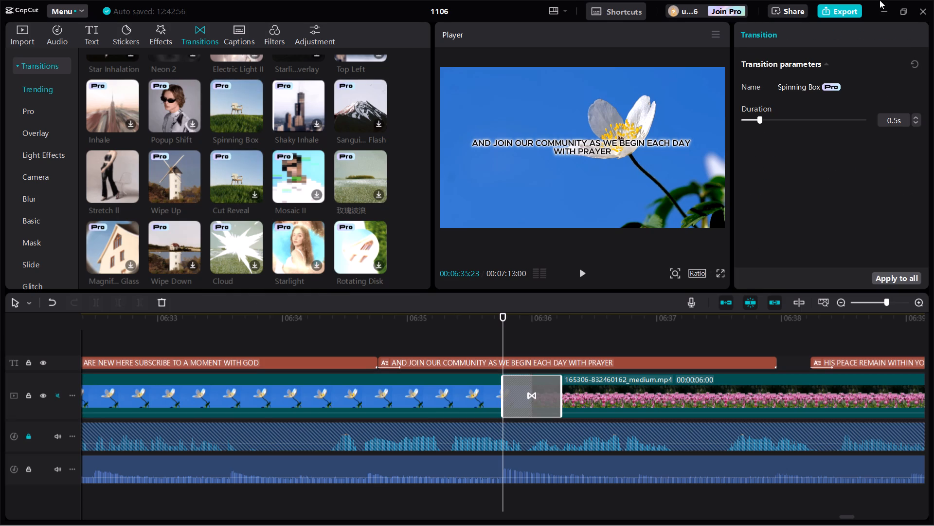
Locate Spinning Box at 00:06:35 from the Pro materials list and replace it with Wipe Up between the white flower and pink flower clips.
click(837, 11)
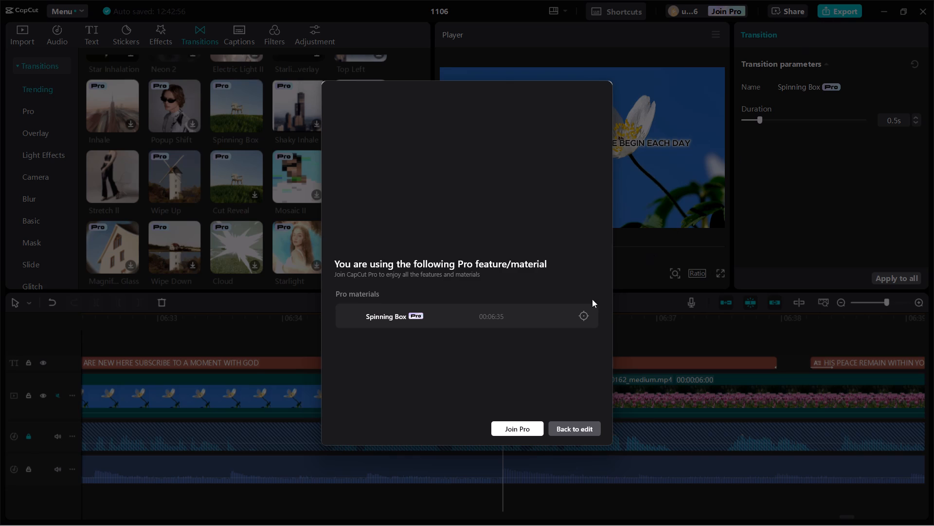
click(584, 314)
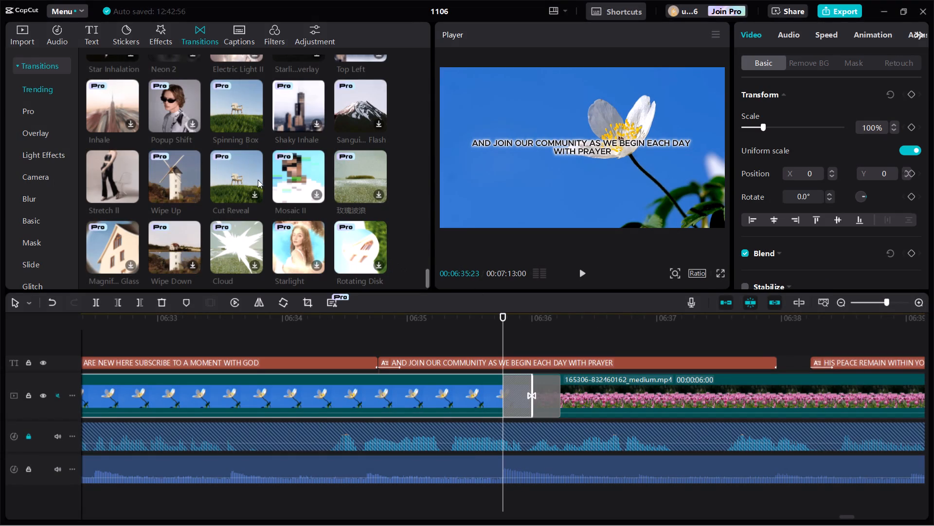
click(377, 120)
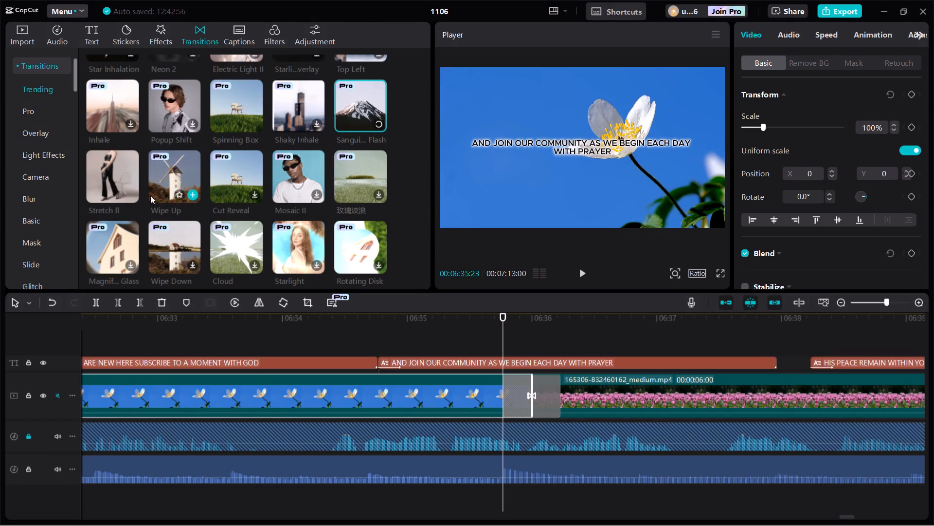
click(193, 193)
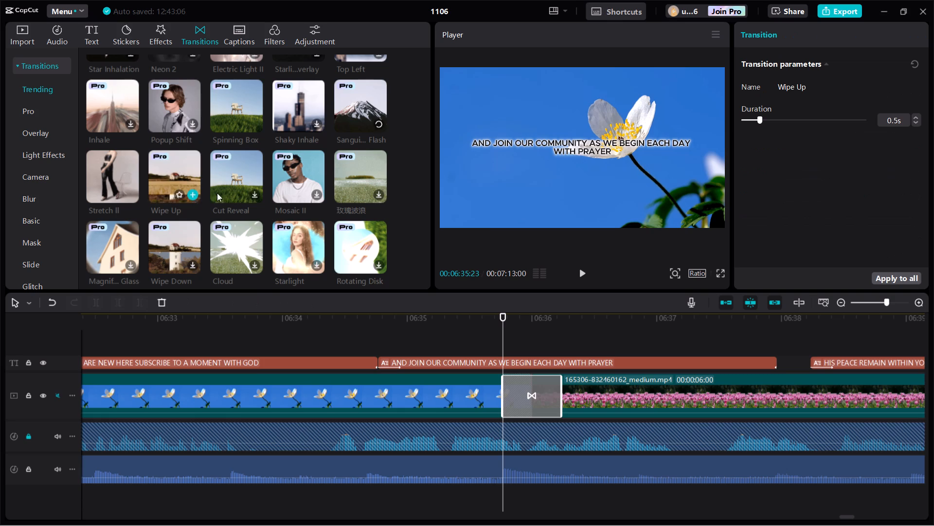
Check the export settings for the 1106 video without exporting it.
click(857, 9)
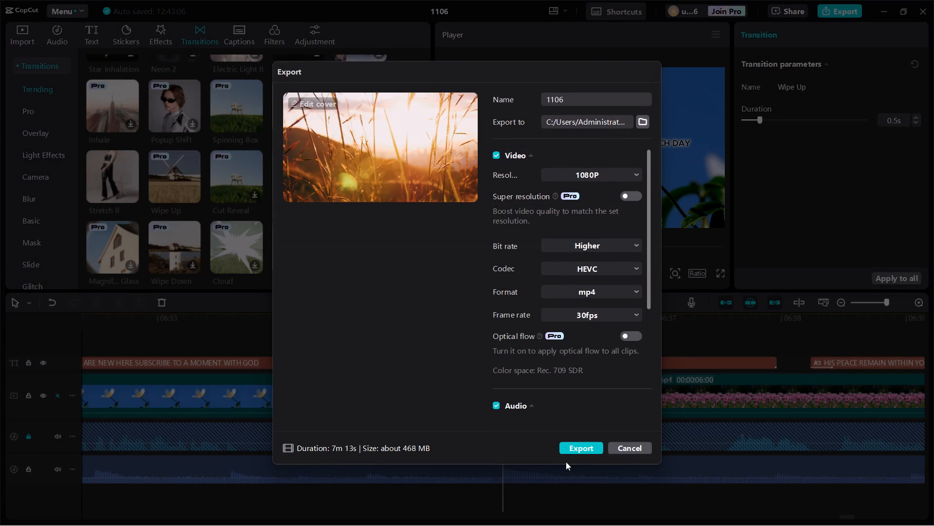
click(618, 447)
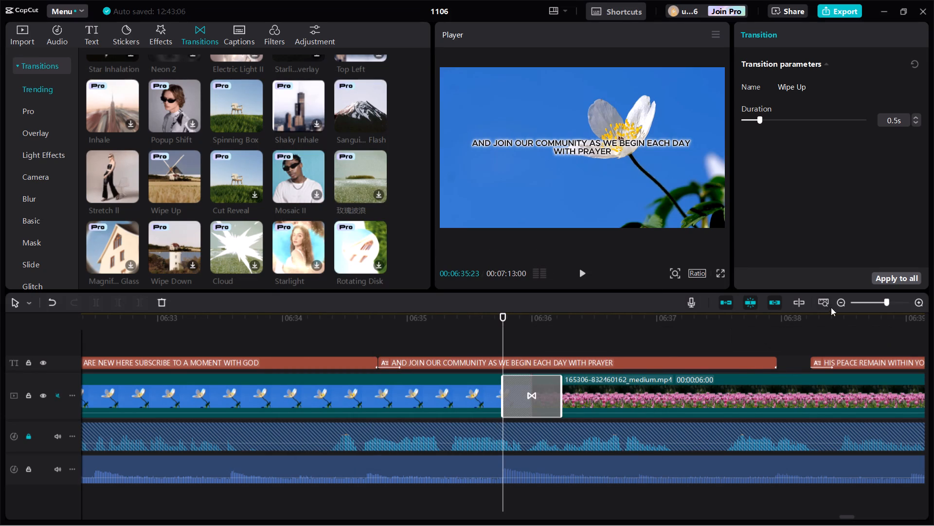
Fit the whole 1106 timeline in view and preview the video from 00:00:00:00.
triple_click(840, 297)
triple_click(840, 297)
click(840, 297)
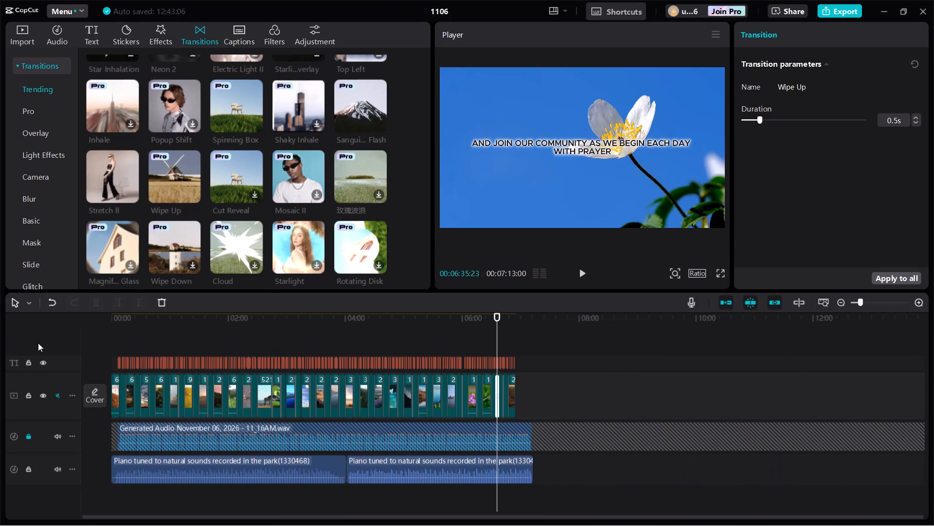
click(109, 338)
click(113, 325)
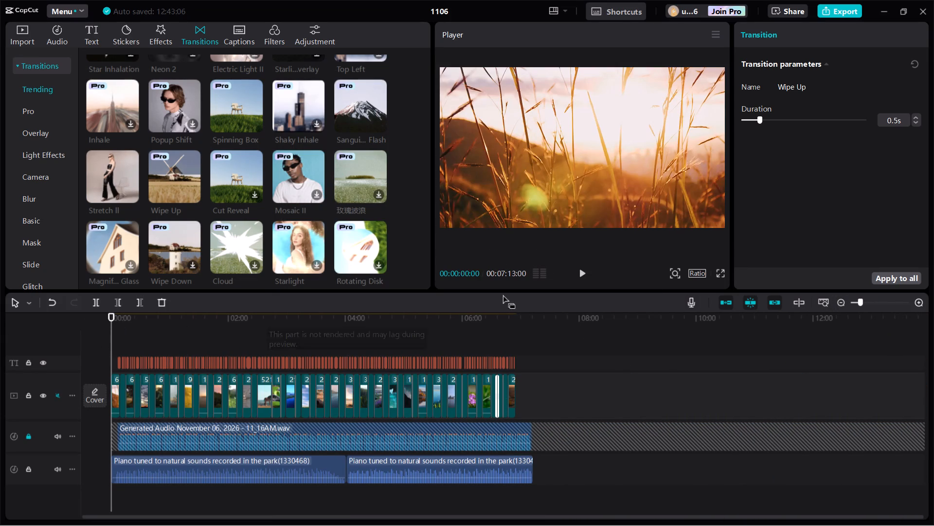
click(579, 270)
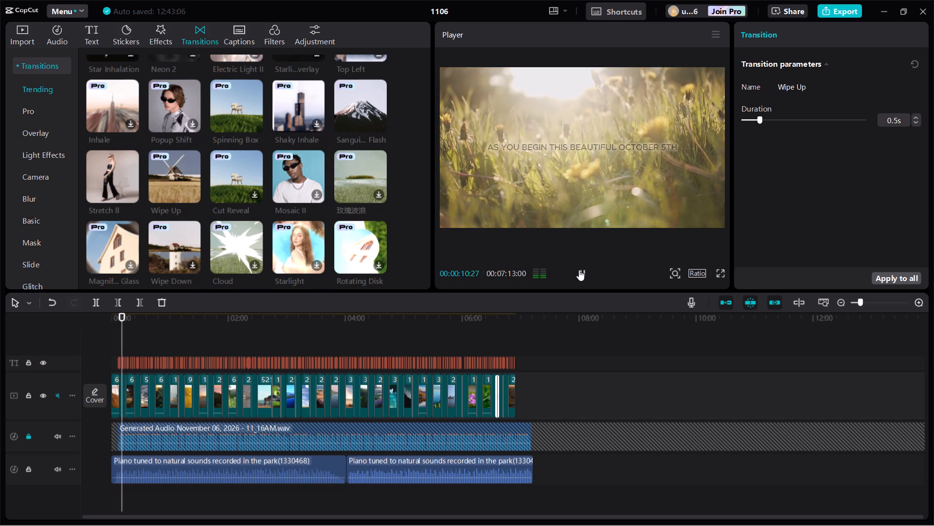
Select all the captions along the timeline and apply the Fade In entrance animation to them.
click(141, 336)
drag(116, 331, 111, 355)
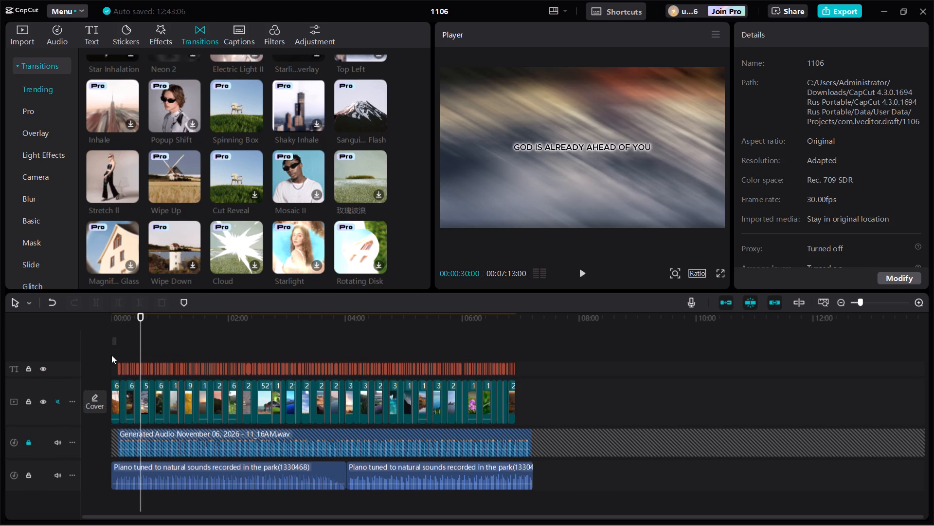
drag(111, 355, 512, 373)
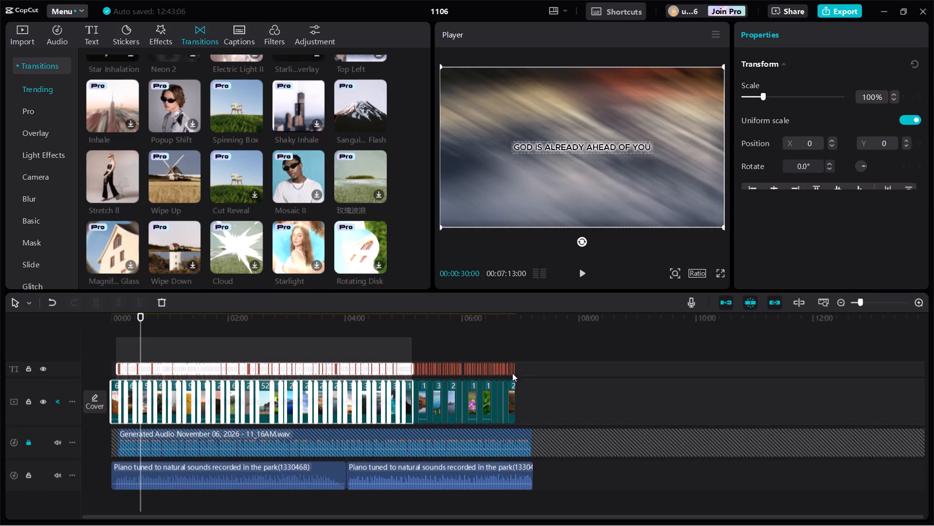
drag(512, 373, 526, 367)
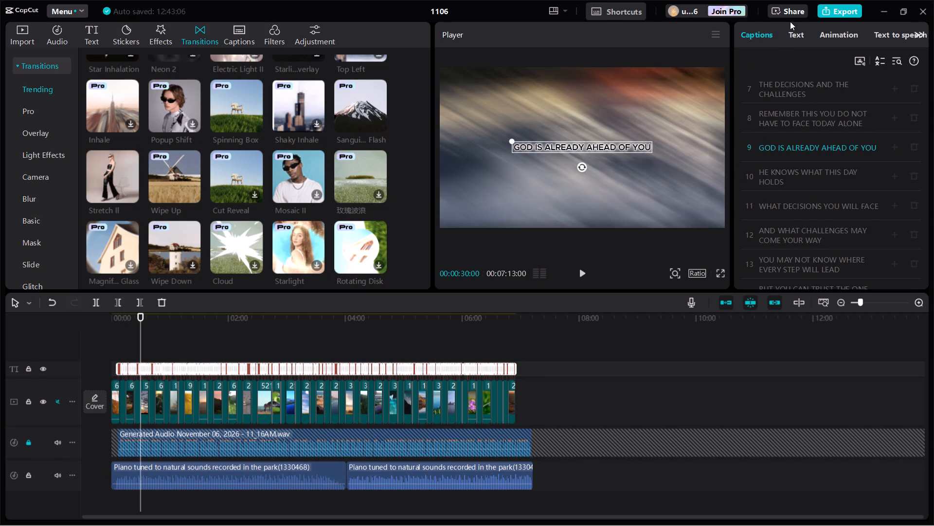
click(798, 32)
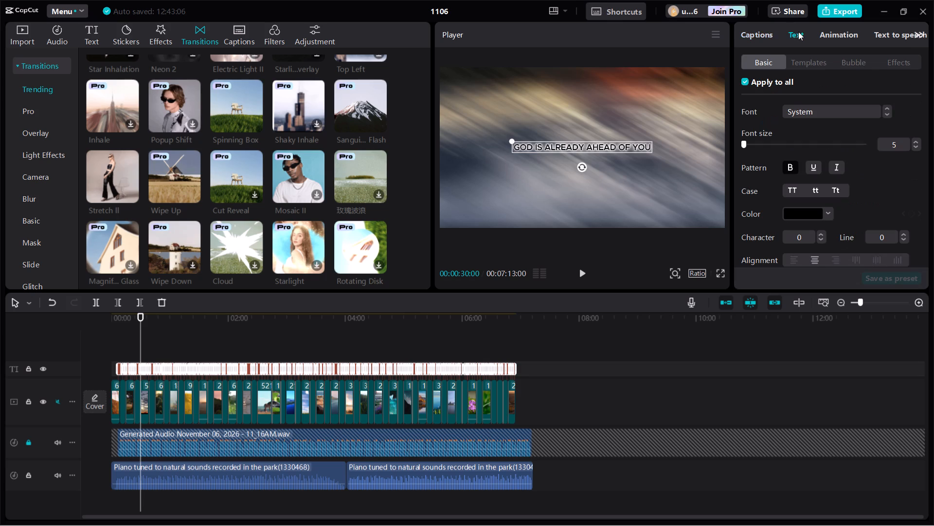
click(828, 34)
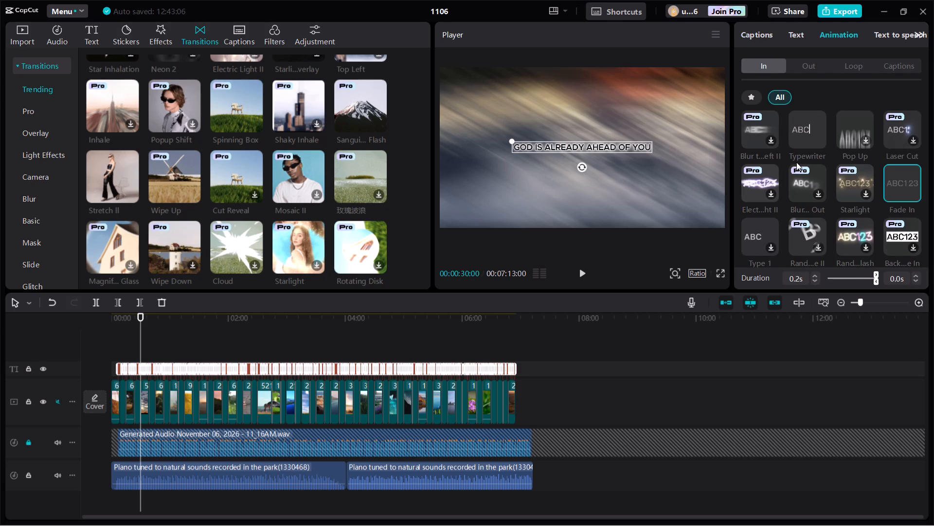
click(907, 182)
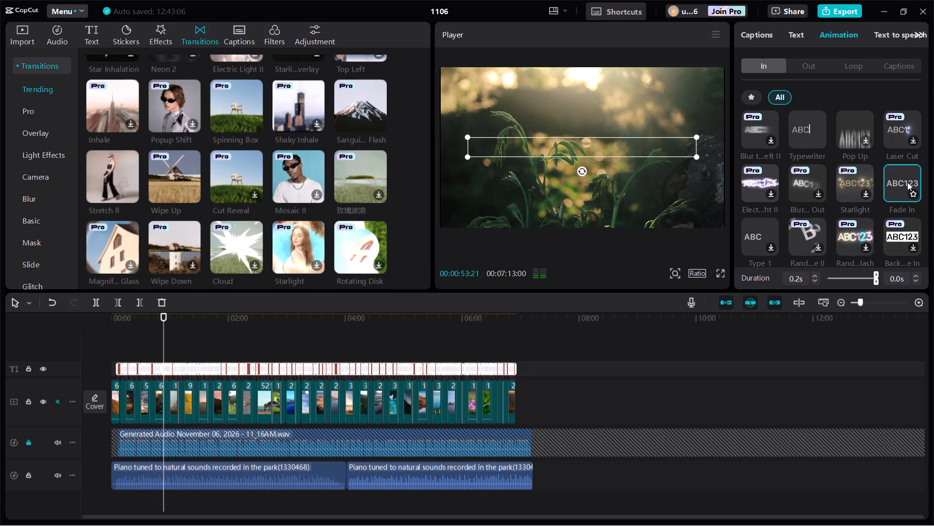
Compare the exit, loop and caption animations, then set the selected captions' entrance animation to Zoom In.
click(814, 68)
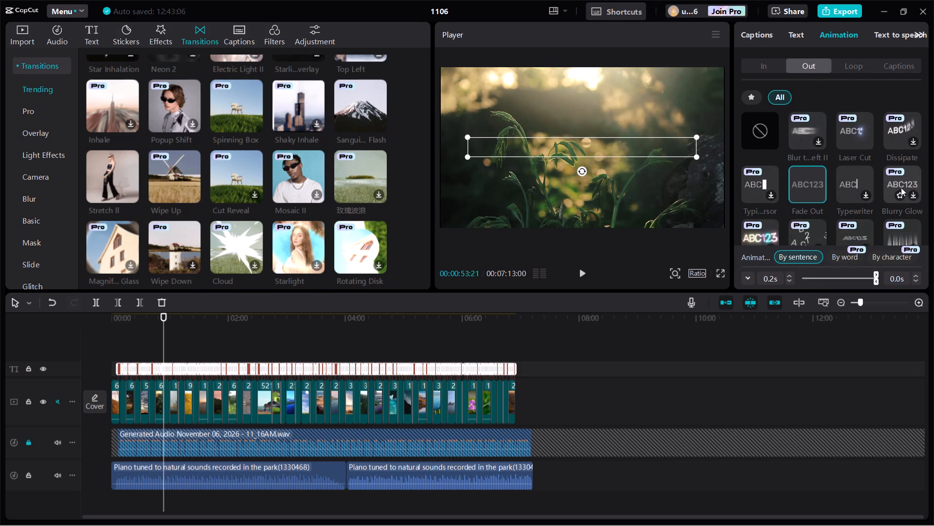
scroll(851, 196, down, 1)
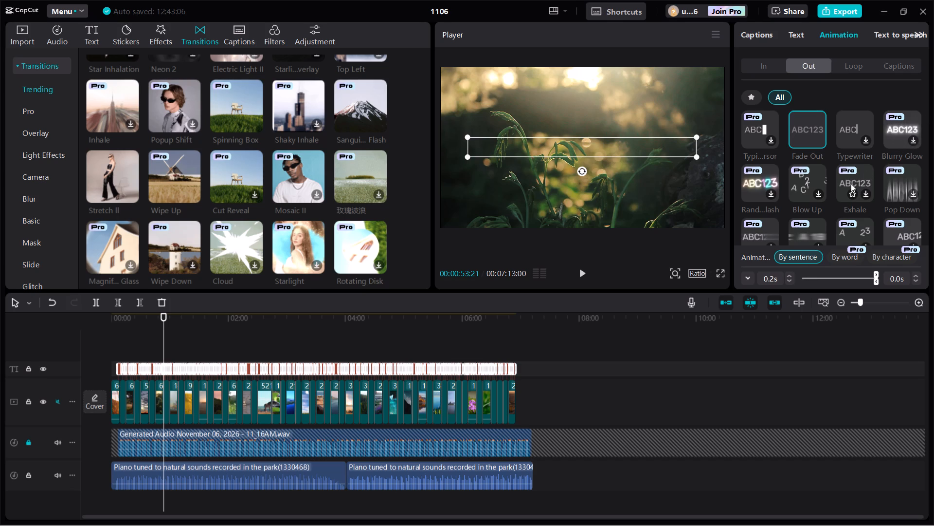
click(845, 67)
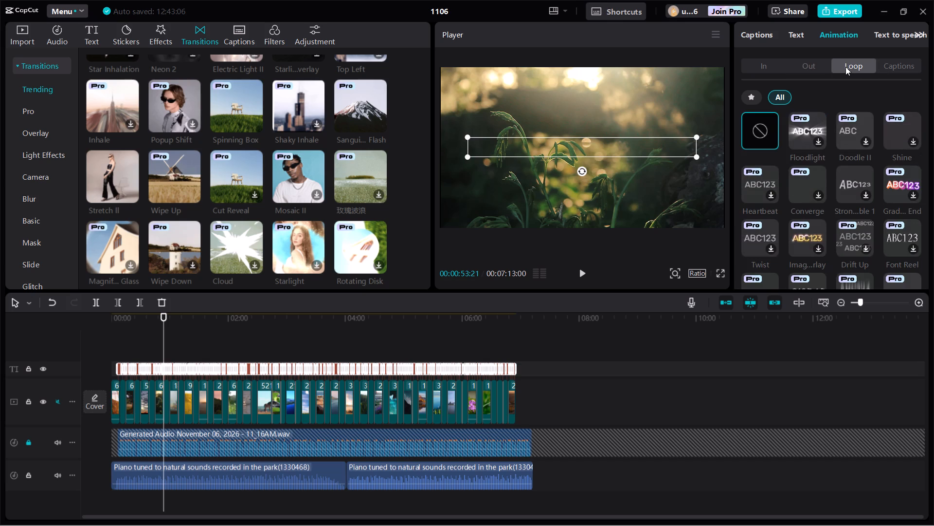
click(897, 64)
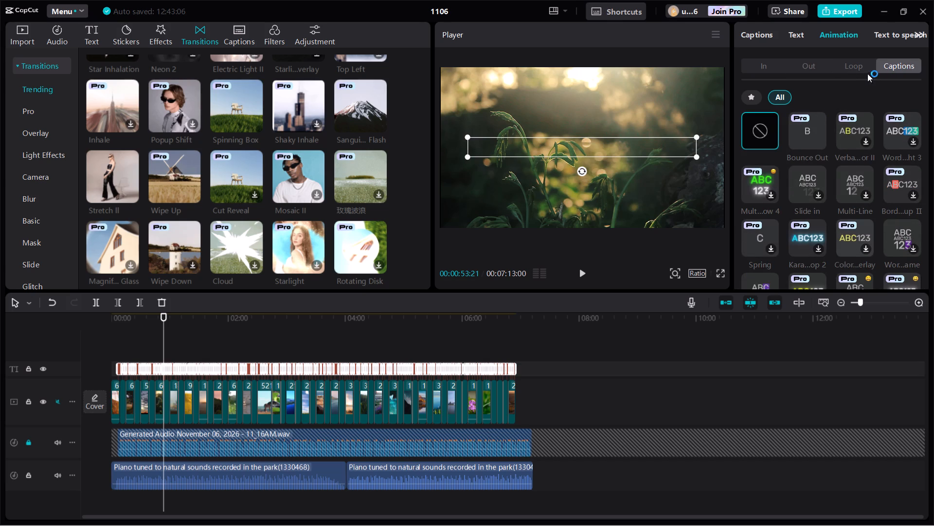
click(801, 64)
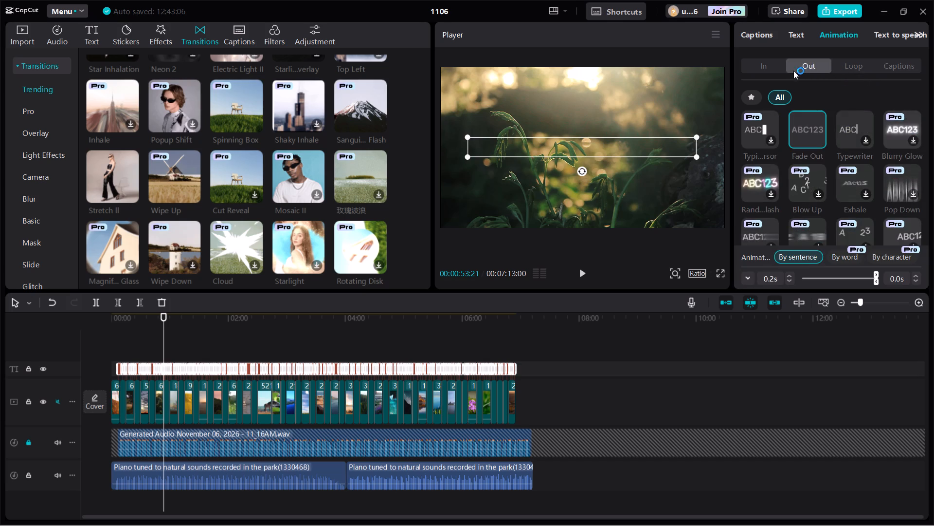
click(772, 68)
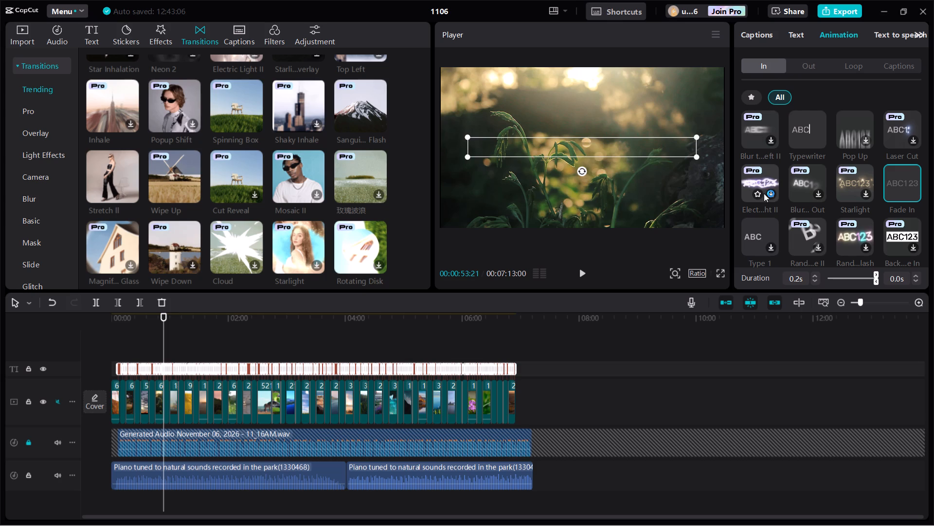
scroll(786, 175, down, 1)
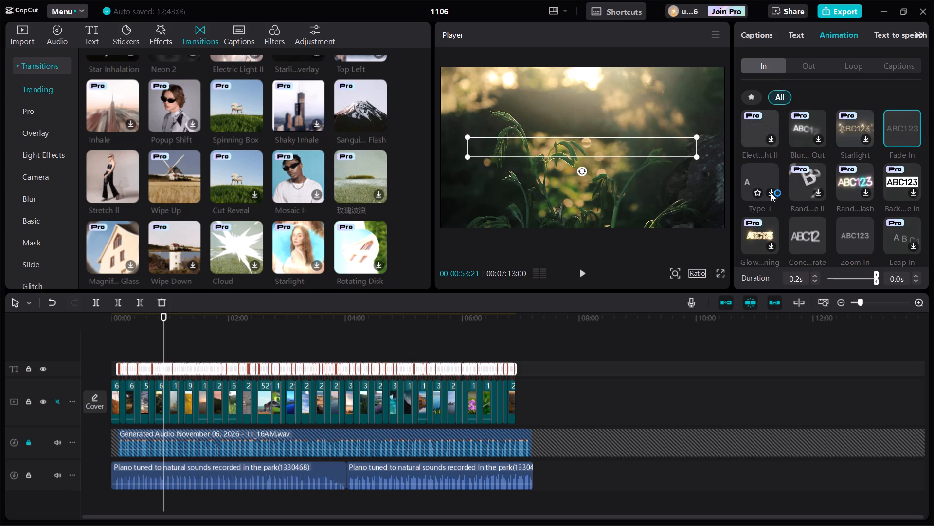
click(846, 241)
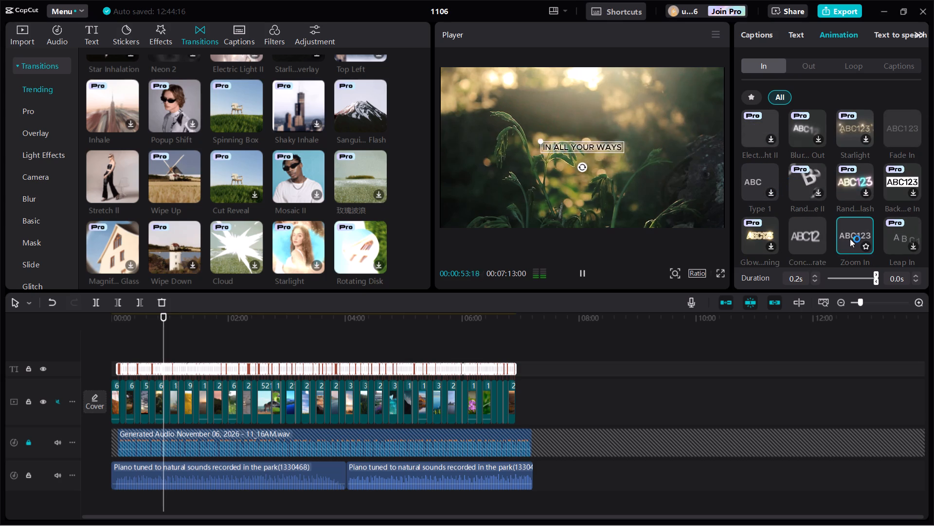
Look through the exit animations for the selected captions and recheck the export settings without exporting.
click(805, 61)
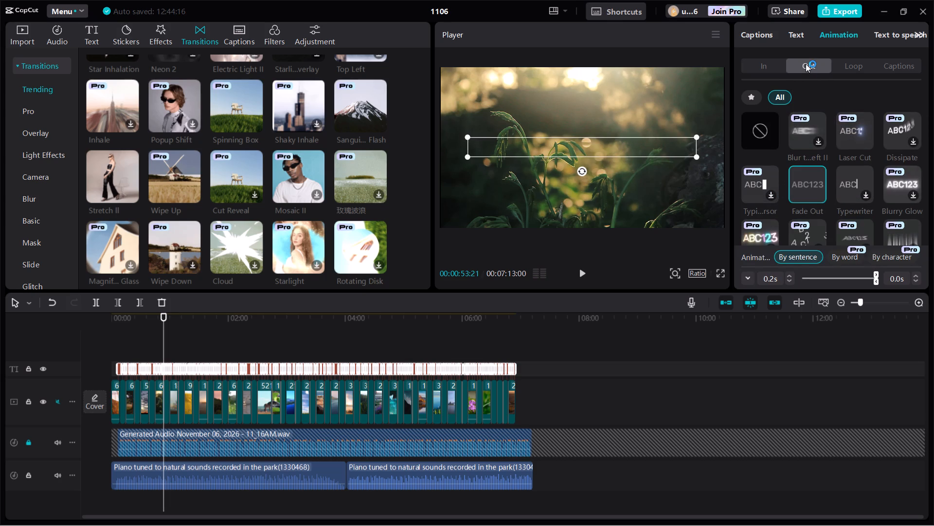
scroll(808, 180, down, 1)
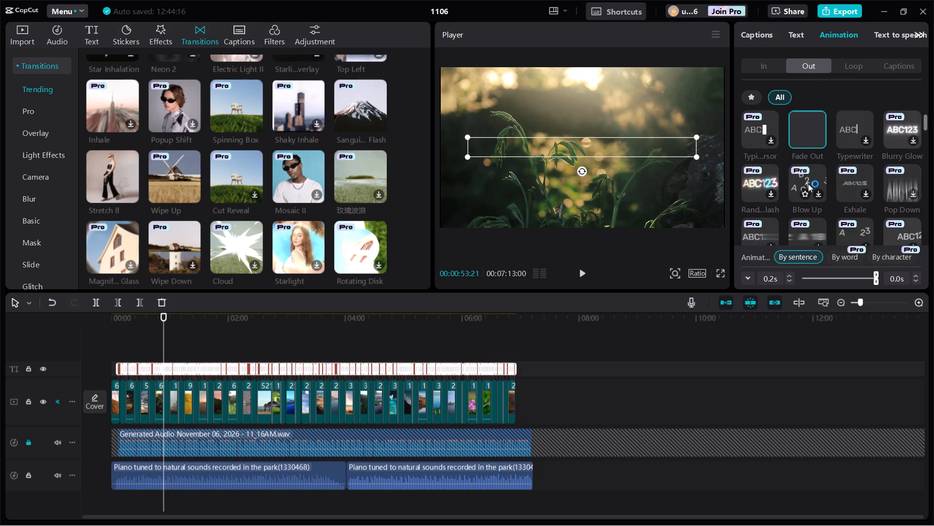
scroll(808, 180, down, 1)
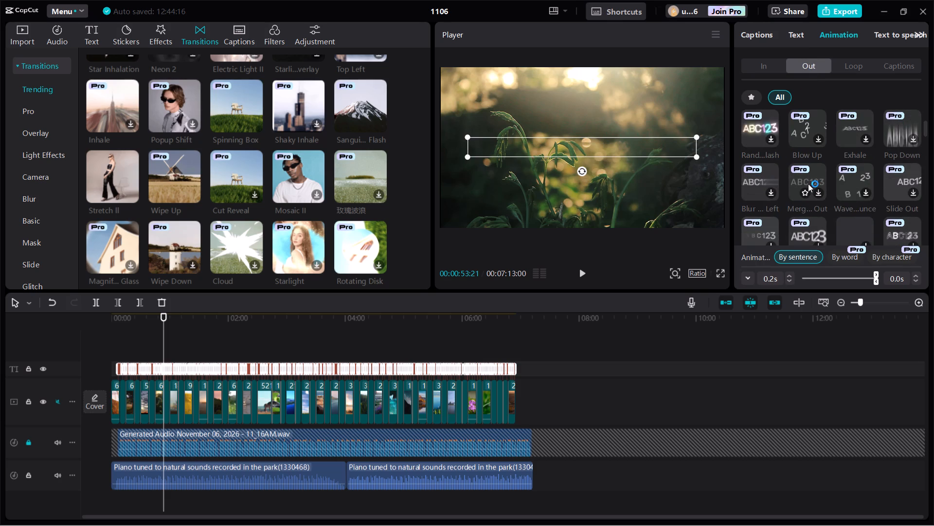
scroll(808, 180, down, 2)
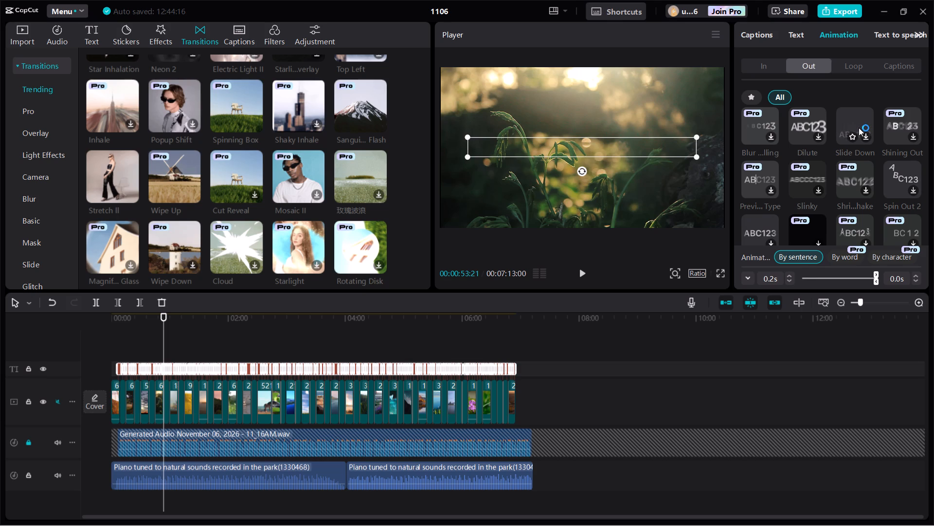
click(825, 9)
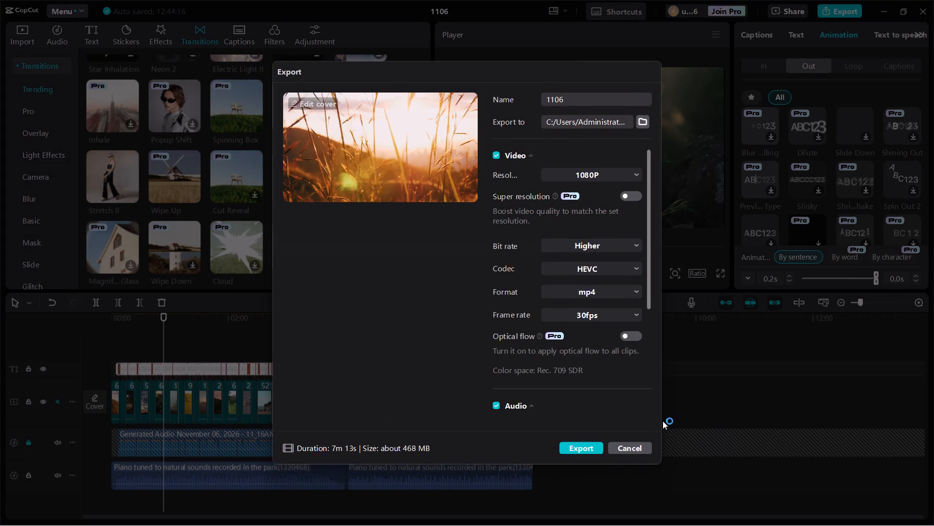
click(624, 448)
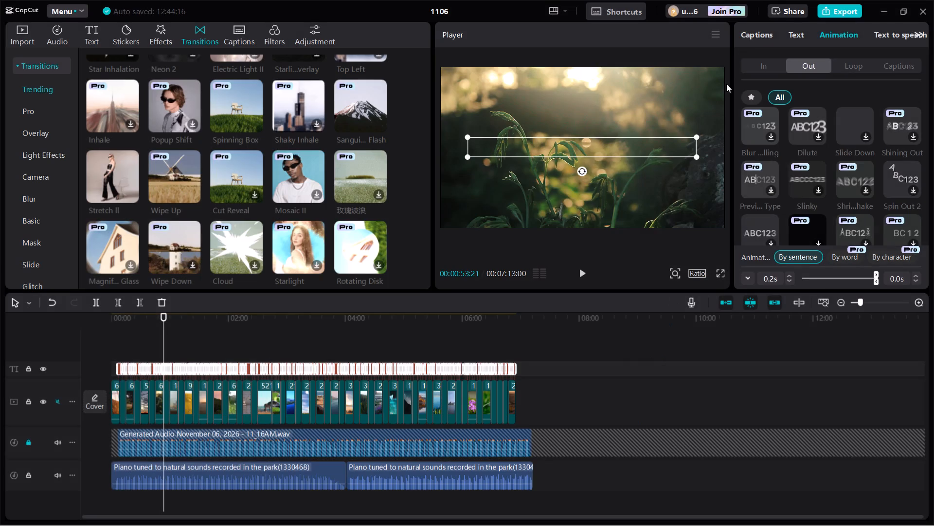
Try the white text with black outline preset on all captions, then apply the black text with white outline preset.
click(763, 35)
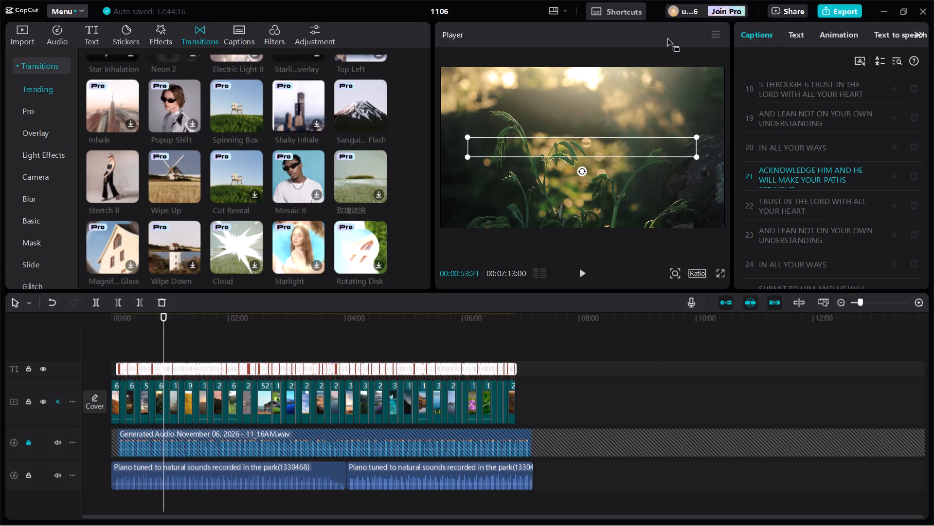
click(790, 31)
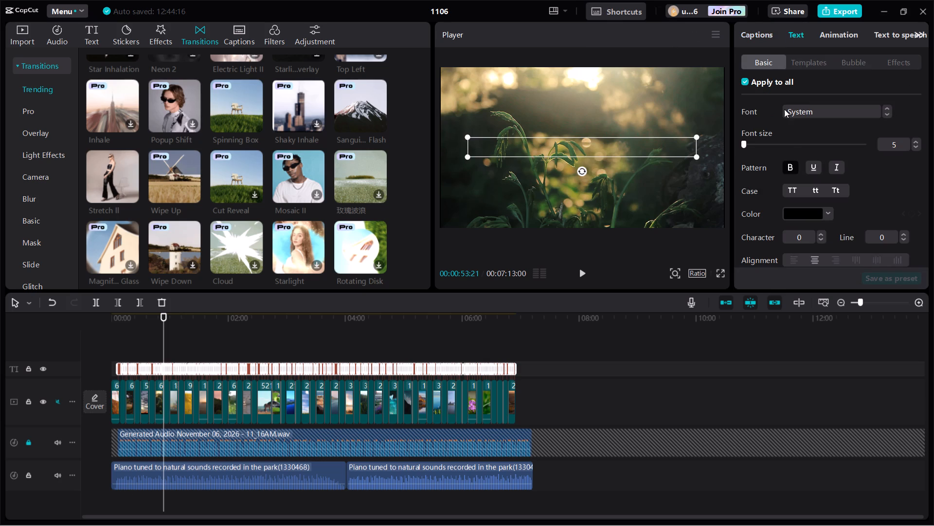
scroll(790, 153, down, 1)
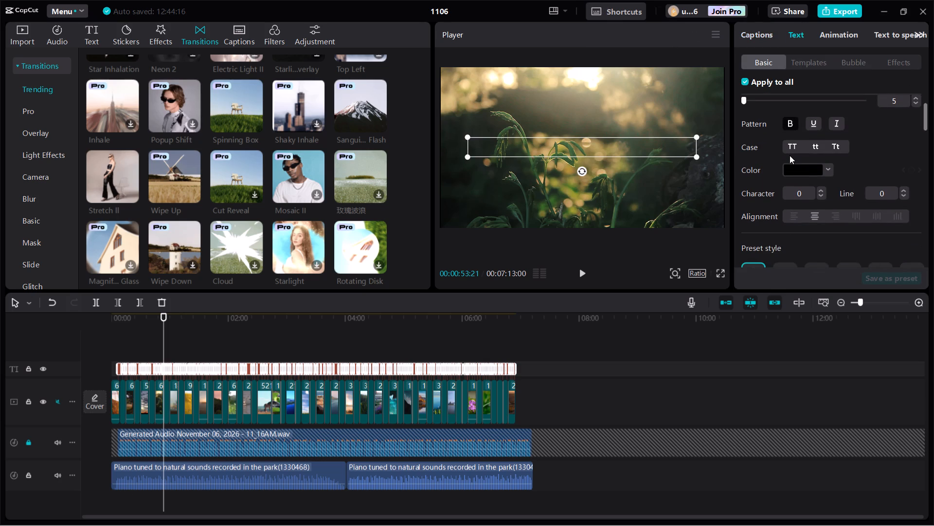
scroll(789, 159, down, 2)
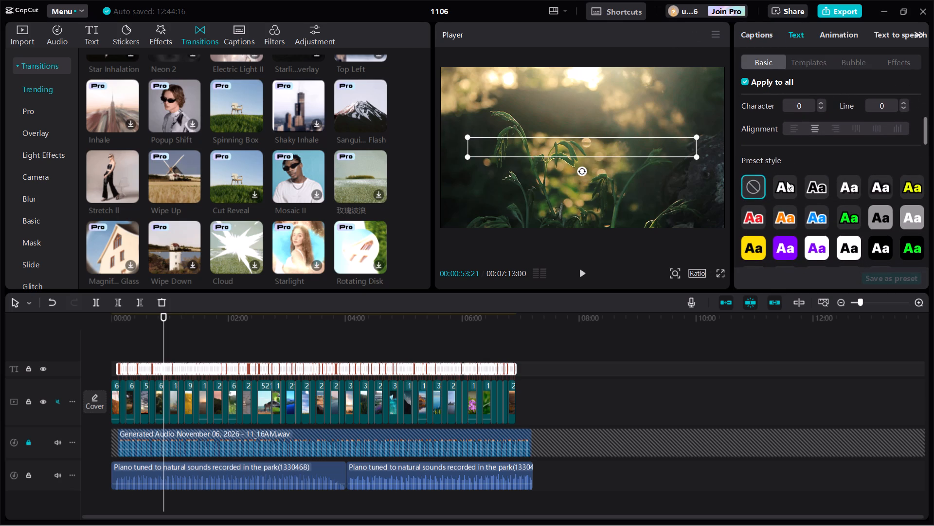
click(785, 185)
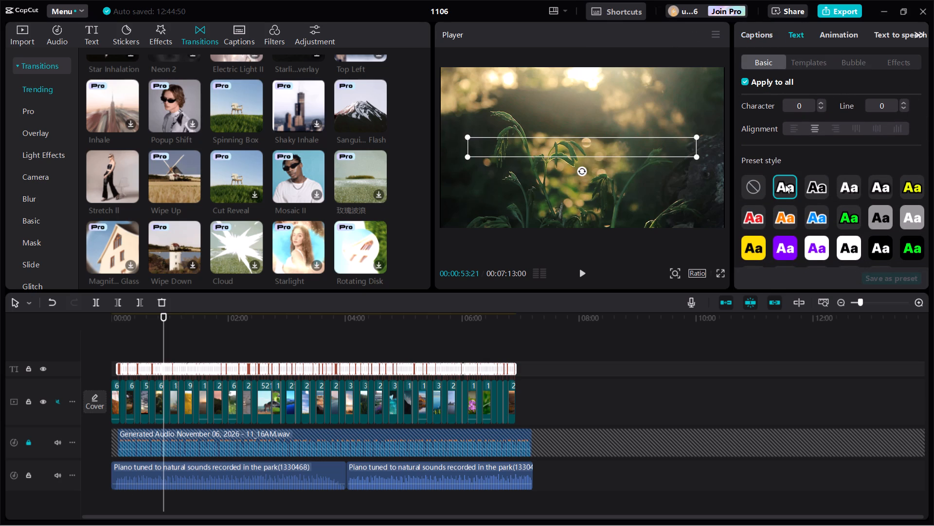
click(814, 186)
Enable the glow for all captions and switch it to the glow style that is not marked Pro.
scroll(810, 191, down, 3)
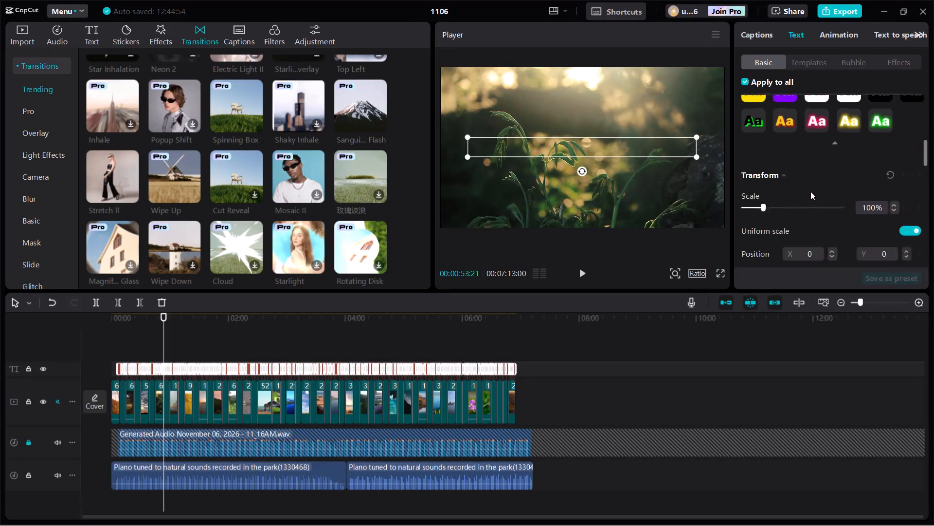
scroll(809, 191, down, 13)
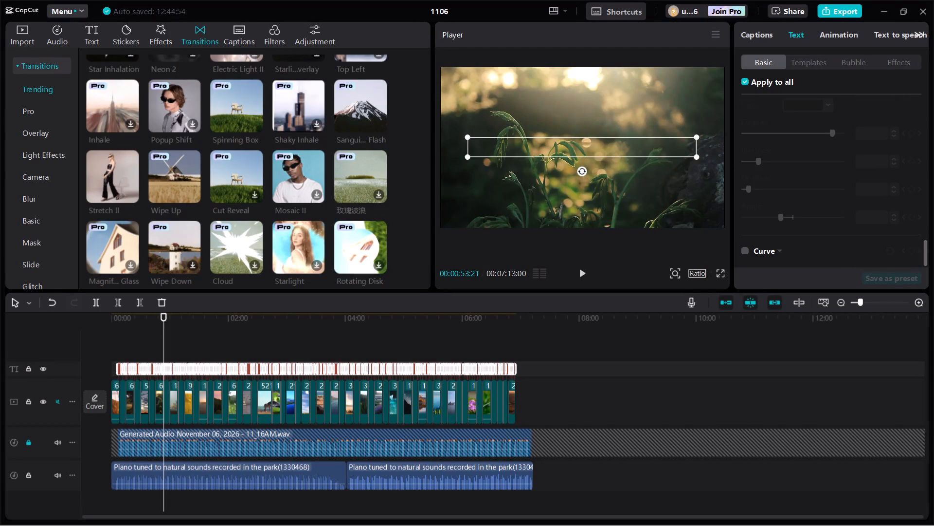
scroll(801, 197, up, 3)
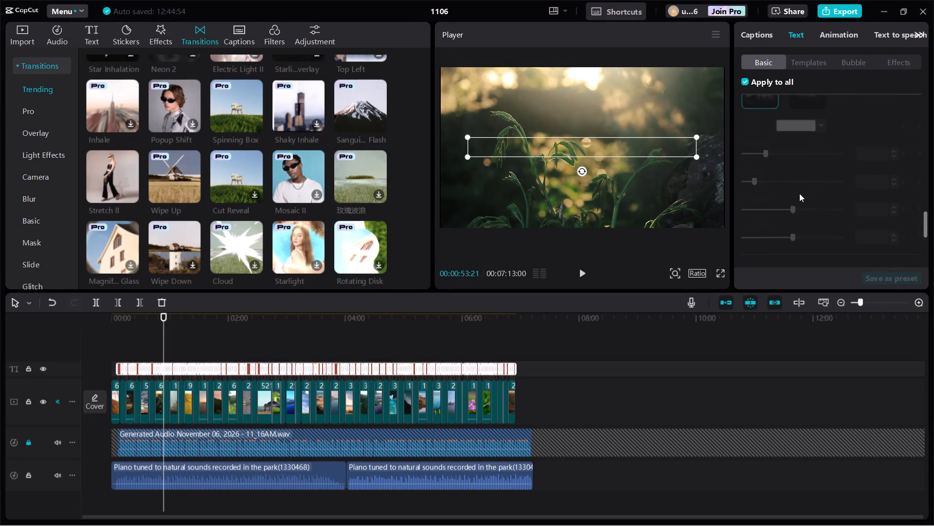
scroll(799, 193, down, 2)
scroll(788, 190, up, 2)
scroll(788, 189, down, 3)
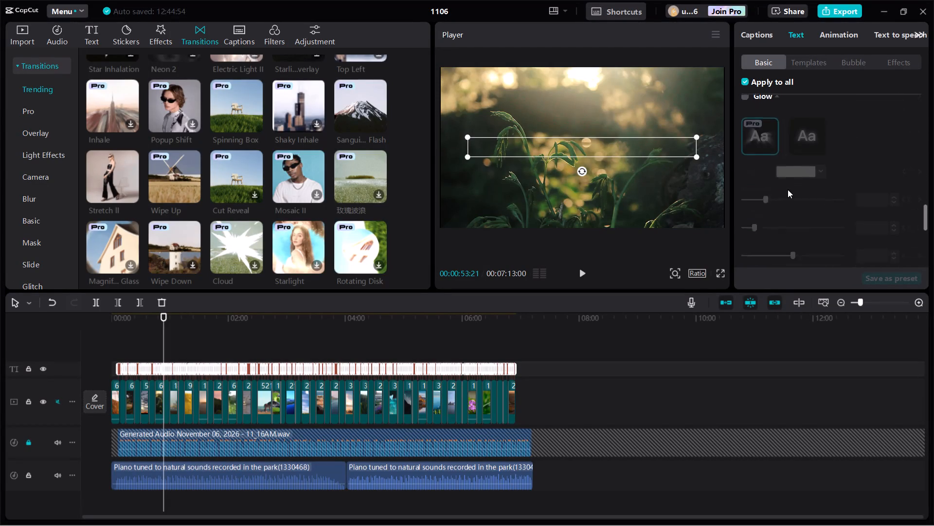
scroll(788, 189, up, 3)
scroll(787, 189, down, 2)
scroll(787, 189, up, 1)
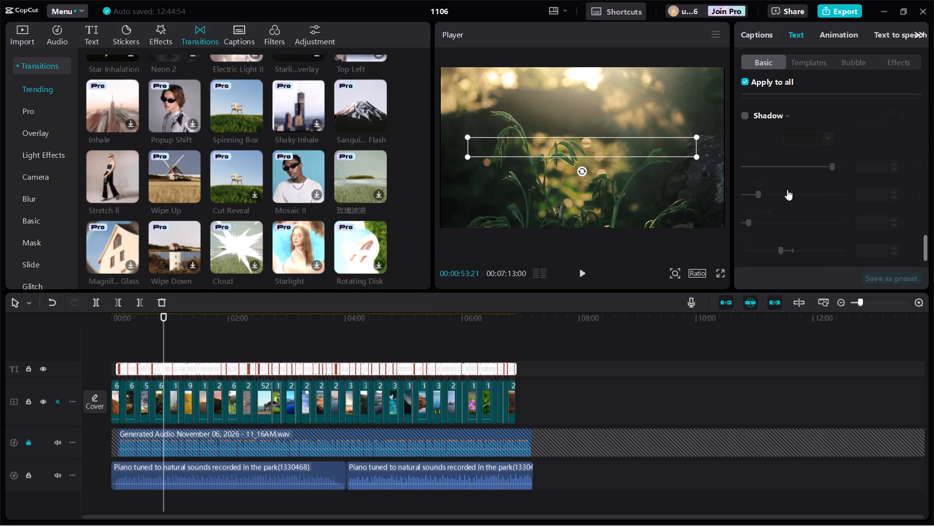
scroll(787, 189, up, 4)
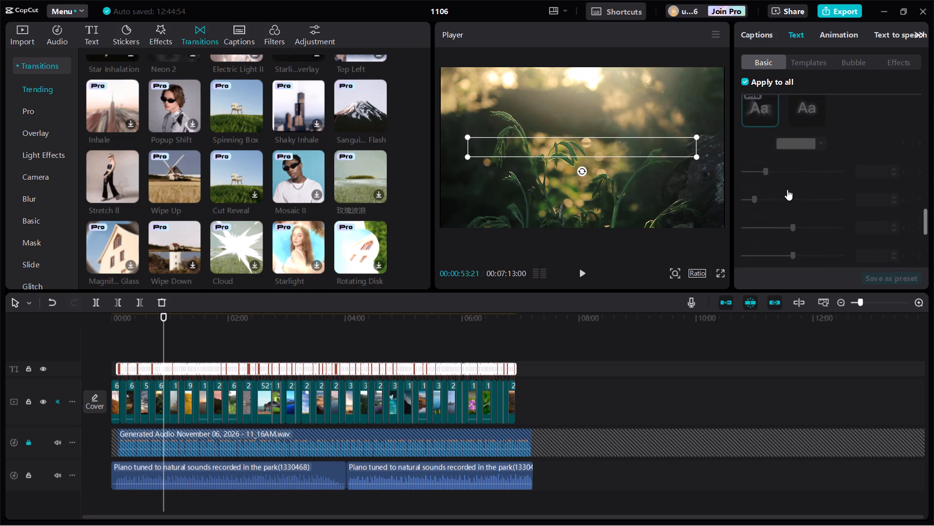
scroll(787, 189, up, 1)
click(748, 184)
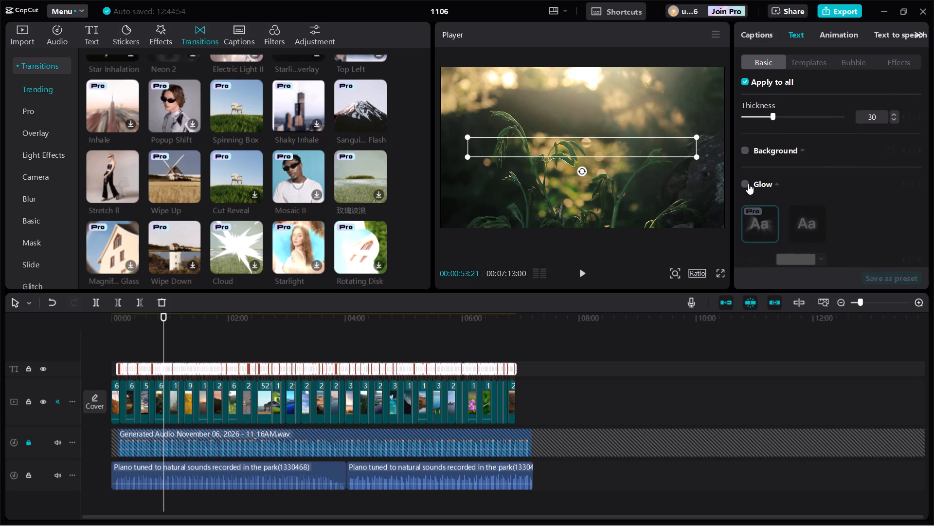
click(807, 222)
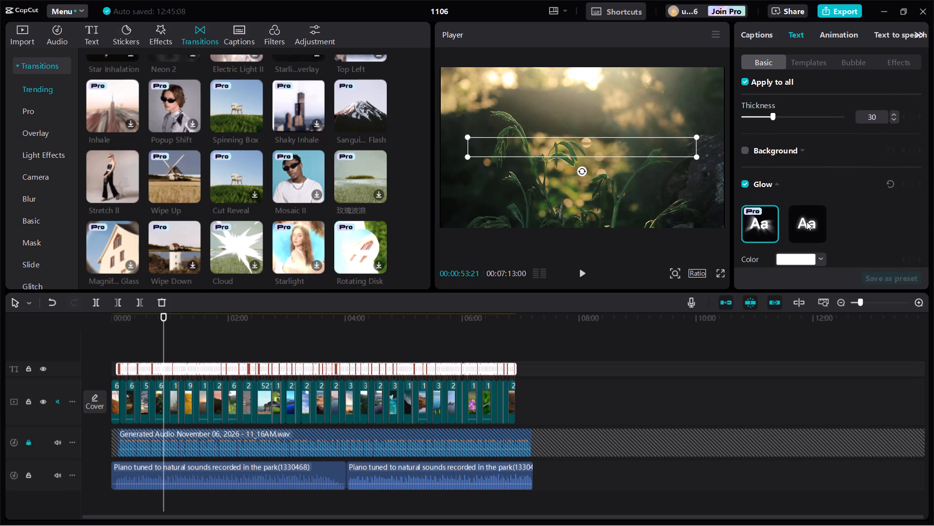
Enable the shadow for all captions, keeping its default black color and settings.
scroll(814, 200, down, 1)
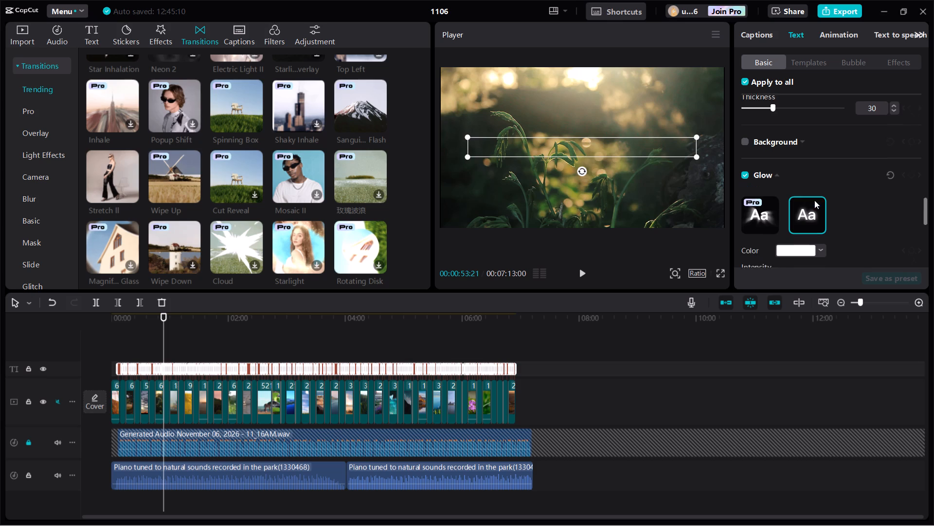
scroll(811, 203, down, 3)
scroll(773, 187, up, 1)
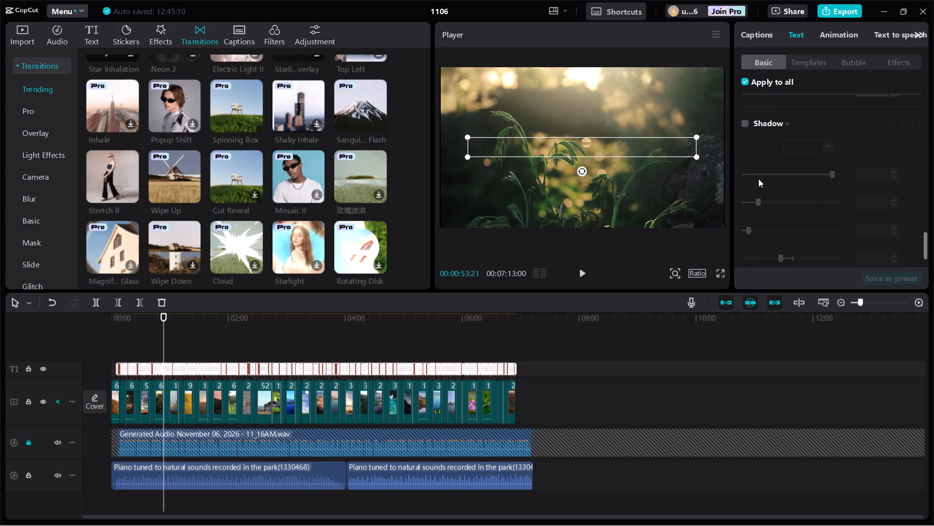
click(743, 127)
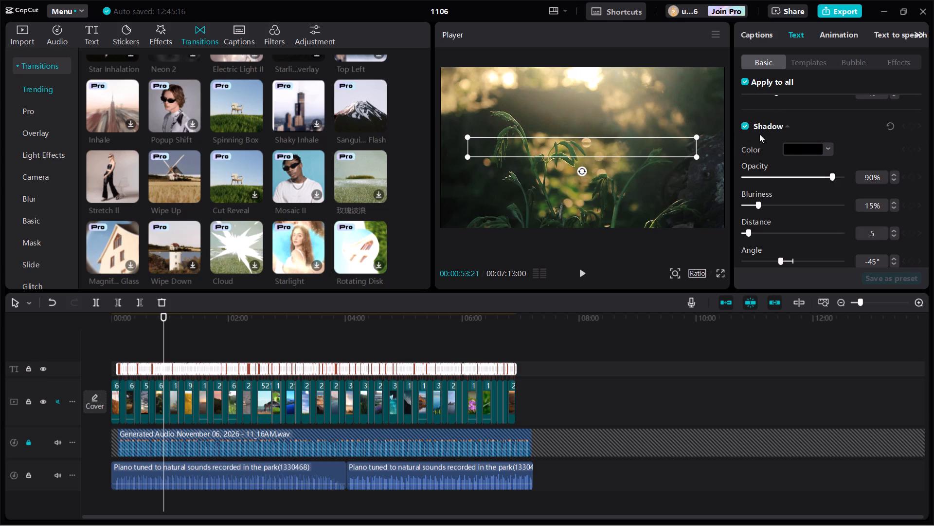
scroll(786, 149, down, 6)
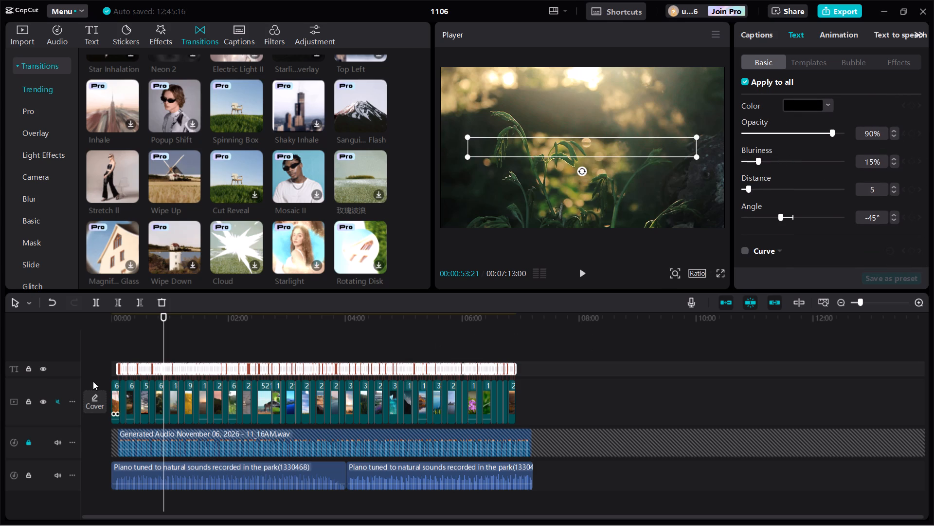
Play the video from the beginning to check how the restyled captions look.
click(117, 337)
drag(117, 337, 102, 339)
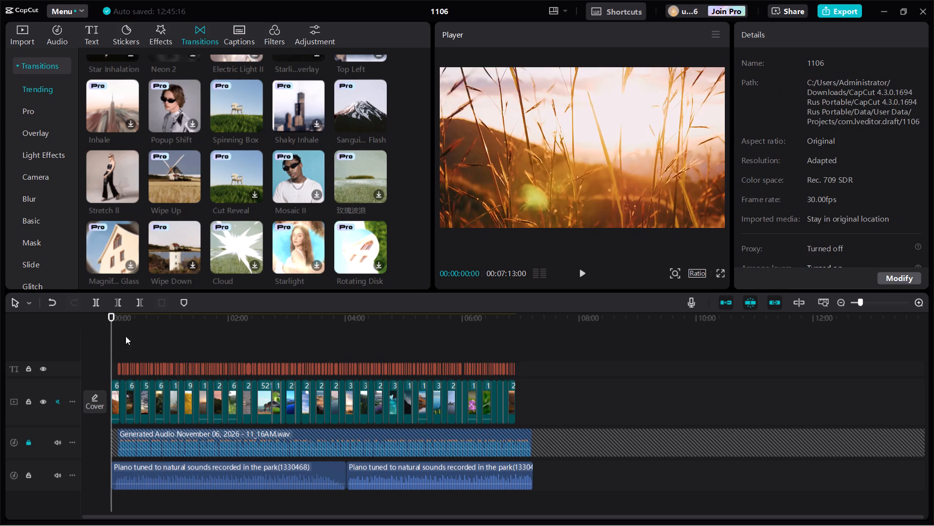
click(581, 277)
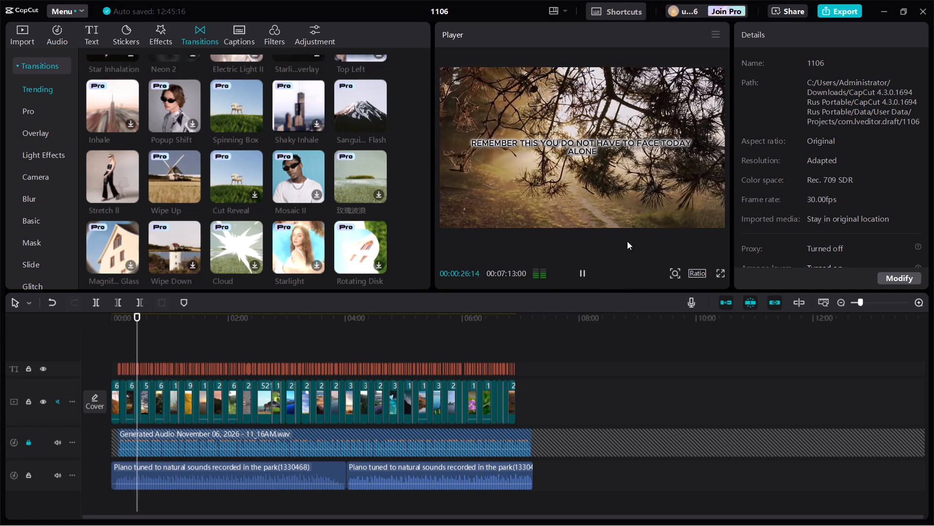
Add the imported 7127-33, 219728 and 290920 clips to the main video track at 00:06:55:00, where the footage ends.
click(513, 348)
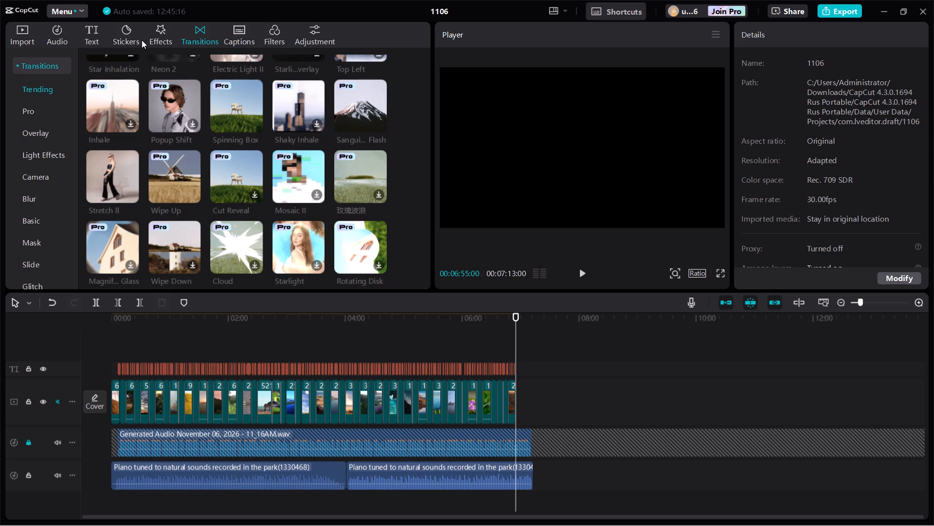
click(32, 31)
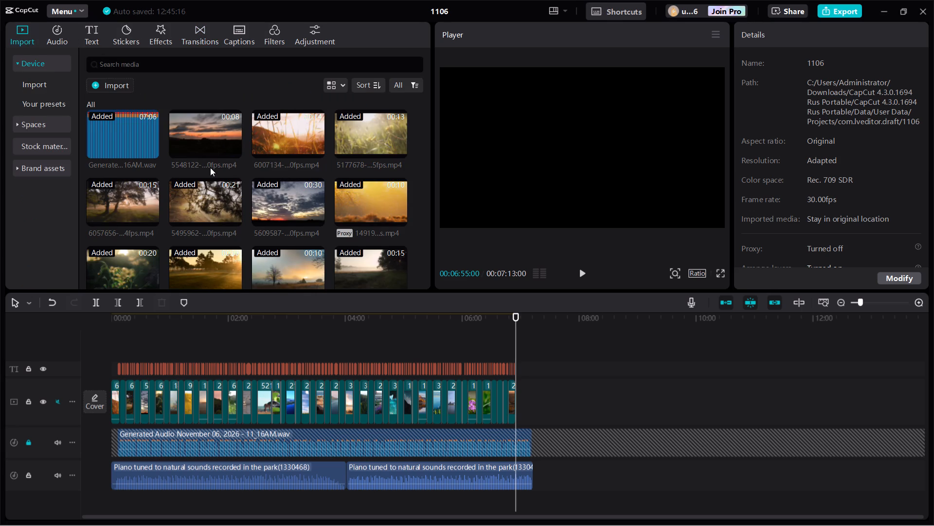
scroll(210, 168, up, 1)
scroll(287, 169, down, 10)
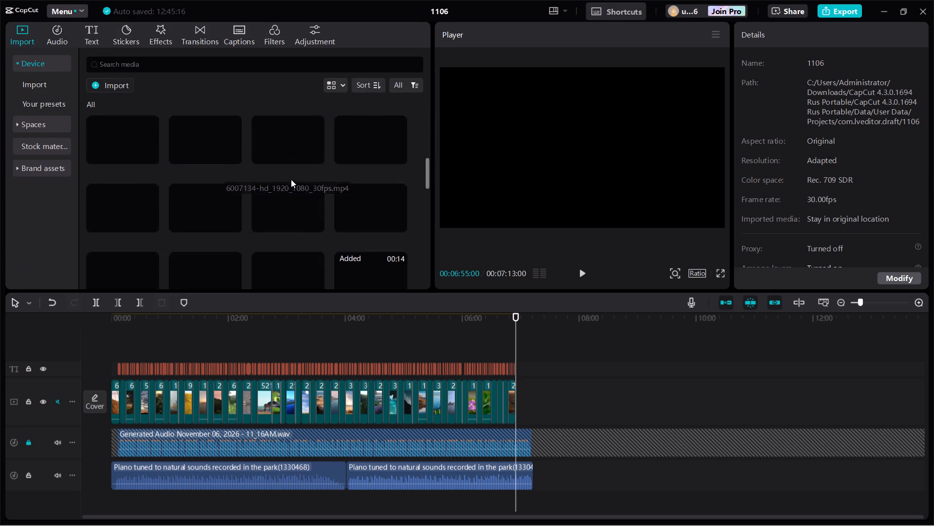
scroll(291, 179, down, 18)
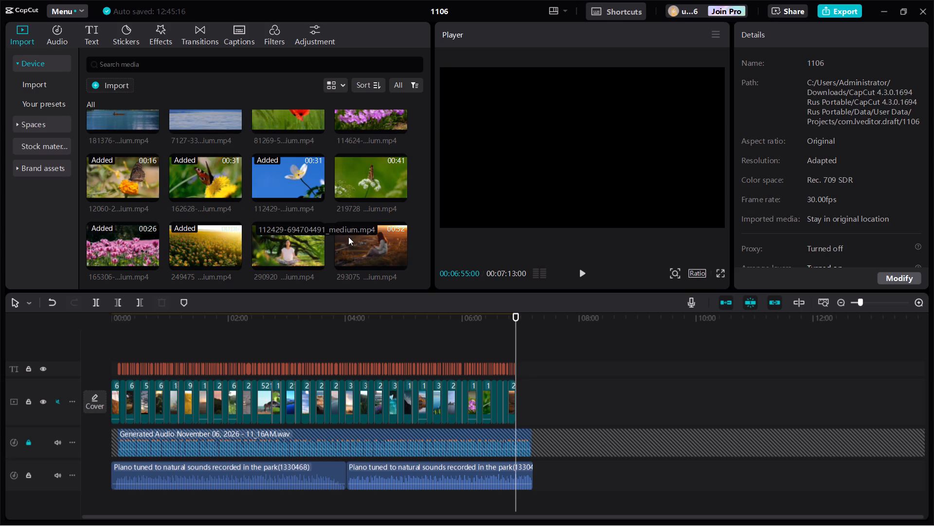
click(520, 347)
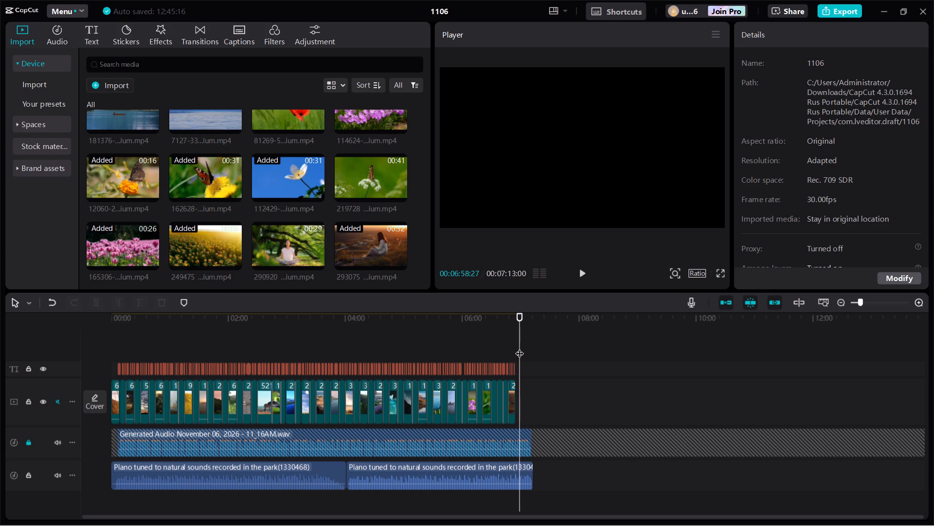
click(520, 347)
click(516, 341)
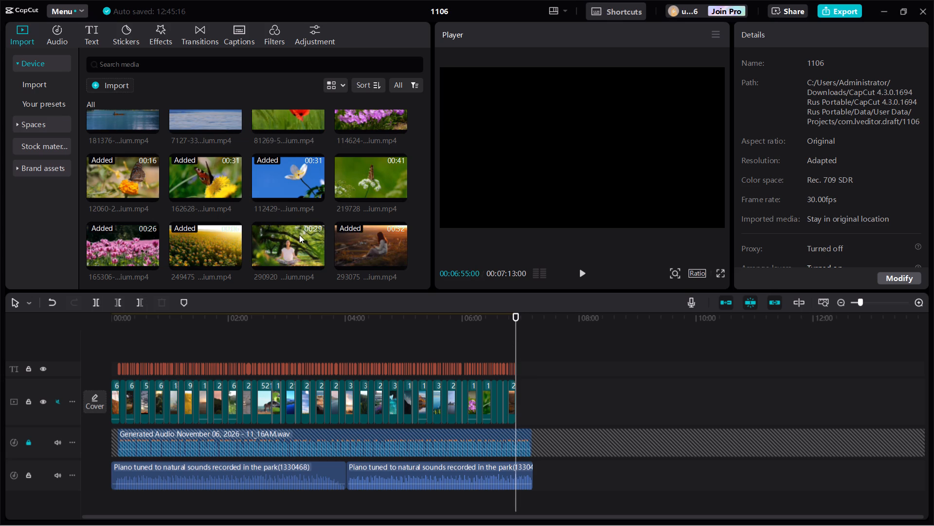
scroll(298, 234, up, 1)
click(233, 179)
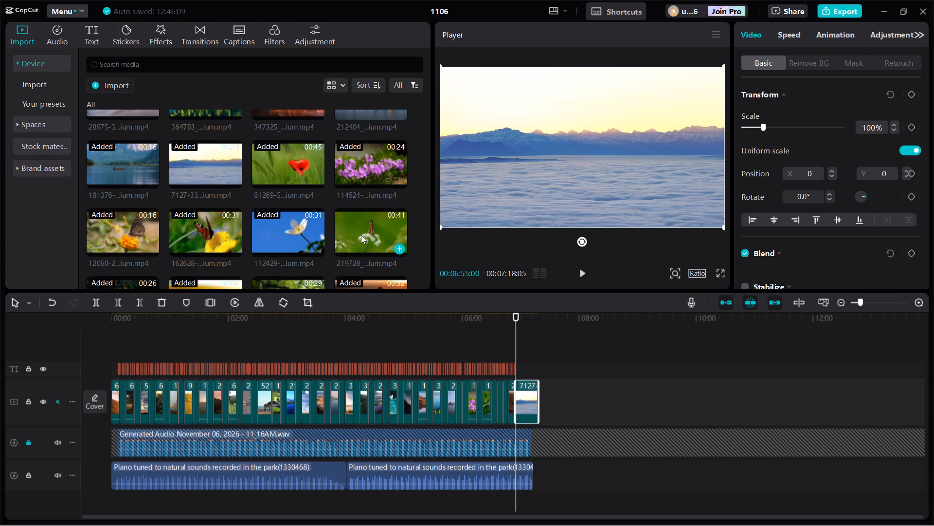
click(401, 245)
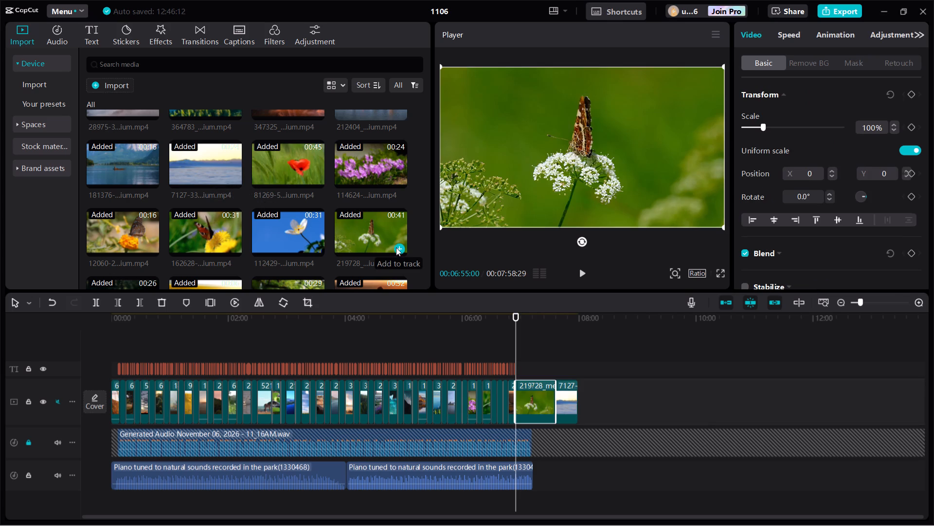
scroll(208, 251, down, 1)
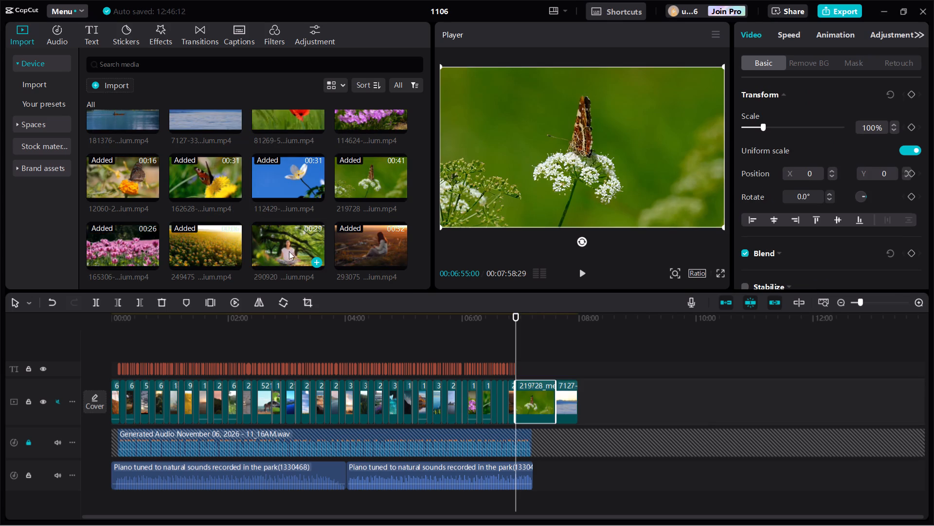
click(319, 262)
Insert the imported 5548122 sunset clip at 00:06:55:00, directly after the original footage and ahead of the newly added clips.
scroll(306, 259, down, 2)
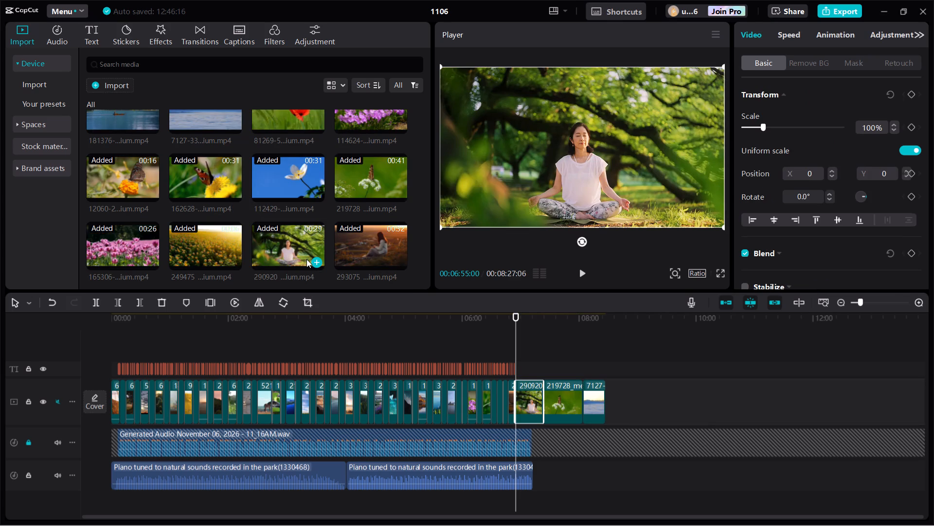
scroll(271, 237, up, 2)
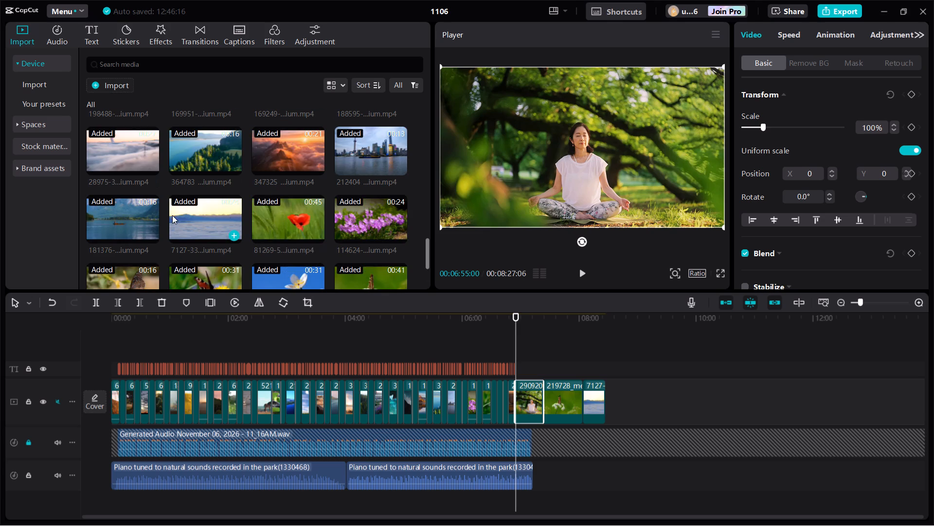
scroll(233, 223, up, 2)
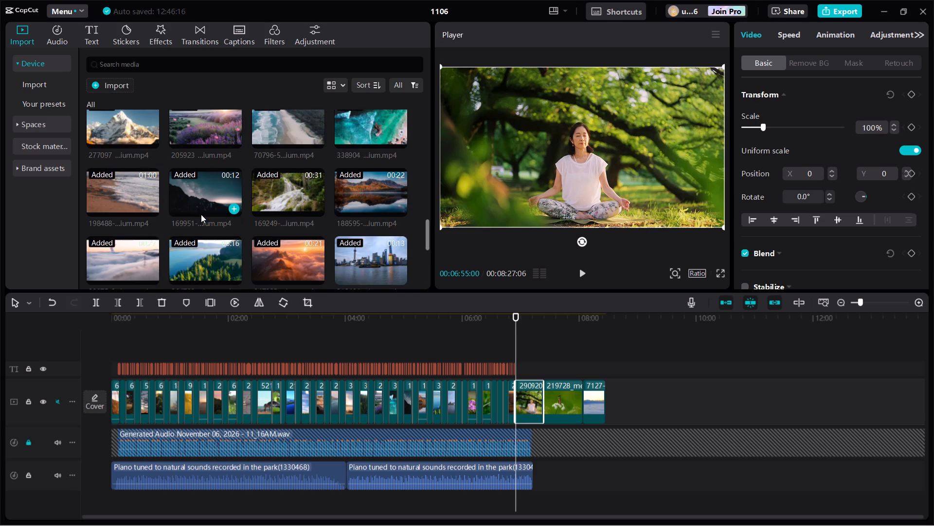
scroll(182, 207, up, 1)
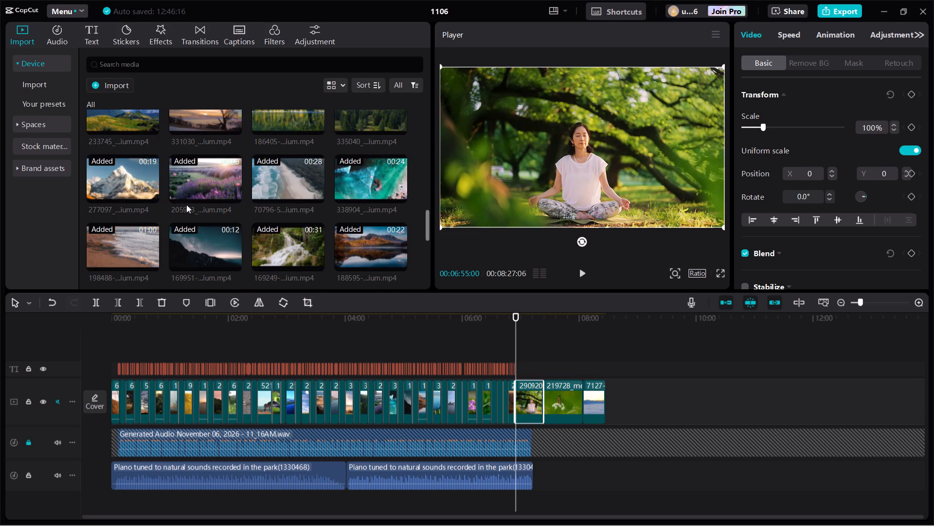
scroll(188, 205, up, 1)
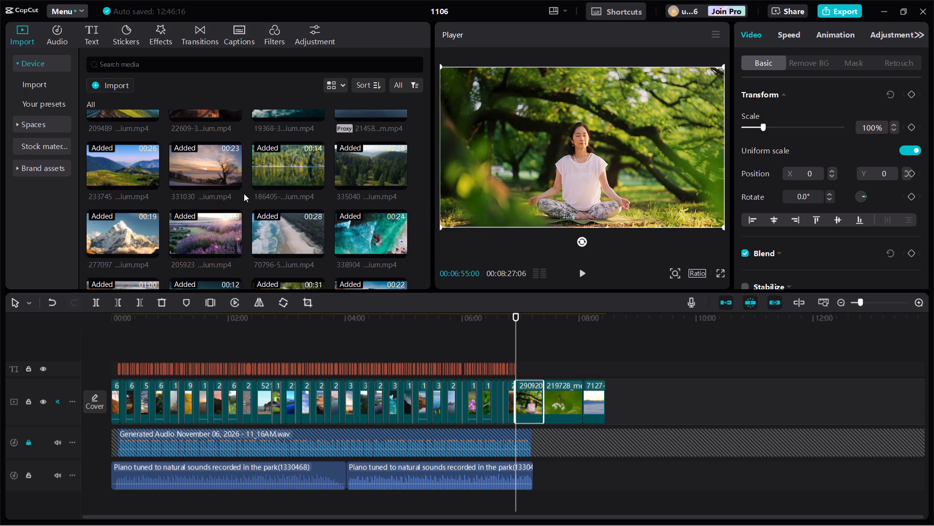
scroll(359, 185, up, 2)
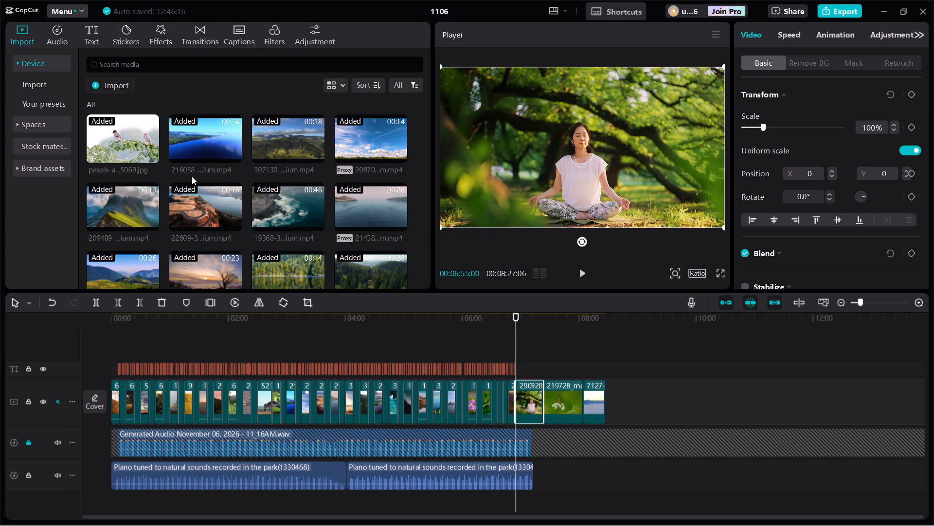
scroll(192, 176, up, 2)
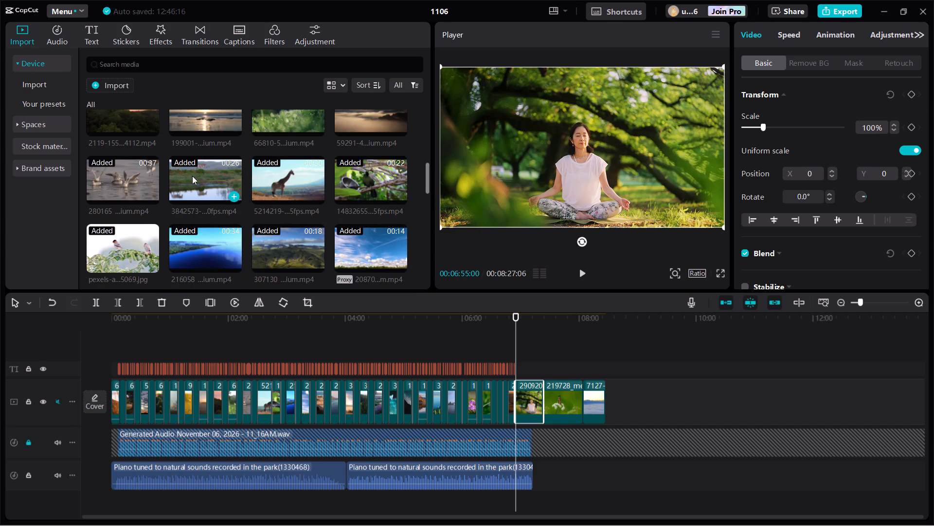
scroll(192, 176, up, 2)
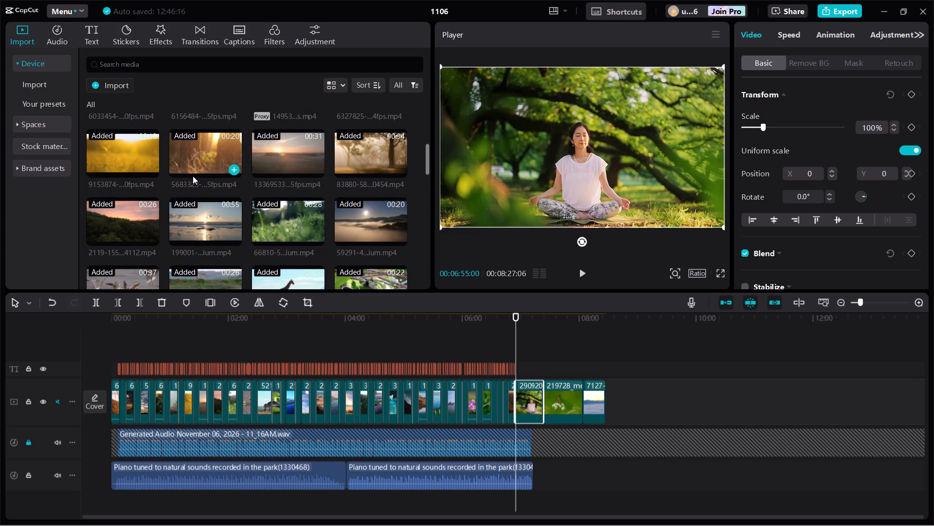
scroll(193, 175, up, 2)
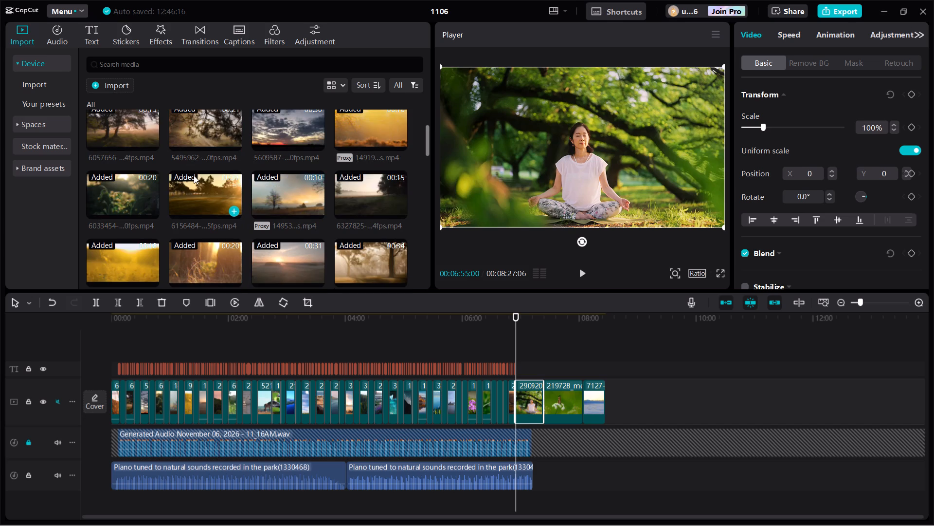
scroll(251, 195, up, 2)
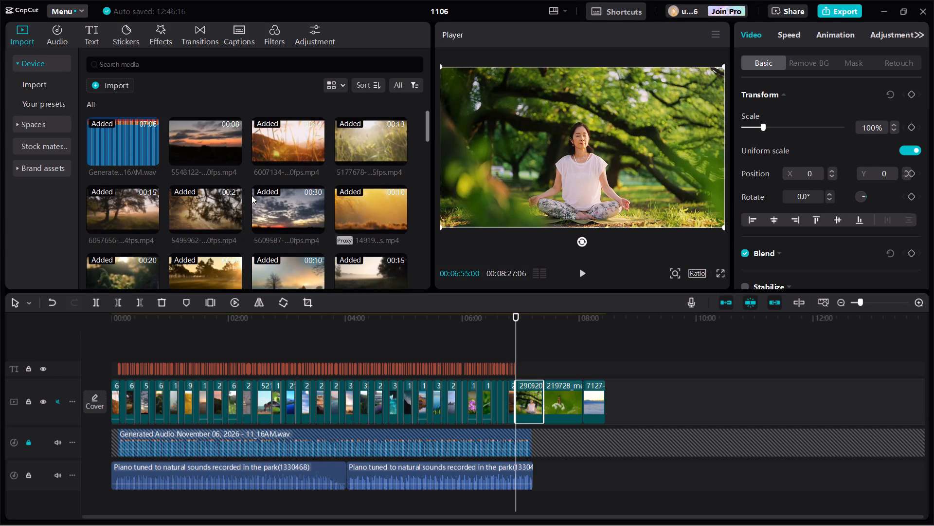
scroll(246, 199, up, 1)
click(232, 156)
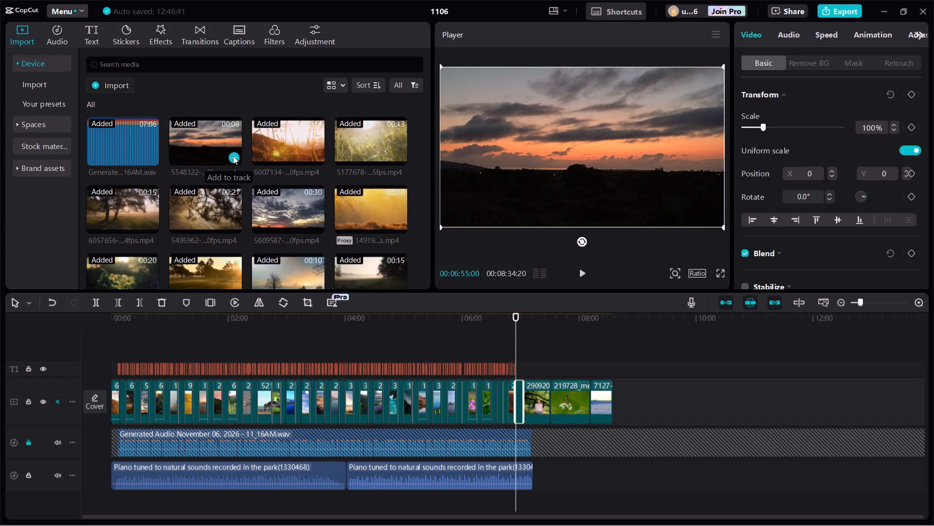
Trim the end of the 293075 clip to 00:06:54:00, just after the GOD BLESS YOU caption.
double_click(922, 301)
triple_click(917, 301)
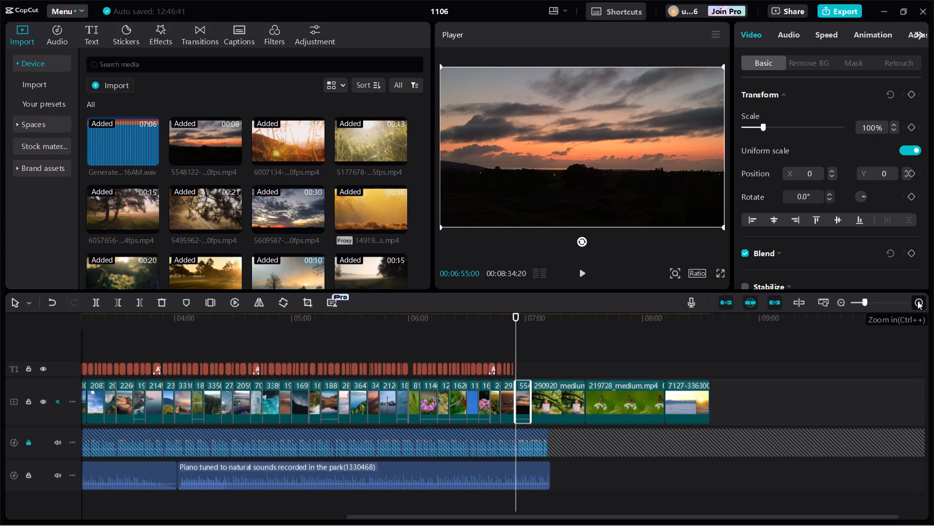
click(917, 301)
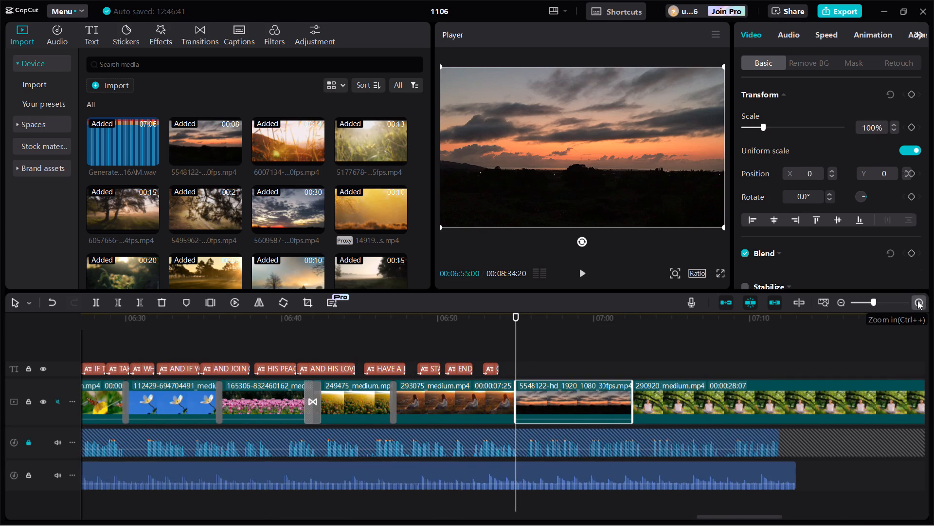
click(917, 301)
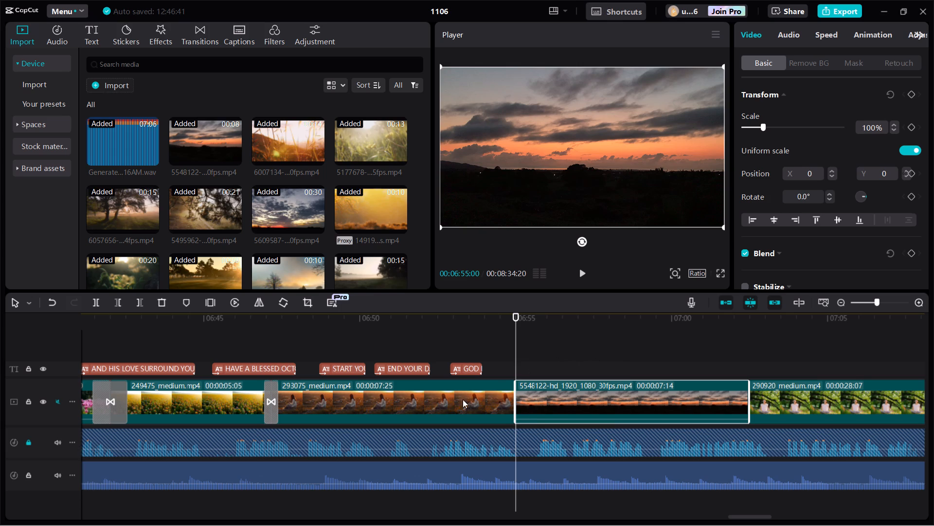
click(447, 405)
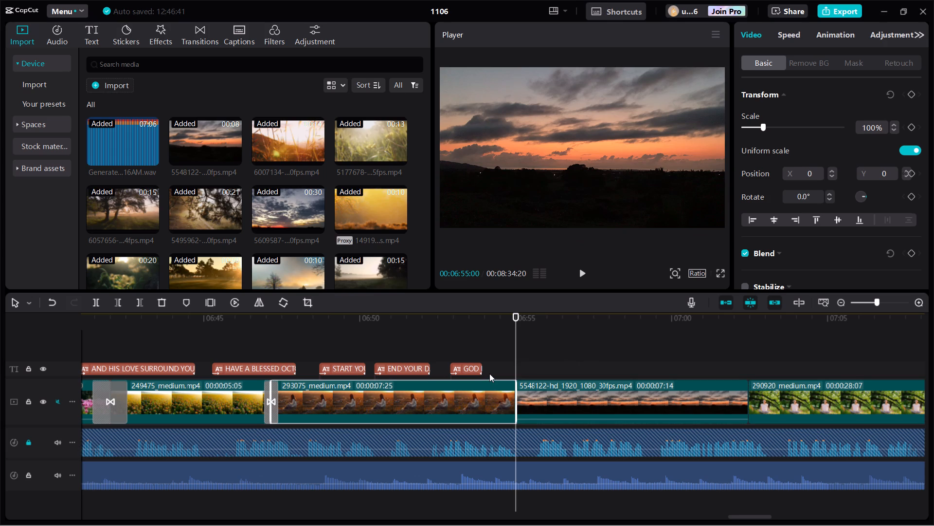
click(504, 349)
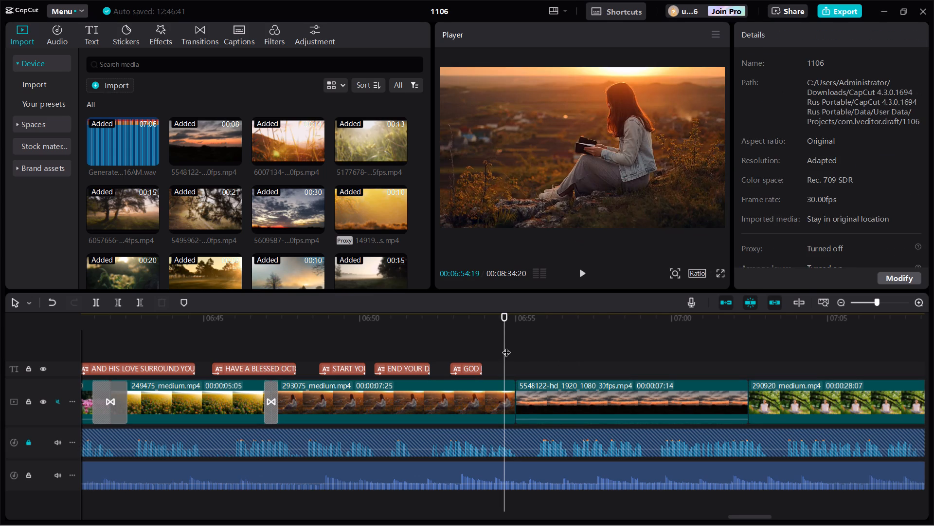
double_click(918, 301)
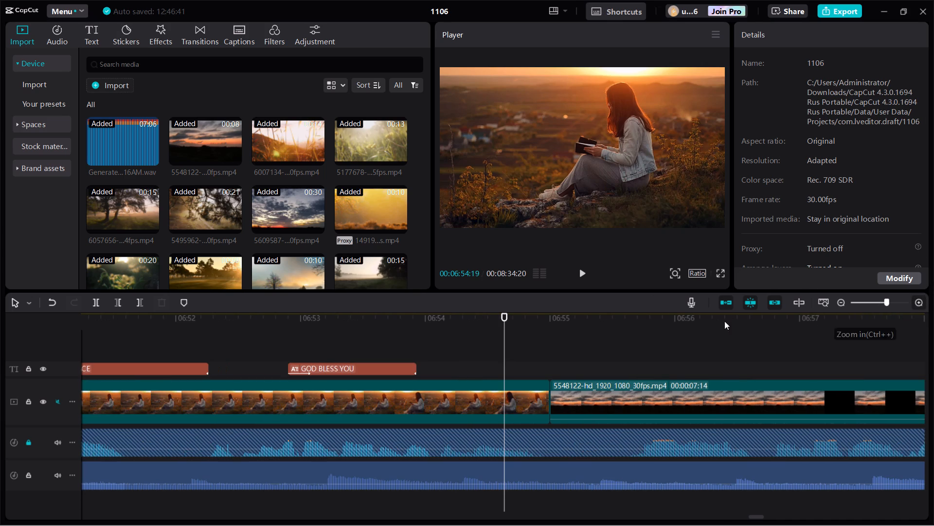
click(426, 319)
click(466, 396)
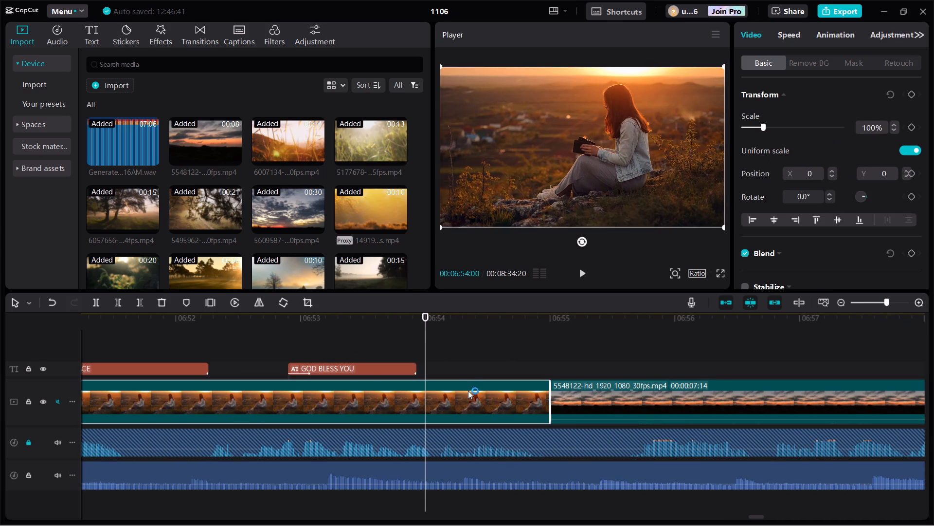
click(137, 301)
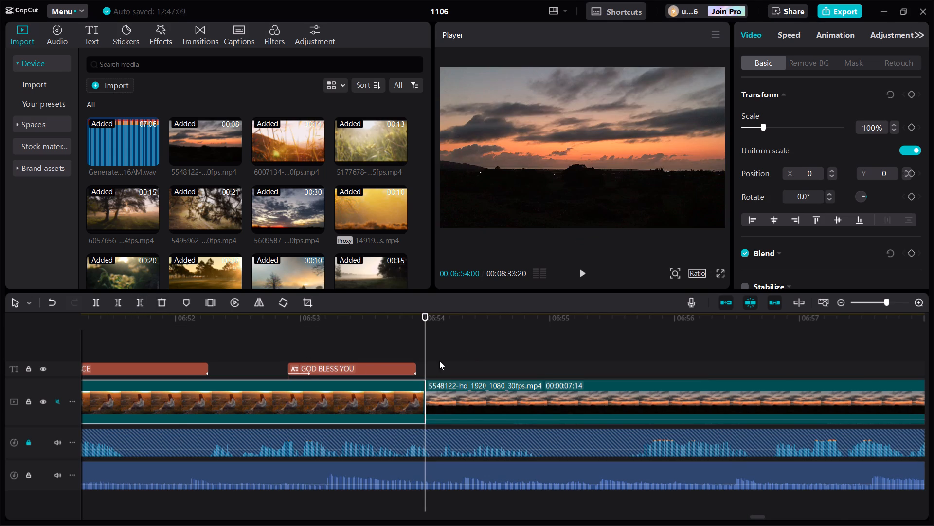
Trim the end of the 5548122 sunset clip to 00:07:00:00.
drag(425, 355, 818, 406)
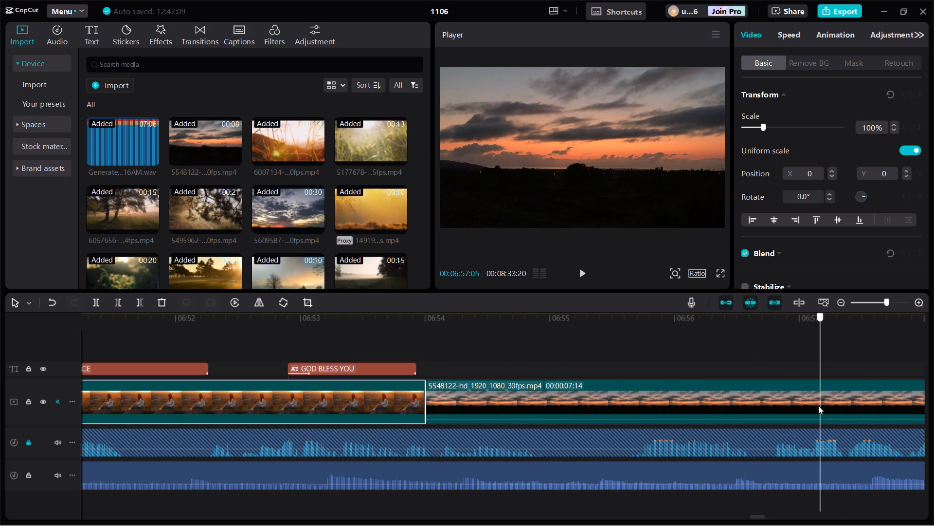
drag(818, 406, 933, 411)
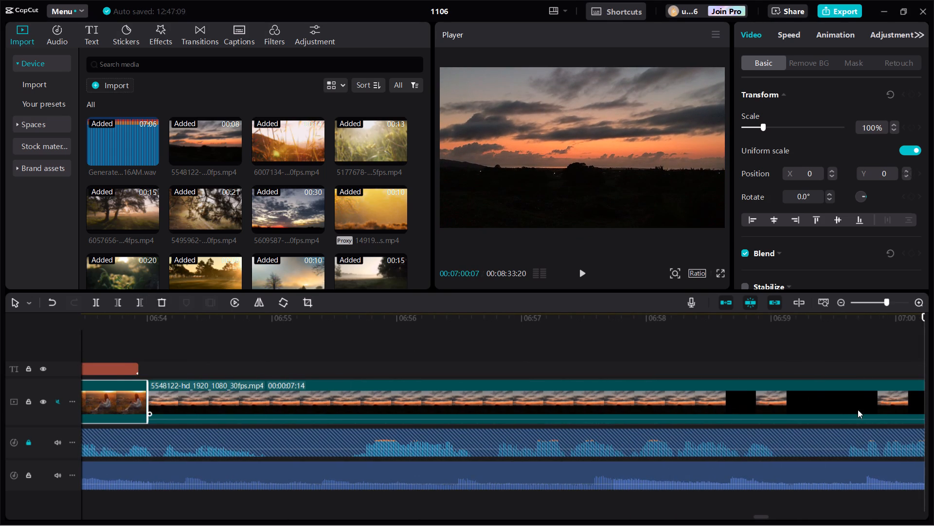
click(896, 319)
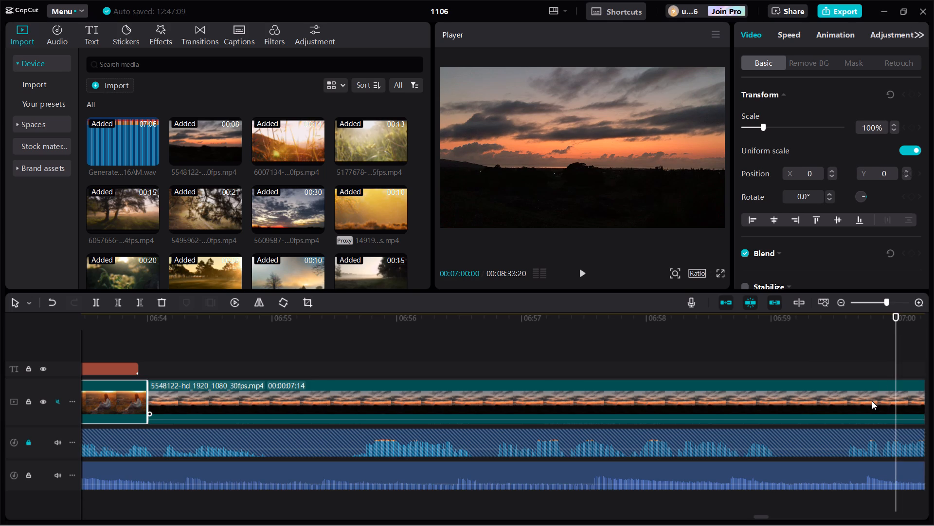
click(872, 401)
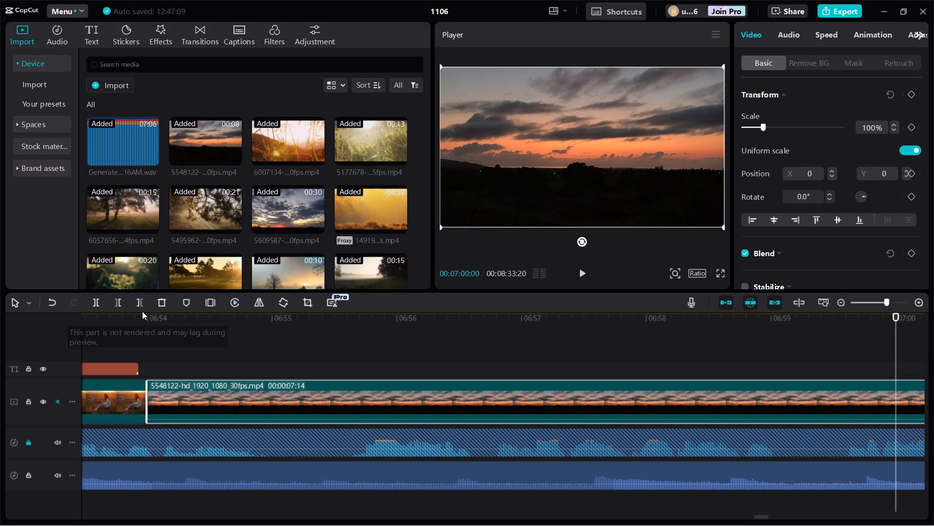
click(142, 307)
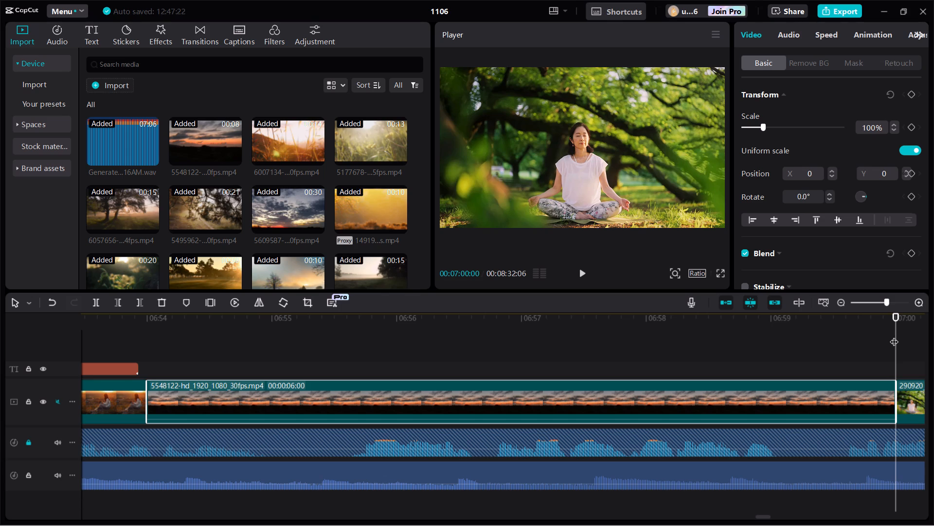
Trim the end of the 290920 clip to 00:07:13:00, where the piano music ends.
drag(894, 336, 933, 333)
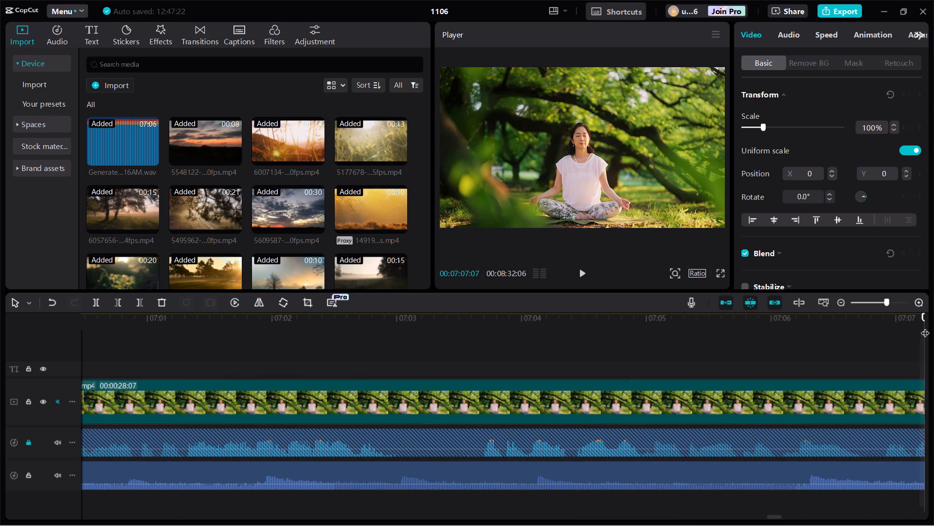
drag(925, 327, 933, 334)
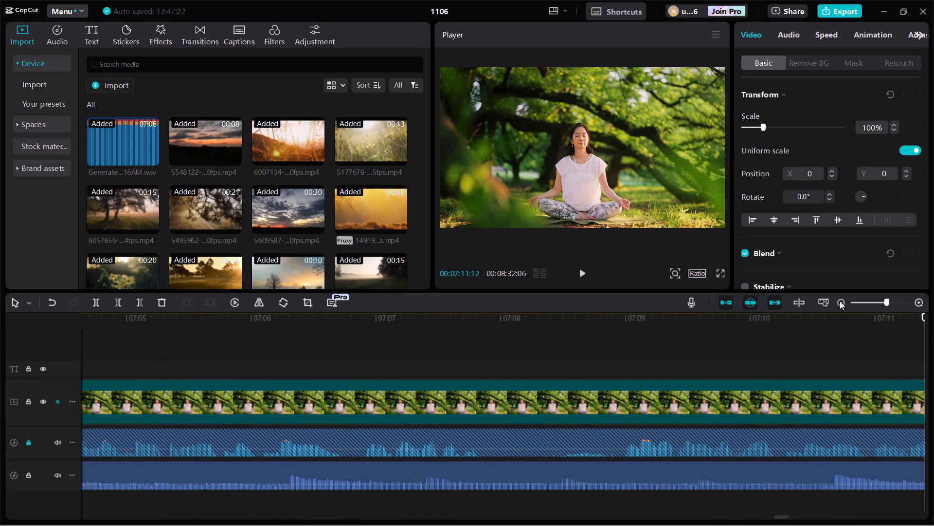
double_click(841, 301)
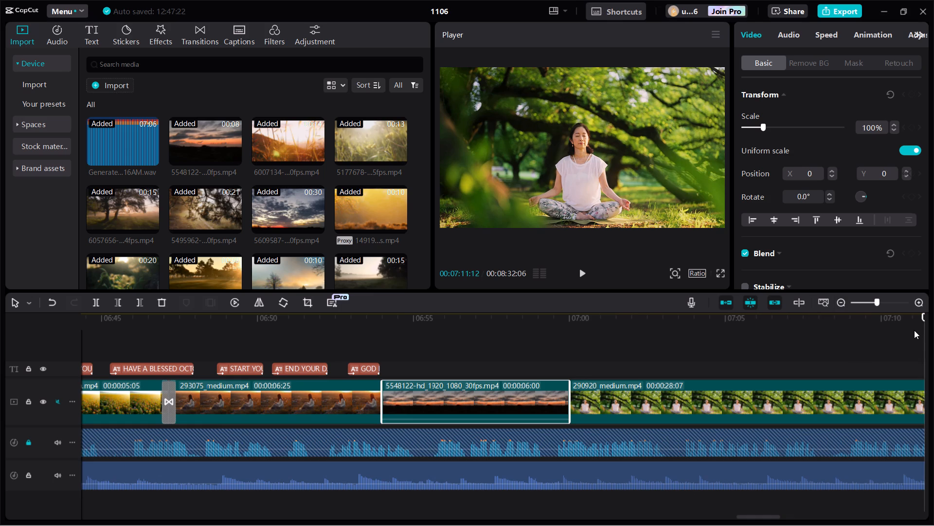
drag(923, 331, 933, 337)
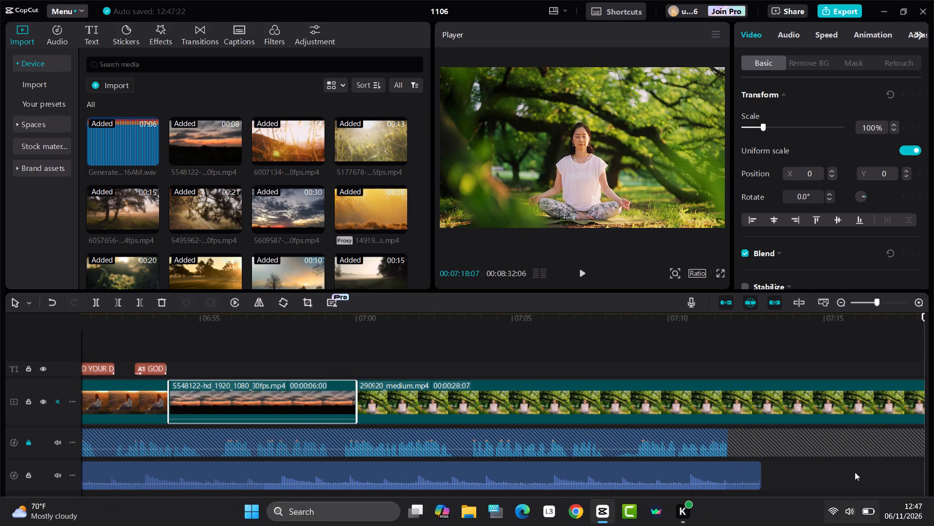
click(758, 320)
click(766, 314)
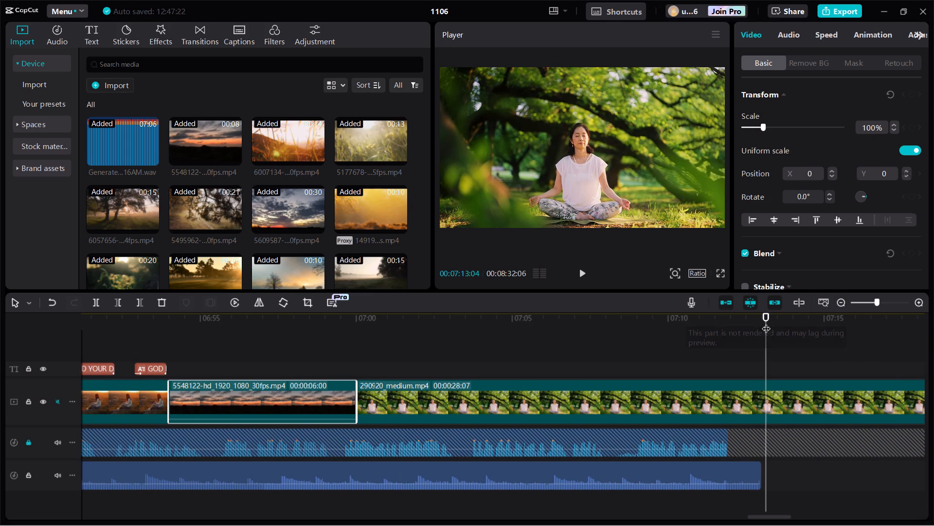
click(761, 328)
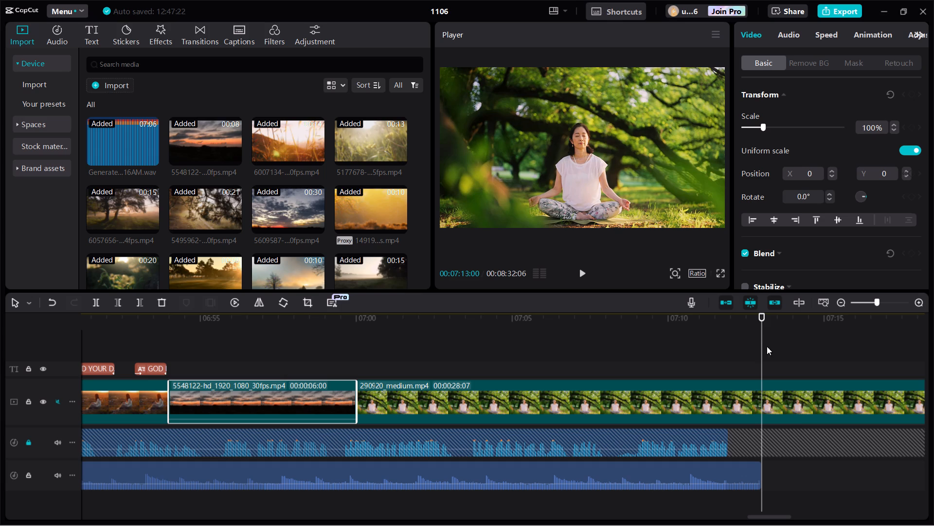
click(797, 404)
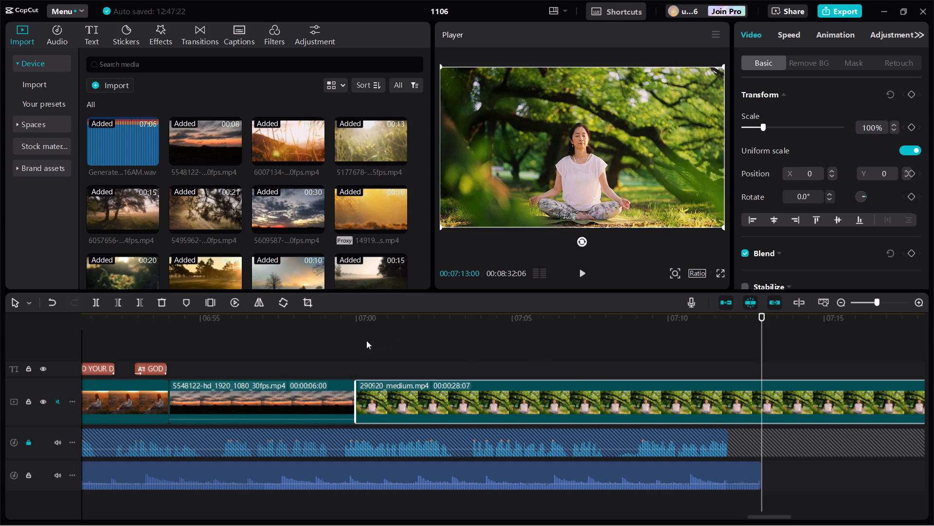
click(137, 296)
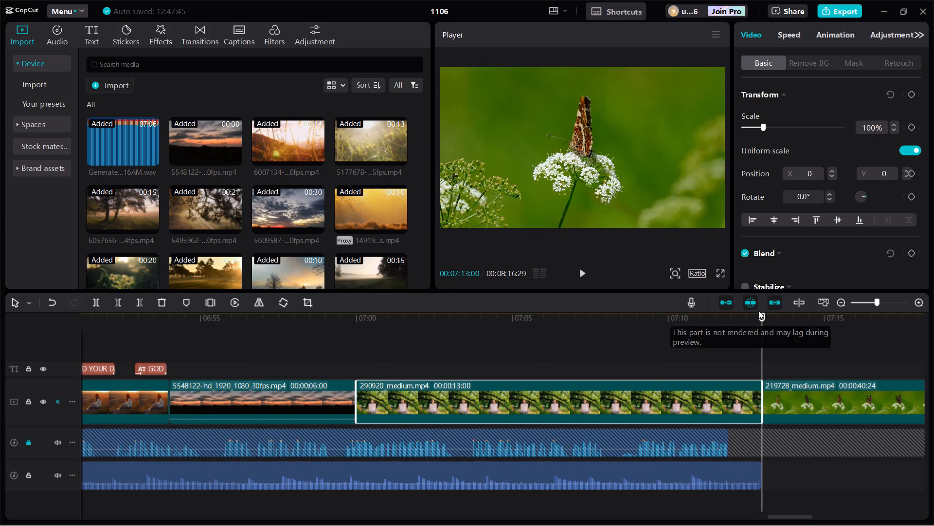
Delete the 219728 butterfly clip that follows the 290920 clip on the main video track.
triple_click(842, 302)
triple_click(842, 302)
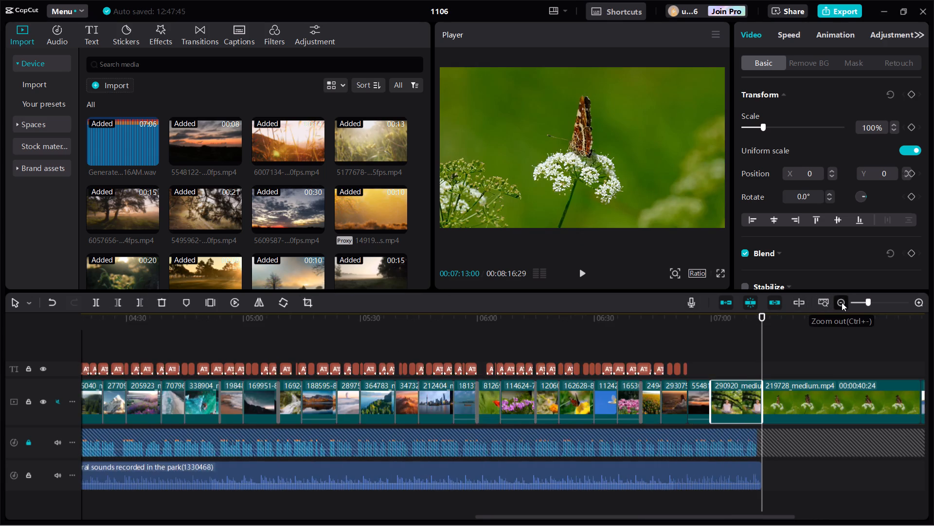
click(842, 302)
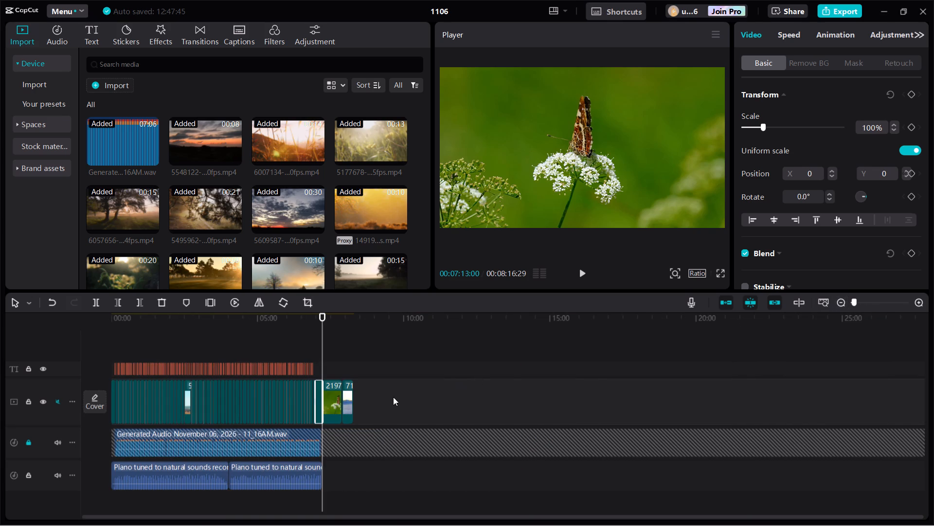
click(335, 405)
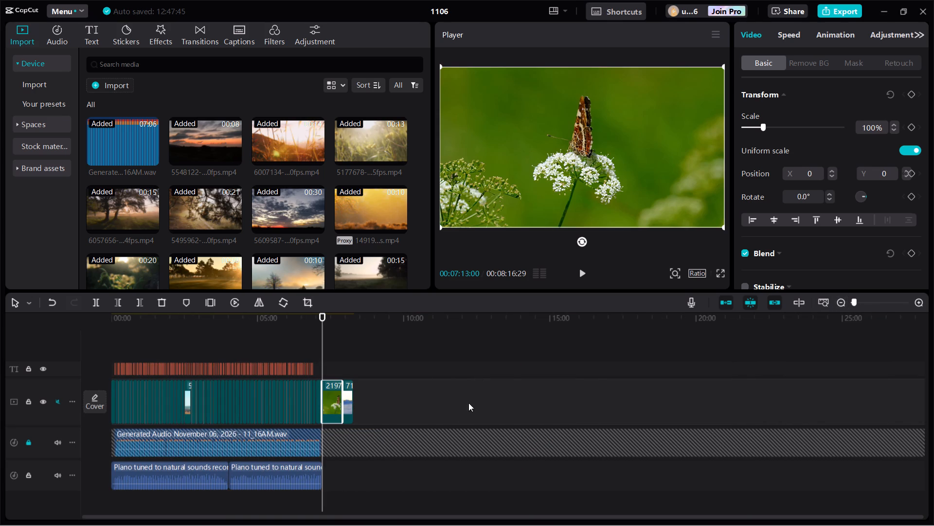
key(BackSpace)
Move the 7127-33 clip between the 5548122 and 290920 clips and trim its end to 00:07:13:00.
click(328, 397)
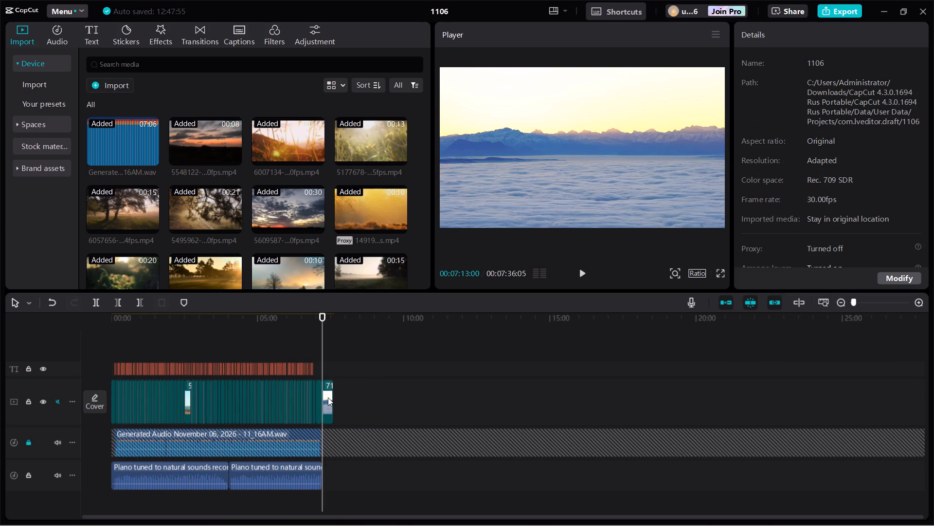
triple_click(917, 301)
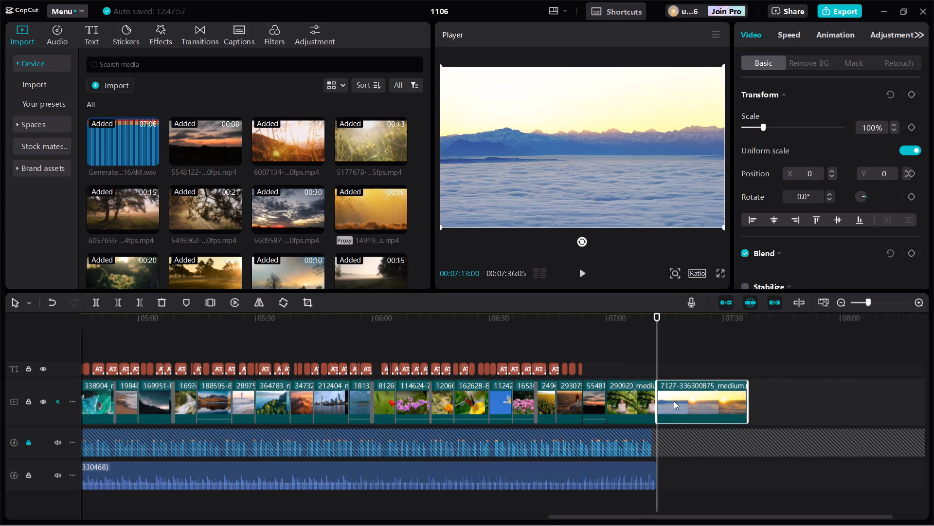
click(681, 399)
drag(681, 399, 641, 371)
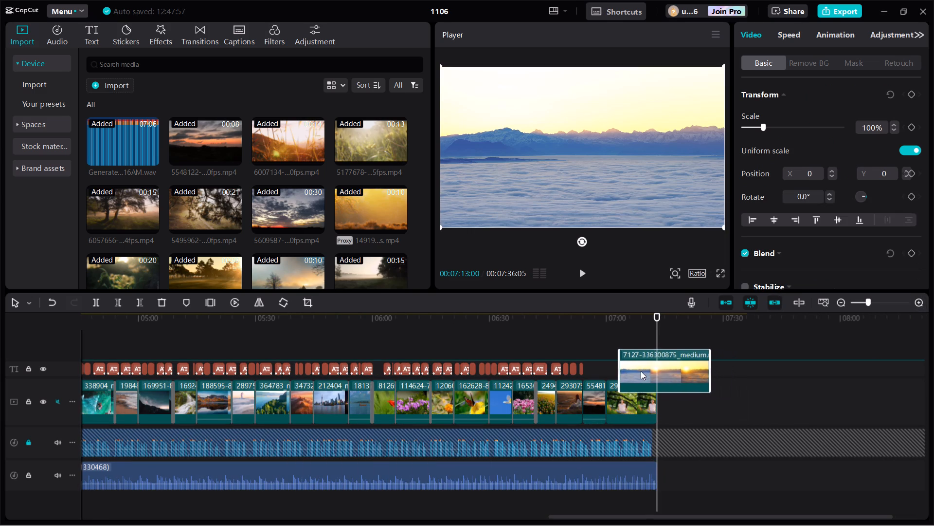
drag(641, 371, 629, 390)
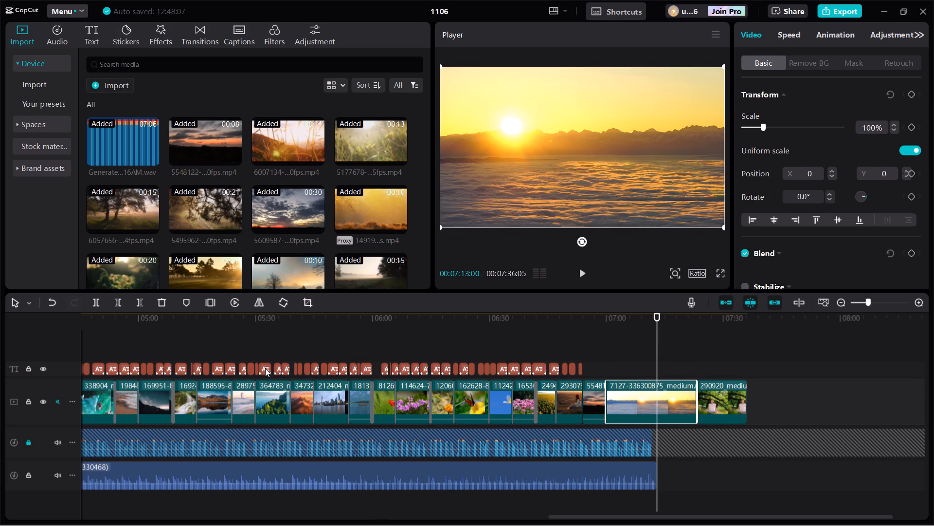
click(142, 303)
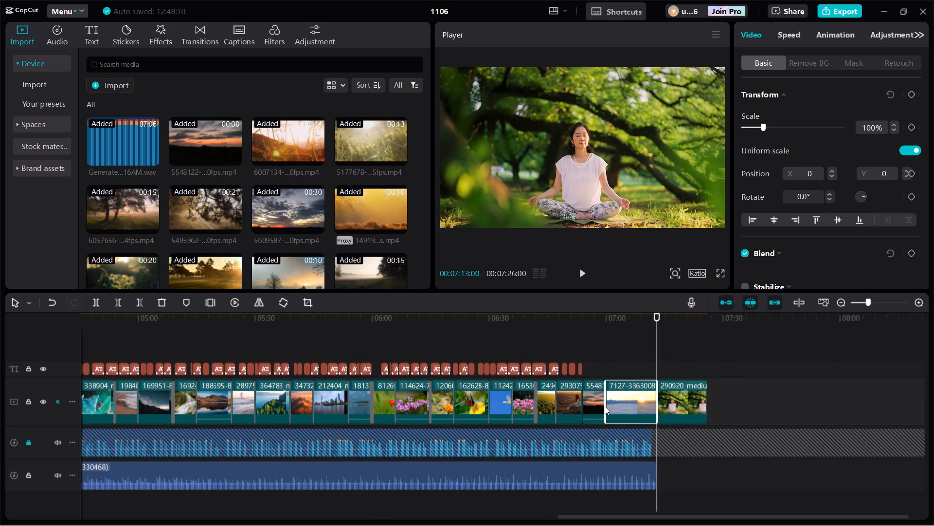
Delete the 290920 clip at the end of the main video track.
click(689, 405)
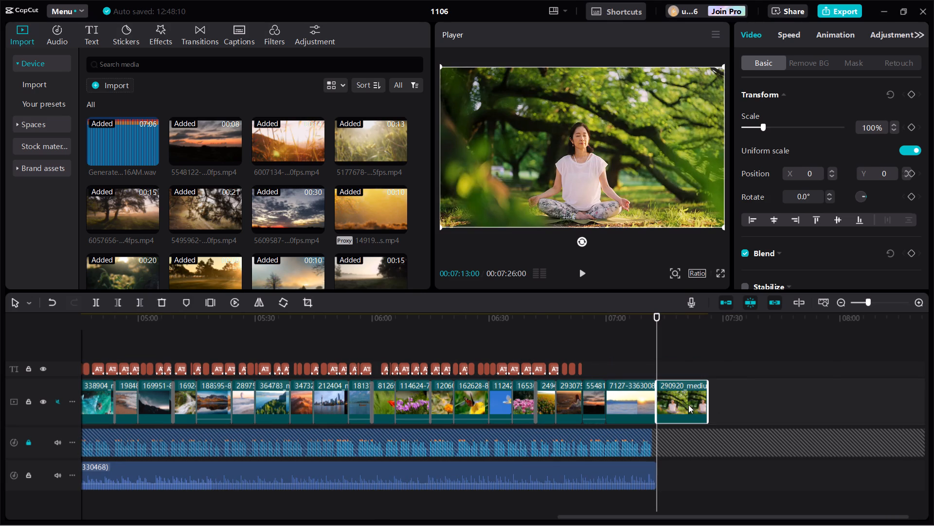
key(BackSpace)
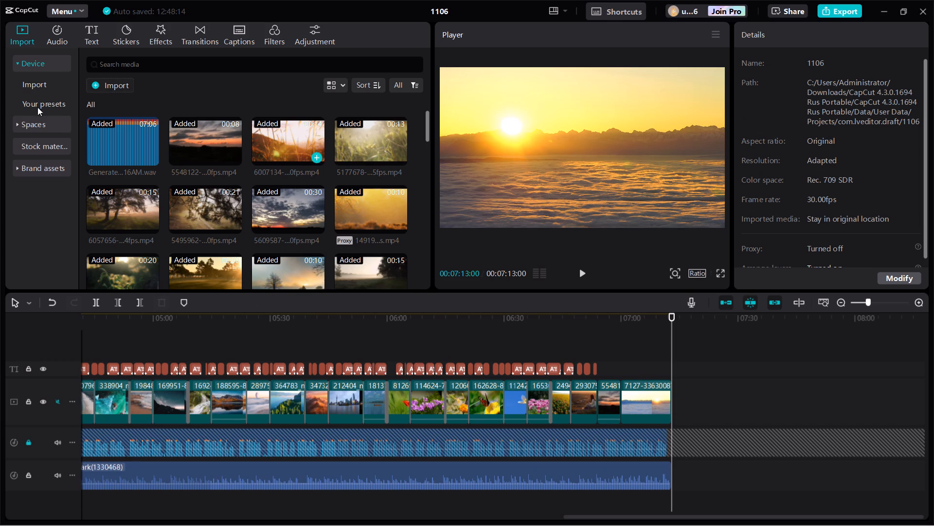
Generate English auto captions for the video, with the current captions set to be deleted.
click(240, 29)
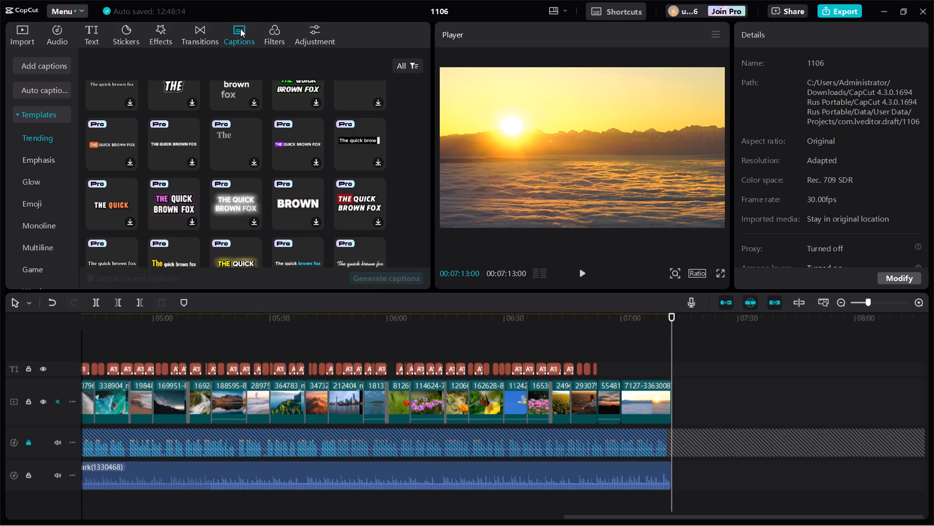
scroll(188, 68, up, 4)
scroll(75, 83, up, 3)
click(45, 66)
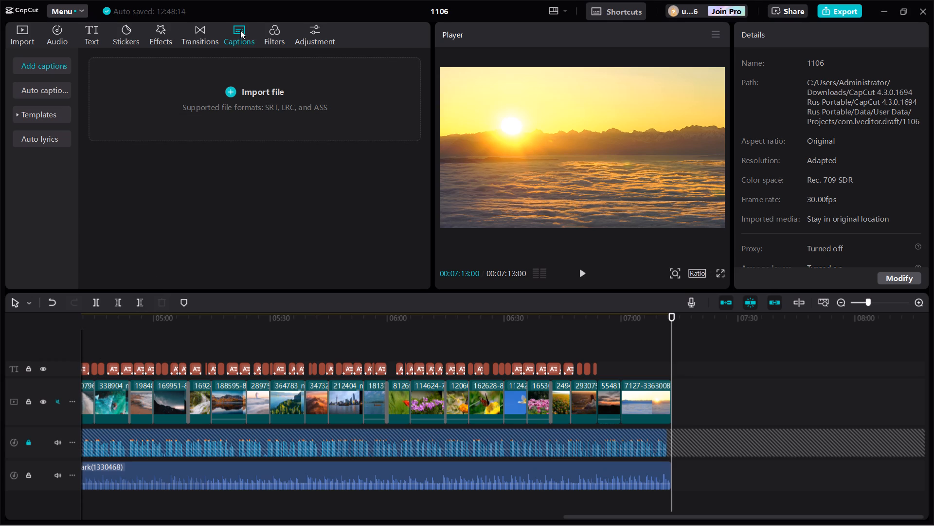
click(44, 94)
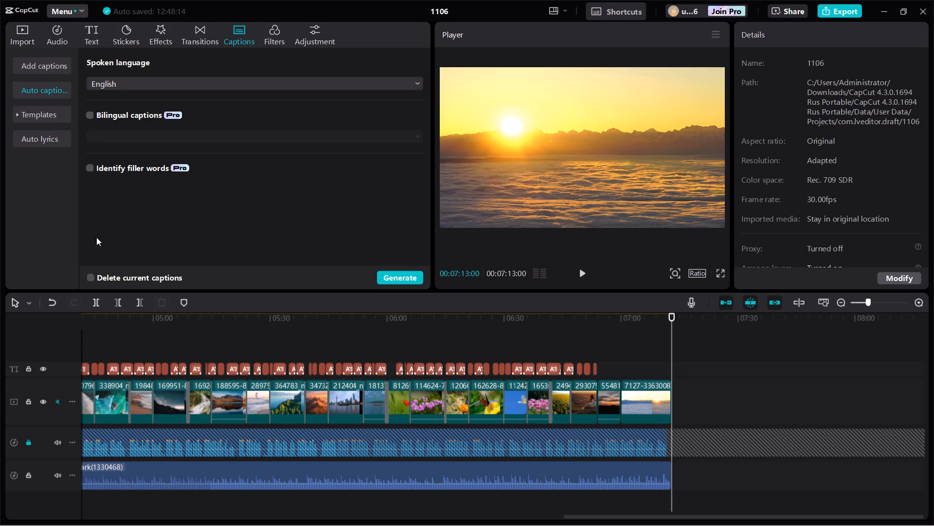
click(90, 278)
click(399, 279)
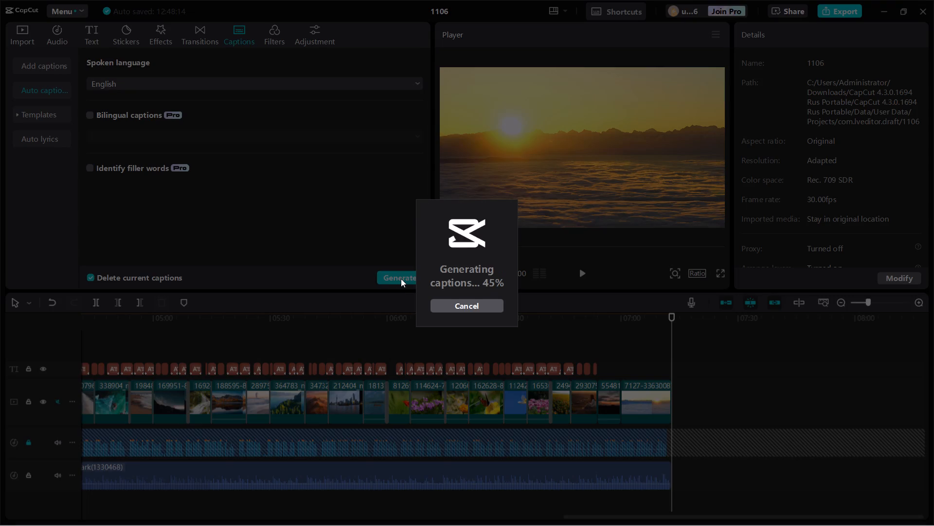
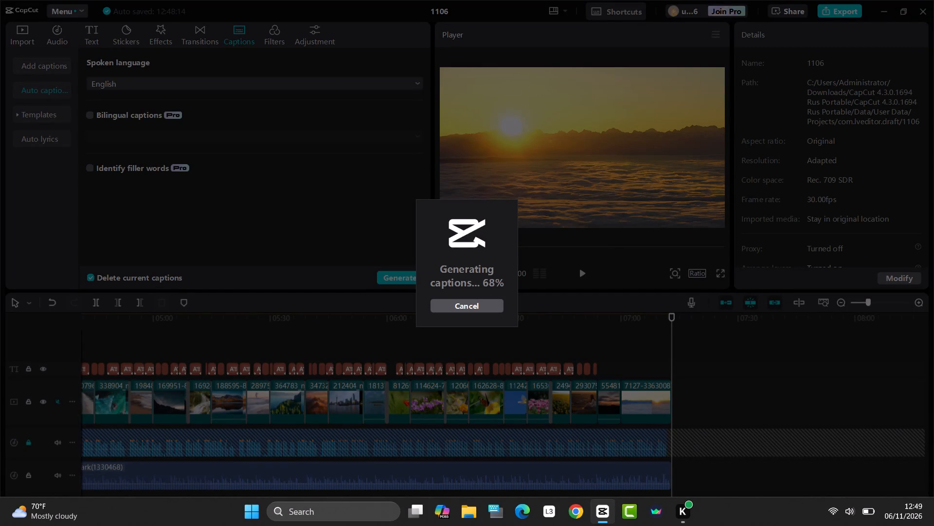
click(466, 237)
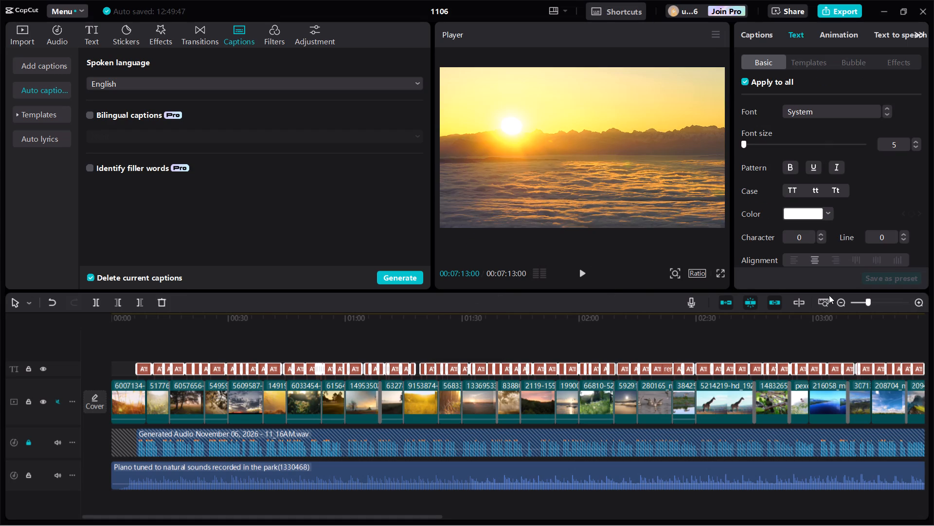
Make the text of all generated captions bold and uppercase.
double_click(841, 301)
triple_click(841, 301)
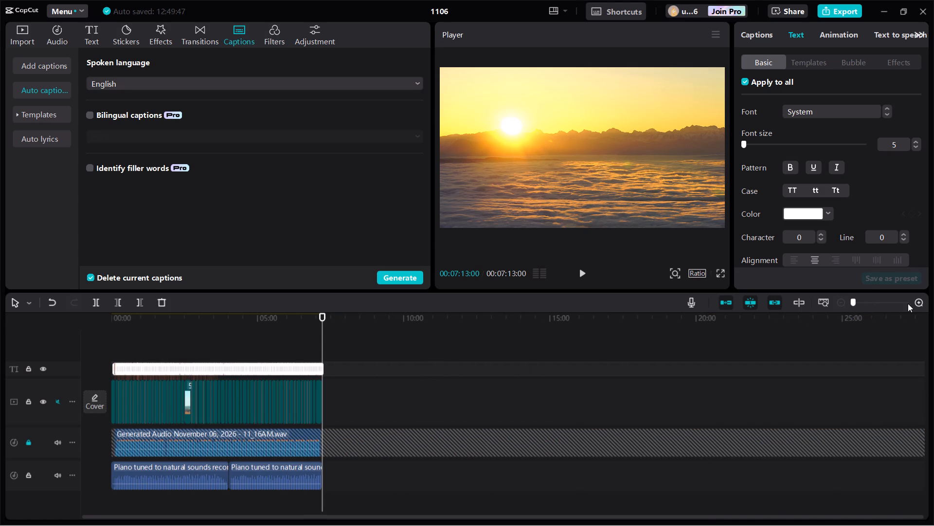
double_click(915, 300)
click(915, 300)
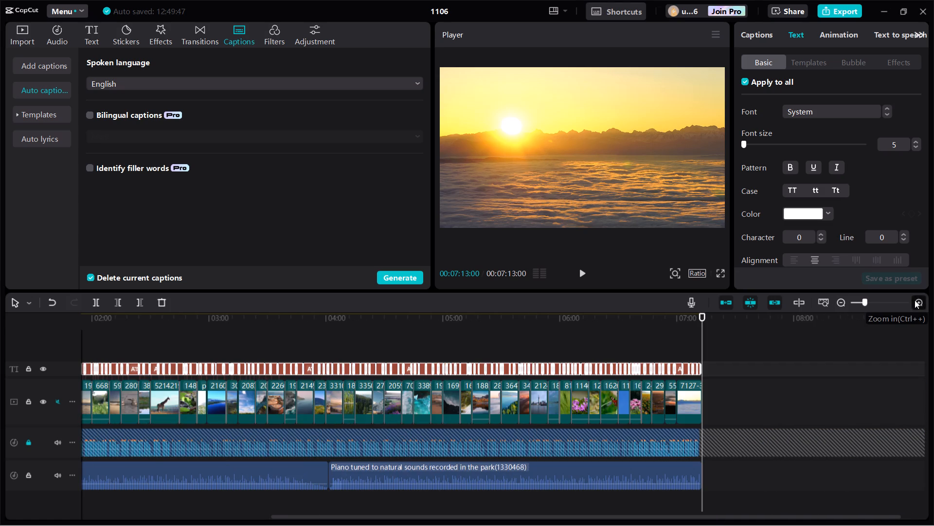
click(915, 300)
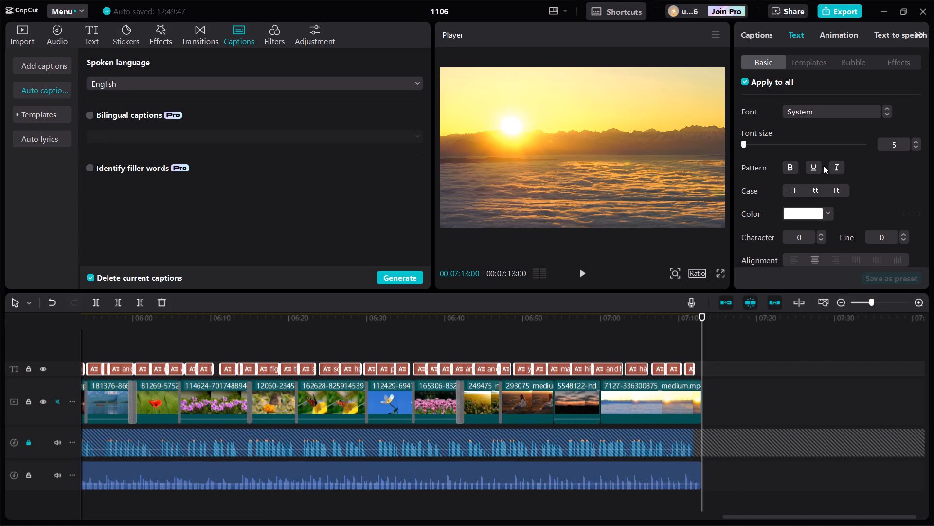
click(790, 168)
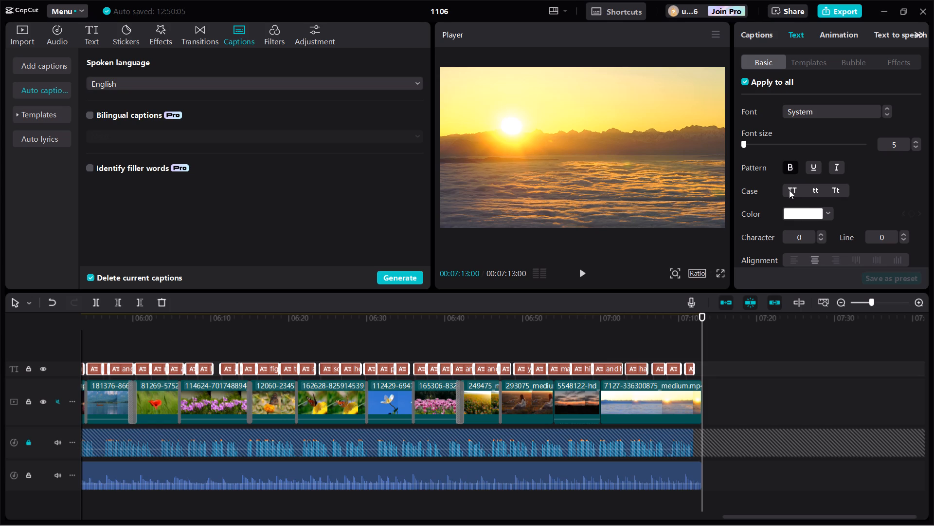
click(790, 190)
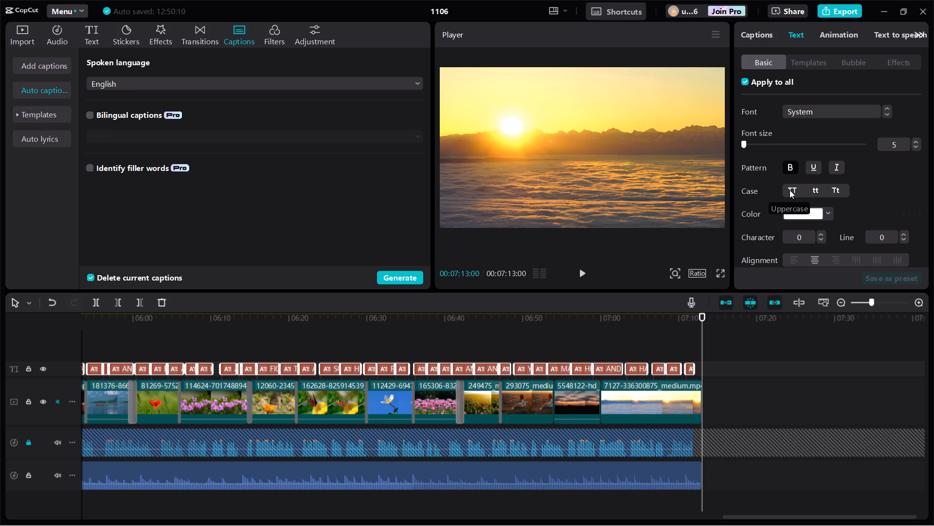
Apply the preset style with black lettering and a white outline to all captions.
scroll(790, 194, down, 3)
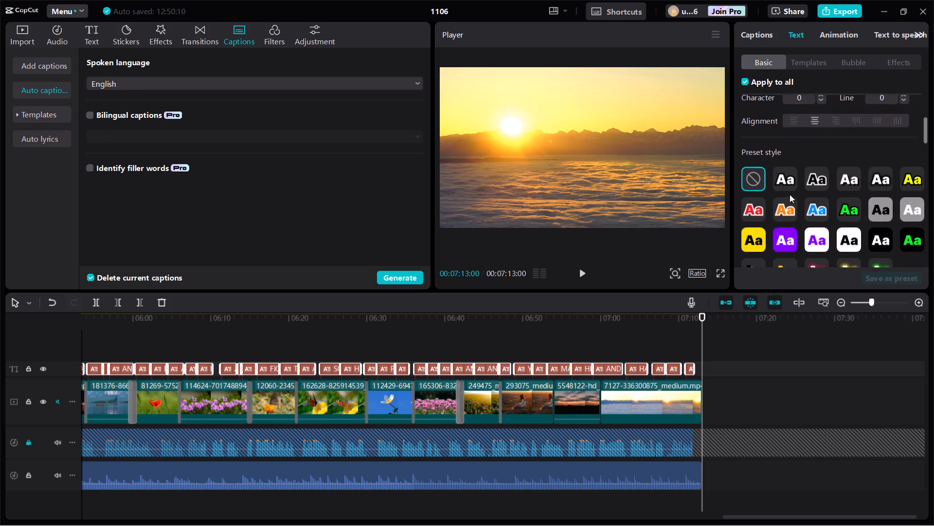
click(814, 169)
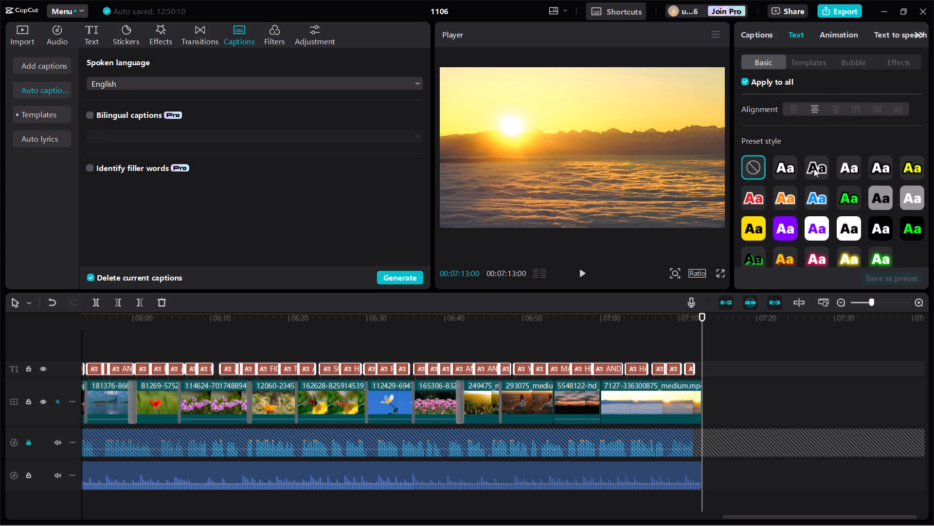
Enable Glow on all captions and choose the non-Pro glow style.
scroll(813, 175, down, 2)
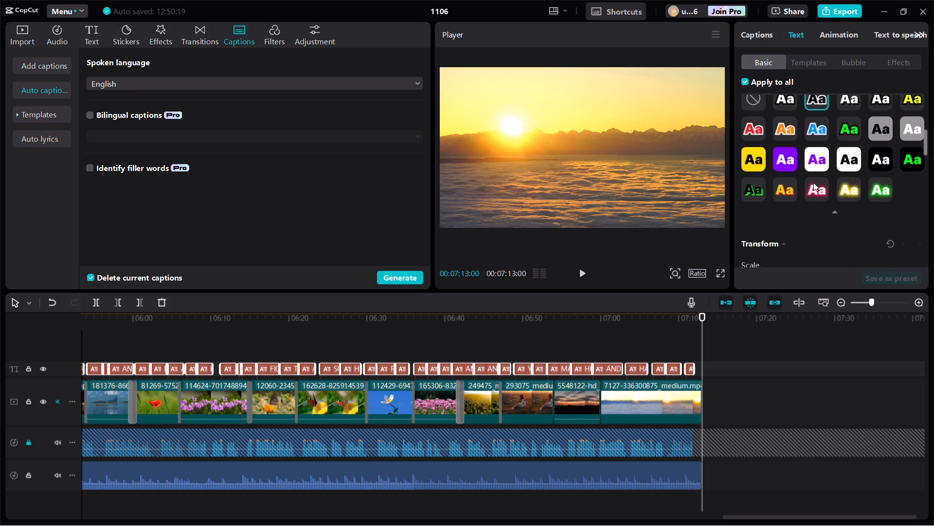
scroll(813, 184, down, 3)
scroll(813, 184, up, 1)
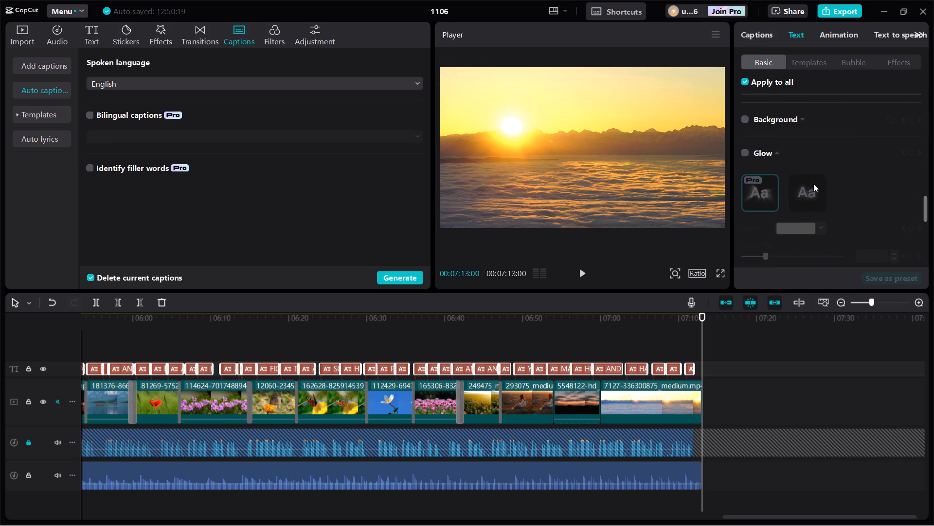
scroll(813, 184, up, 2)
scroll(813, 184, down, 1)
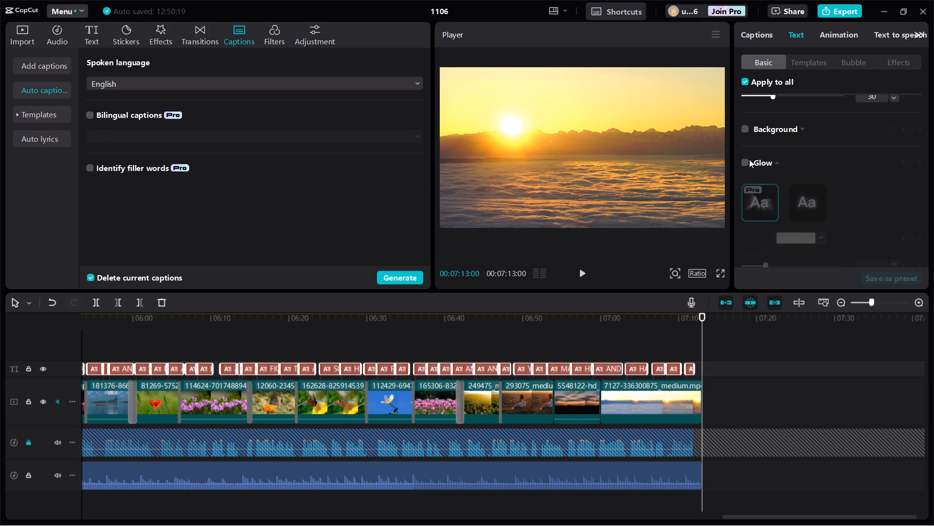
click(747, 162)
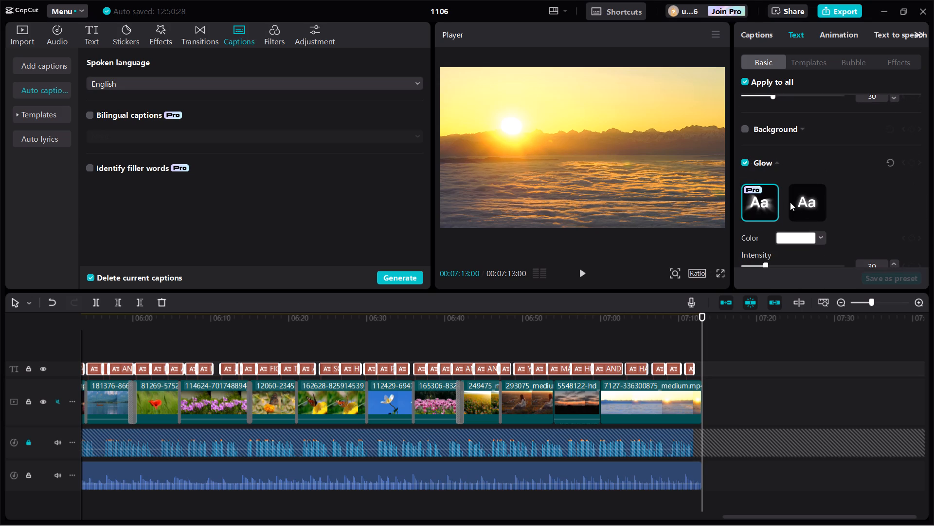
click(802, 203)
Enable Shadow on all captions.
scroll(802, 203, down, 1)
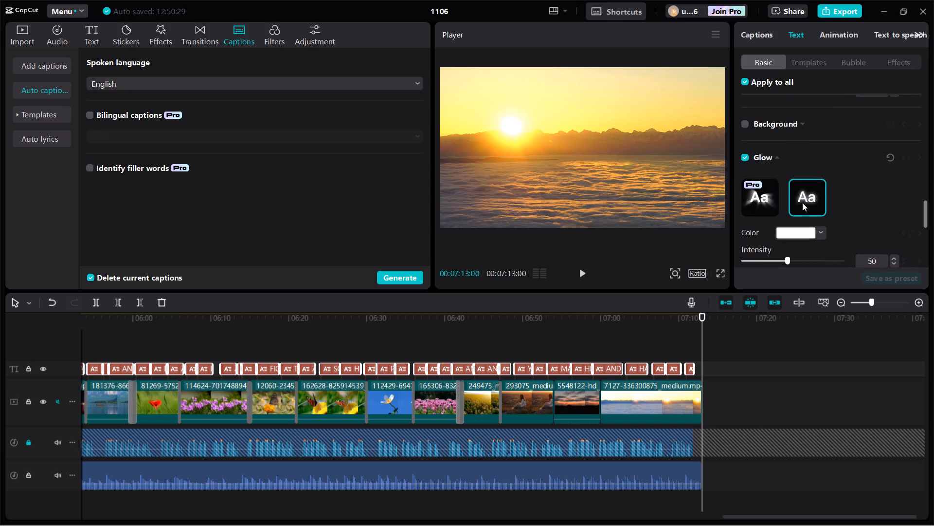
scroll(802, 203, down, 3)
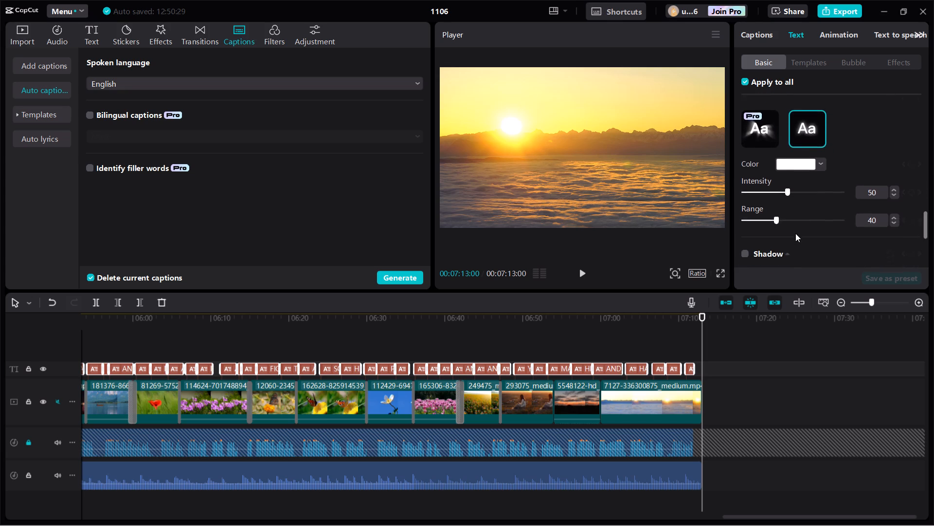
scroll(795, 233, down, 1)
click(745, 145)
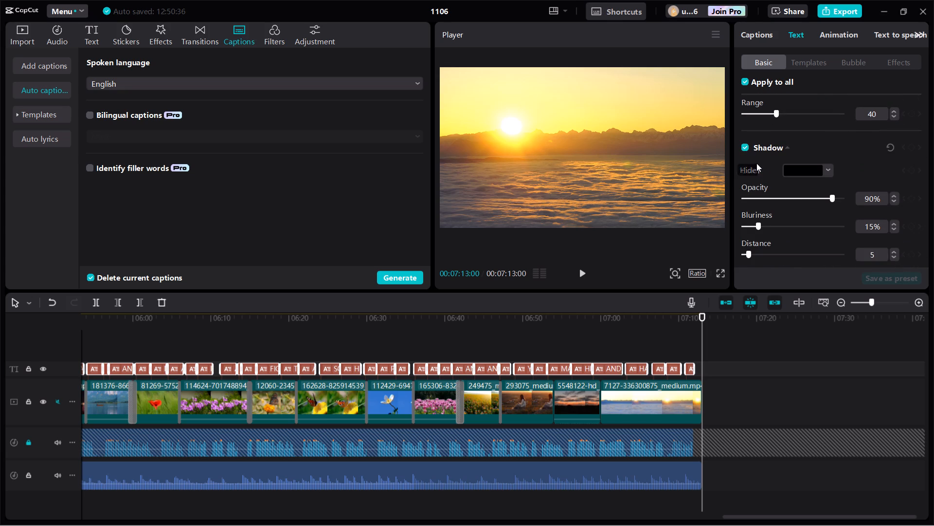
Reapply the black-lettering, white-outline preset style to all captions and check the stroke settings.
scroll(759, 170, down, 6)
scroll(766, 156, up, 14)
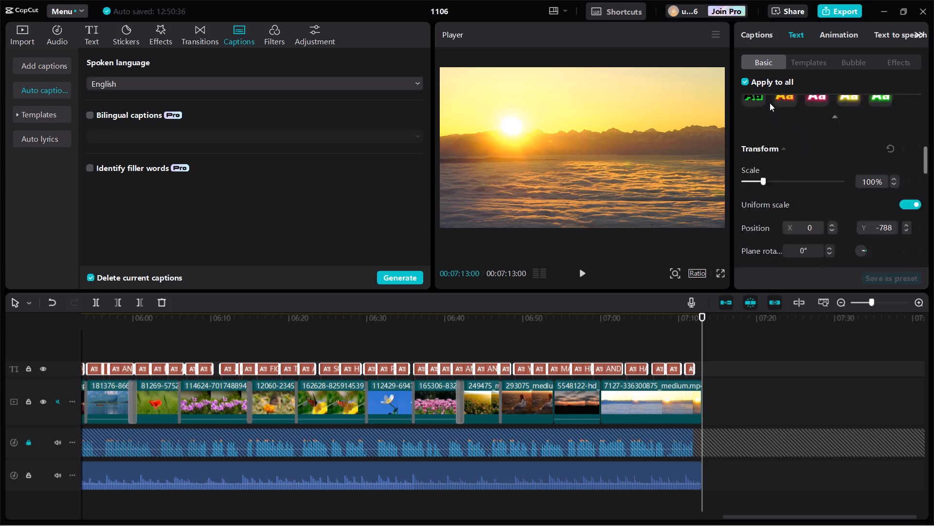
scroll(770, 103, up, 10)
scroll(814, 116, up, 3)
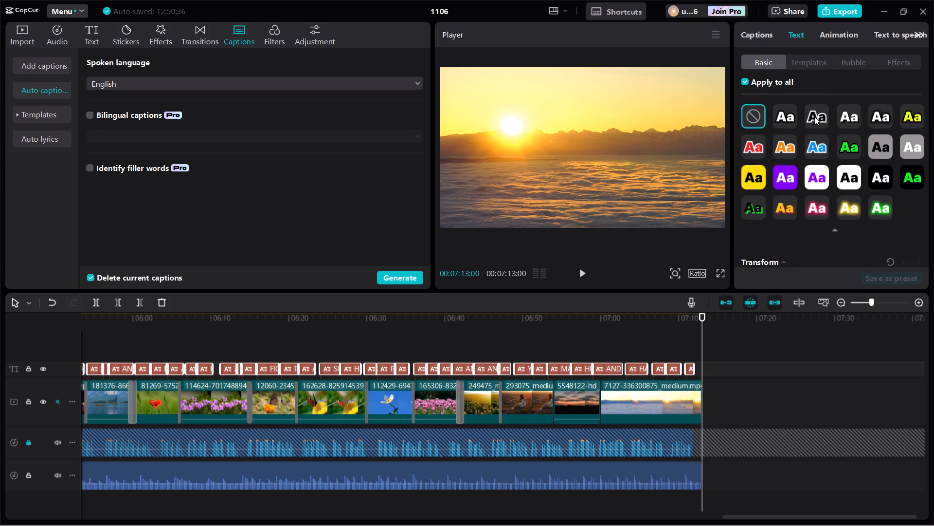
click(815, 116)
scroll(815, 116, up, 3)
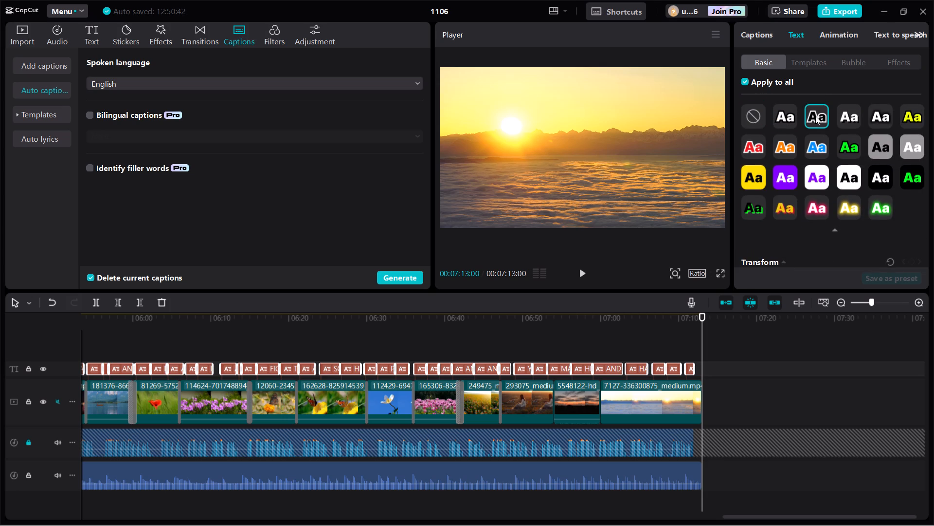
click(815, 116)
scroll(809, 127, down, 3)
scroll(794, 210, down, 4)
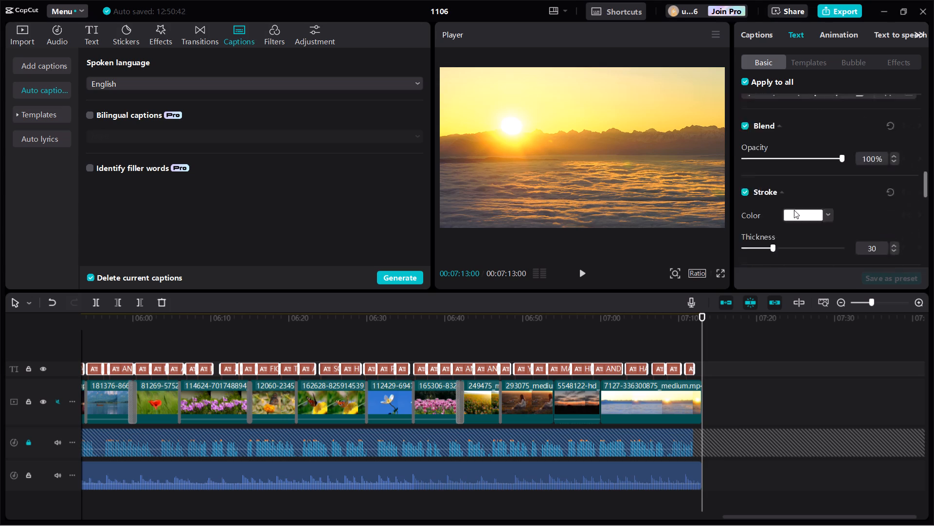
scroll(794, 210, up, 12)
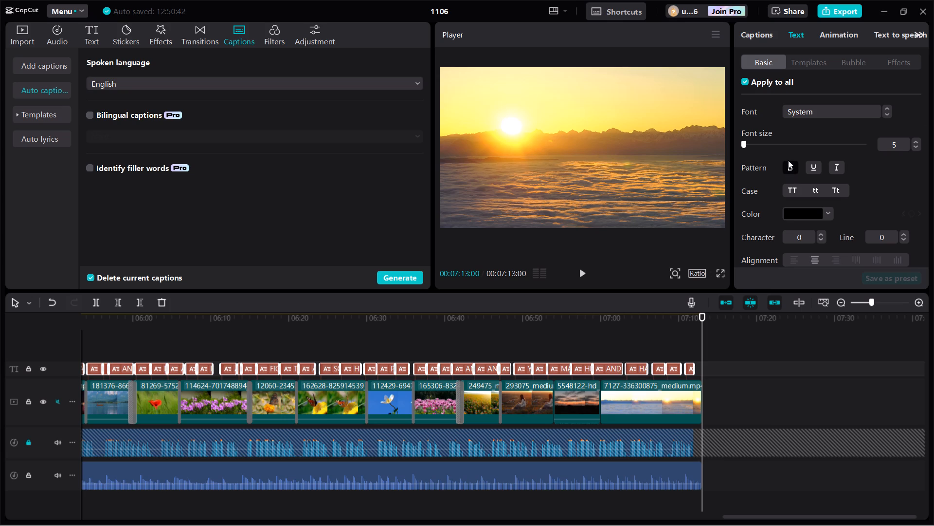
Apply the Zoom In entrance animation to all captions.
click(834, 35)
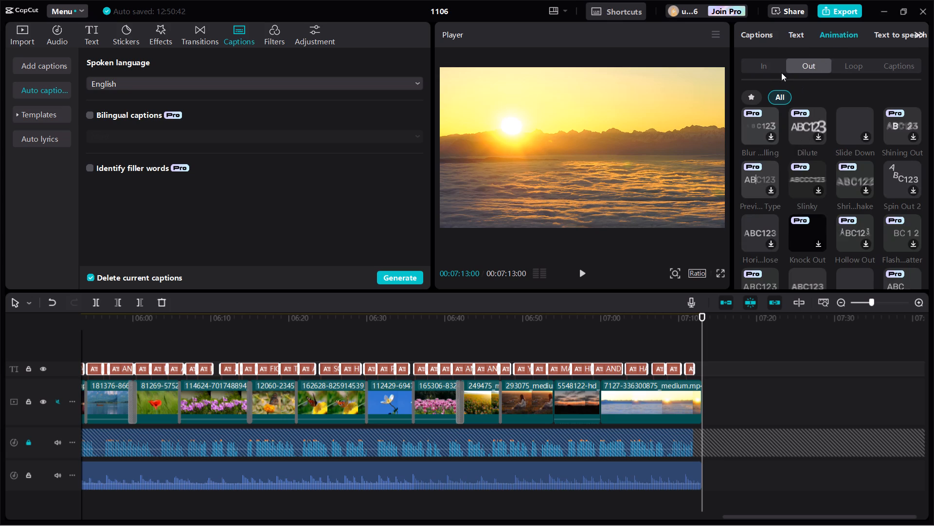
click(763, 67)
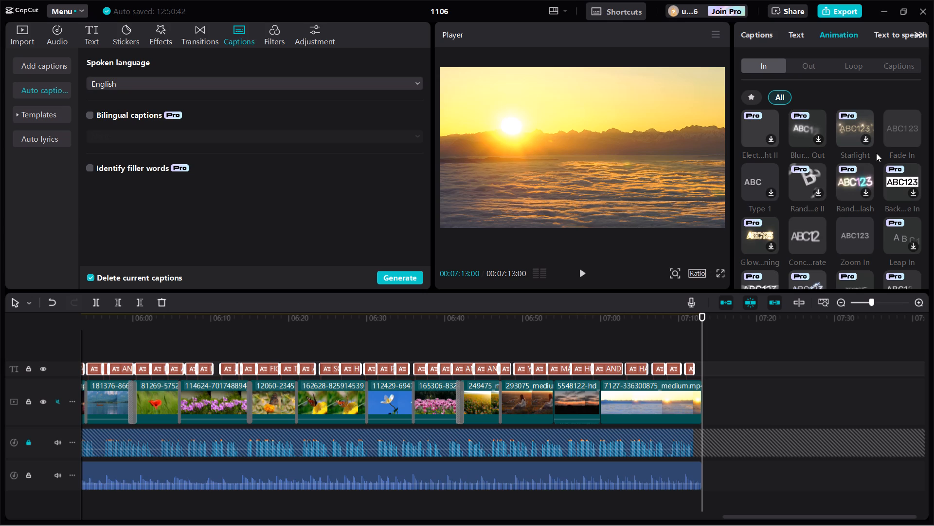
scroll(836, 190, down, 1)
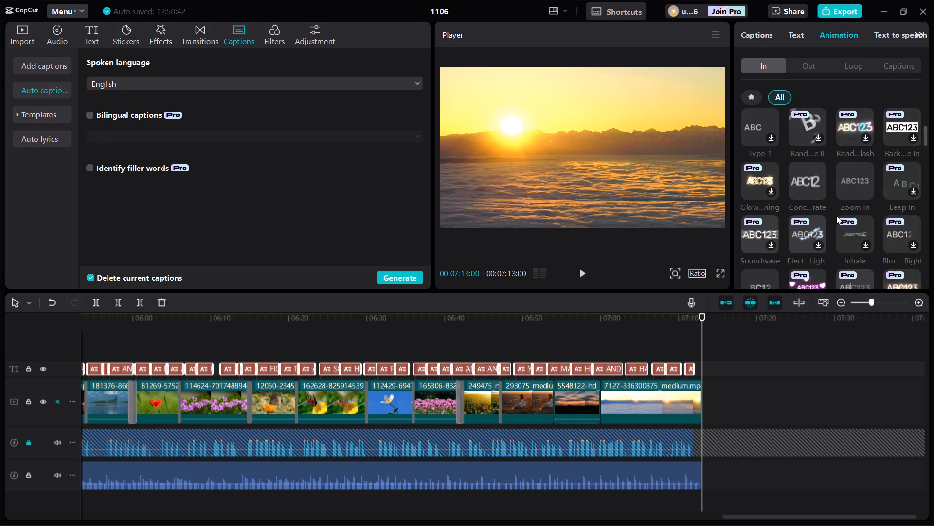
click(851, 184)
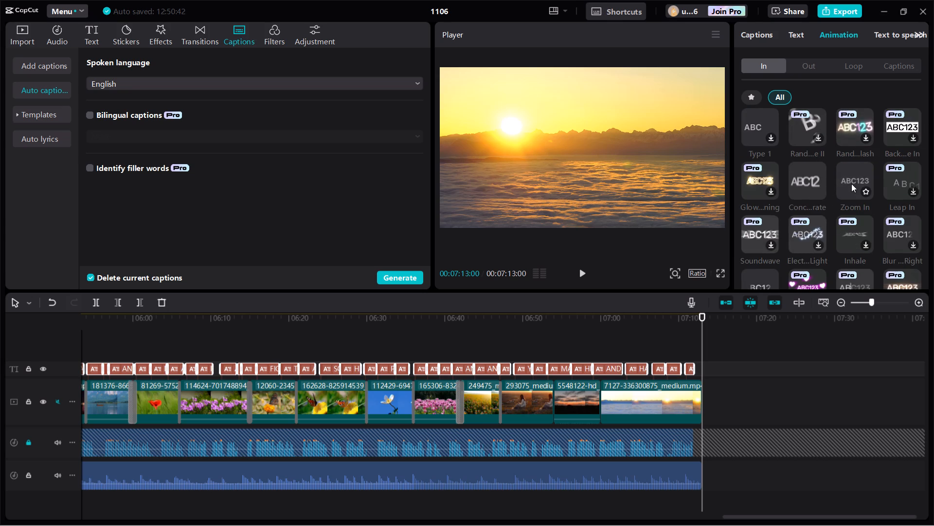
click(851, 183)
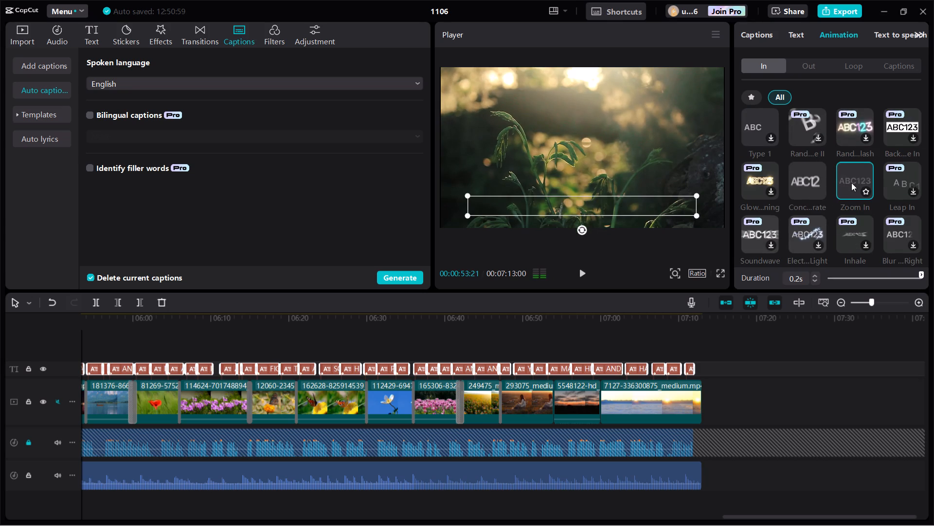
click(851, 183)
Apply the Zoom Out exit animation to all captions.
click(814, 67)
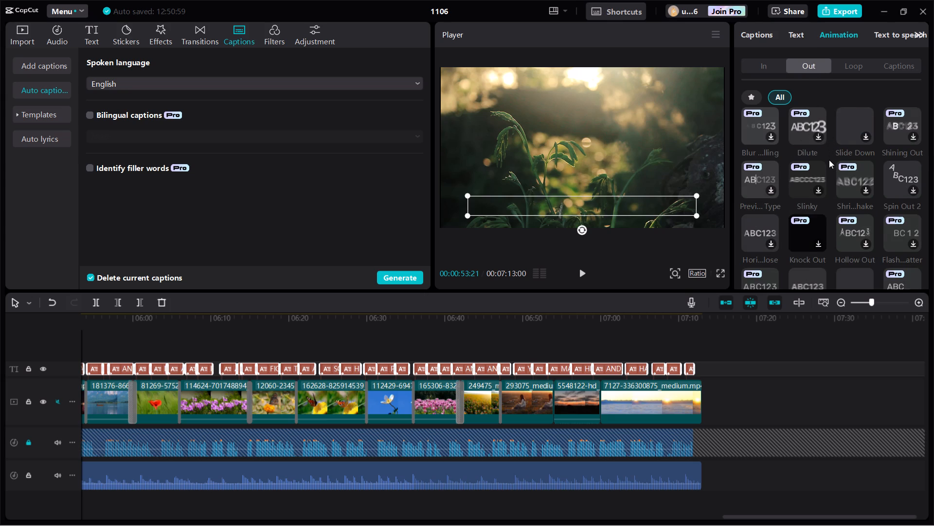
scroll(829, 160, down, 1)
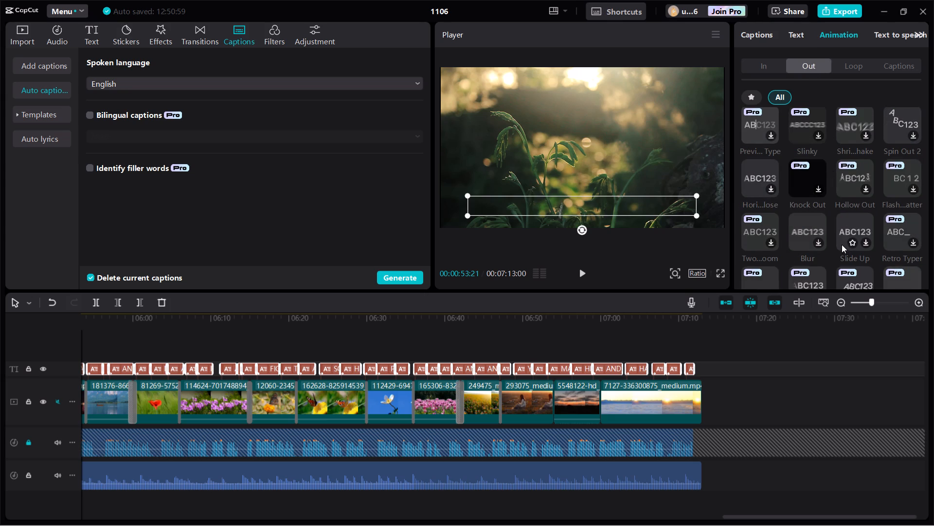
scroll(844, 213, down, 1)
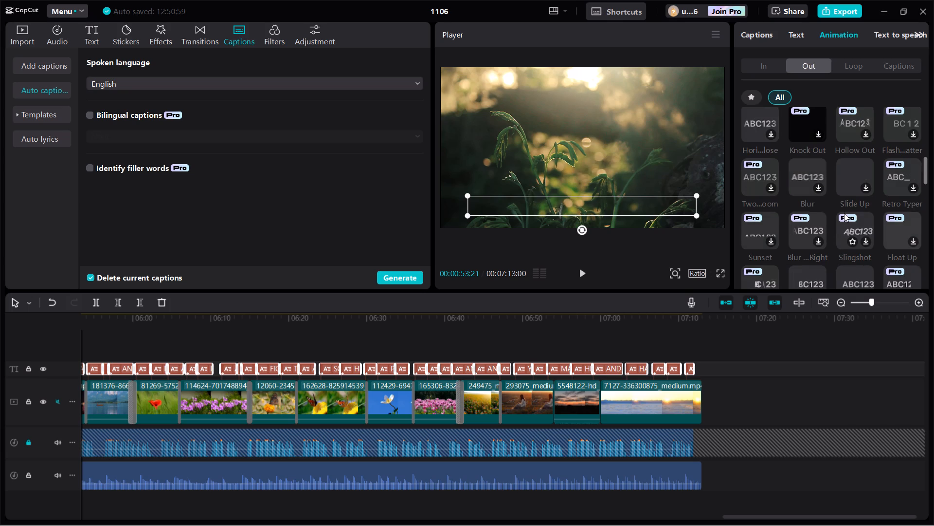
scroll(844, 213, down, 1)
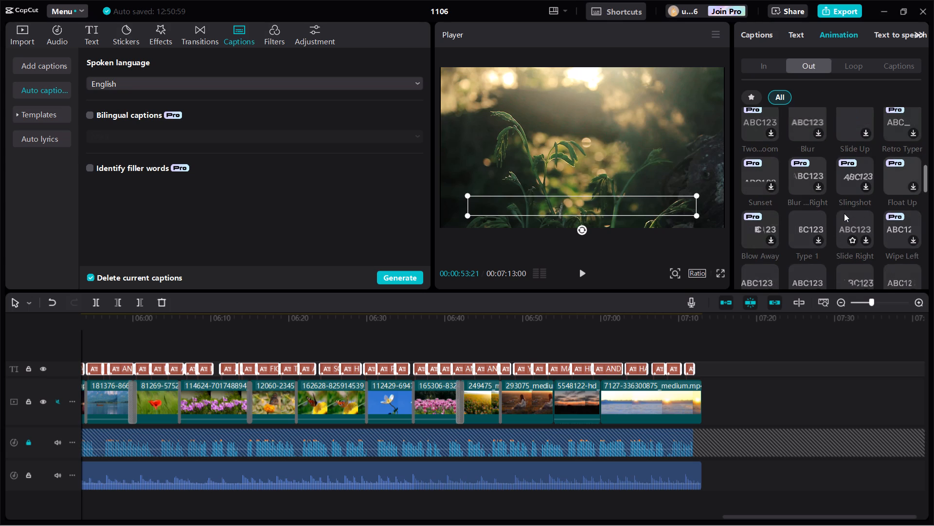
scroll(844, 213, down, 1)
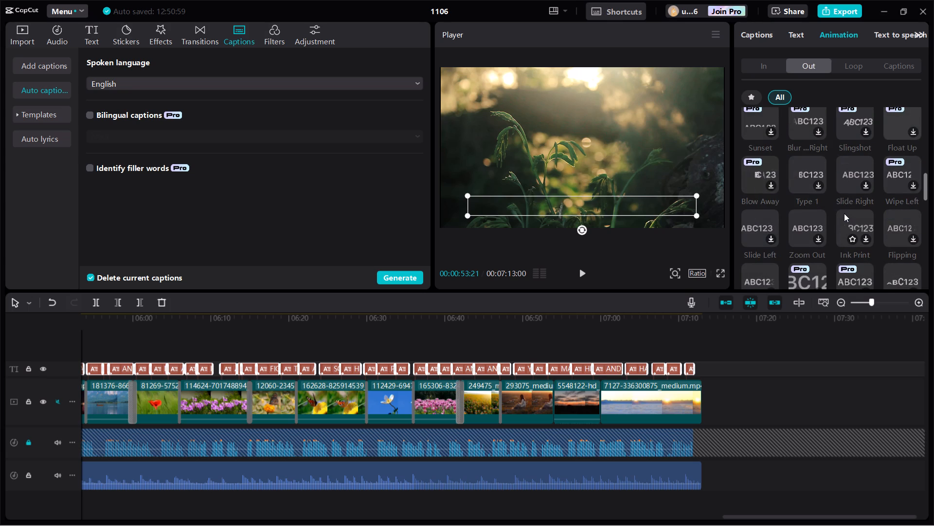
click(805, 229)
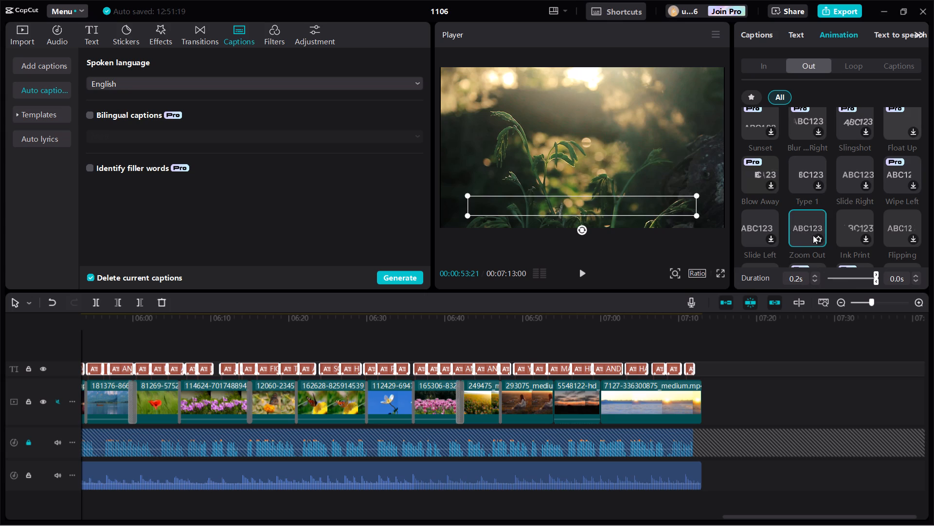
click(808, 225)
Play the video from the start to preview the animated captions.
triple_click(841, 298)
click(841, 298)
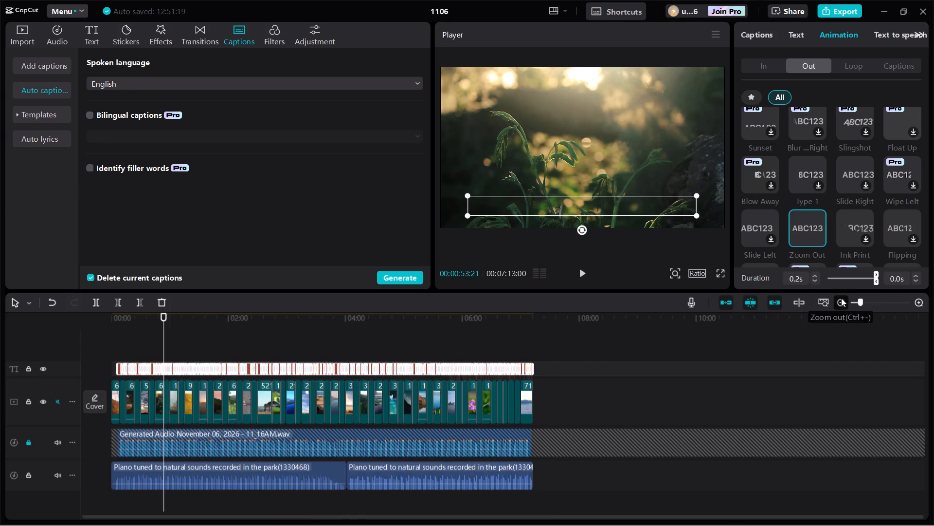
click(108, 340)
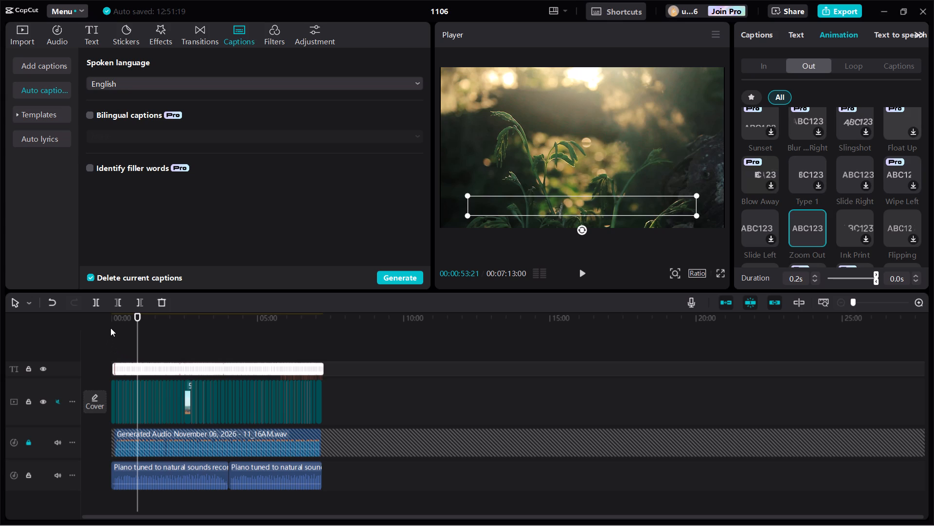
click(110, 326)
drag(139, 332, 136, 332)
drag(136, 332, 90, 342)
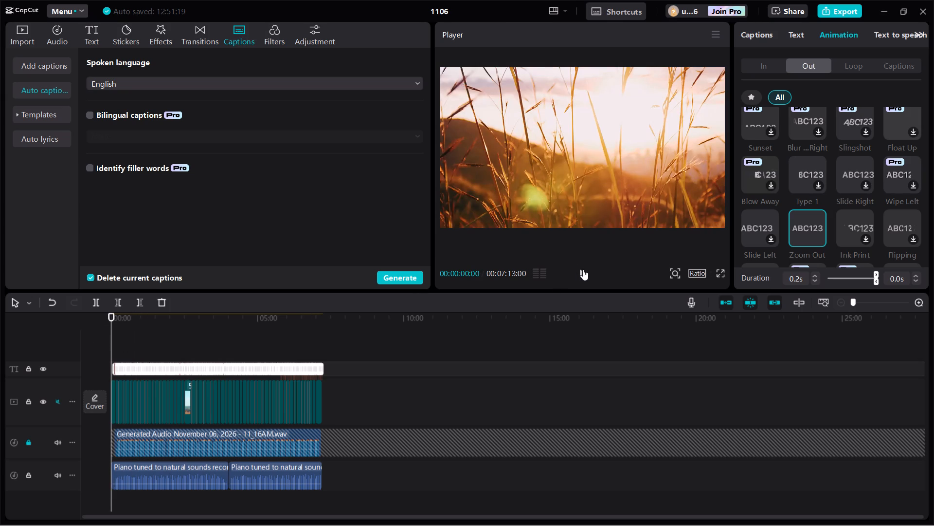
click(583, 269)
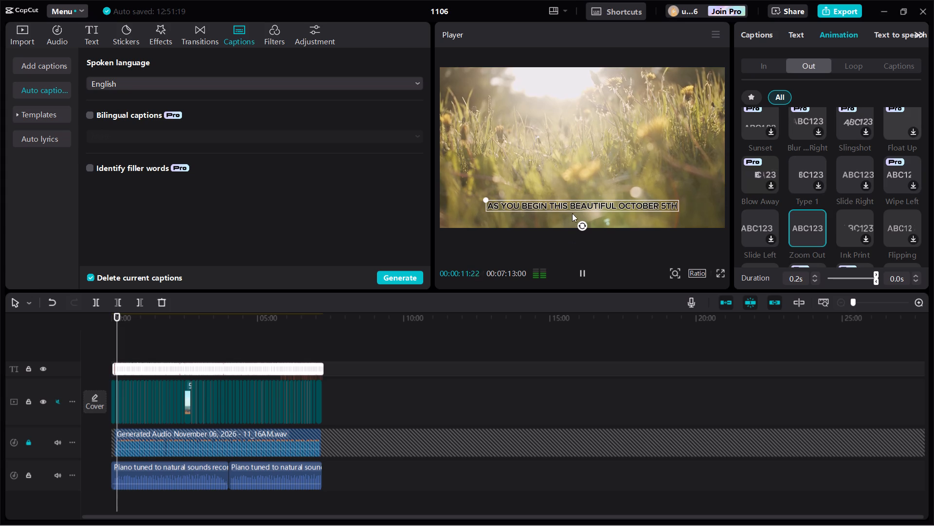
Move the captions up to the centre of the video frame.
drag(573, 204, 573, 179)
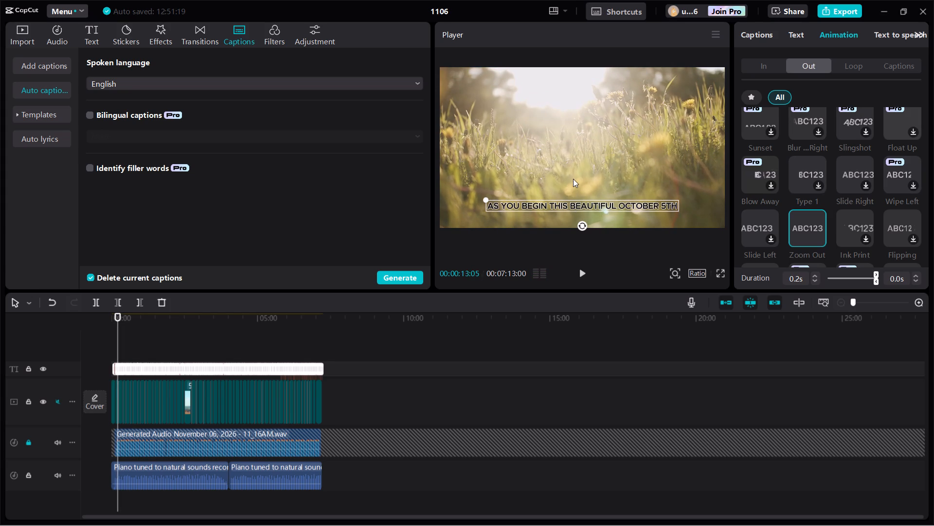
drag(573, 179, 579, 145)
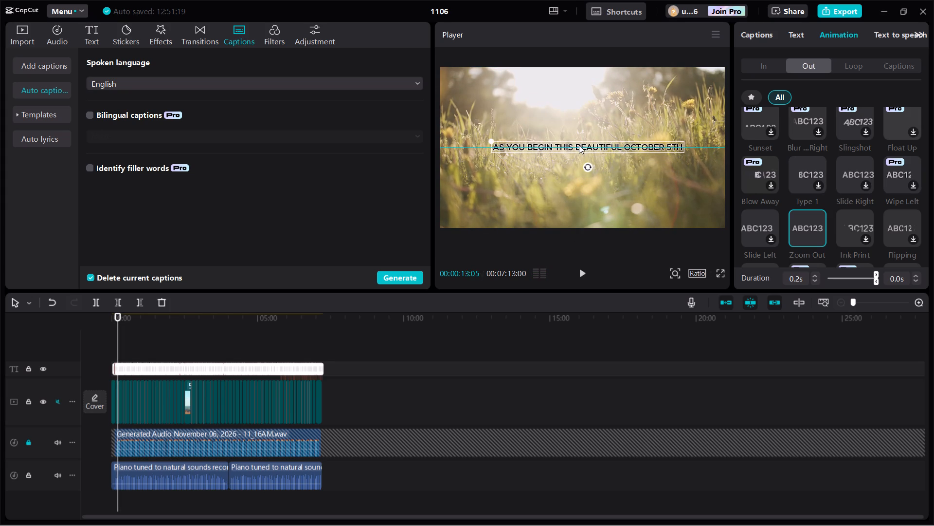
drag(579, 145, 576, 148)
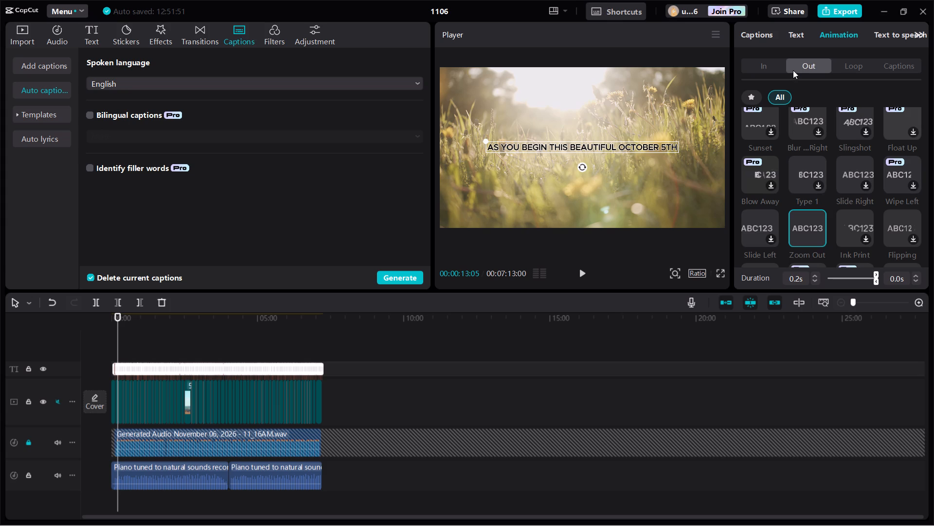
Enable Glow on all captions and choose the non-Pro glow style.
click(760, 64)
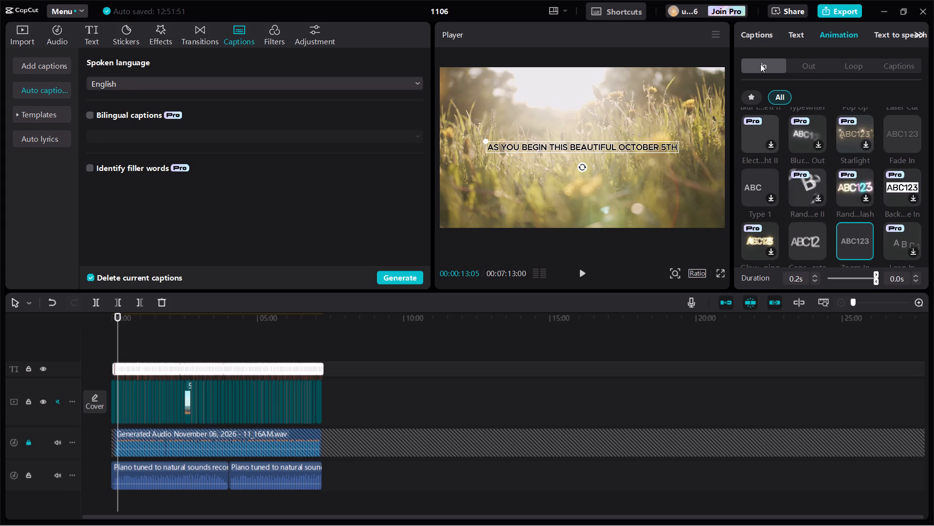
click(796, 63)
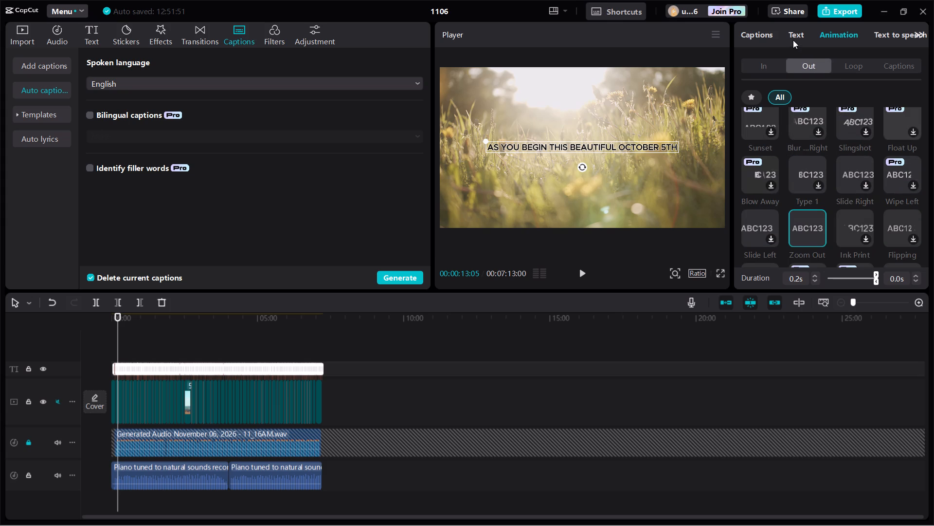
click(793, 36)
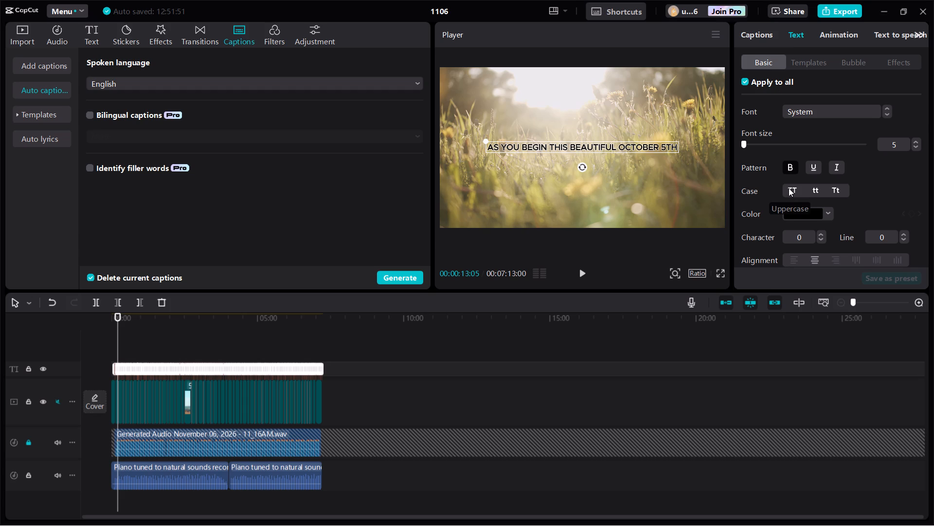
scroll(789, 188, down, 5)
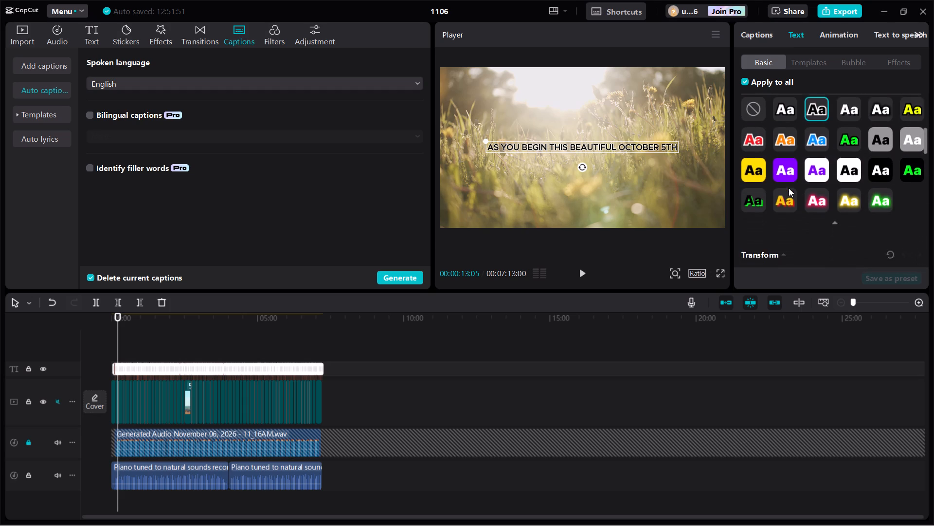
scroll(789, 188, down, 5)
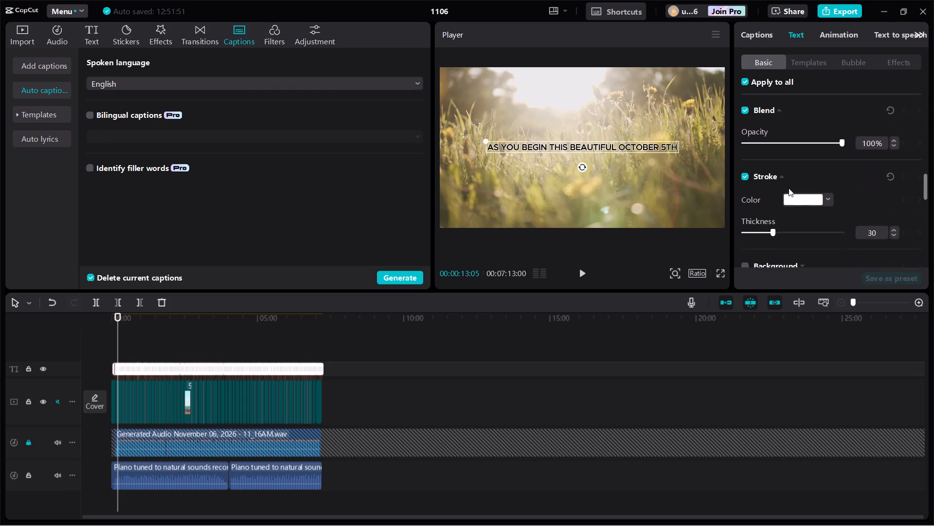
scroll(789, 188, down, 2)
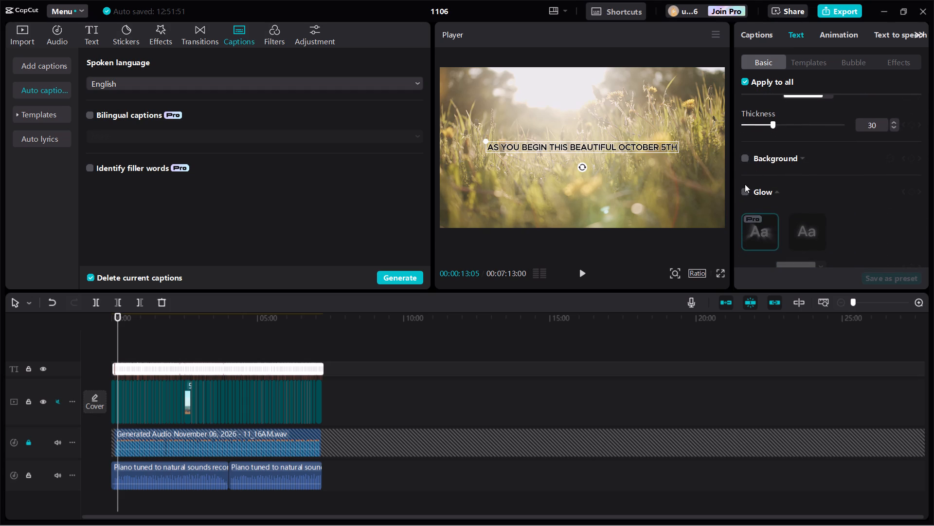
click(746, 189)
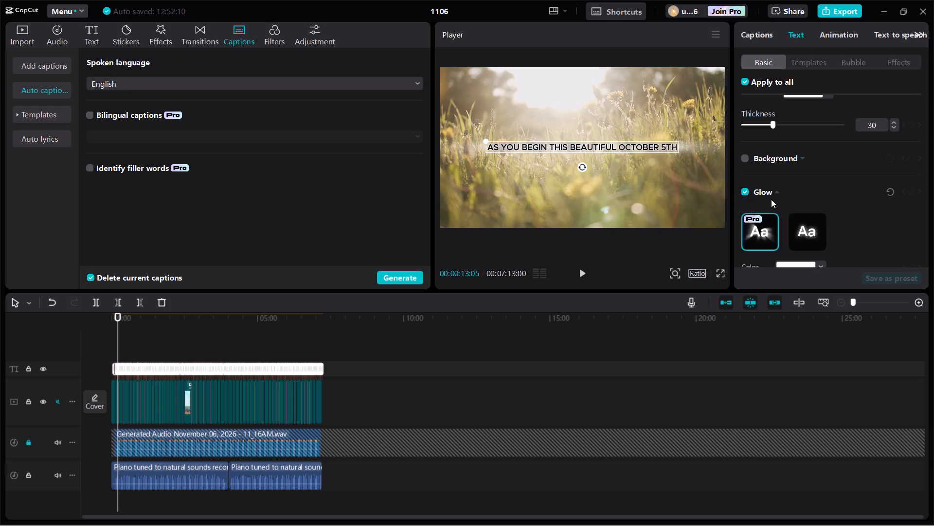
click(804, 229)
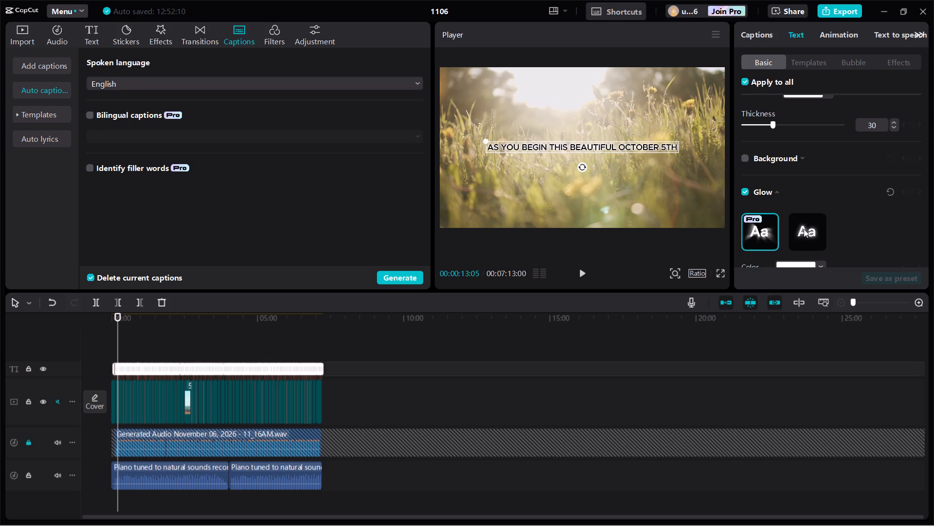
Enable Shadow on all captions and review its settings.
scroll(804, 207, down, 3)
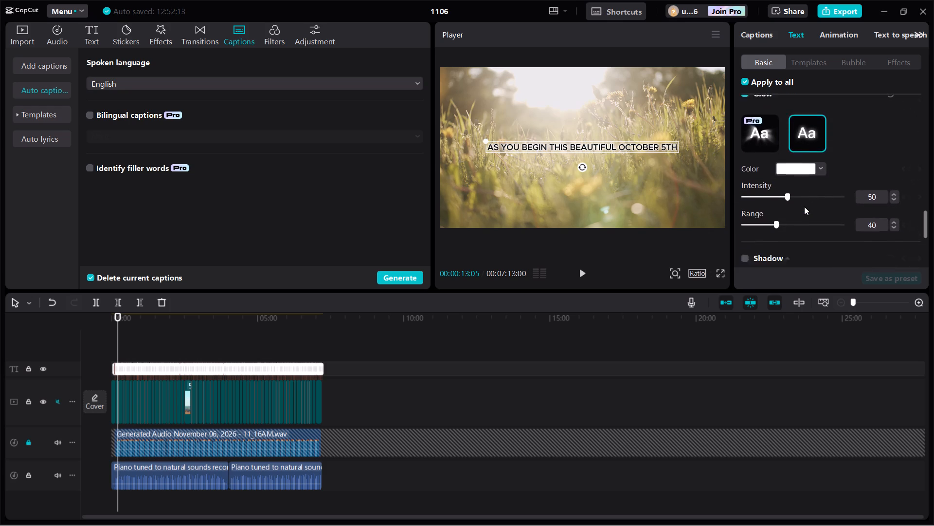
scroll(804, 207, down, 1)
click(745, 175)
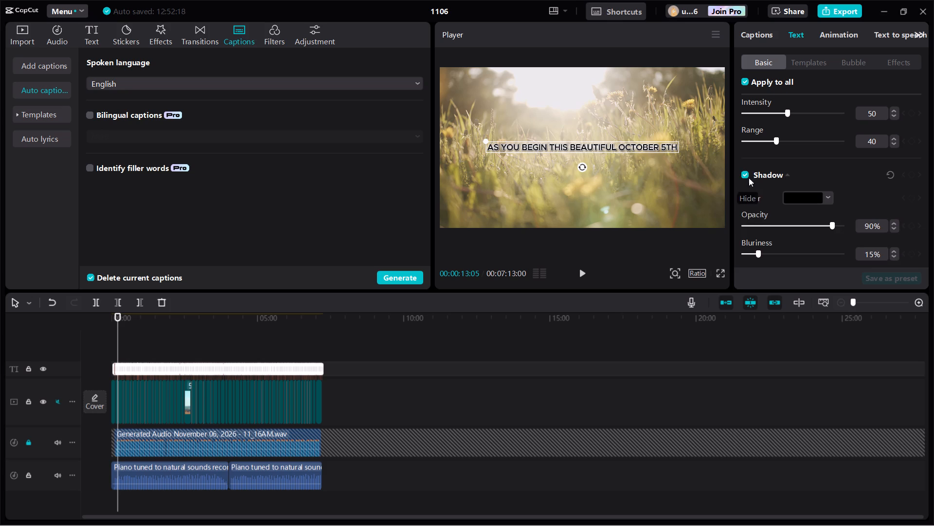
scroll(754, 191, down, 10)
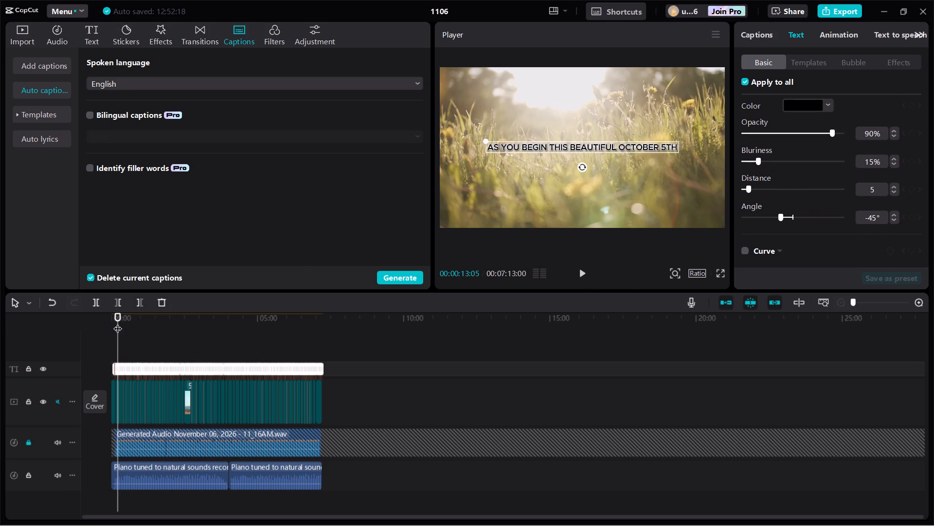
Replay the video from the start to check the centred captions with glow and shadow.
drag(118, 322, 95, 321)
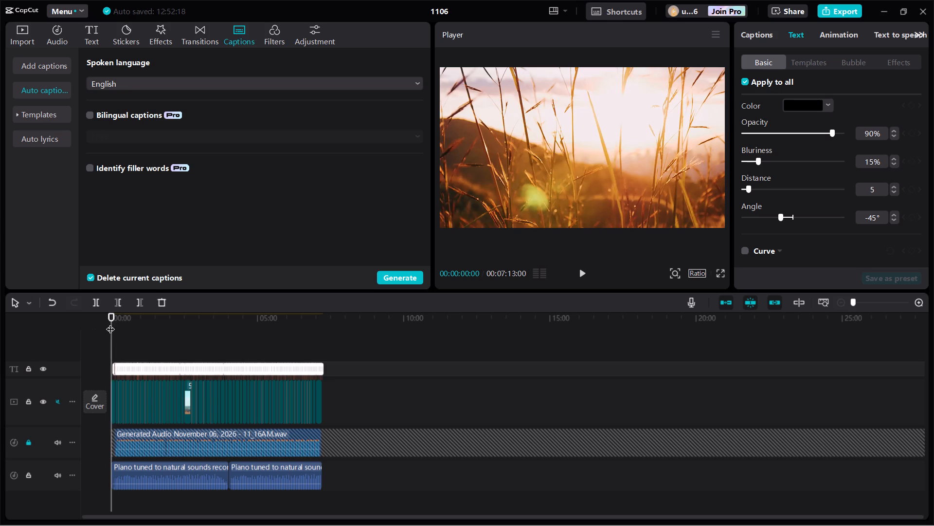
click(582, 270)
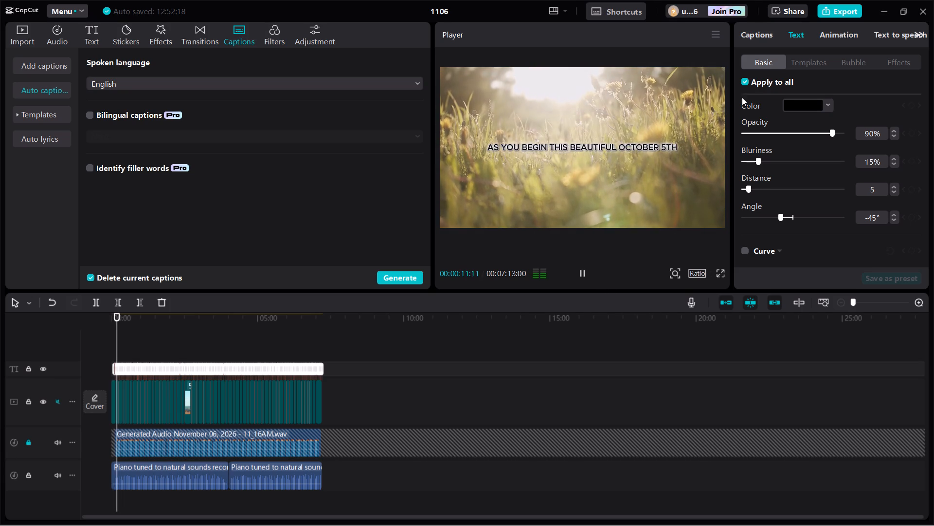
click(618, 401)
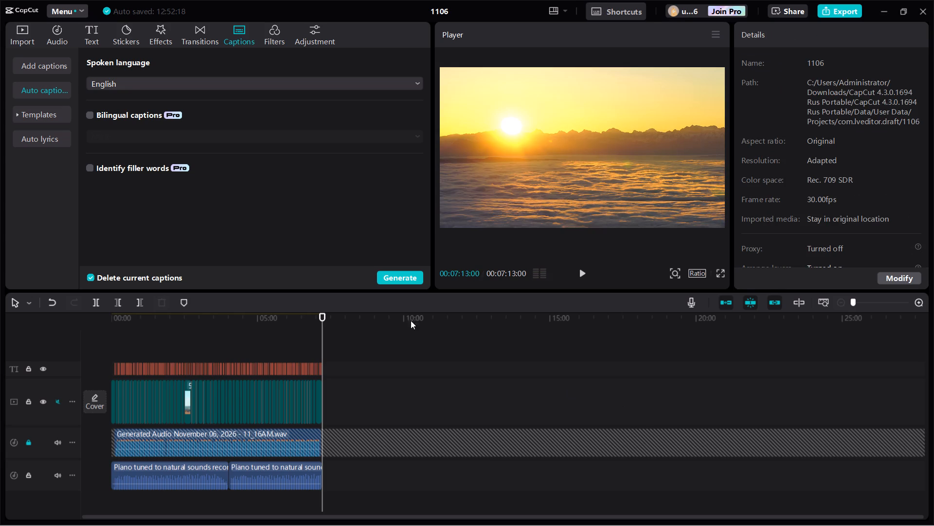
Open the export settings for the 1106 project and browse for the export folder.
click(827, 8)
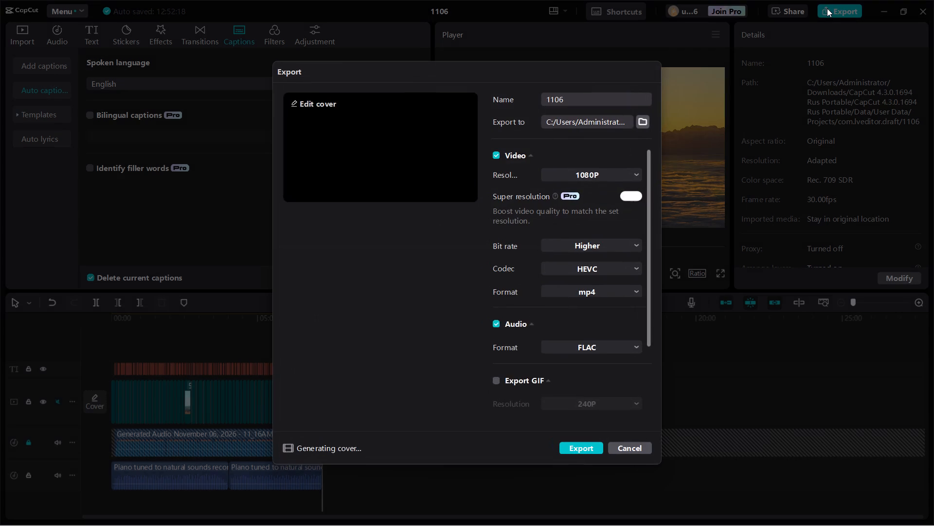
click(566, 99)
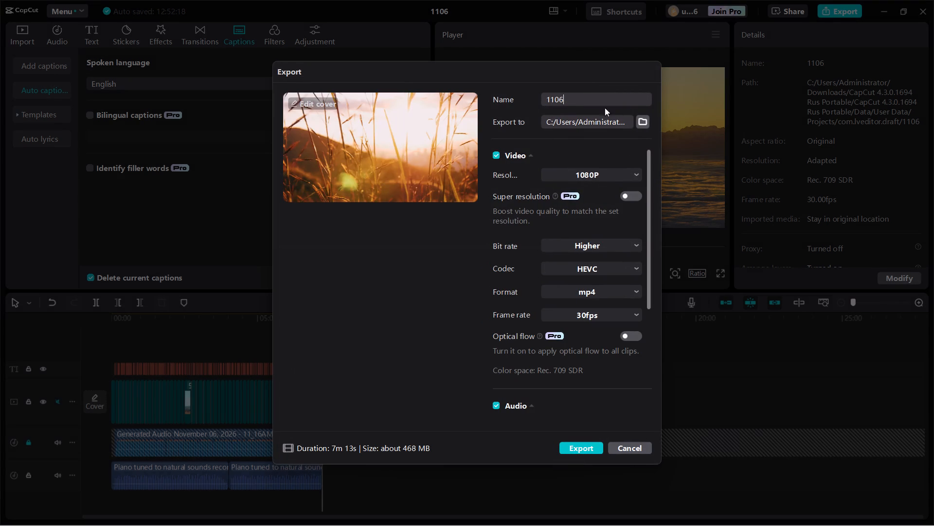
click(642, 124)
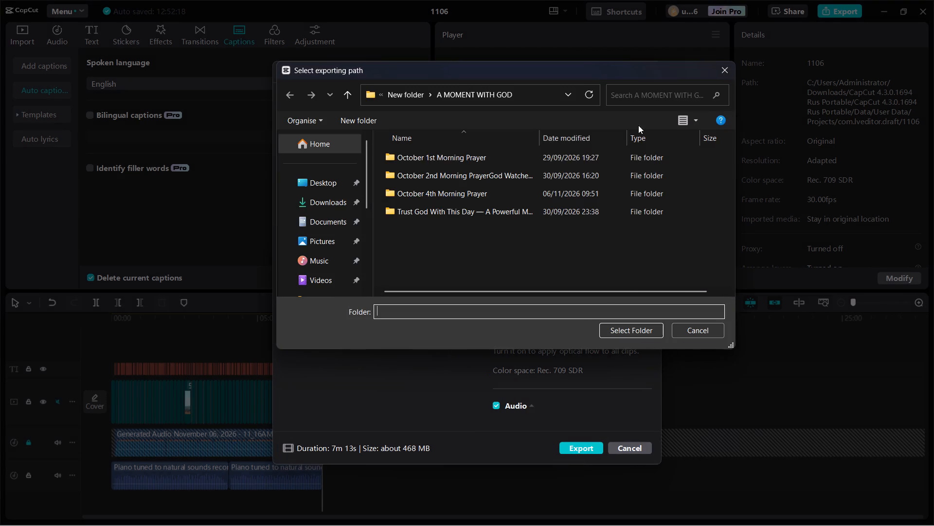
Rename the October 4th Morning Prayer folder as October 5th Morning Prayer and copy the new name.
click(452, 194)
click(452, 194)
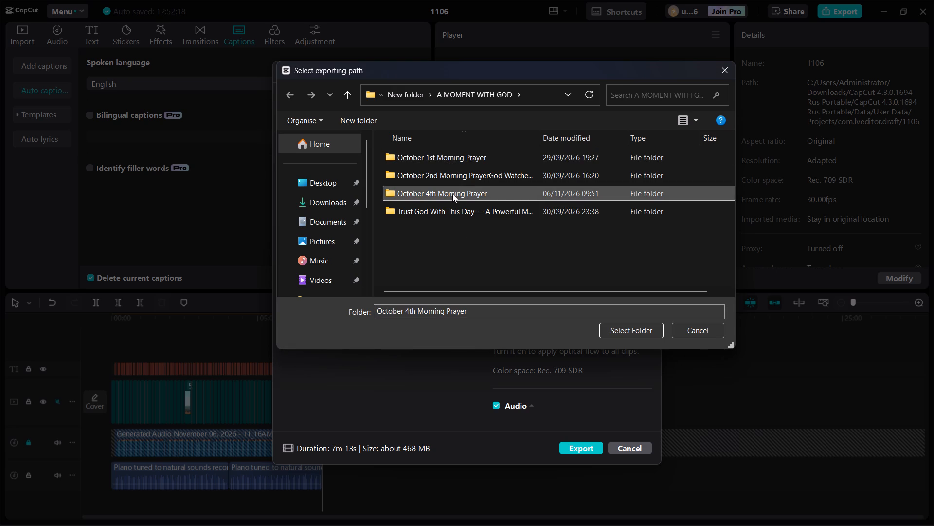
click(428, 193)
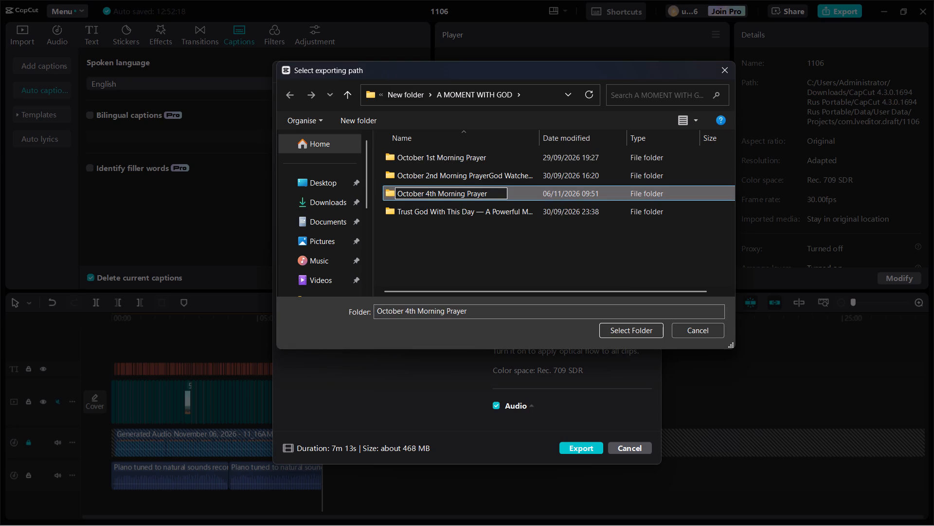
key(BackSpace)
key(5)
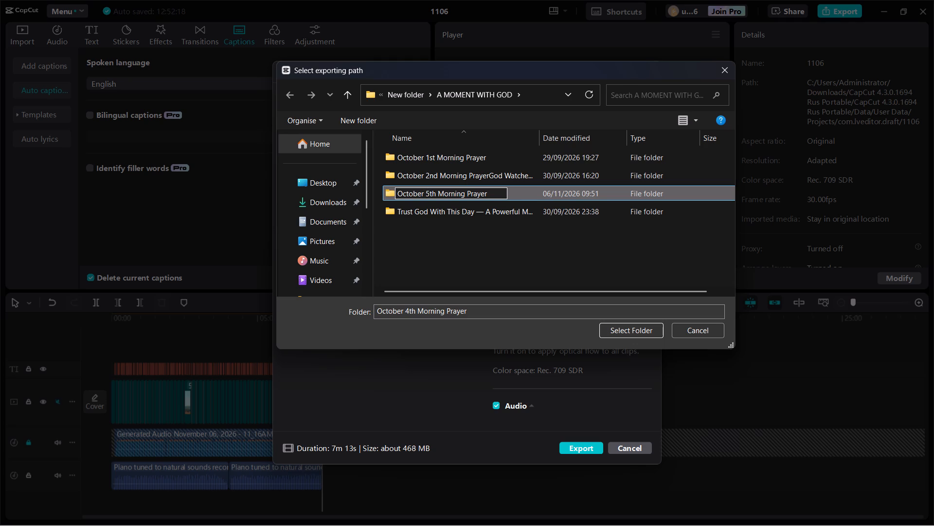
drag(499, 196, 397, 191)
right_click(430, 195)
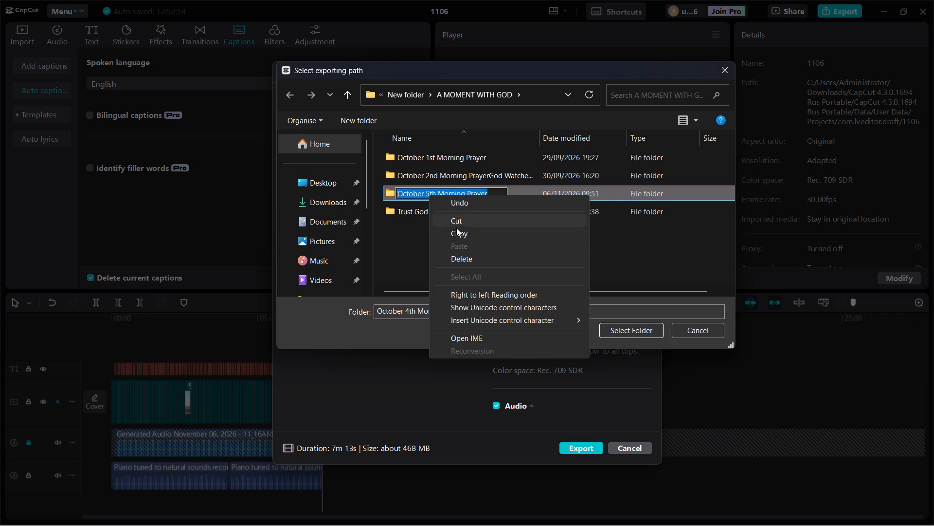
click(458, 235)
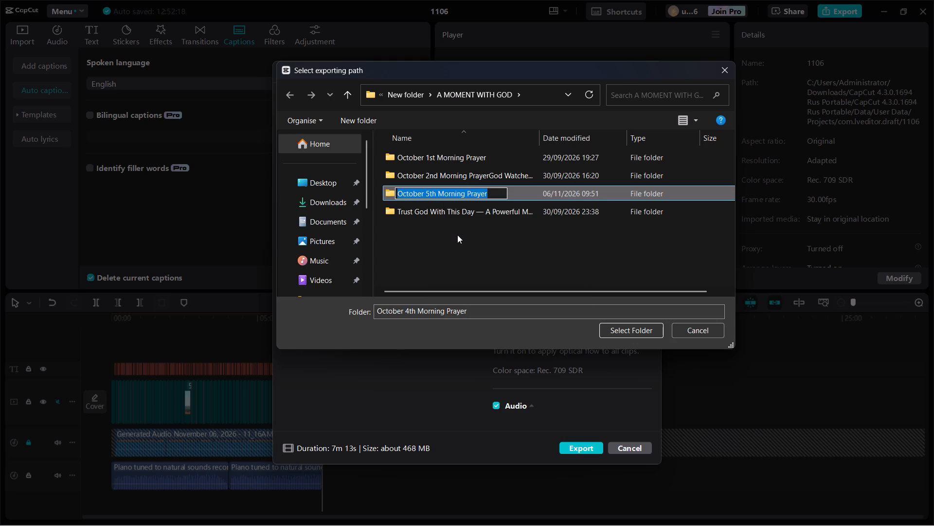
click(464, 92)
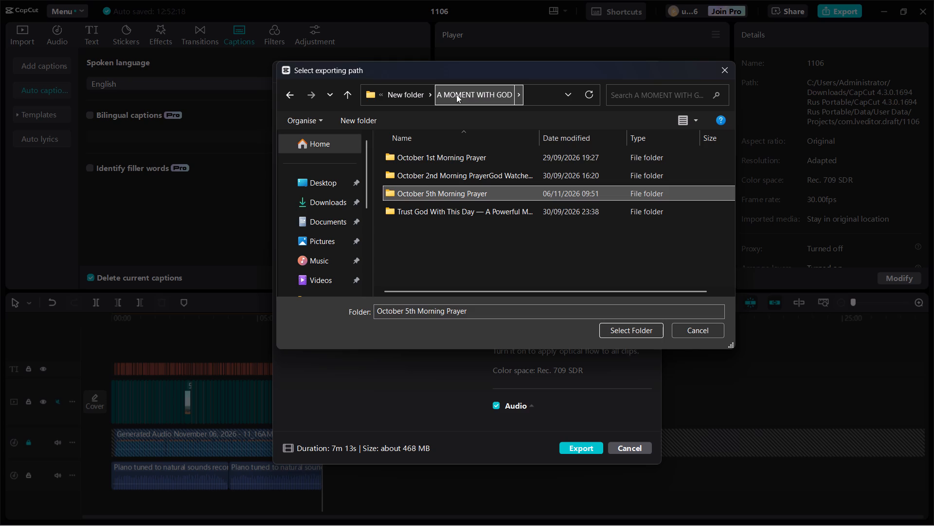
Rename the October 5th Morning Prayer folder back to October 4th Morning Prayer.
click(429, 193)
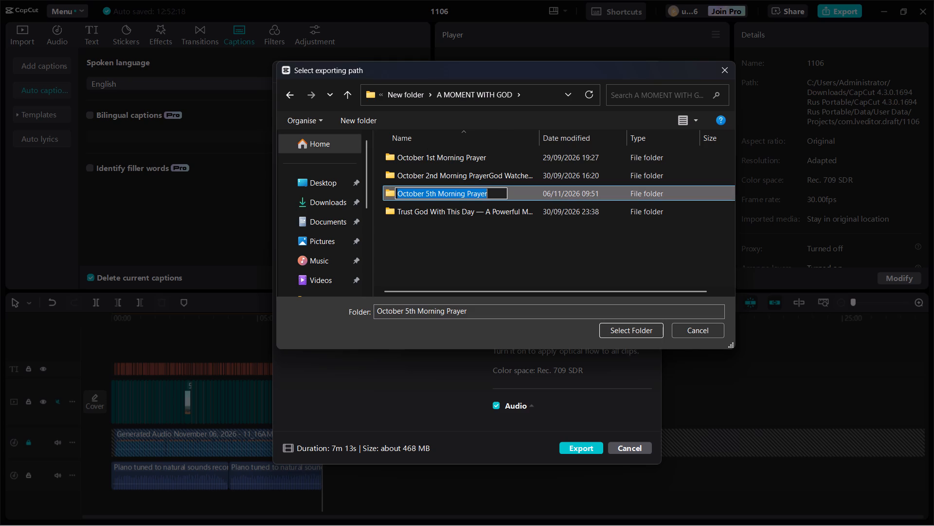
click(430, 191)
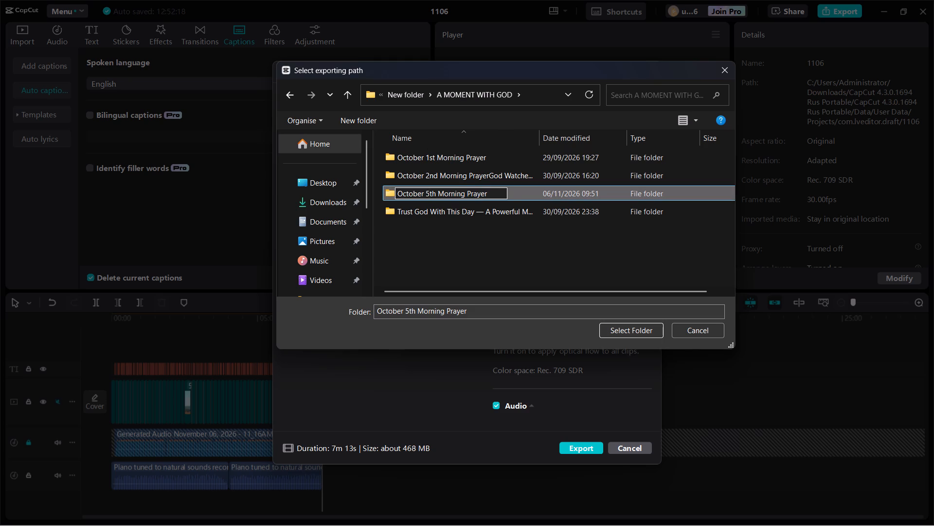
key(BackSpace)
key(4)
click(457, 96)
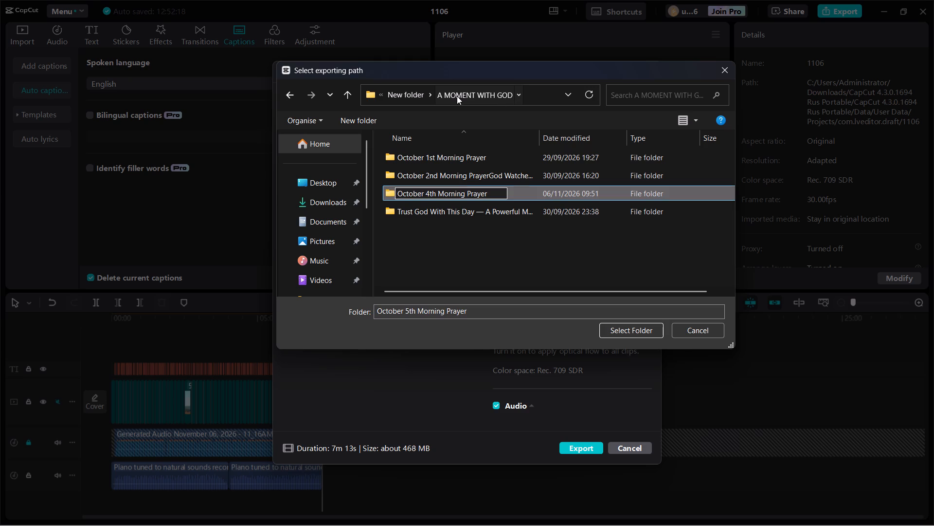
click(457, 96)
Choose the A MOMENT WITH GOD folder inside New folder as the export location.
click(413, 94)
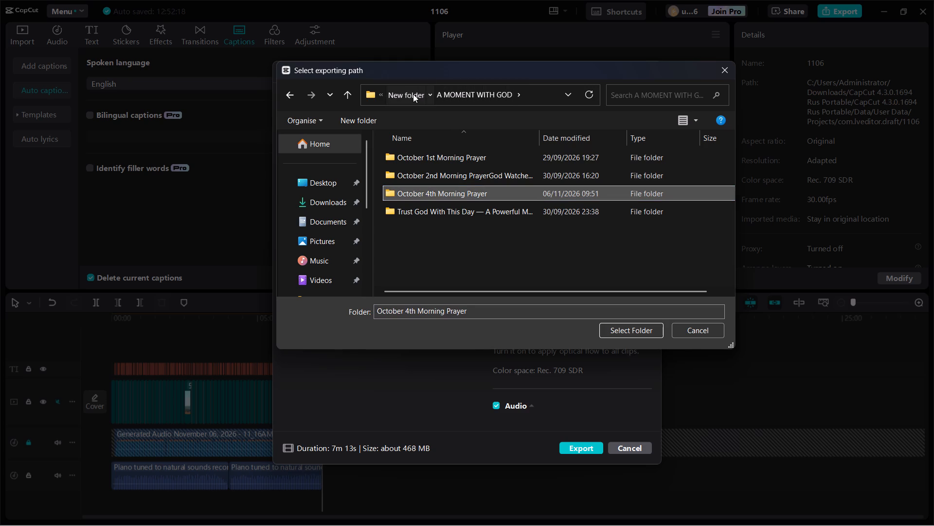
double_click(441, 178)
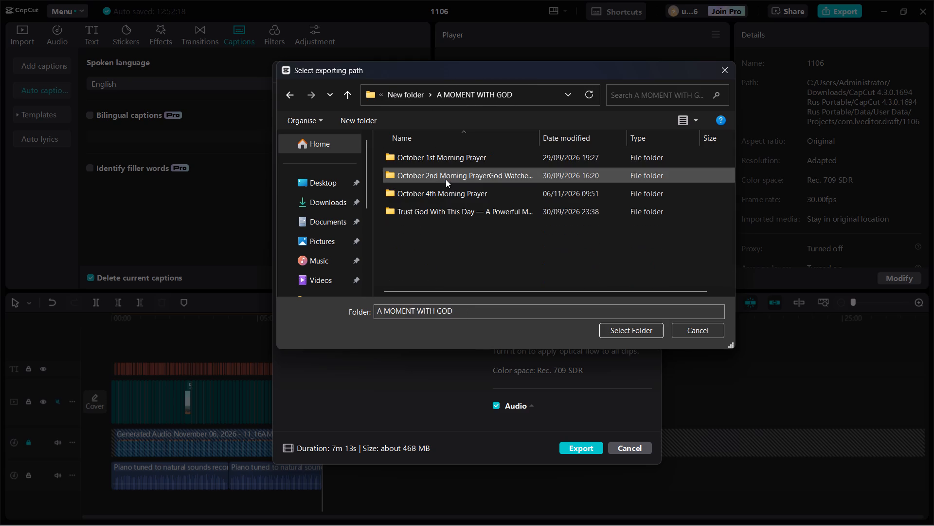
click(622, 330)
Name the export with the copied title October 5th Morning Prayer and start exporting the video.
click(567, 95)
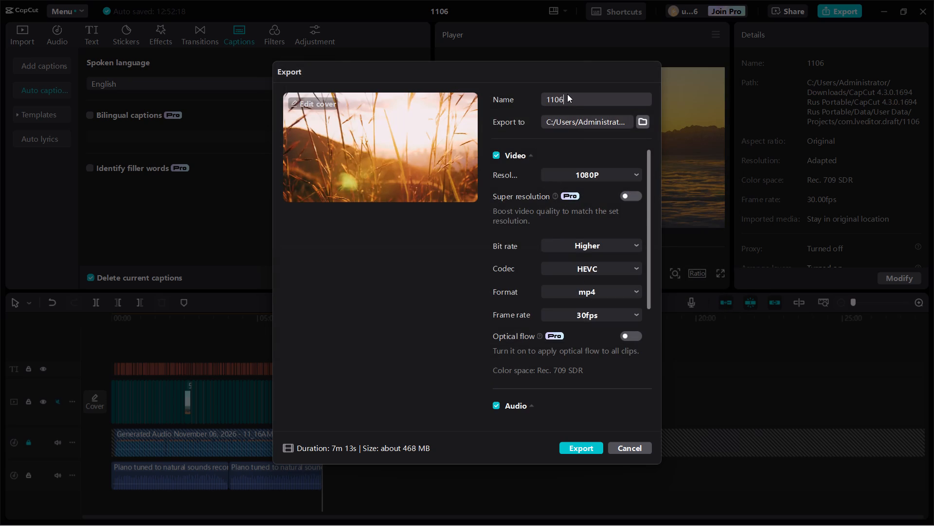
key(ctrl+a)
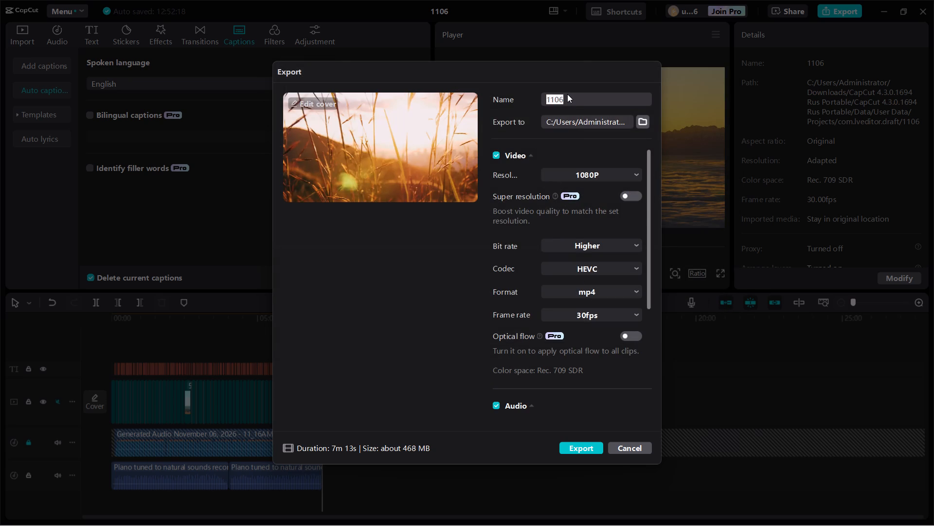
key(BackSpace)
right_click(567, 96)
key(ctrl+bracketleft)
key(ctrl+v)
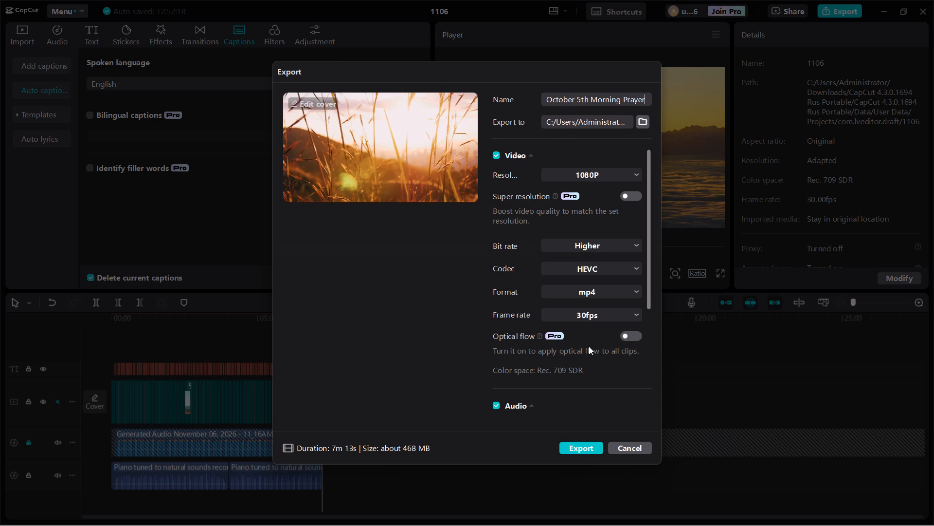
click(576, 448)
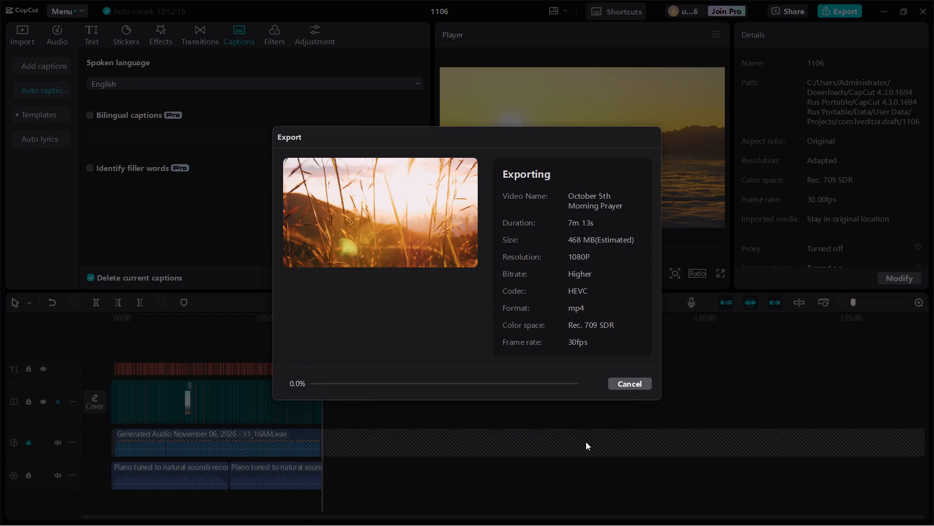